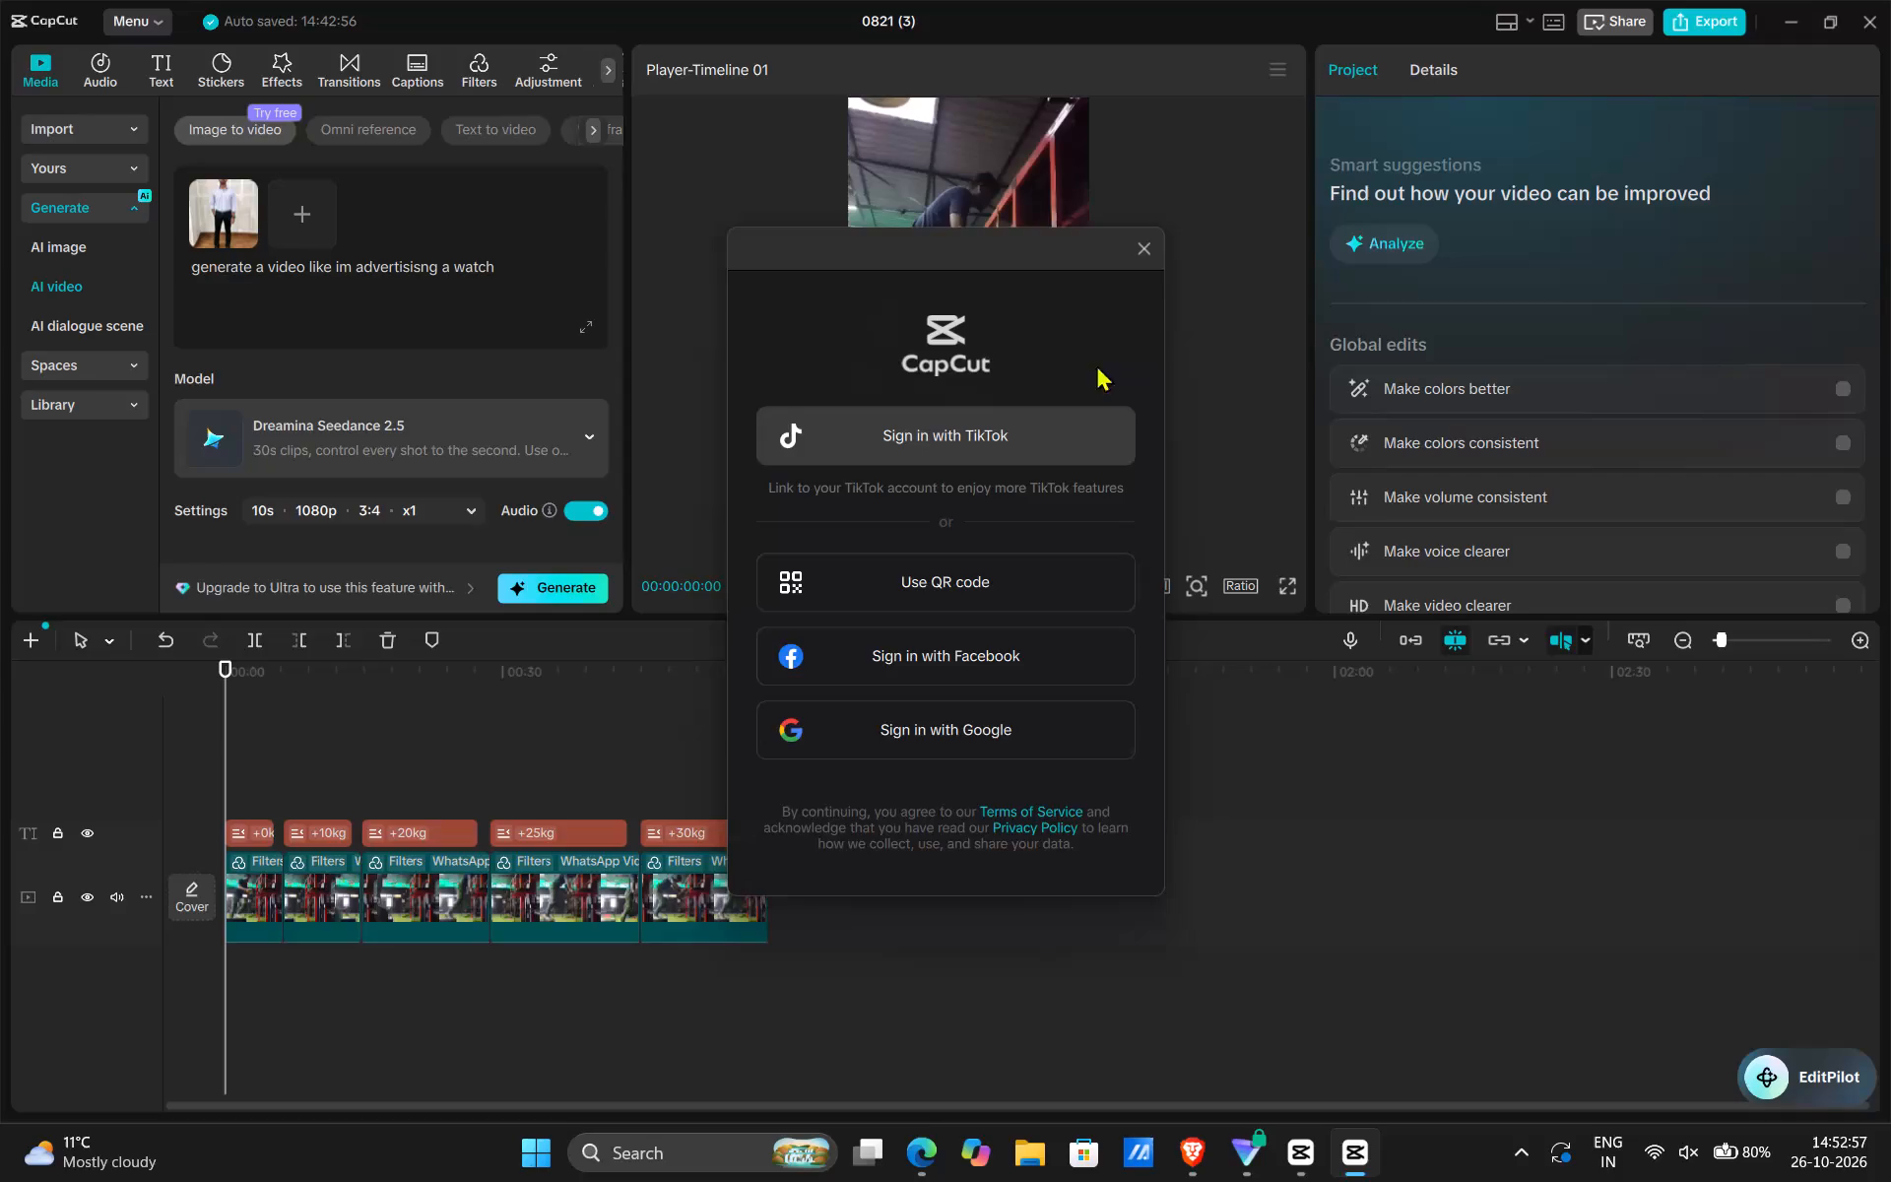
Dismiss the account sign-in window without signing in to get back to the video project.
{"action": "left_click", "coordinate": [1151, 237]}
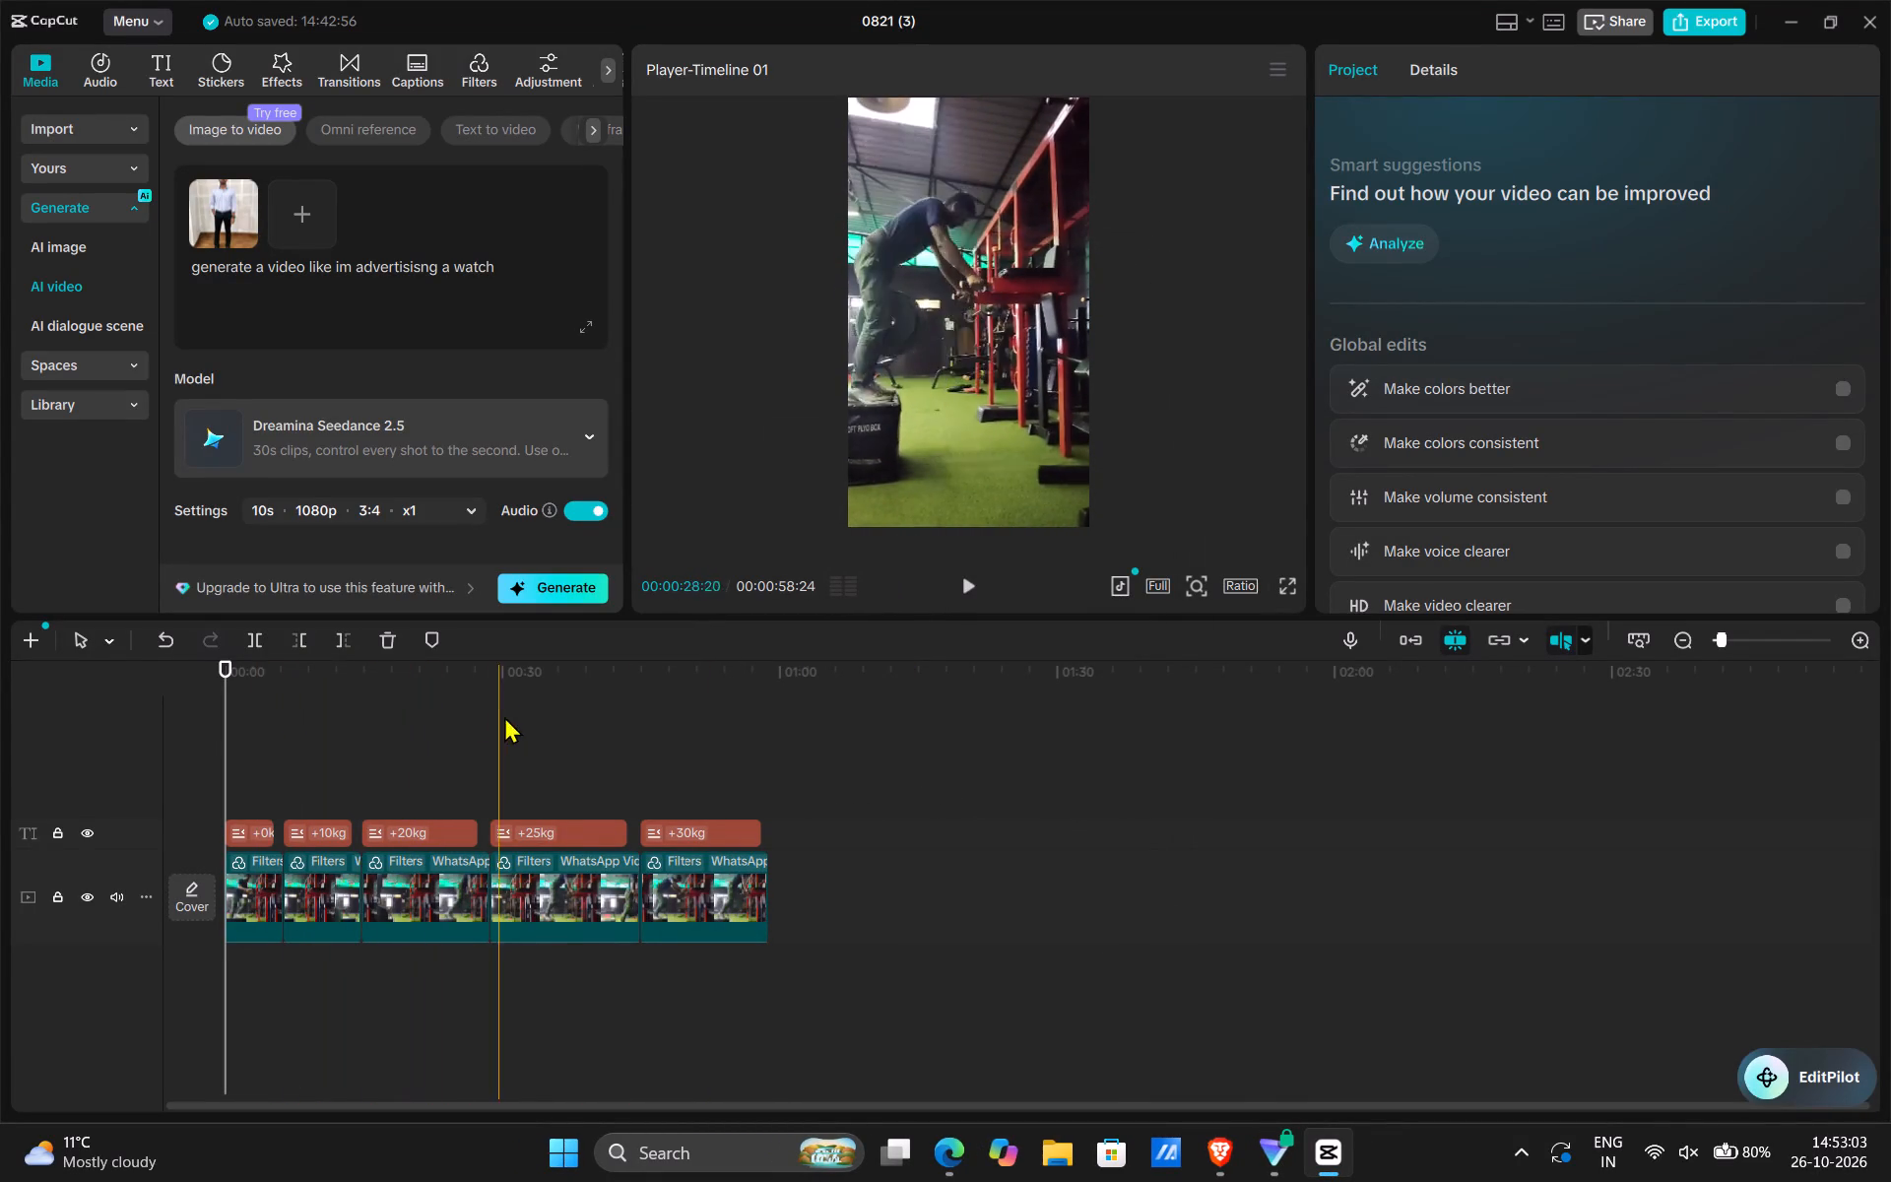
Play the gym workout timeline from the beginning to review the edited clips and their weight captions.
{"action": "left_click", "coordinate": [970, 587]}
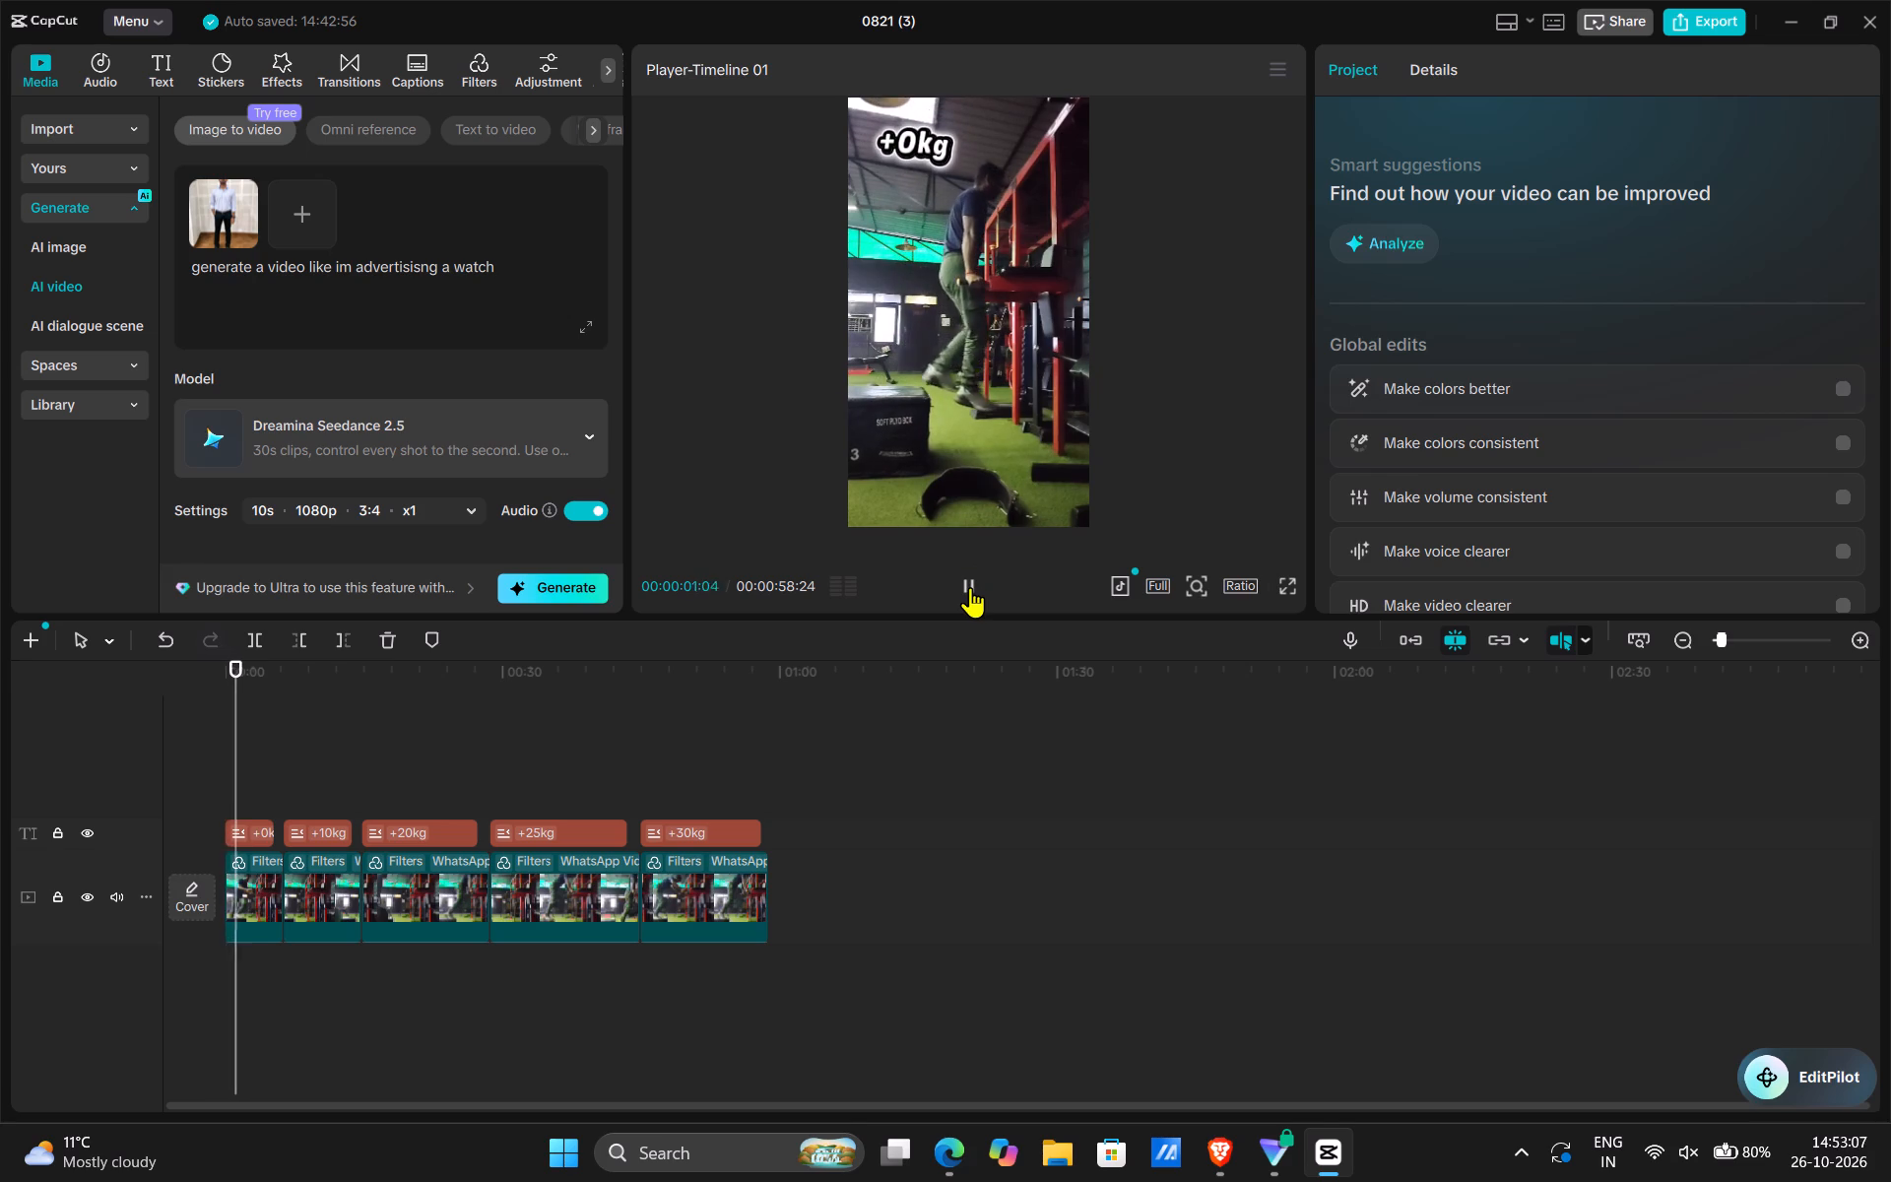
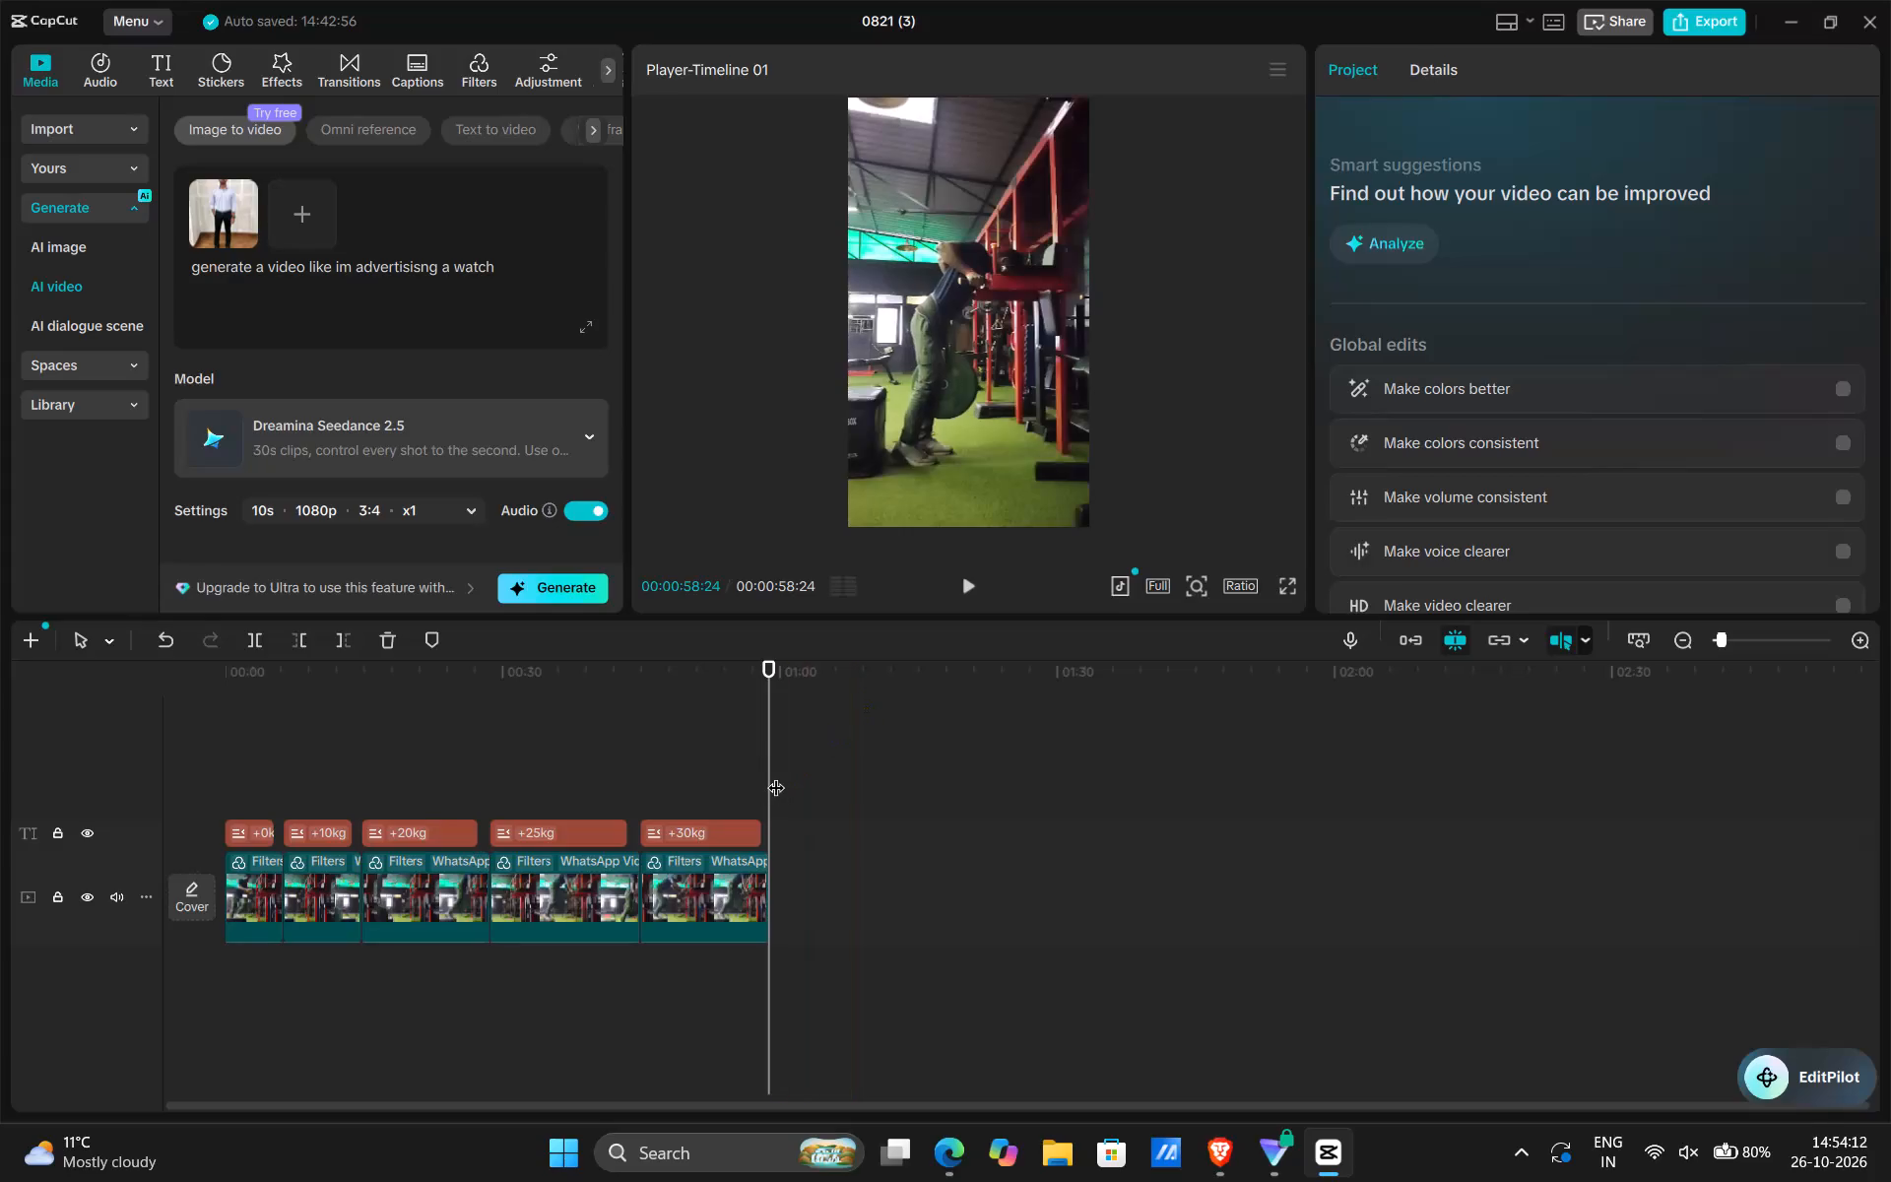
Replay the gym workout video from the start of the timeline and pause during the +10kg clip.
{"action": "left_click_drag", "start_coordinate": [772, 760], "coordinate": [165, 750]}
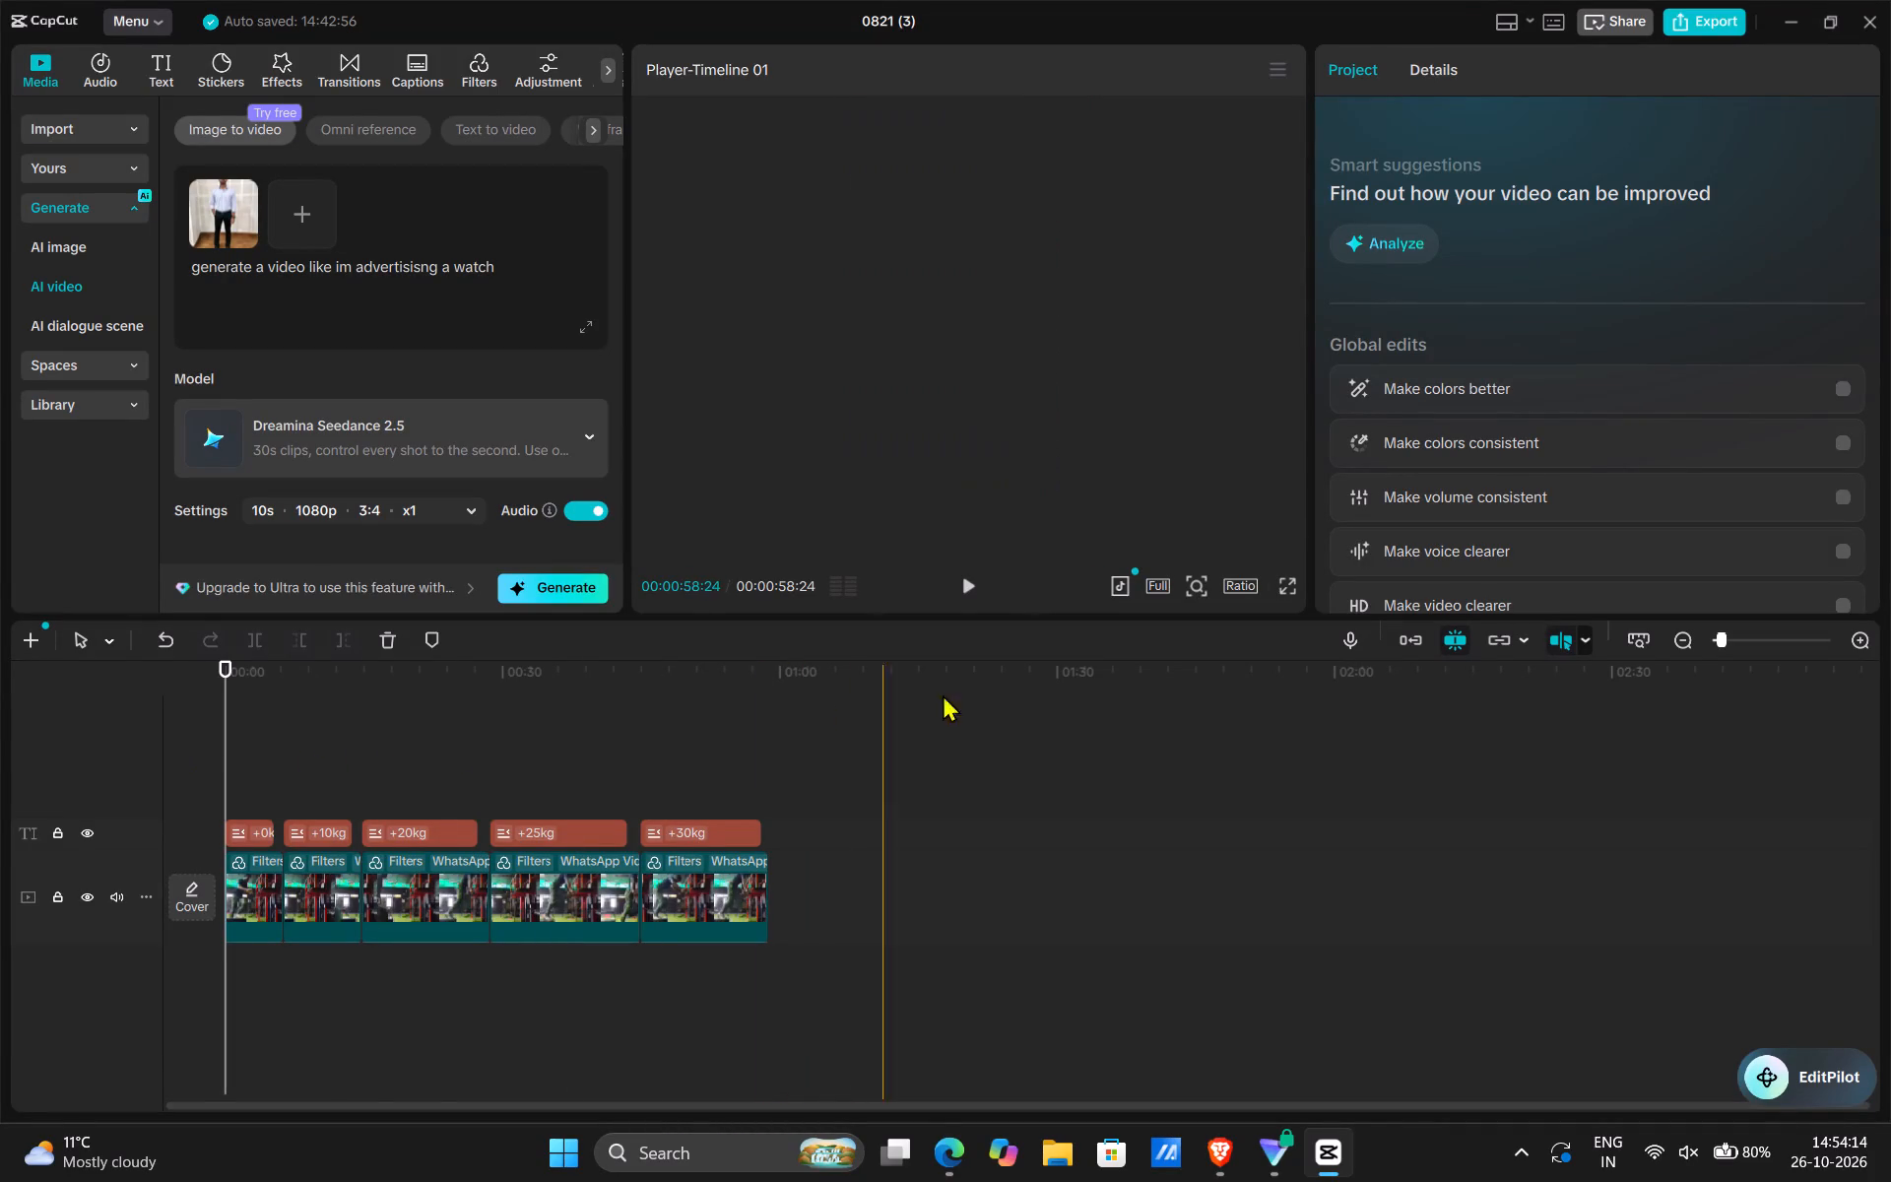
{"action": "left_click", "coordinate": [968, 587]}
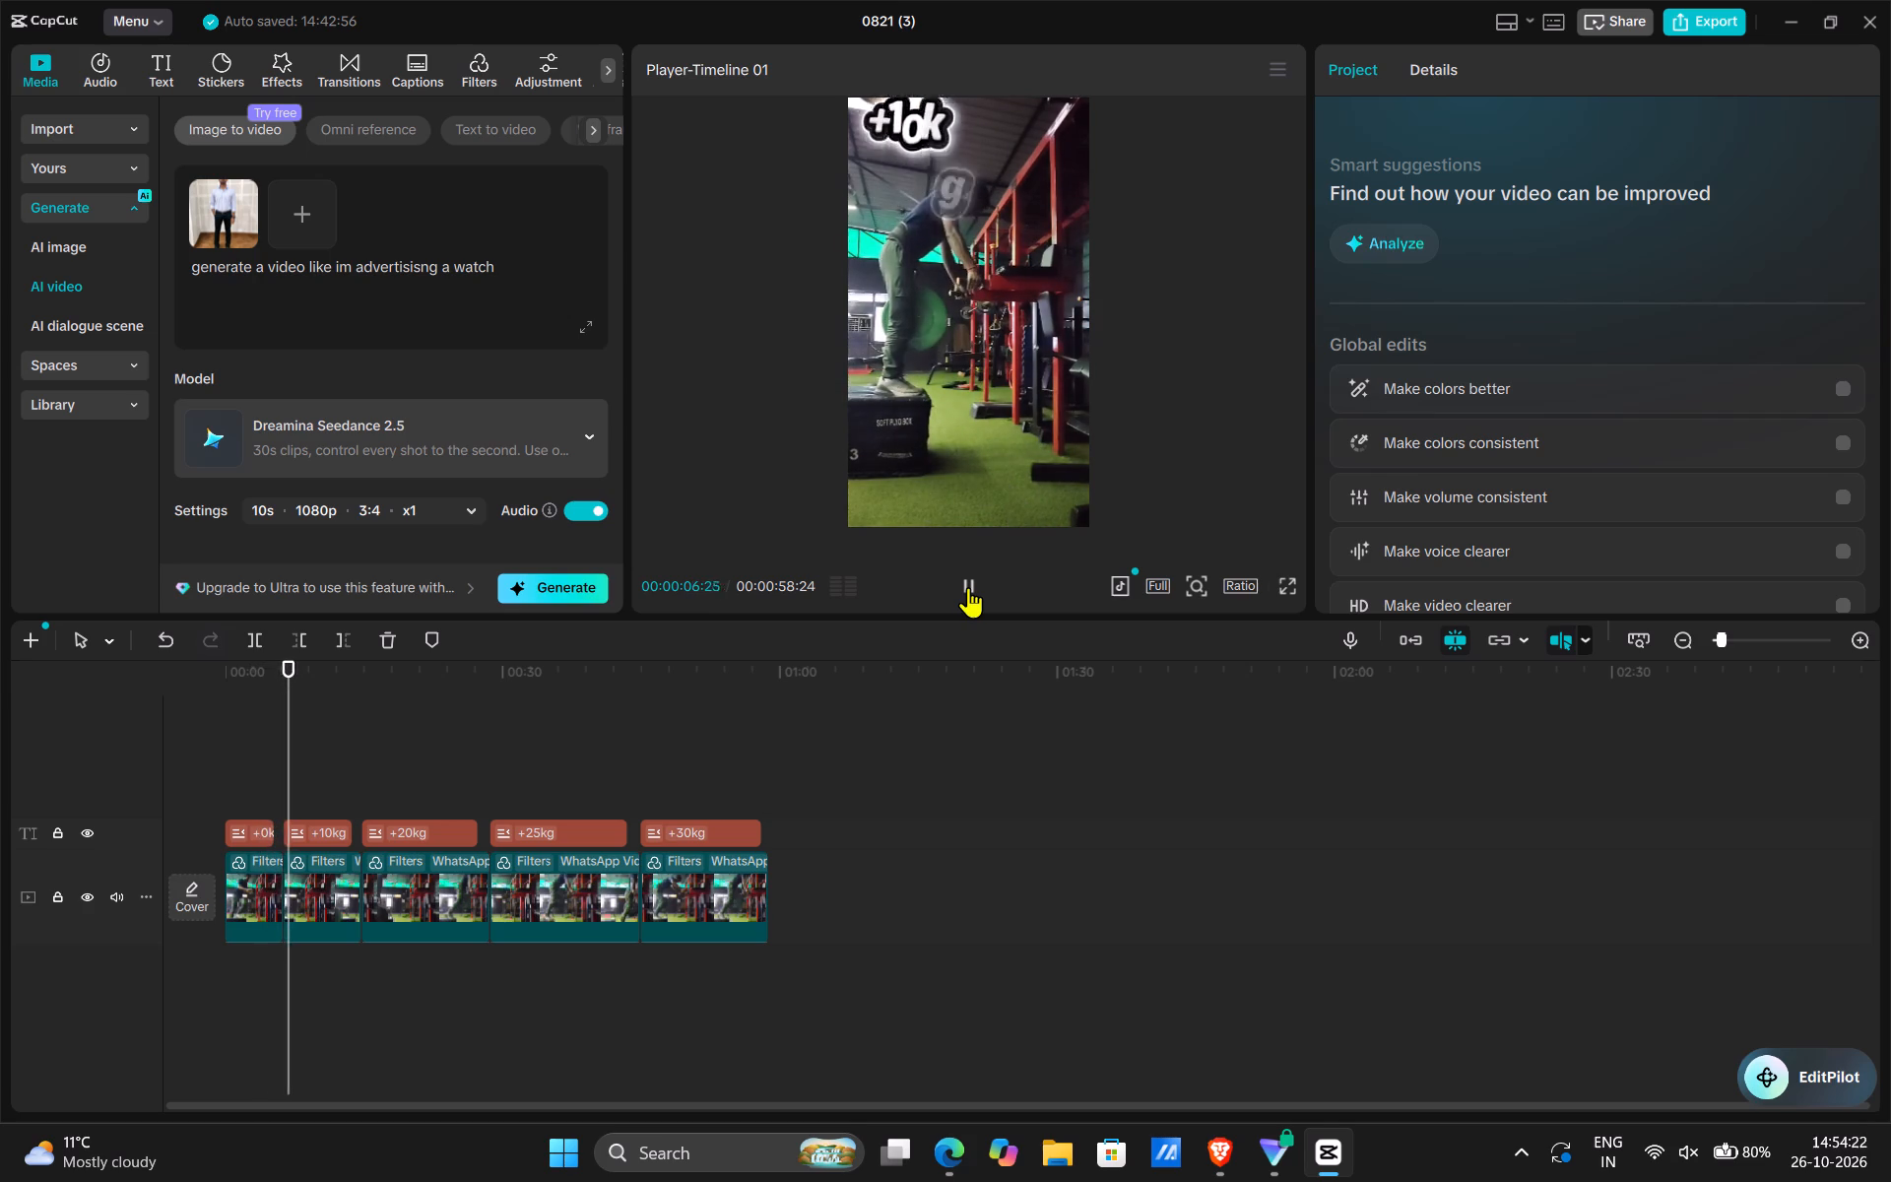
{"action": "left_click", "coordinate": [968, 587]}
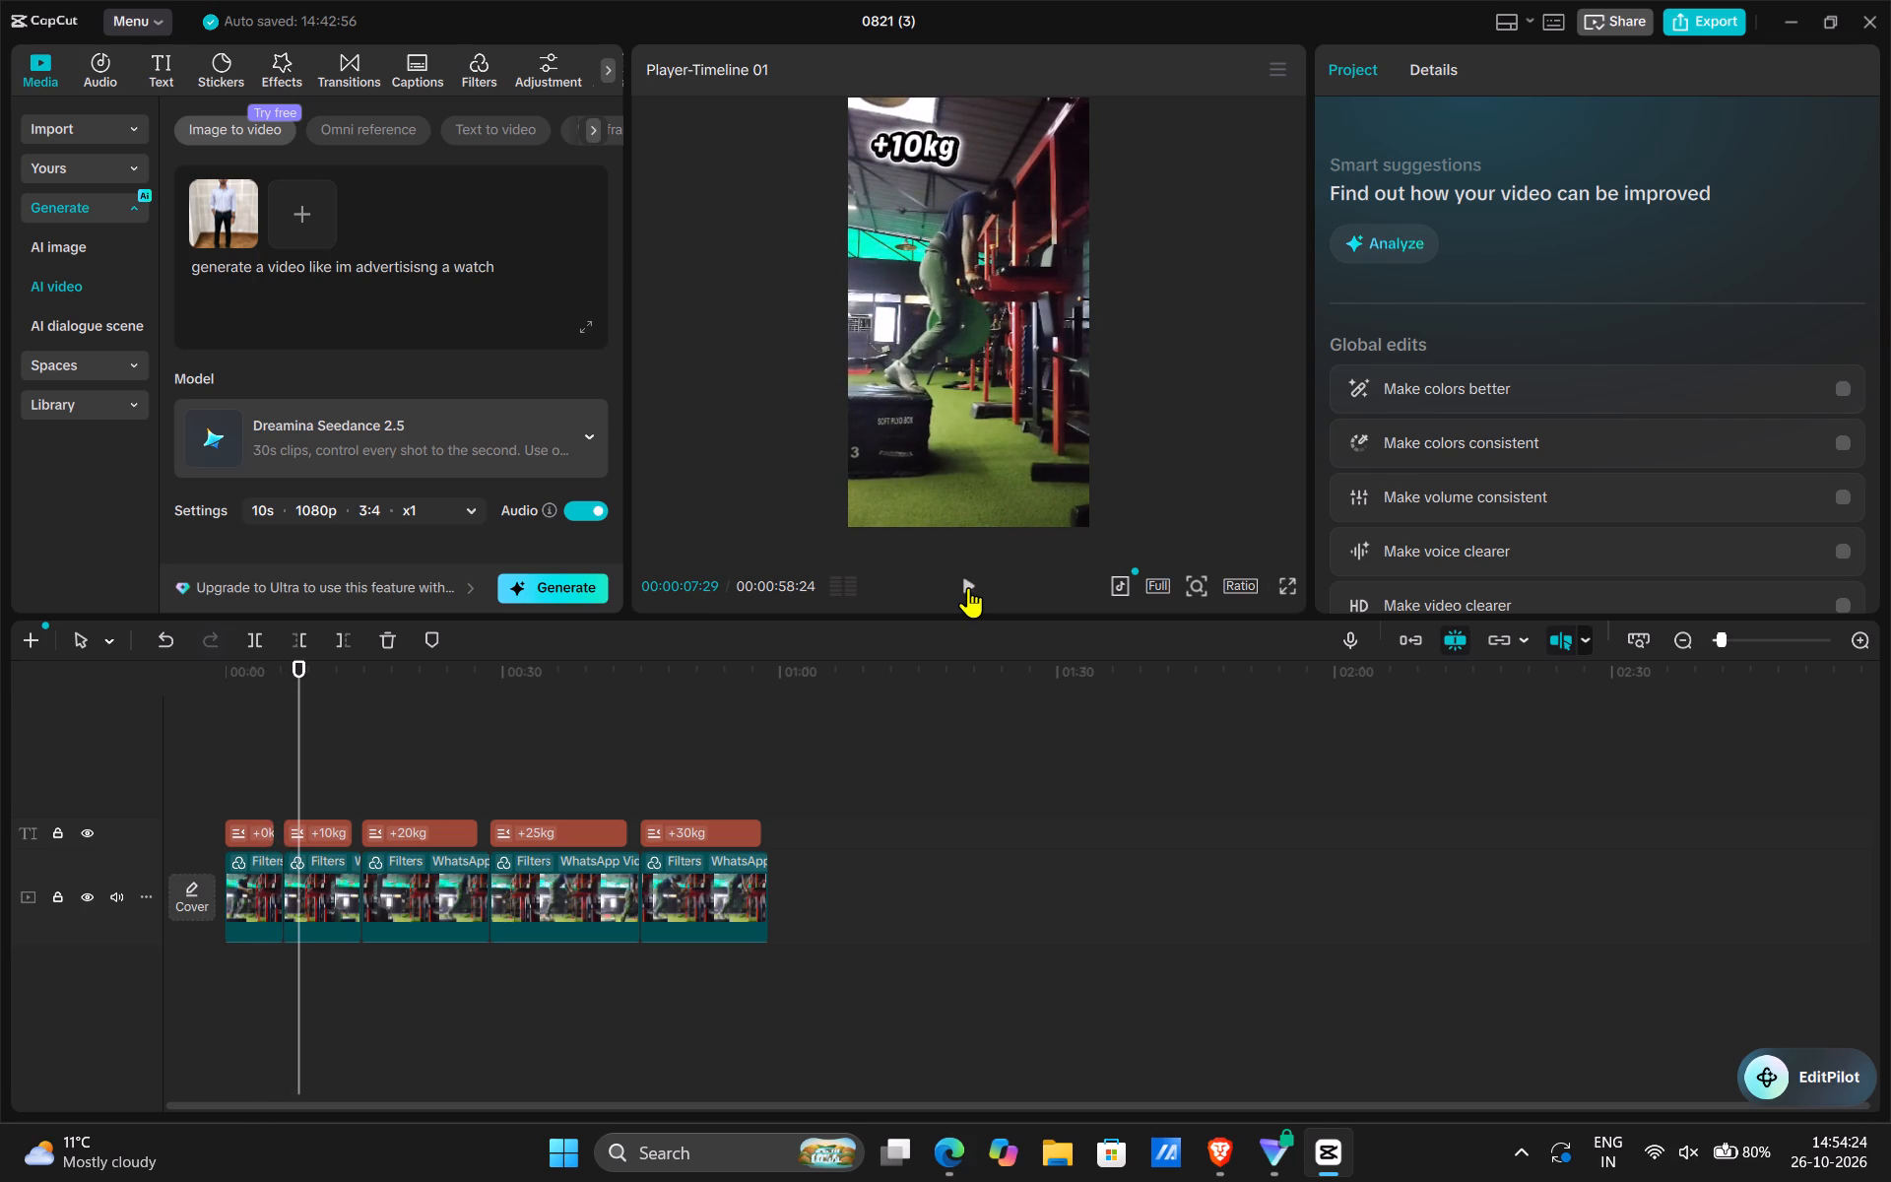
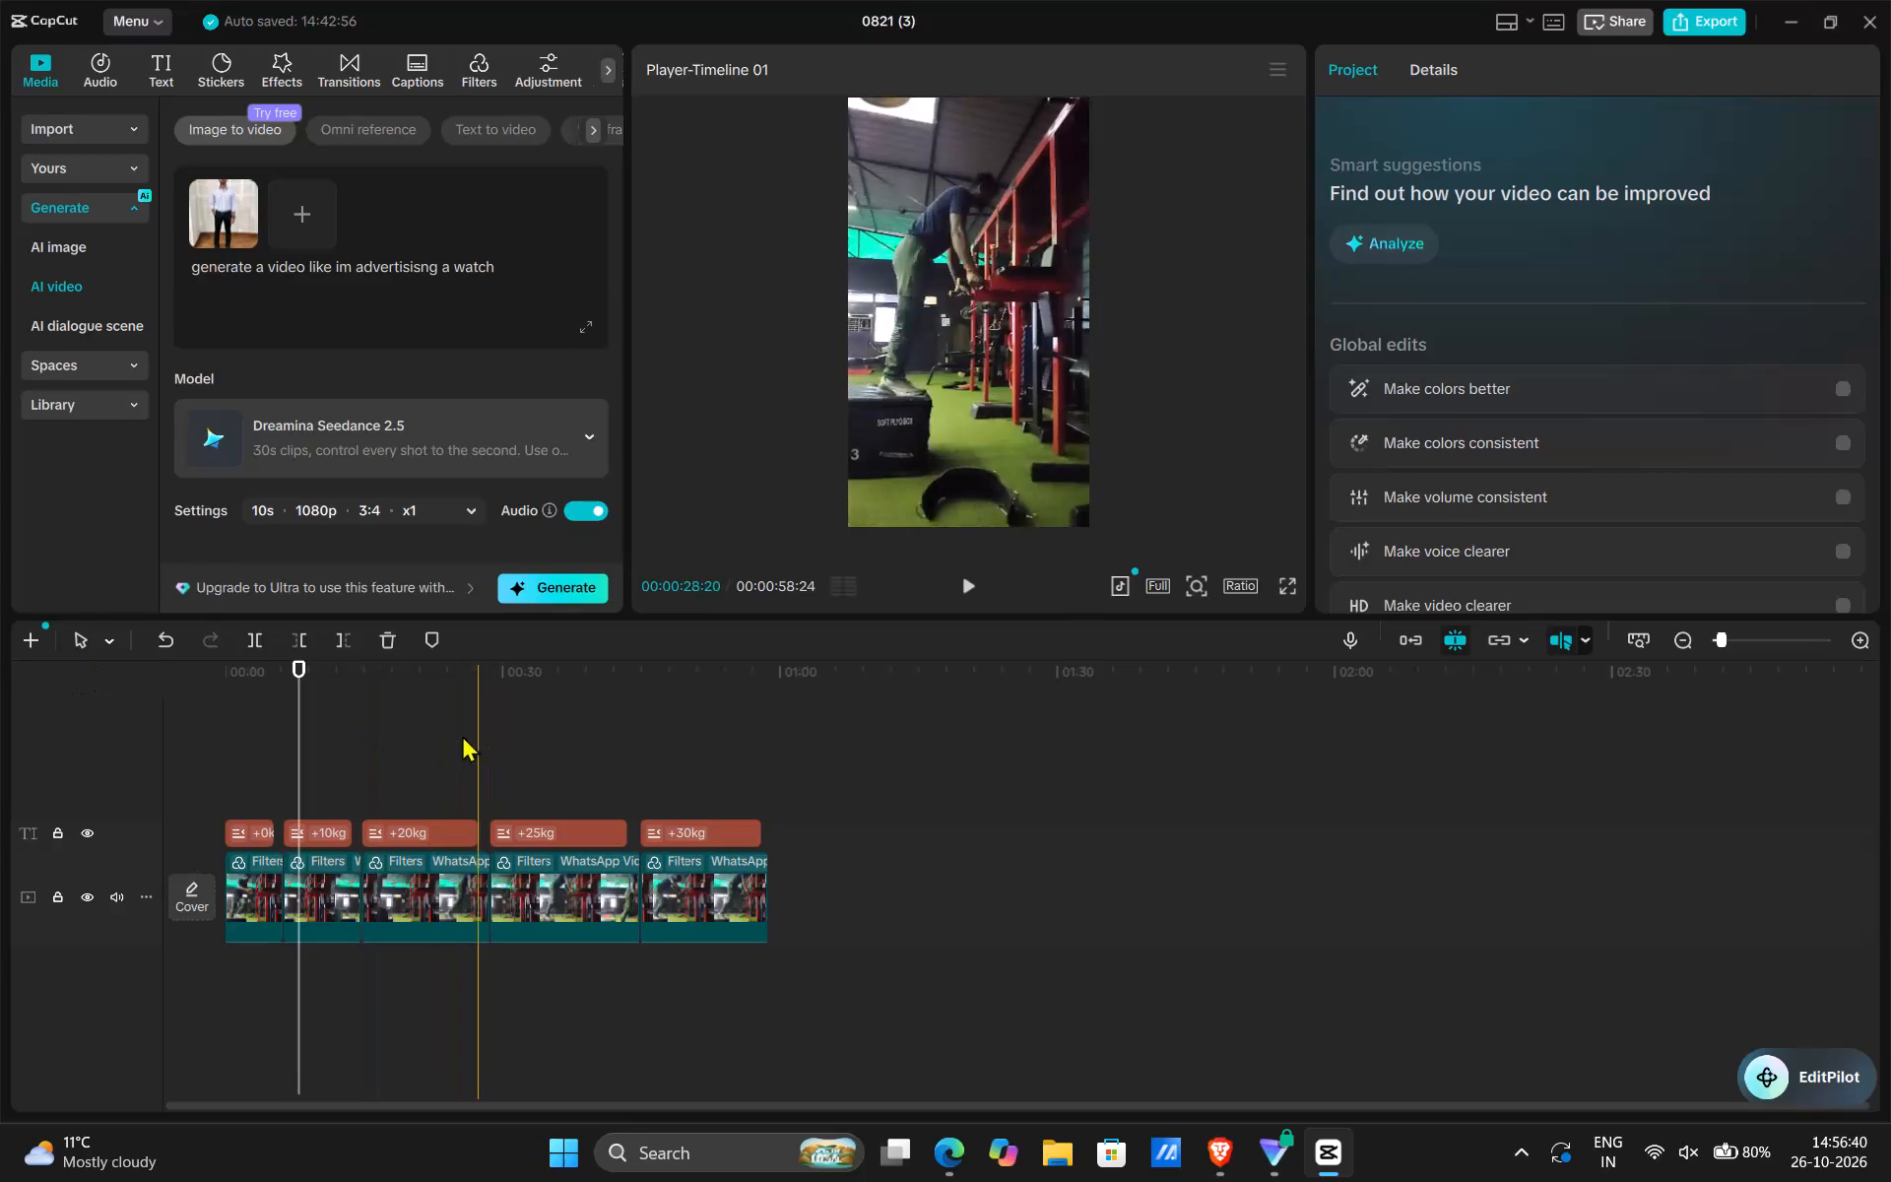
Show the imported media and replay the +0kg clip from the start of the timeline.
{"action": "left_click_drag", "start_coordinate": [291, 736], "coordinate": [234, 745]}
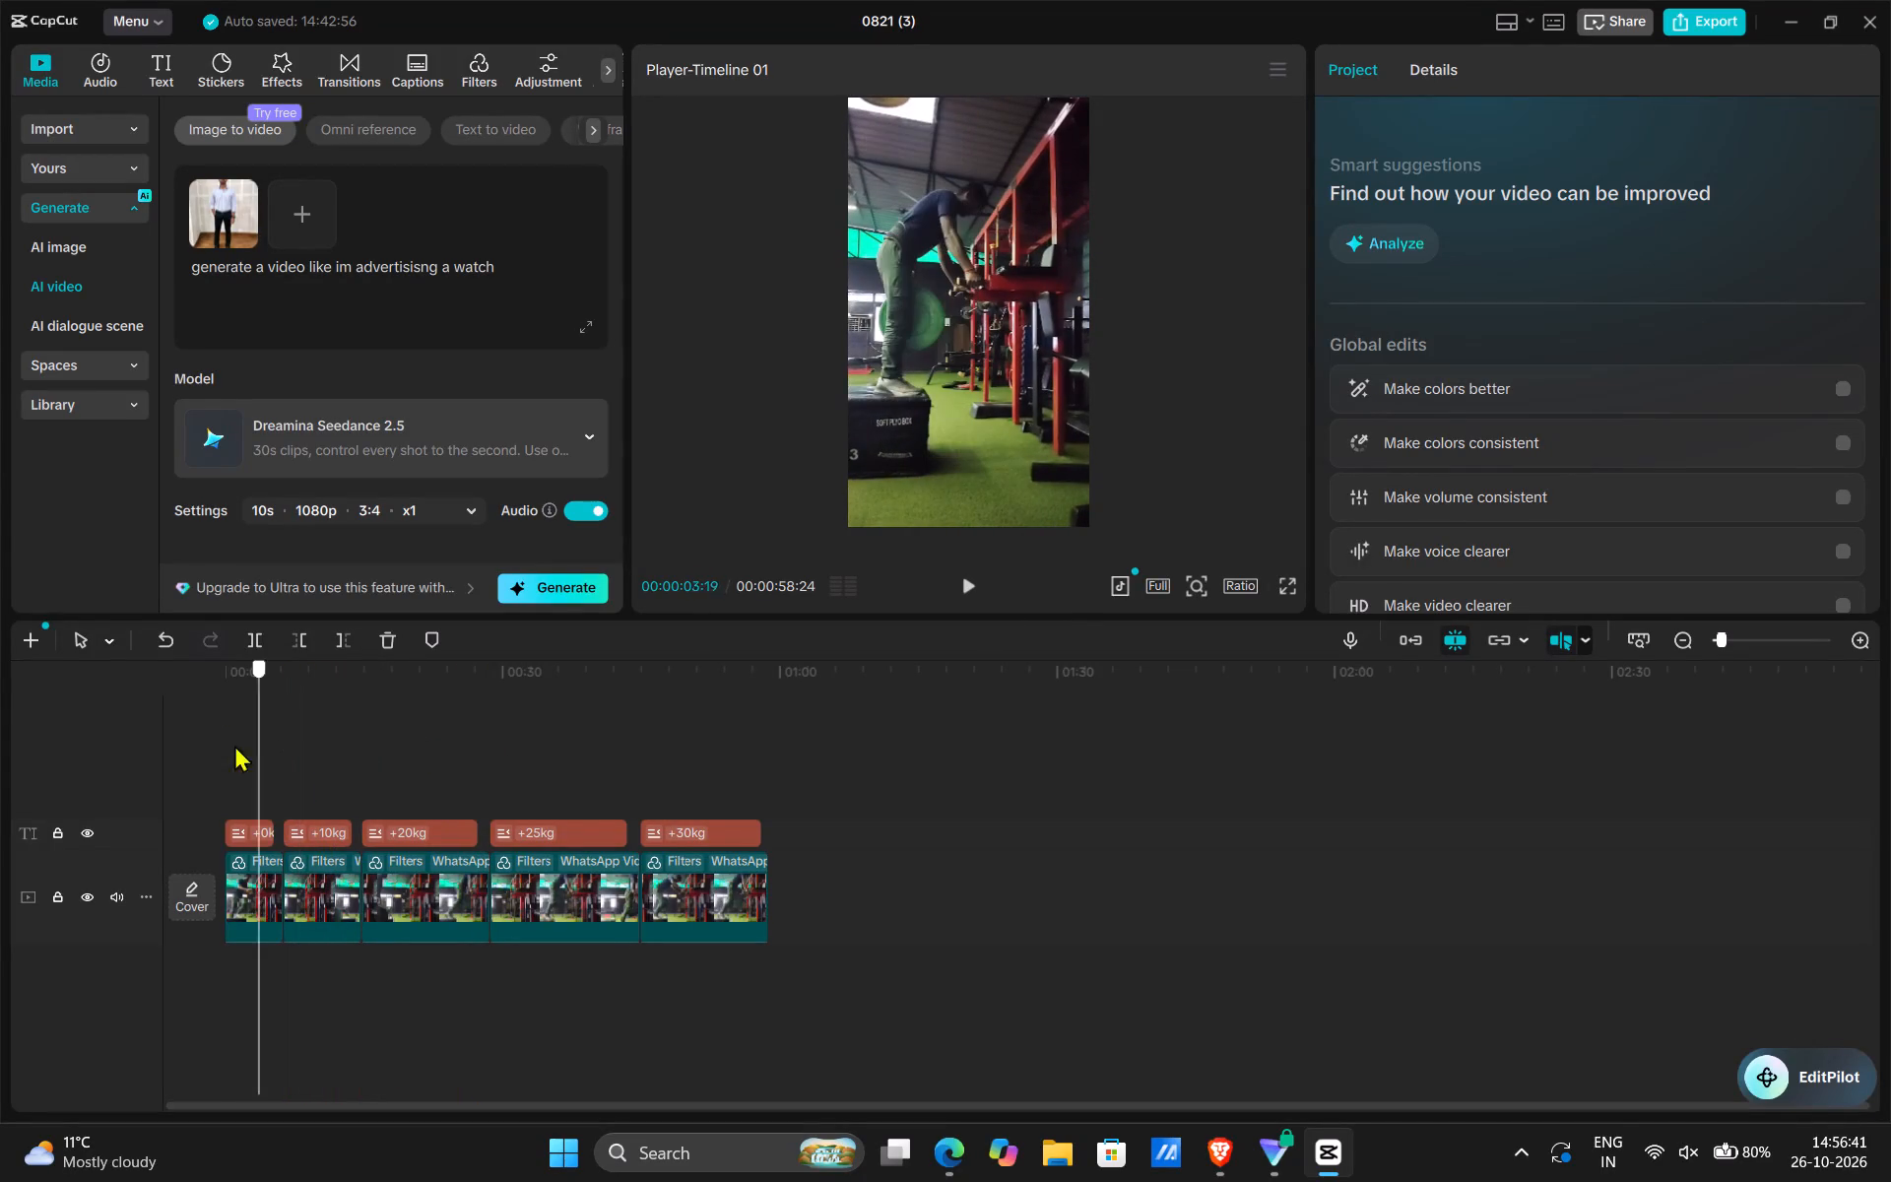
{"action": "left_click_drag", "start_coordinate": [234, 745], "coordinate": [188, 749]}
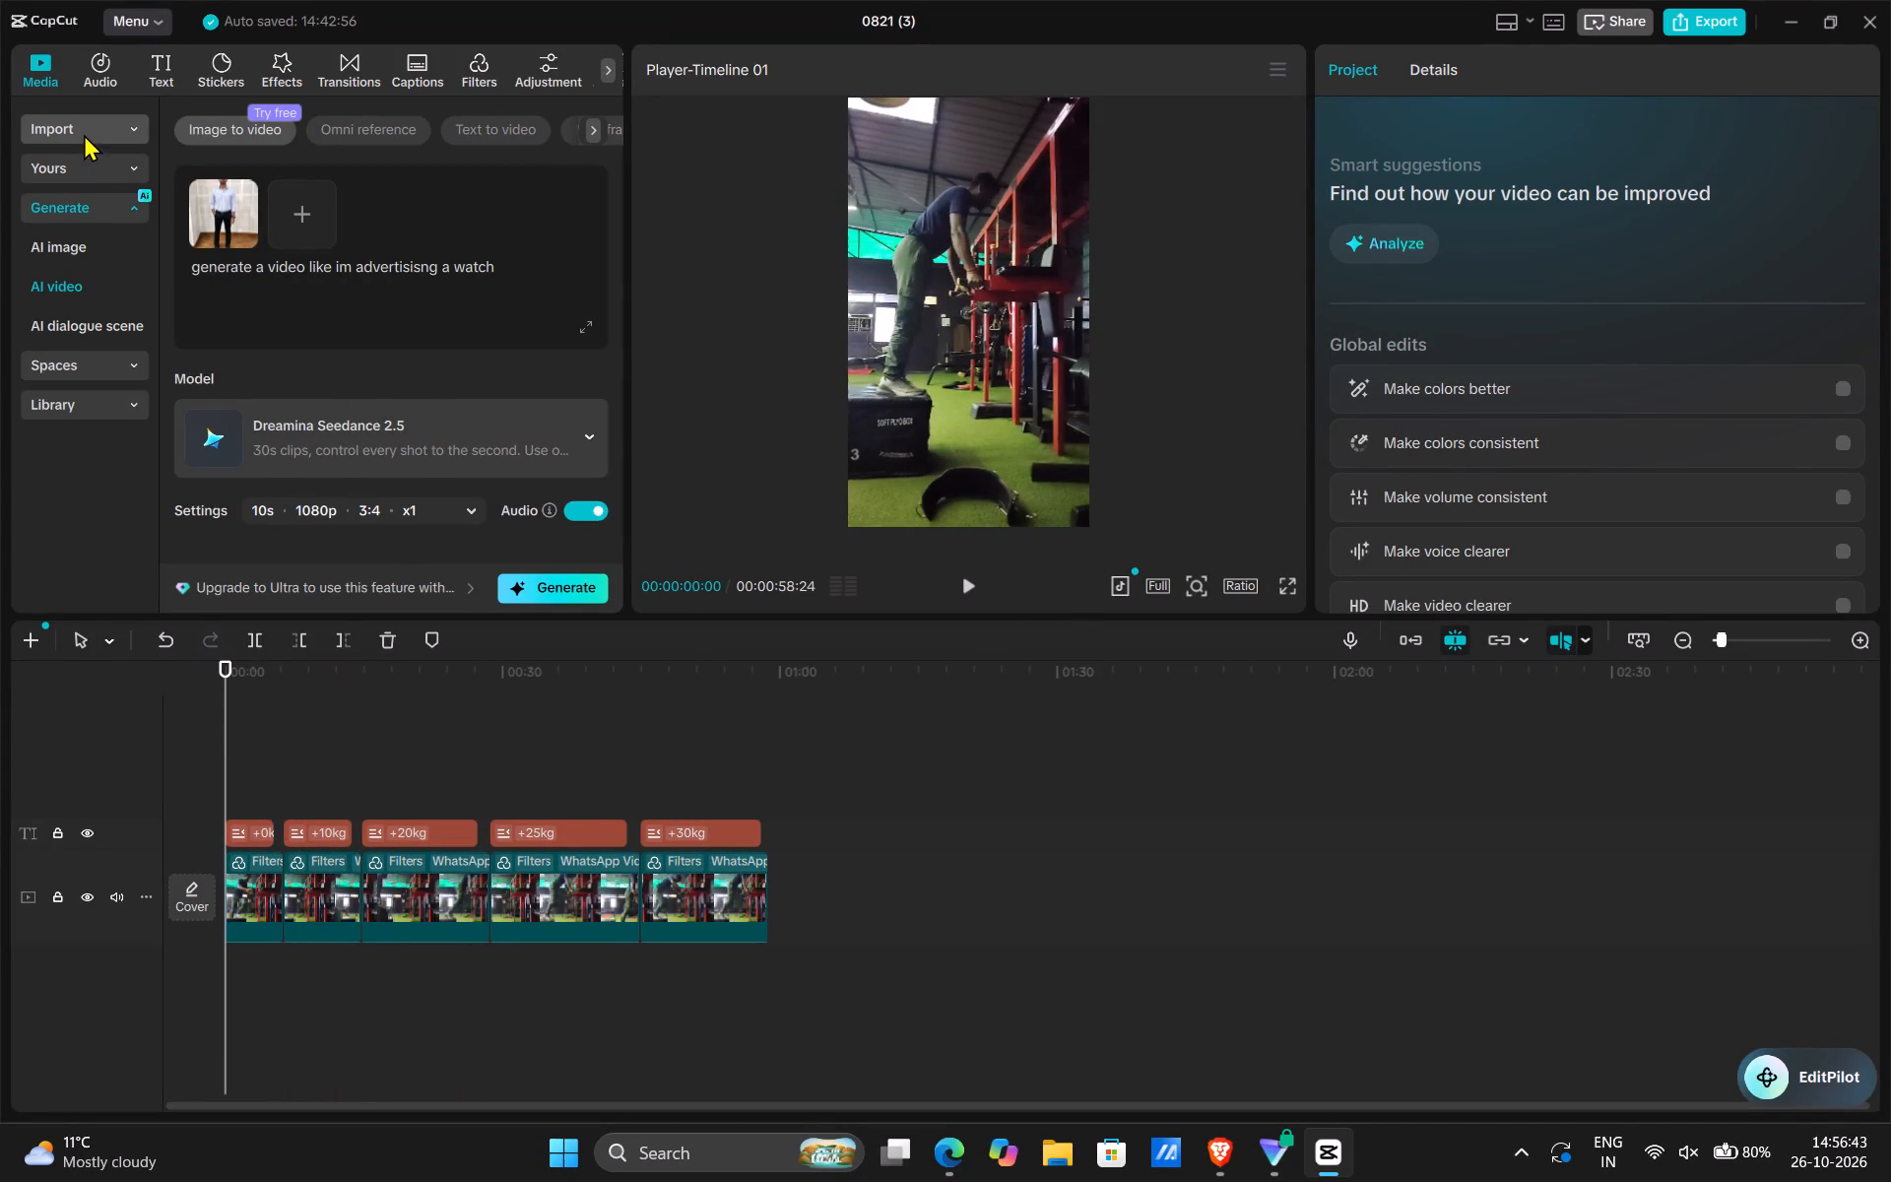
{"action": "left_click", "coordinate": [84, 132]}
{"action": "scroll", "coordinate": [396, 406], "scroll_direction": "down", "scroll_amount": 2}
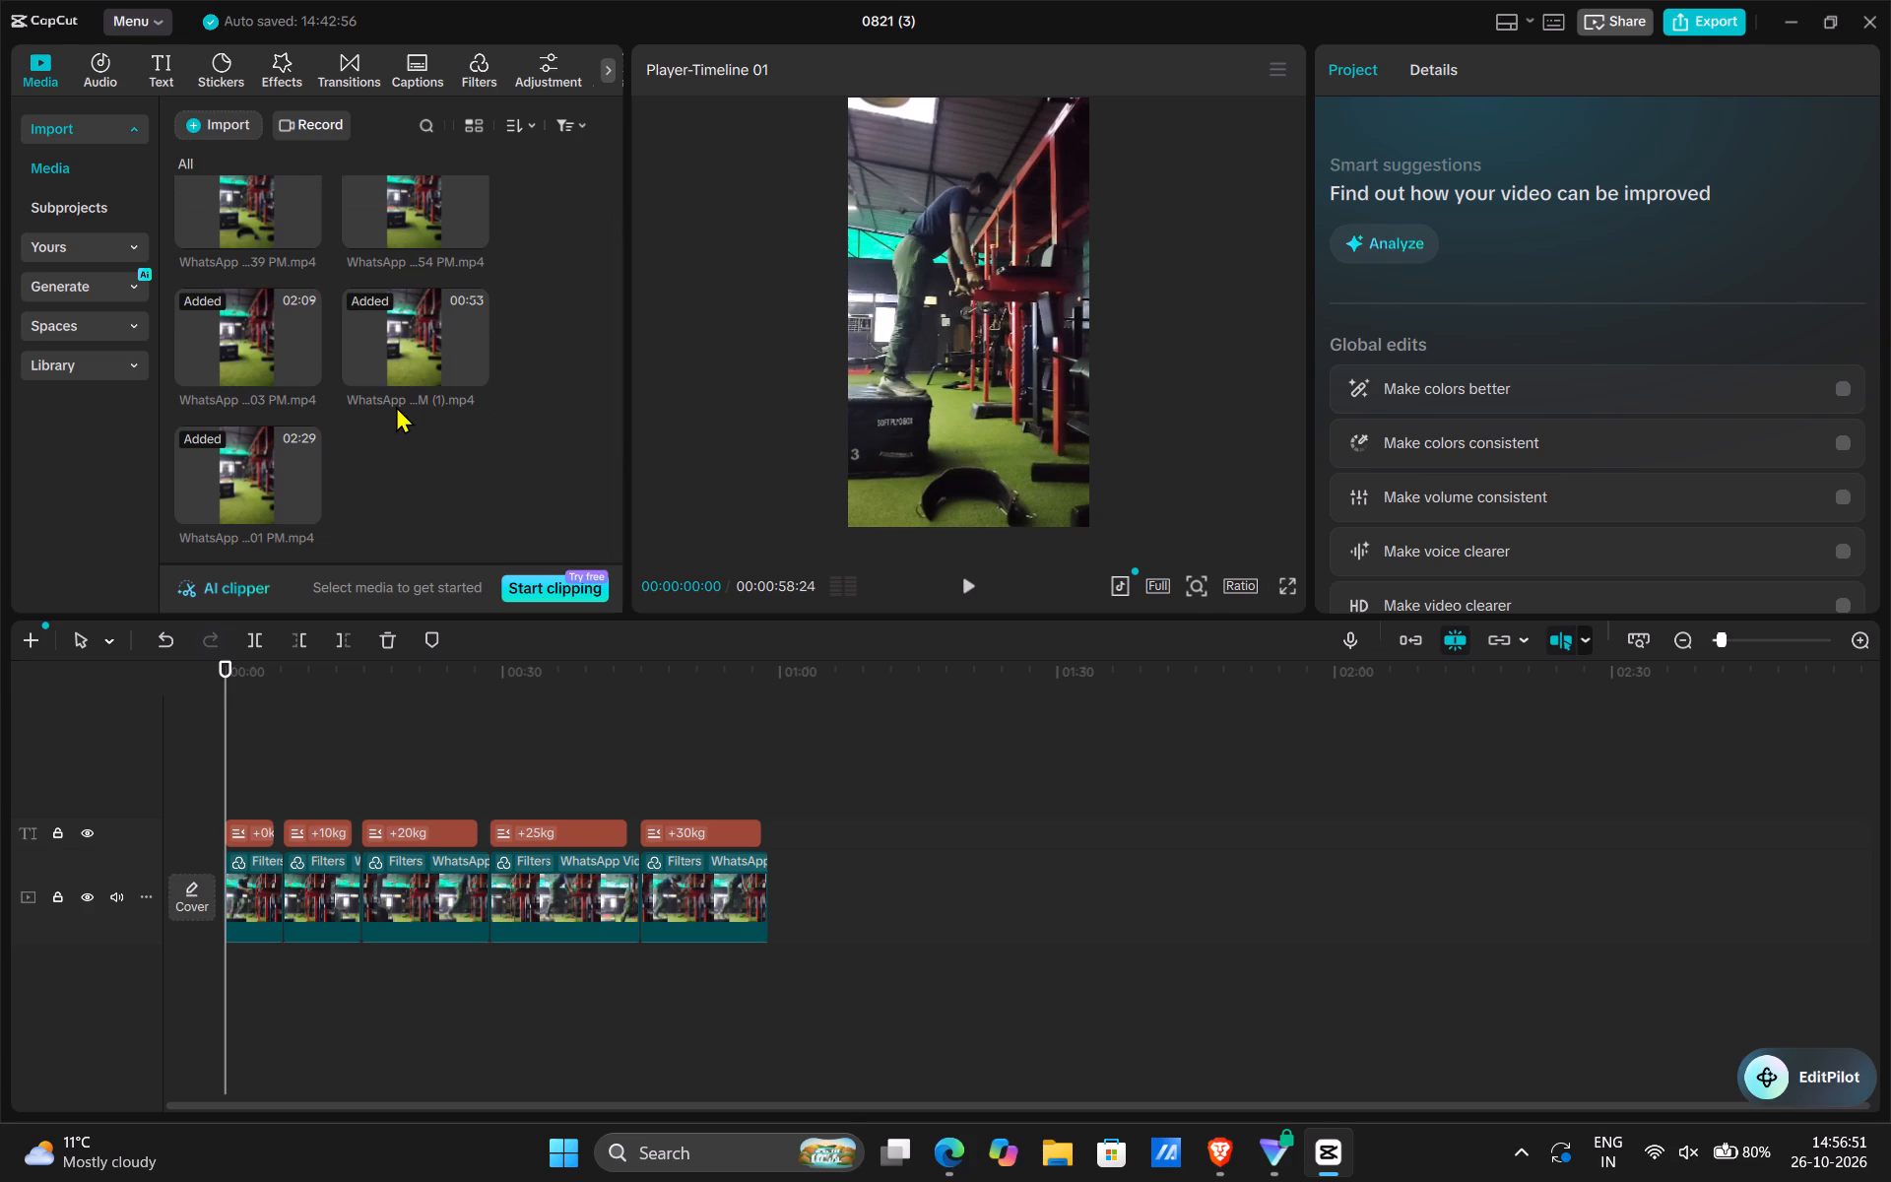
{"action": "scroll", "coordinate": [311, 801], "scroll_direction": "up", "scroll_amount": 8, "text": "ctrl"}
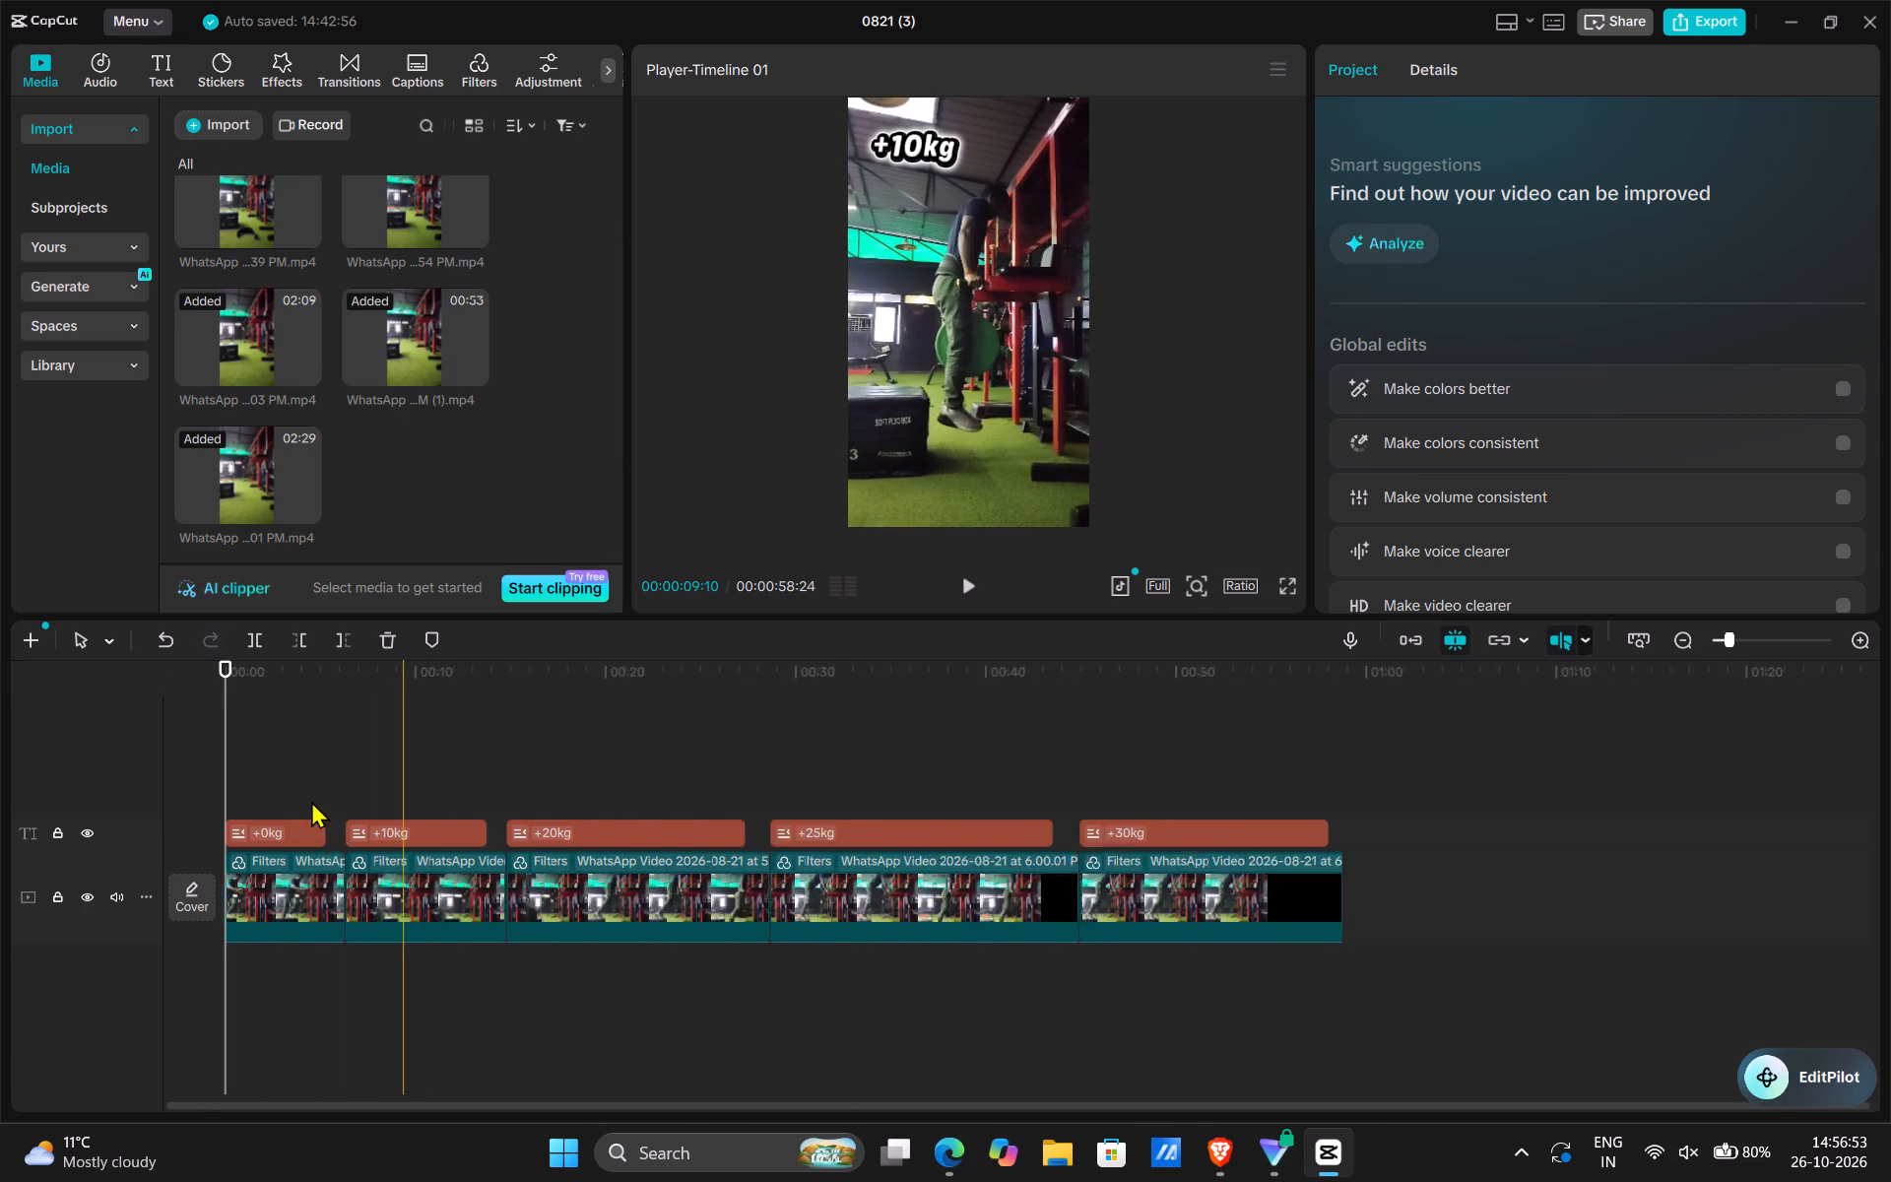
{"action": "scroll", "coordinate": [311, 801], "scroll_direction": "up", "scroll_amount": 2, "text": "ctrl"}
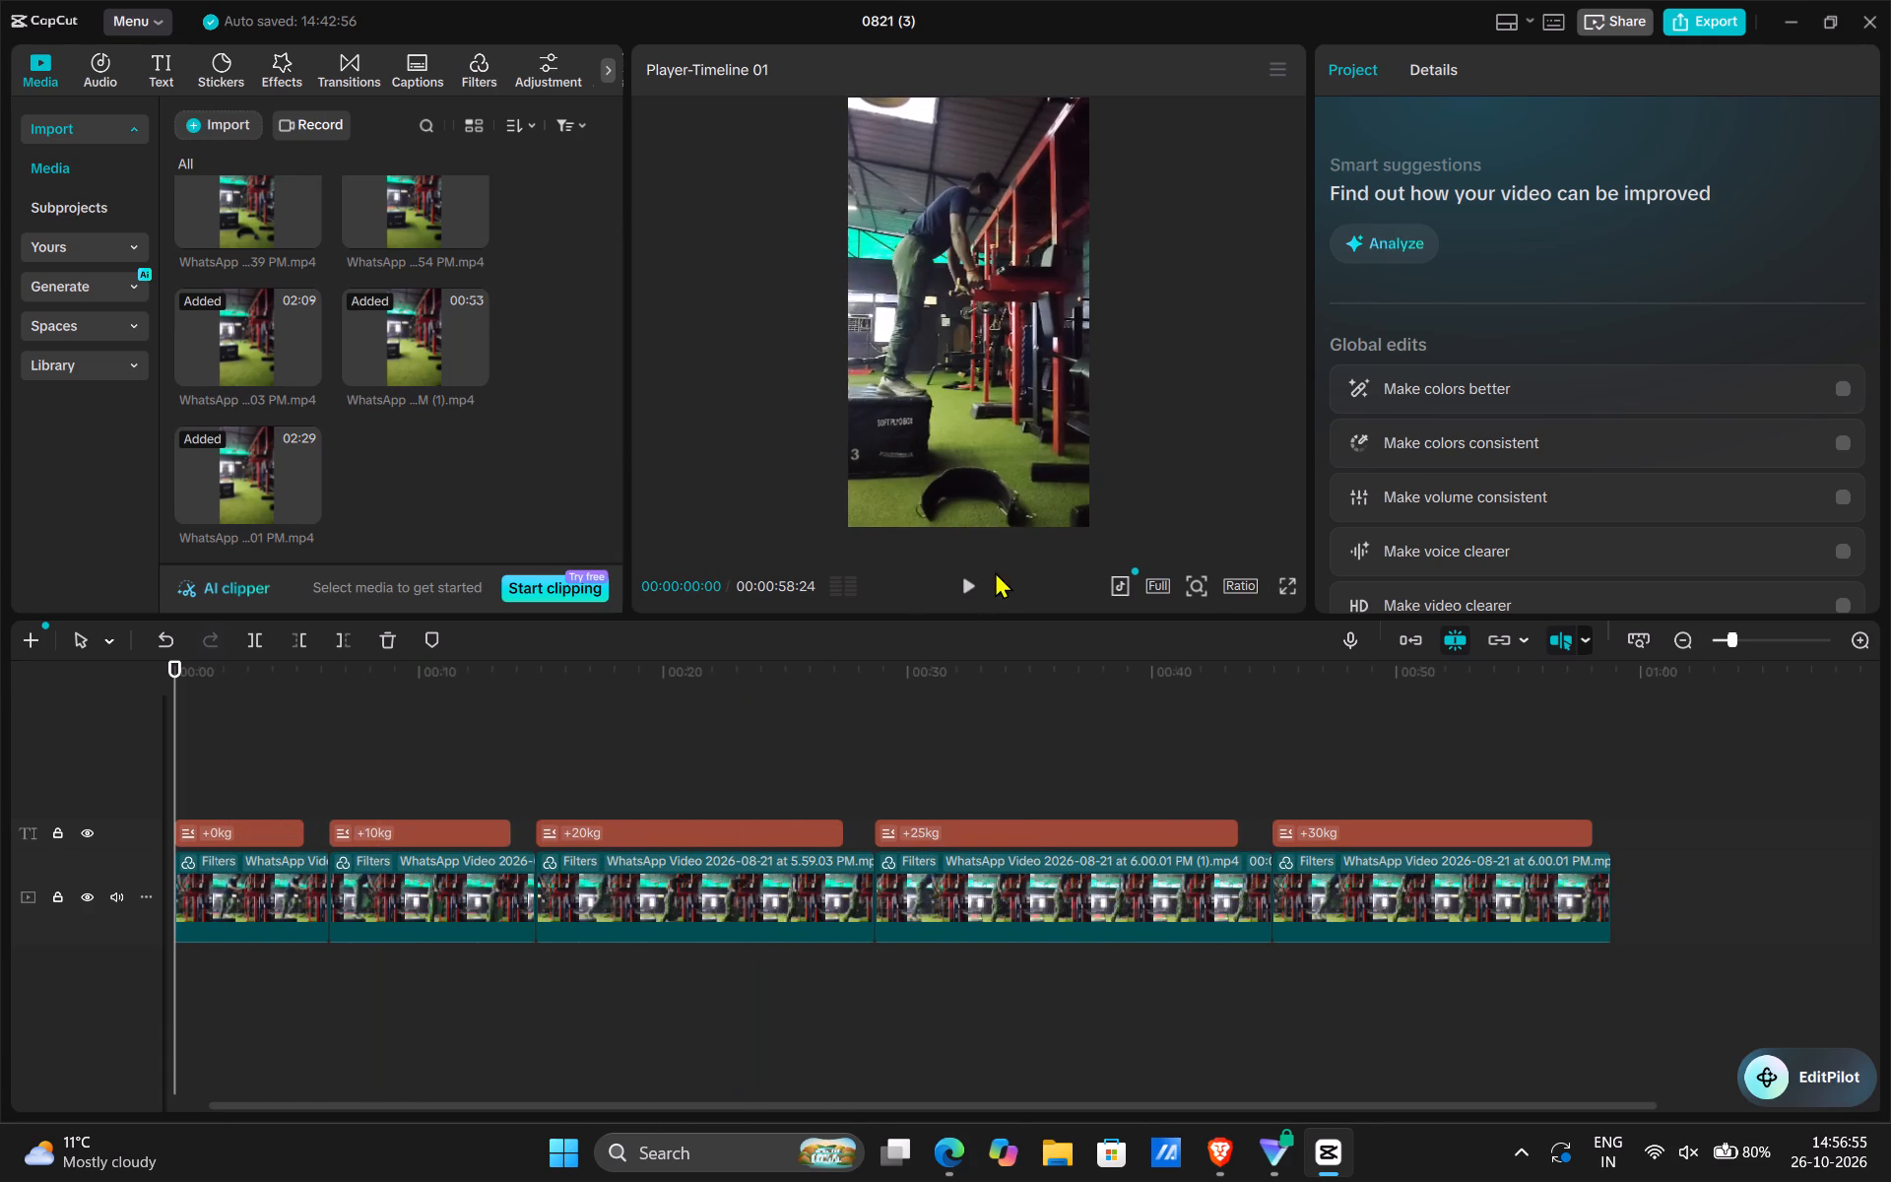
{"action": "left_click", "coordinate": [971, 582]}
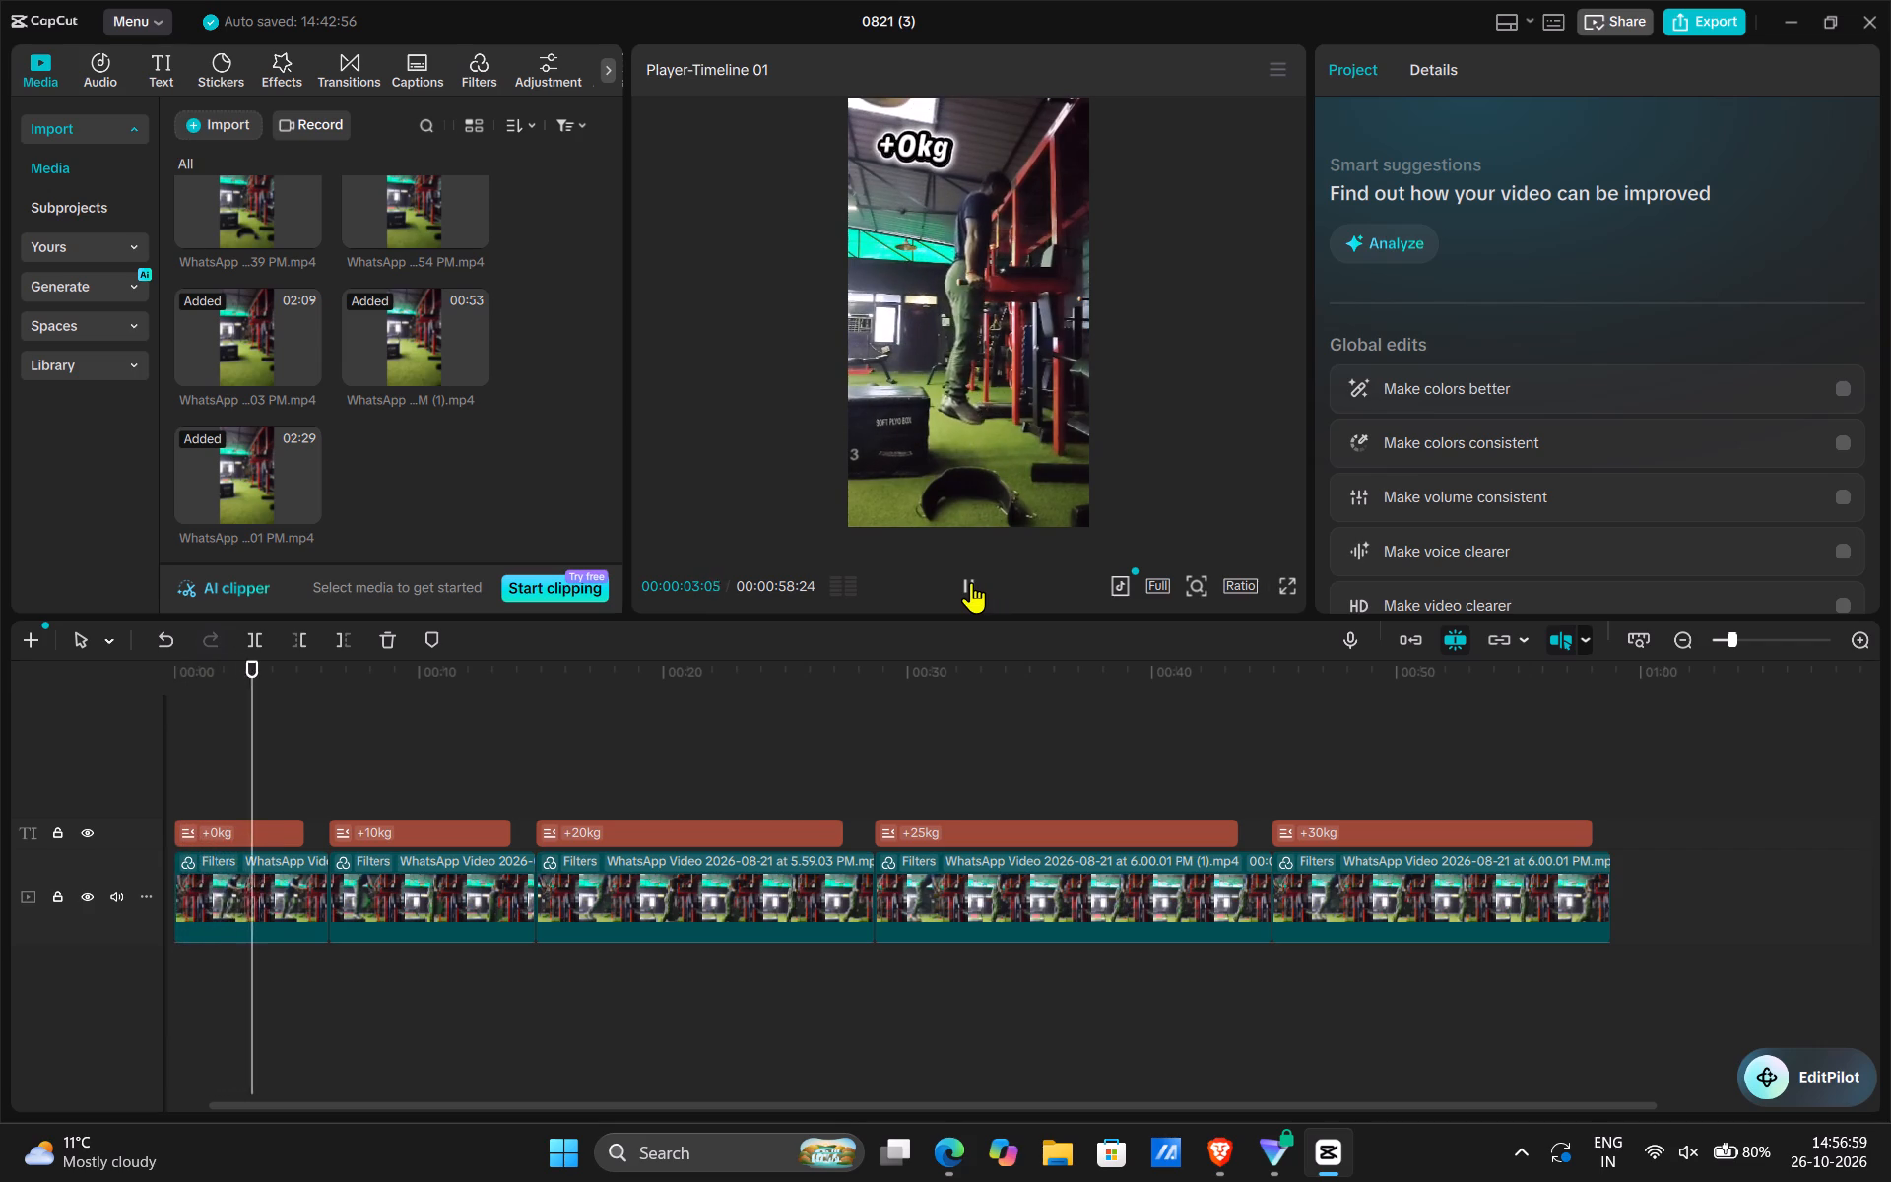
{"action": "left_click", "coordinate": [971, 582]}
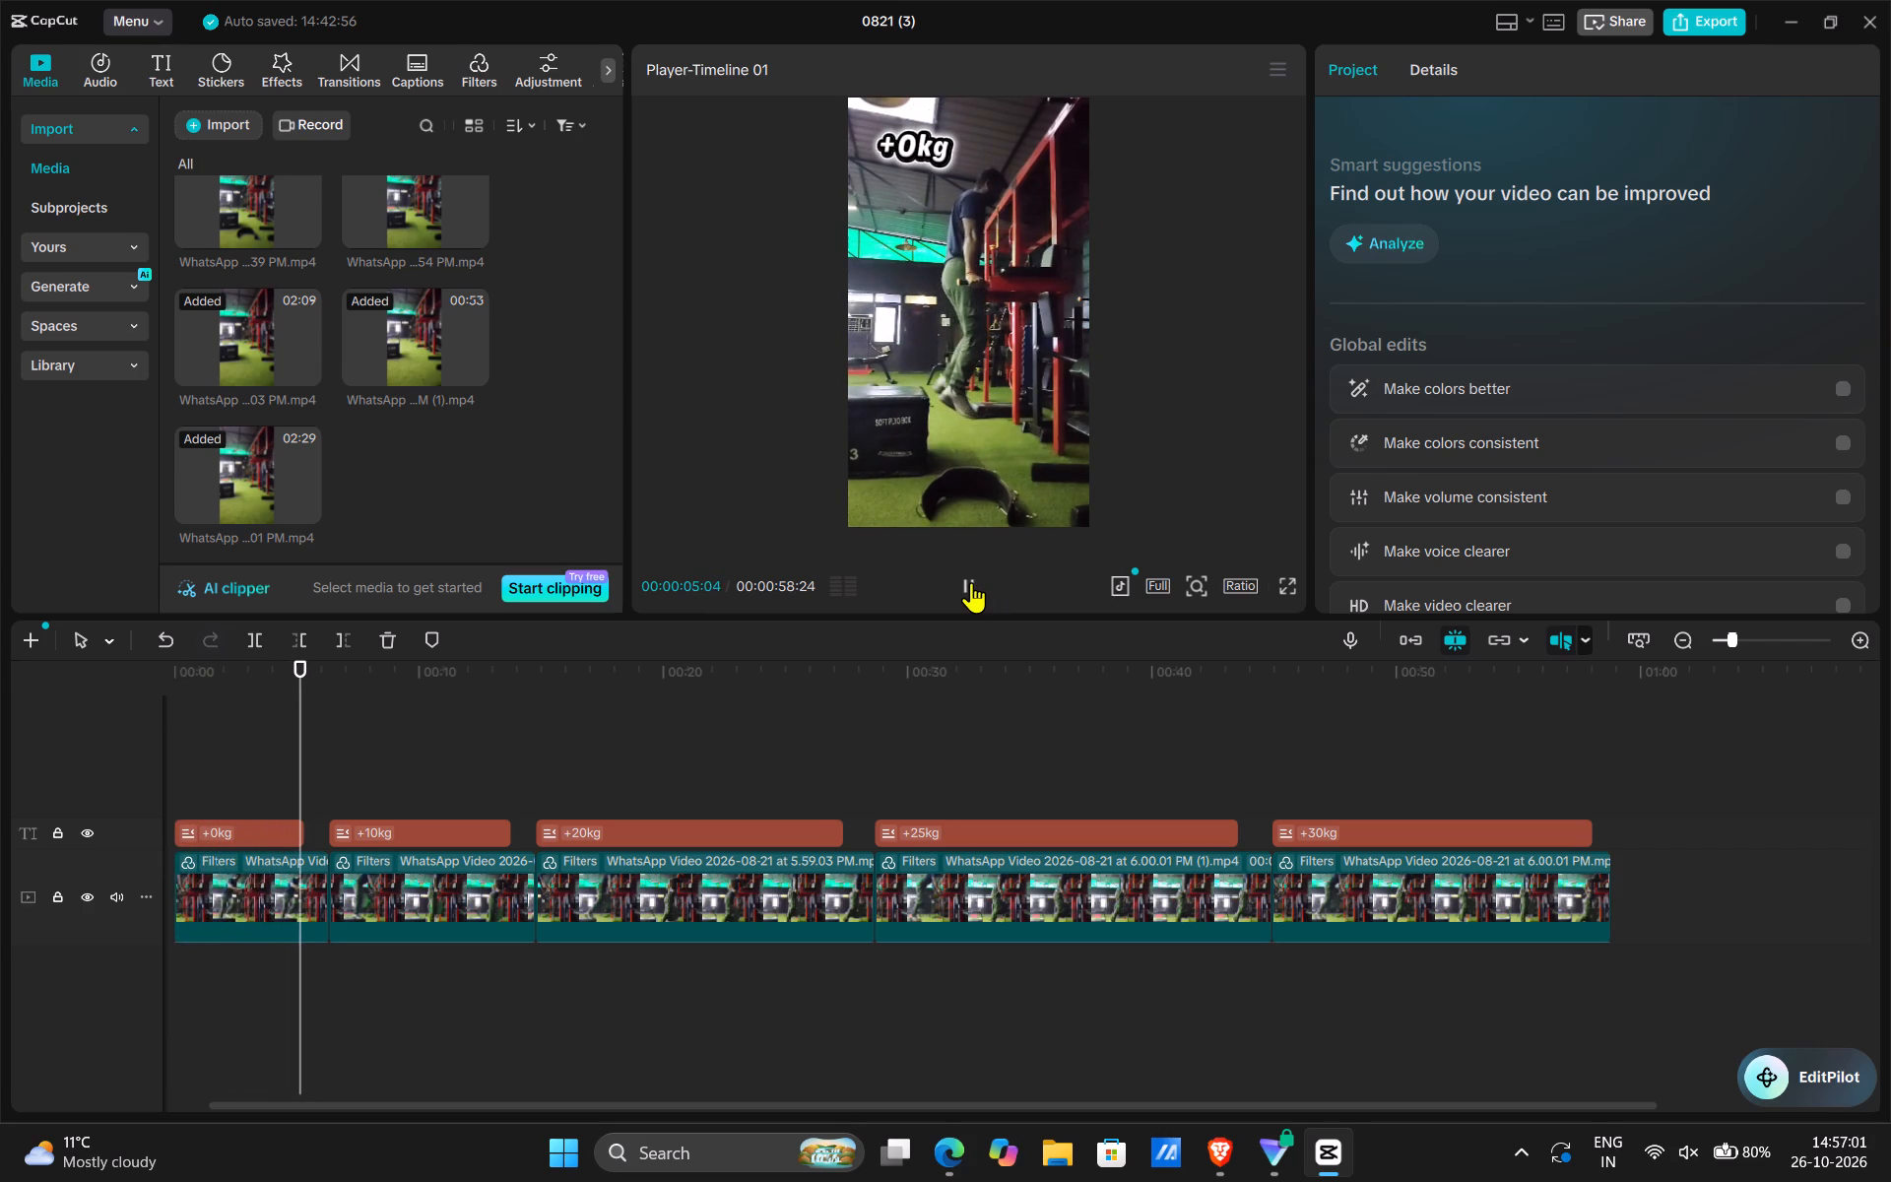
{"action": "scroll", "coordinate": [347, 756], "scroll_direction": "right", "scroll_amount": 1}
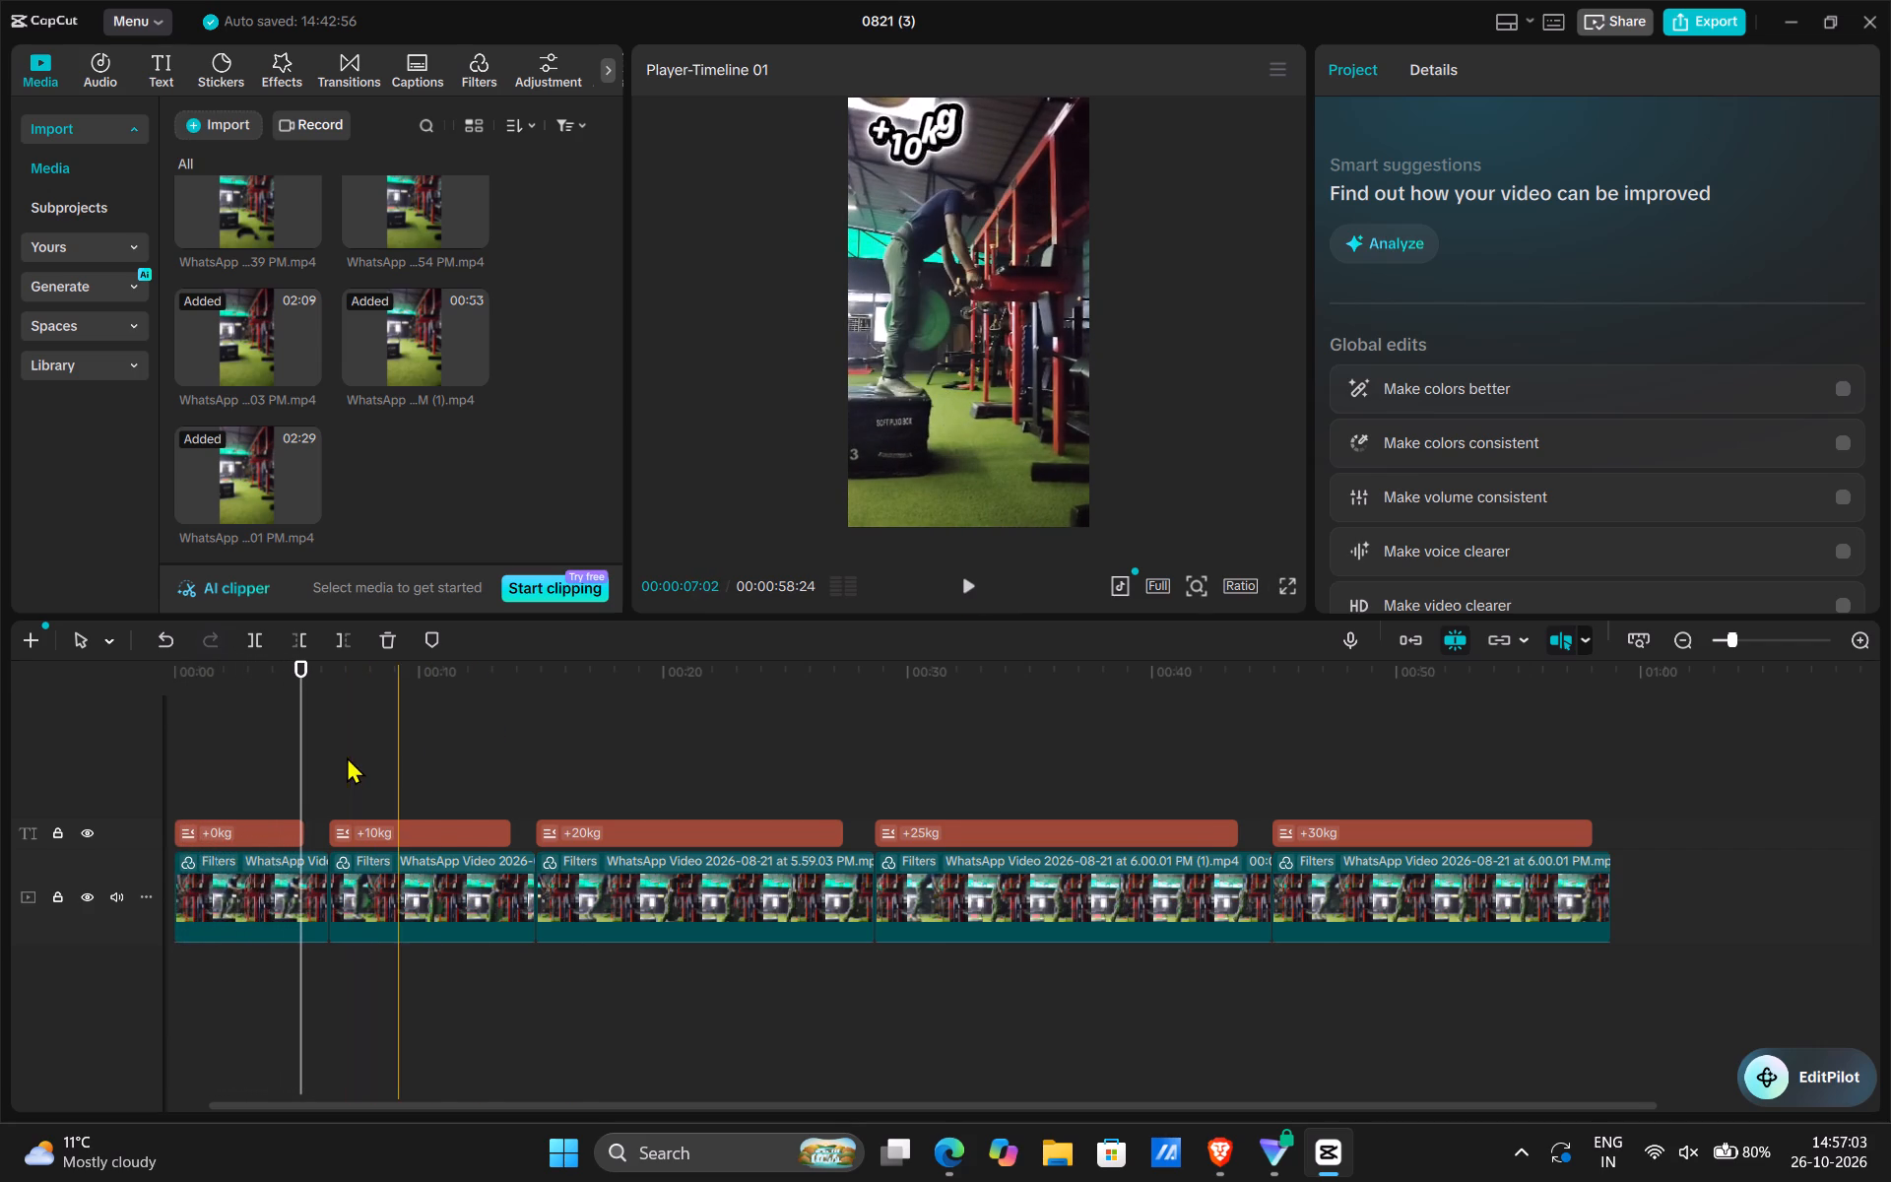
Trim about 25 frames off the beginning of the +0kg video clip.
{"action": "left_click_drag", "start_coordinate": [350, 754], "coordinate": [223, 774]}
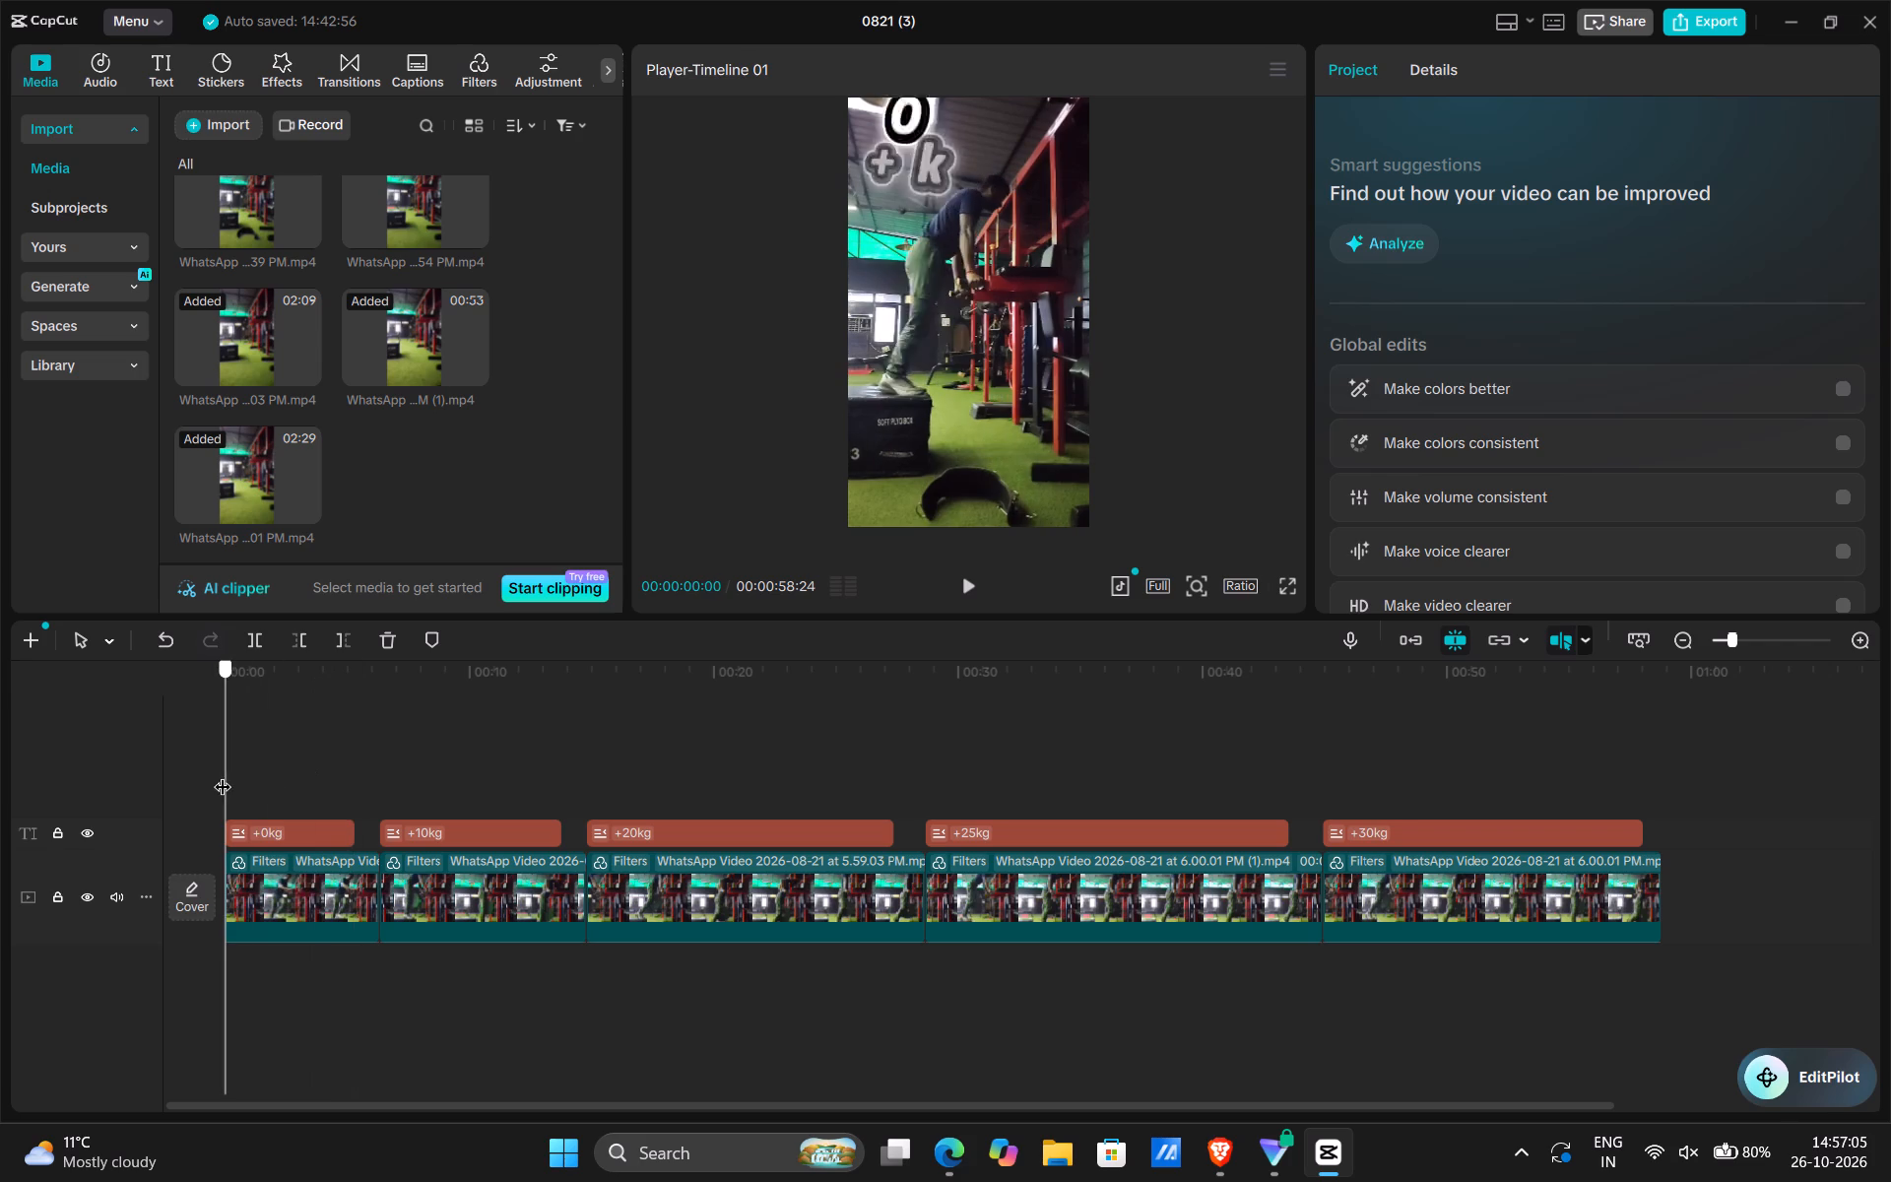
{"action": "left_click_drag", "start_coordinate": [223, 774], "coordinate": [222, 773]}
{"action": "left_click", "coordinate": [269, 871]}
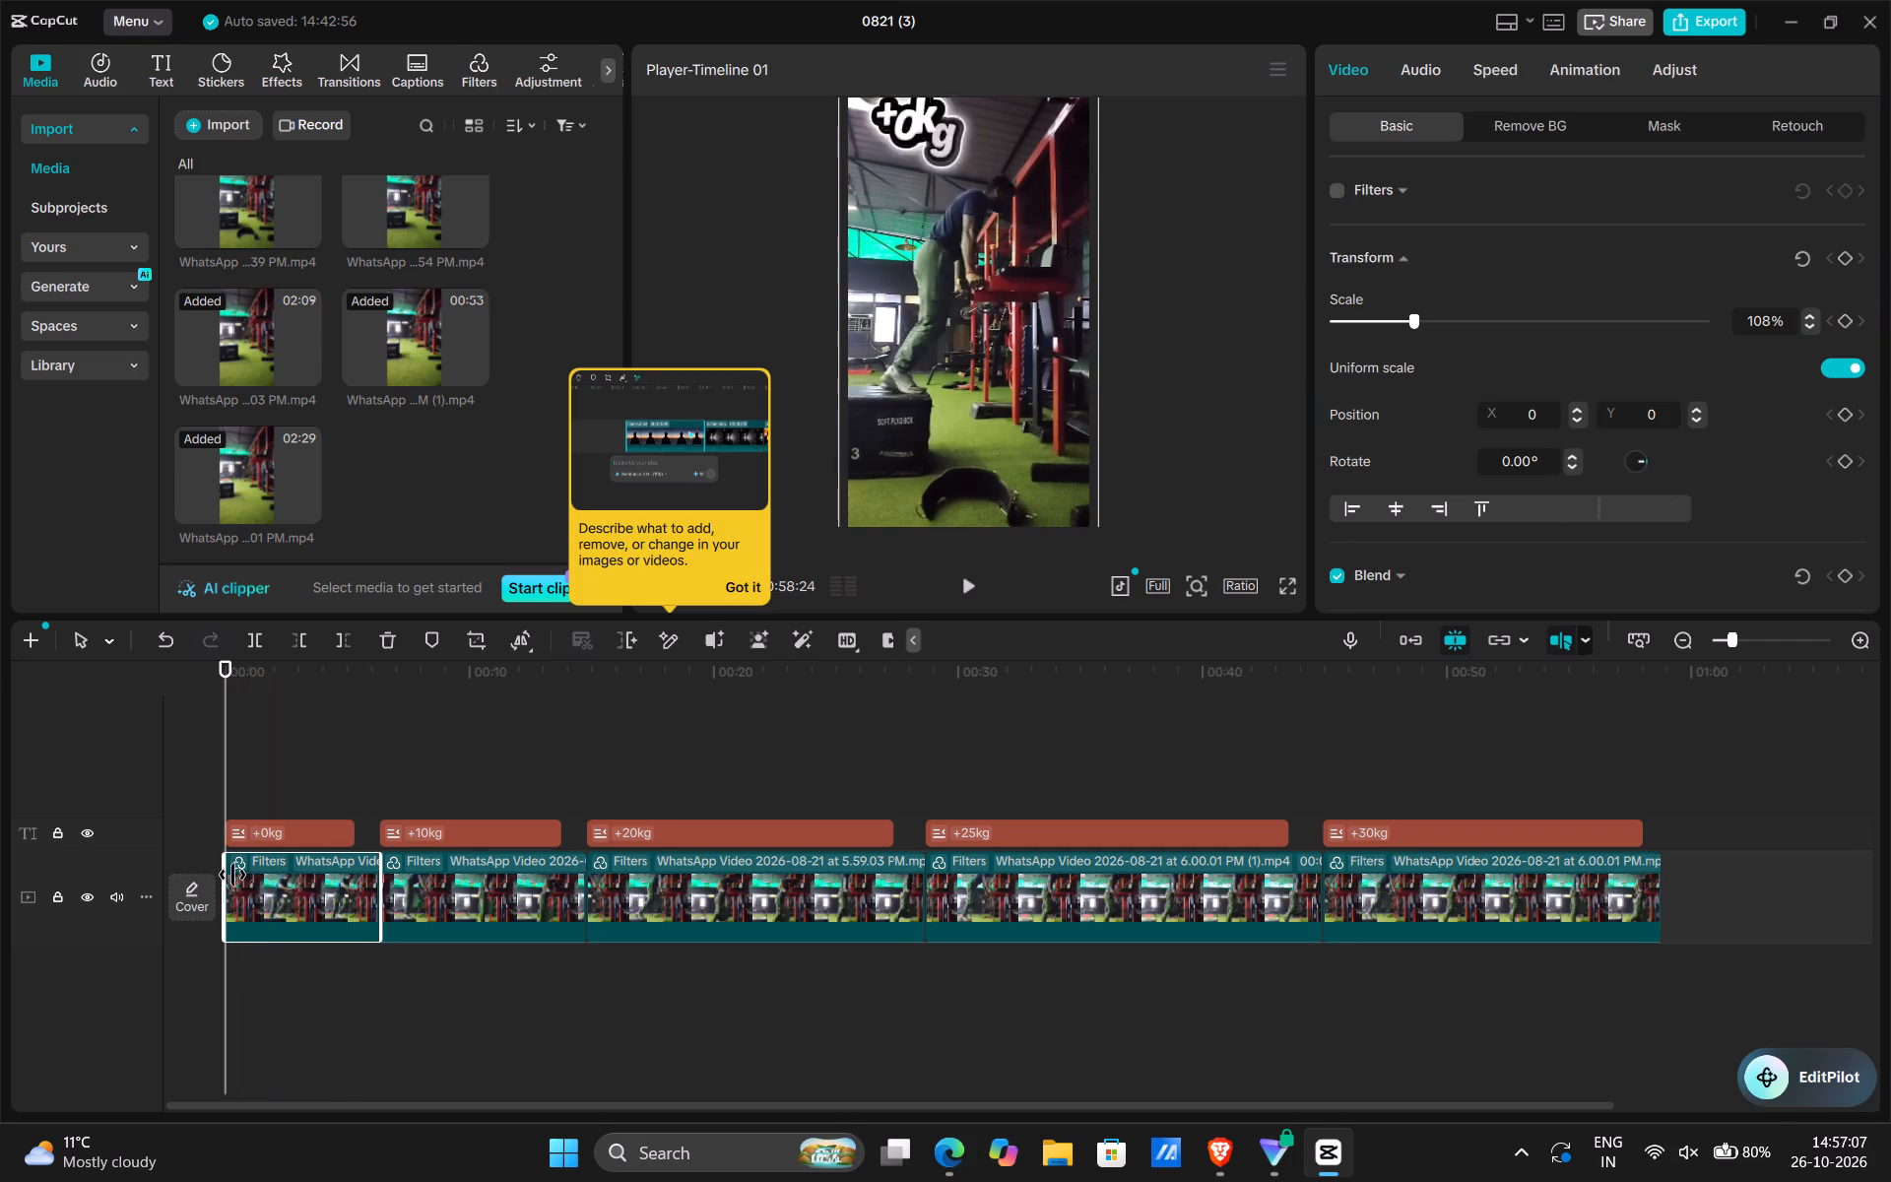
{"action": "left_click", "coordinate": [741, 584]}
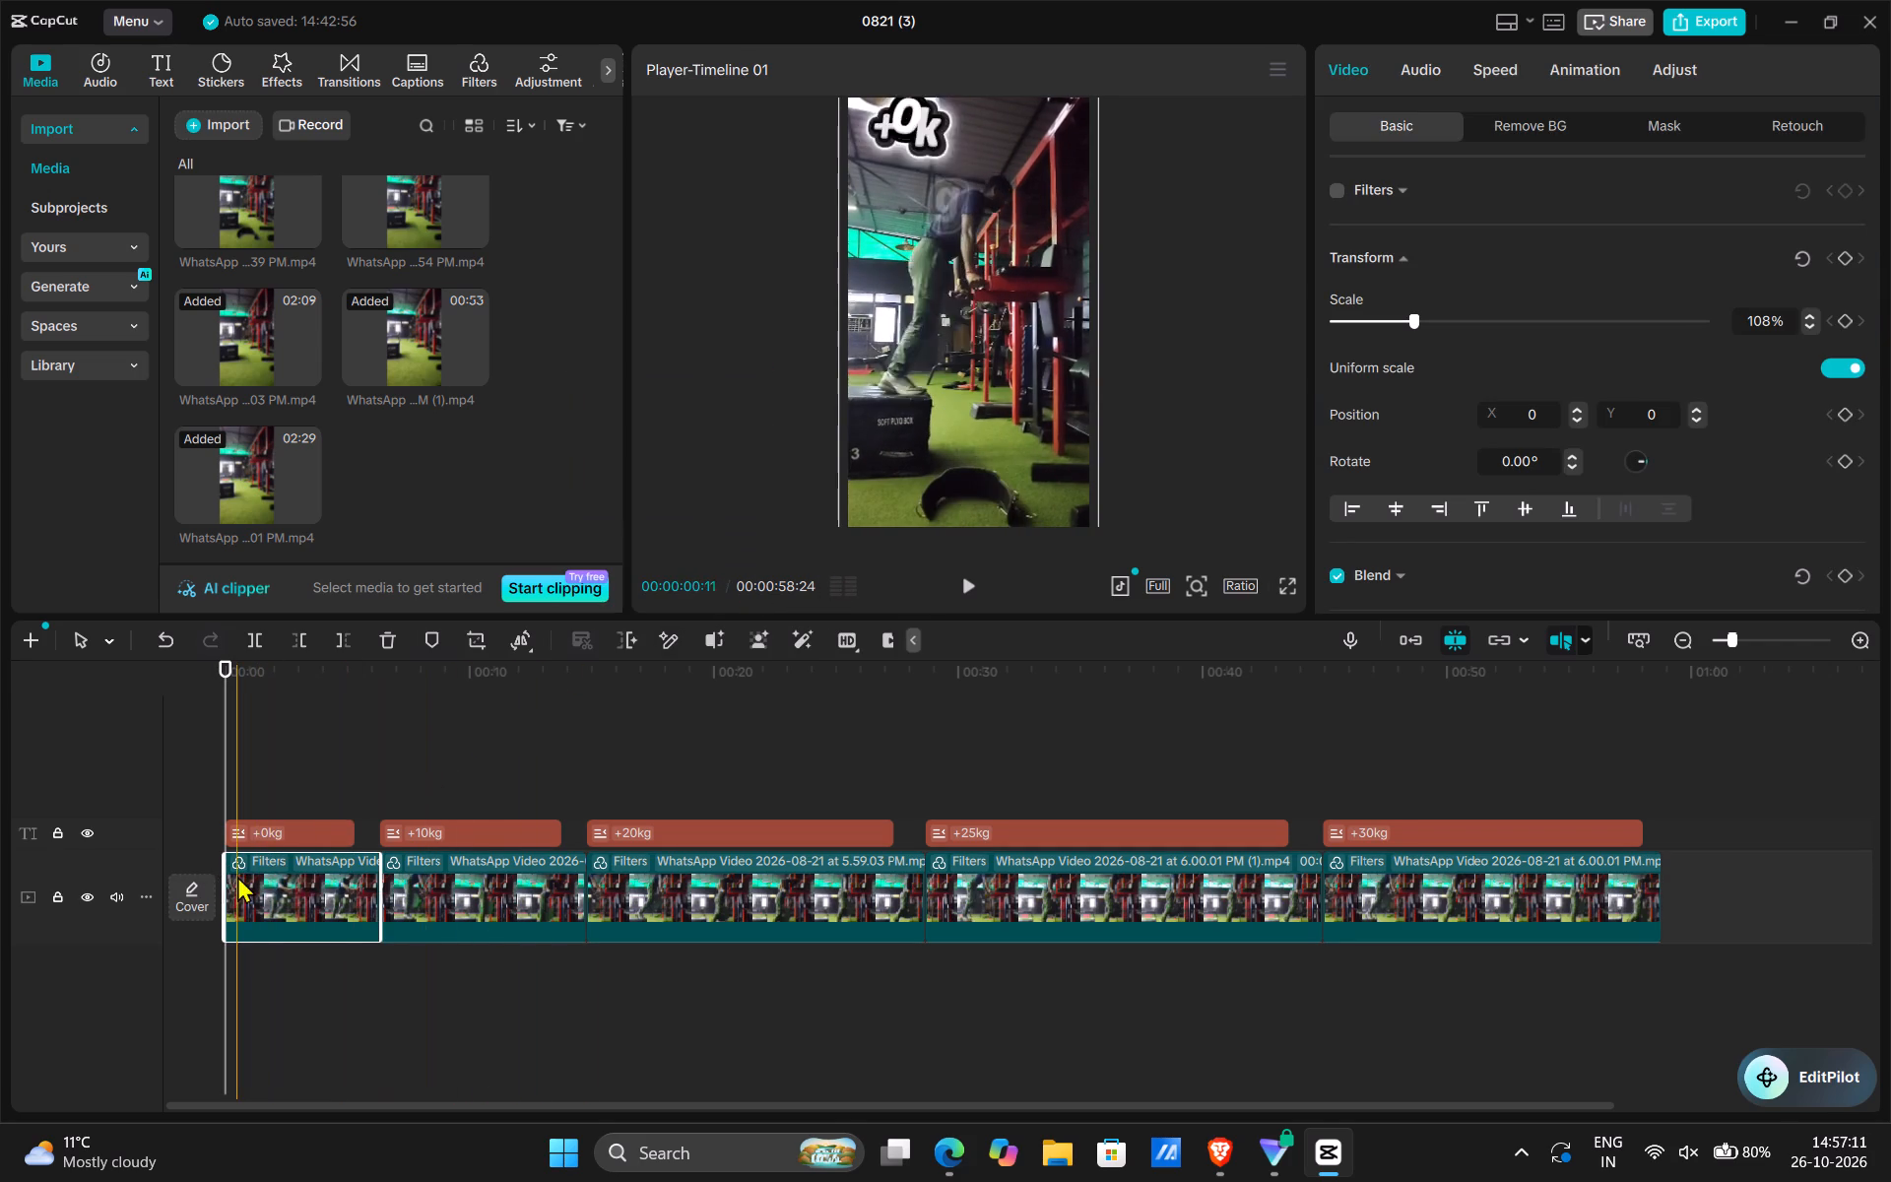
{"action": "left_click_drag", "start_coordinate": [227, 878], "coordinate": [244, 883]}
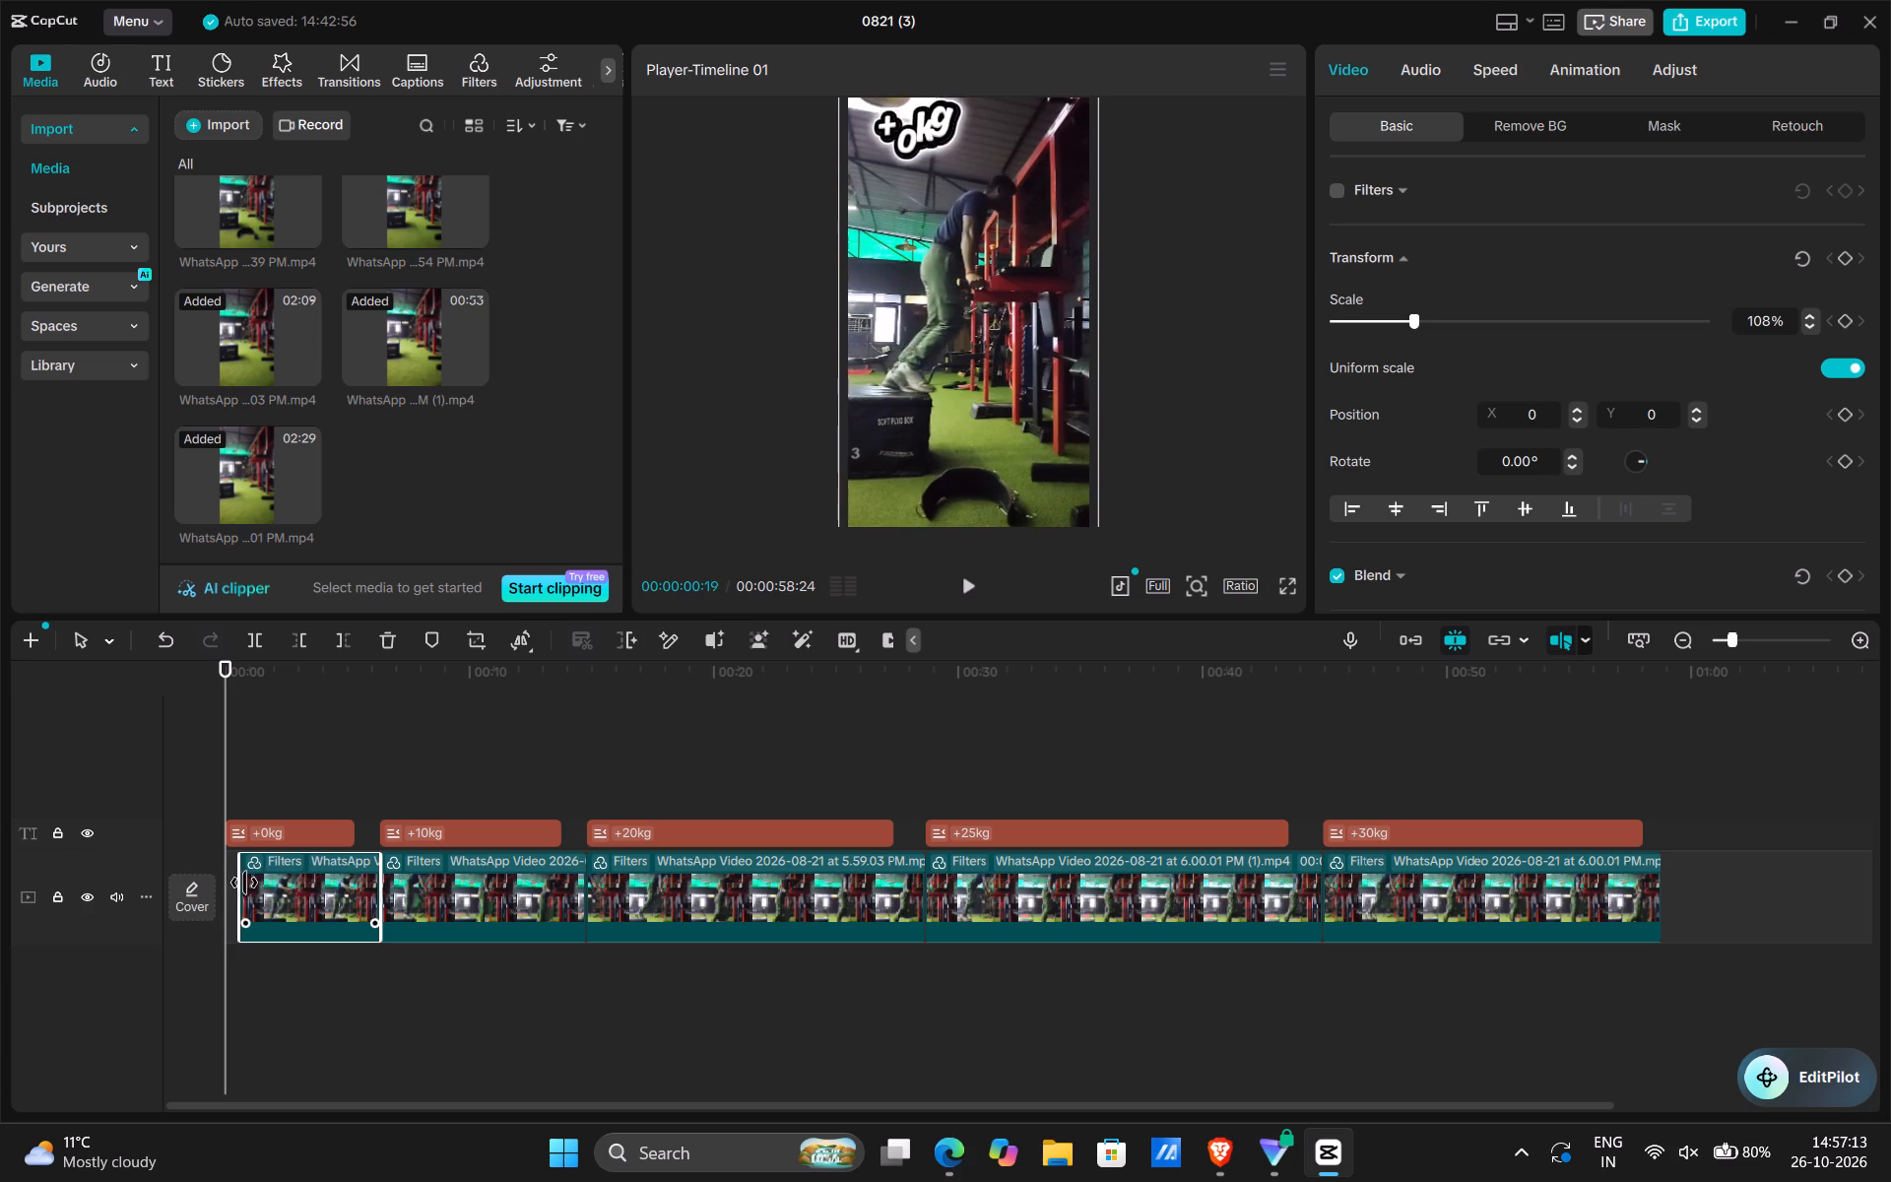
{"action": "left_click_drag", "start_coordinate": [244, 883], "coordinate": [274, 888]}
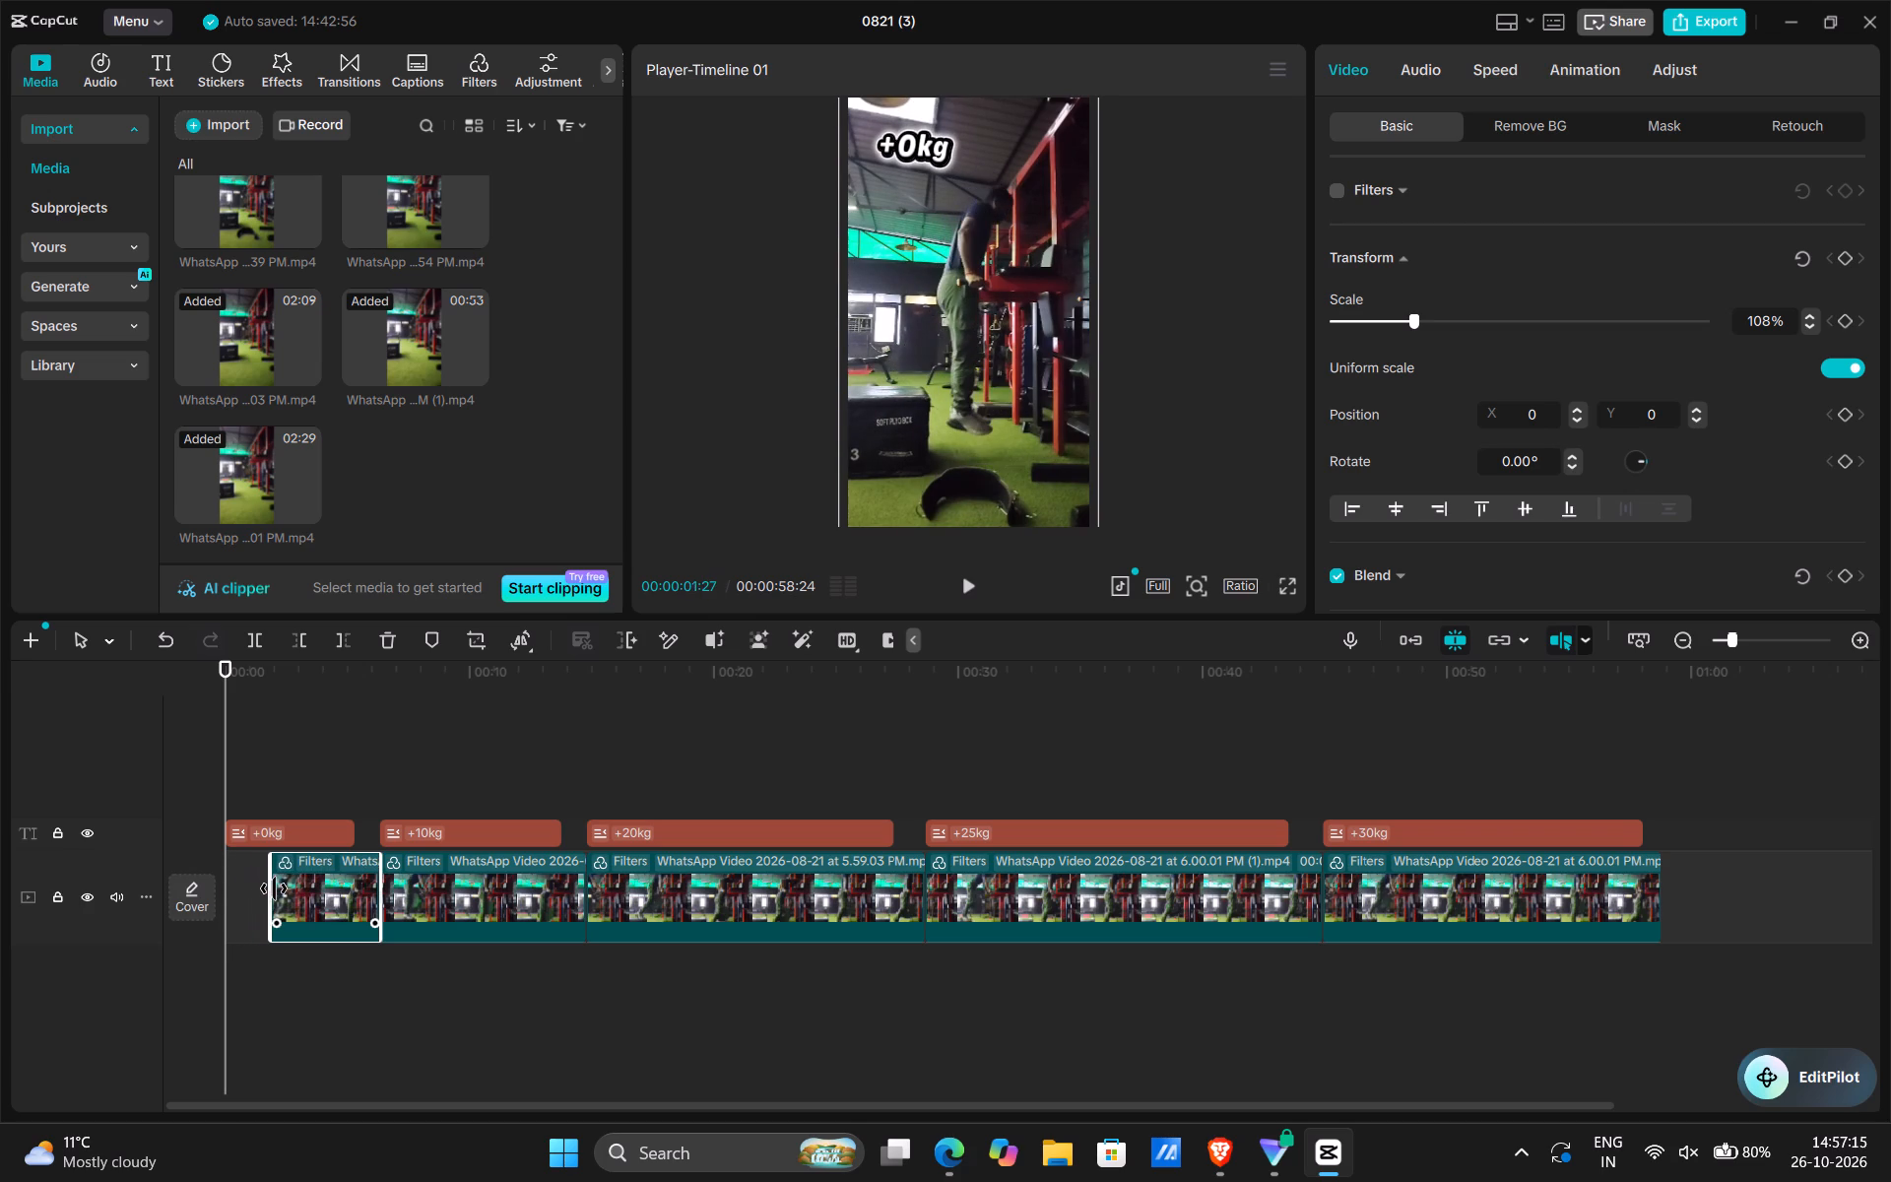
{"action": "left_click_drag", "start_coordinate": [274, 888], "coordinate": [267, 887]}
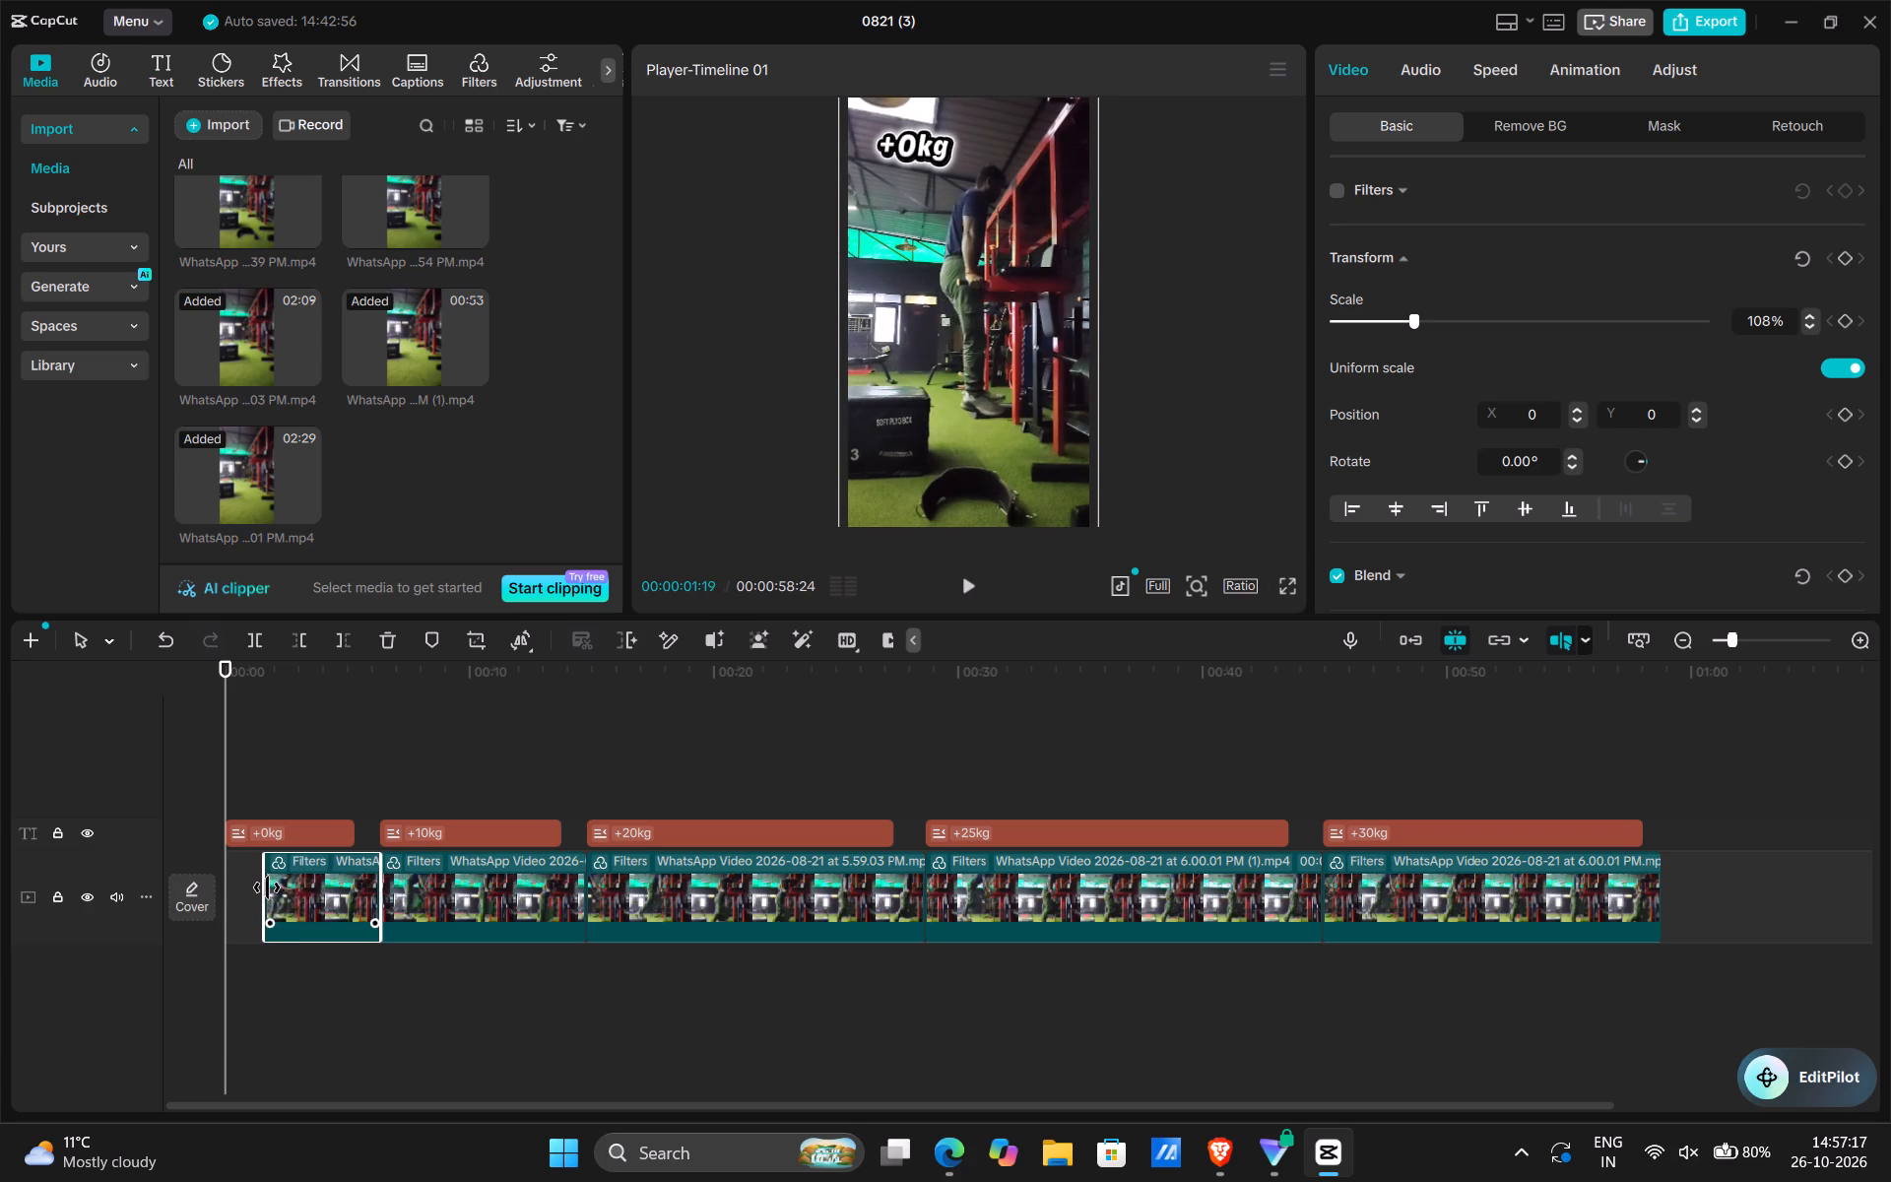
{"action": "left_click_drag", "start_coordinate": [267, 887], "coordinate": [263, 888]}
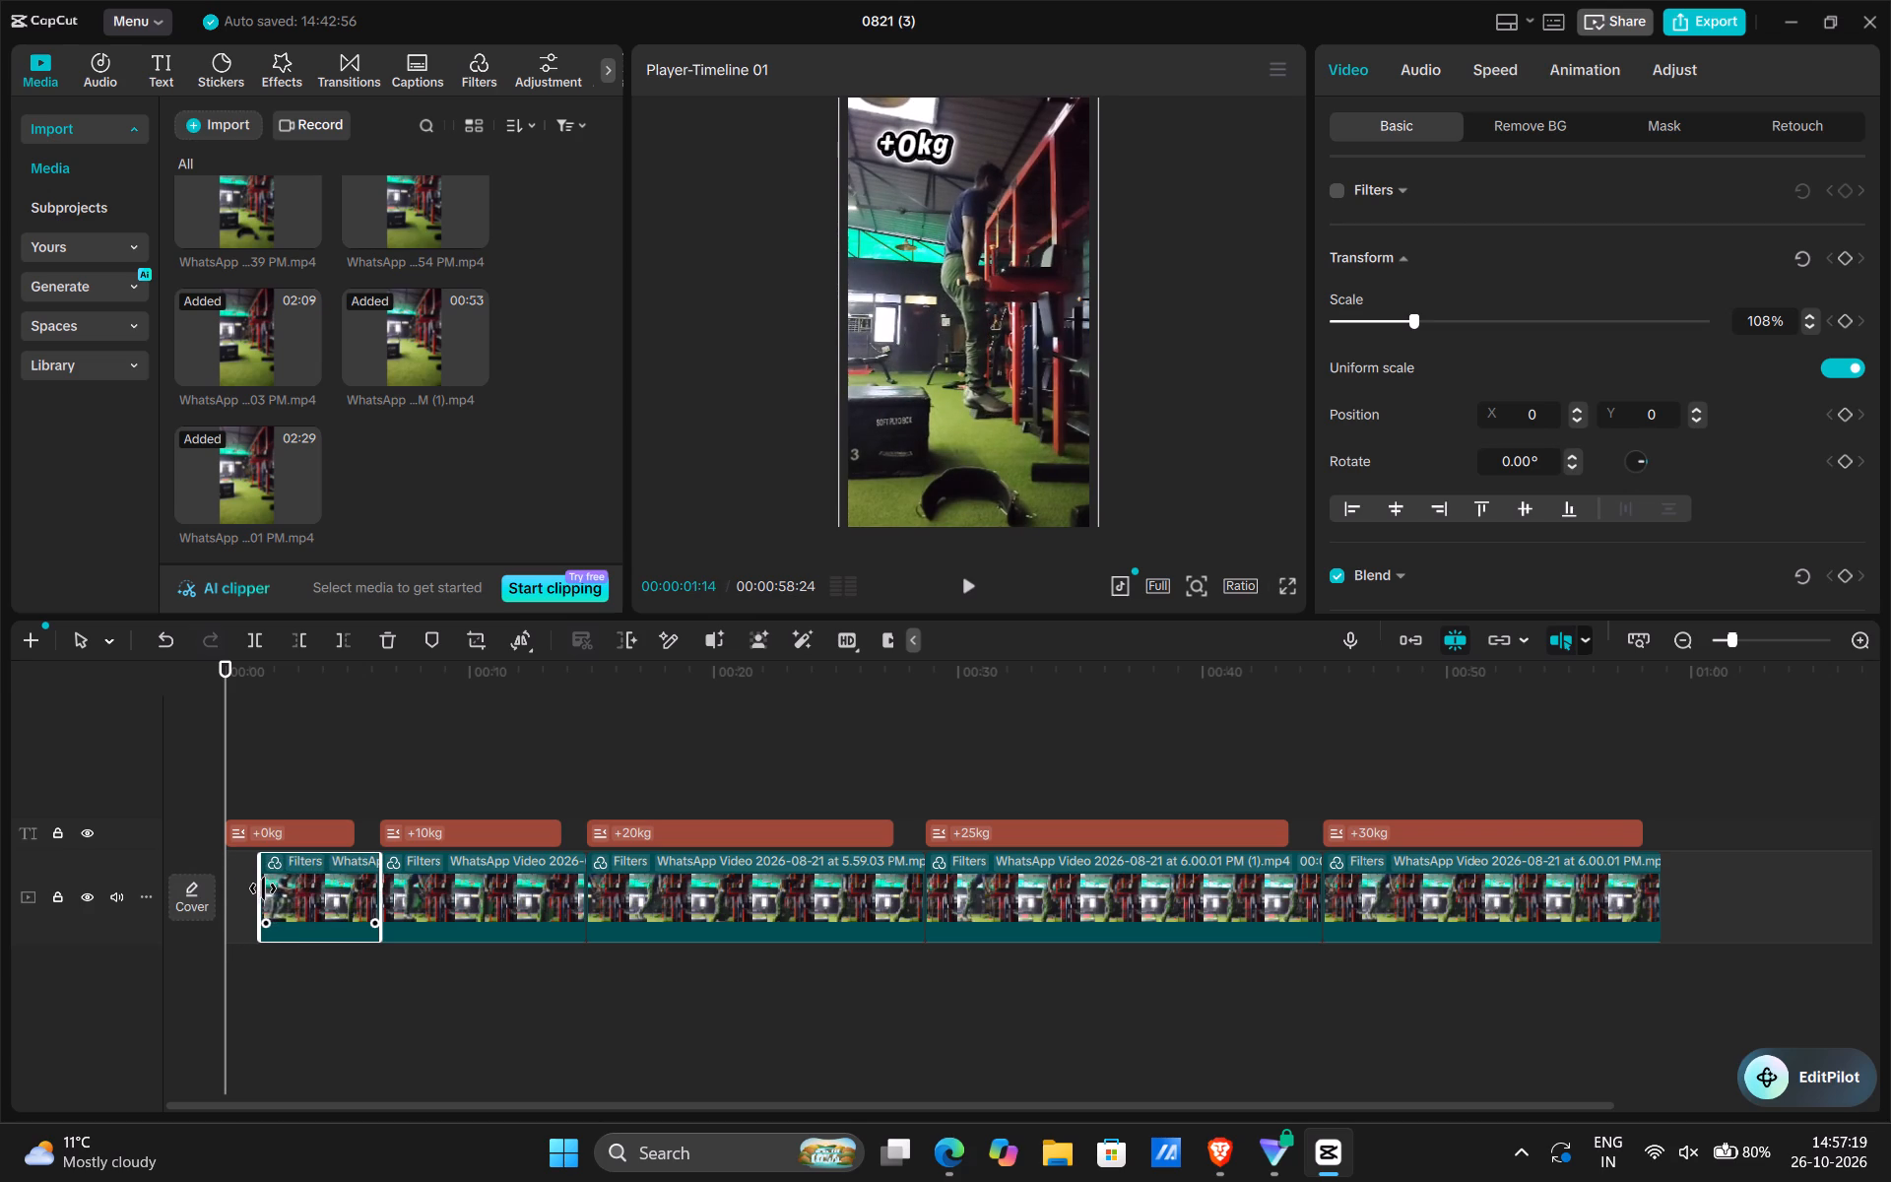
{"action": "left_click_drag", "start_coordinate": [263, 888], "coordinate": [258, 888]}
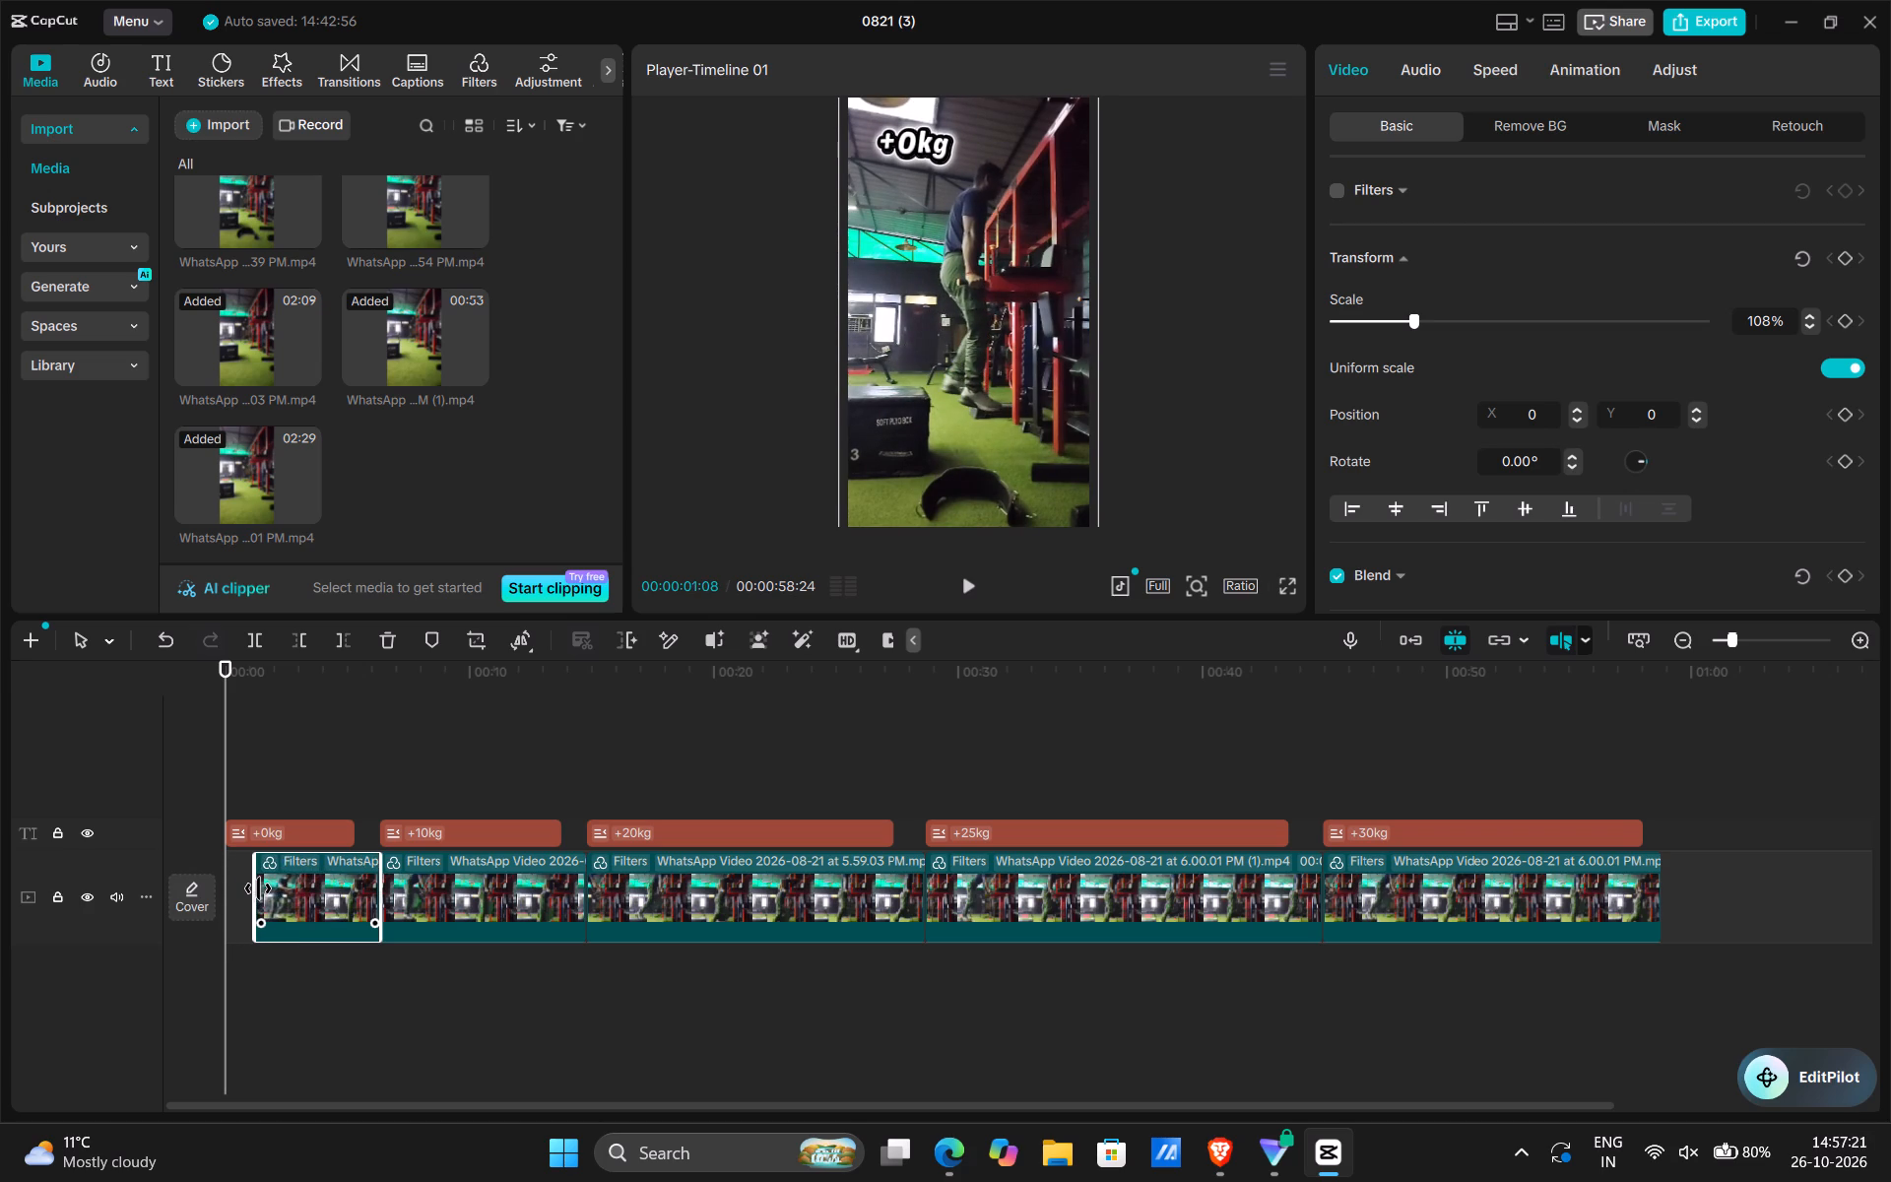
{"action": "left_click_drag", "start_coordinate": [258, 888], "coordinate": [249, 891]}
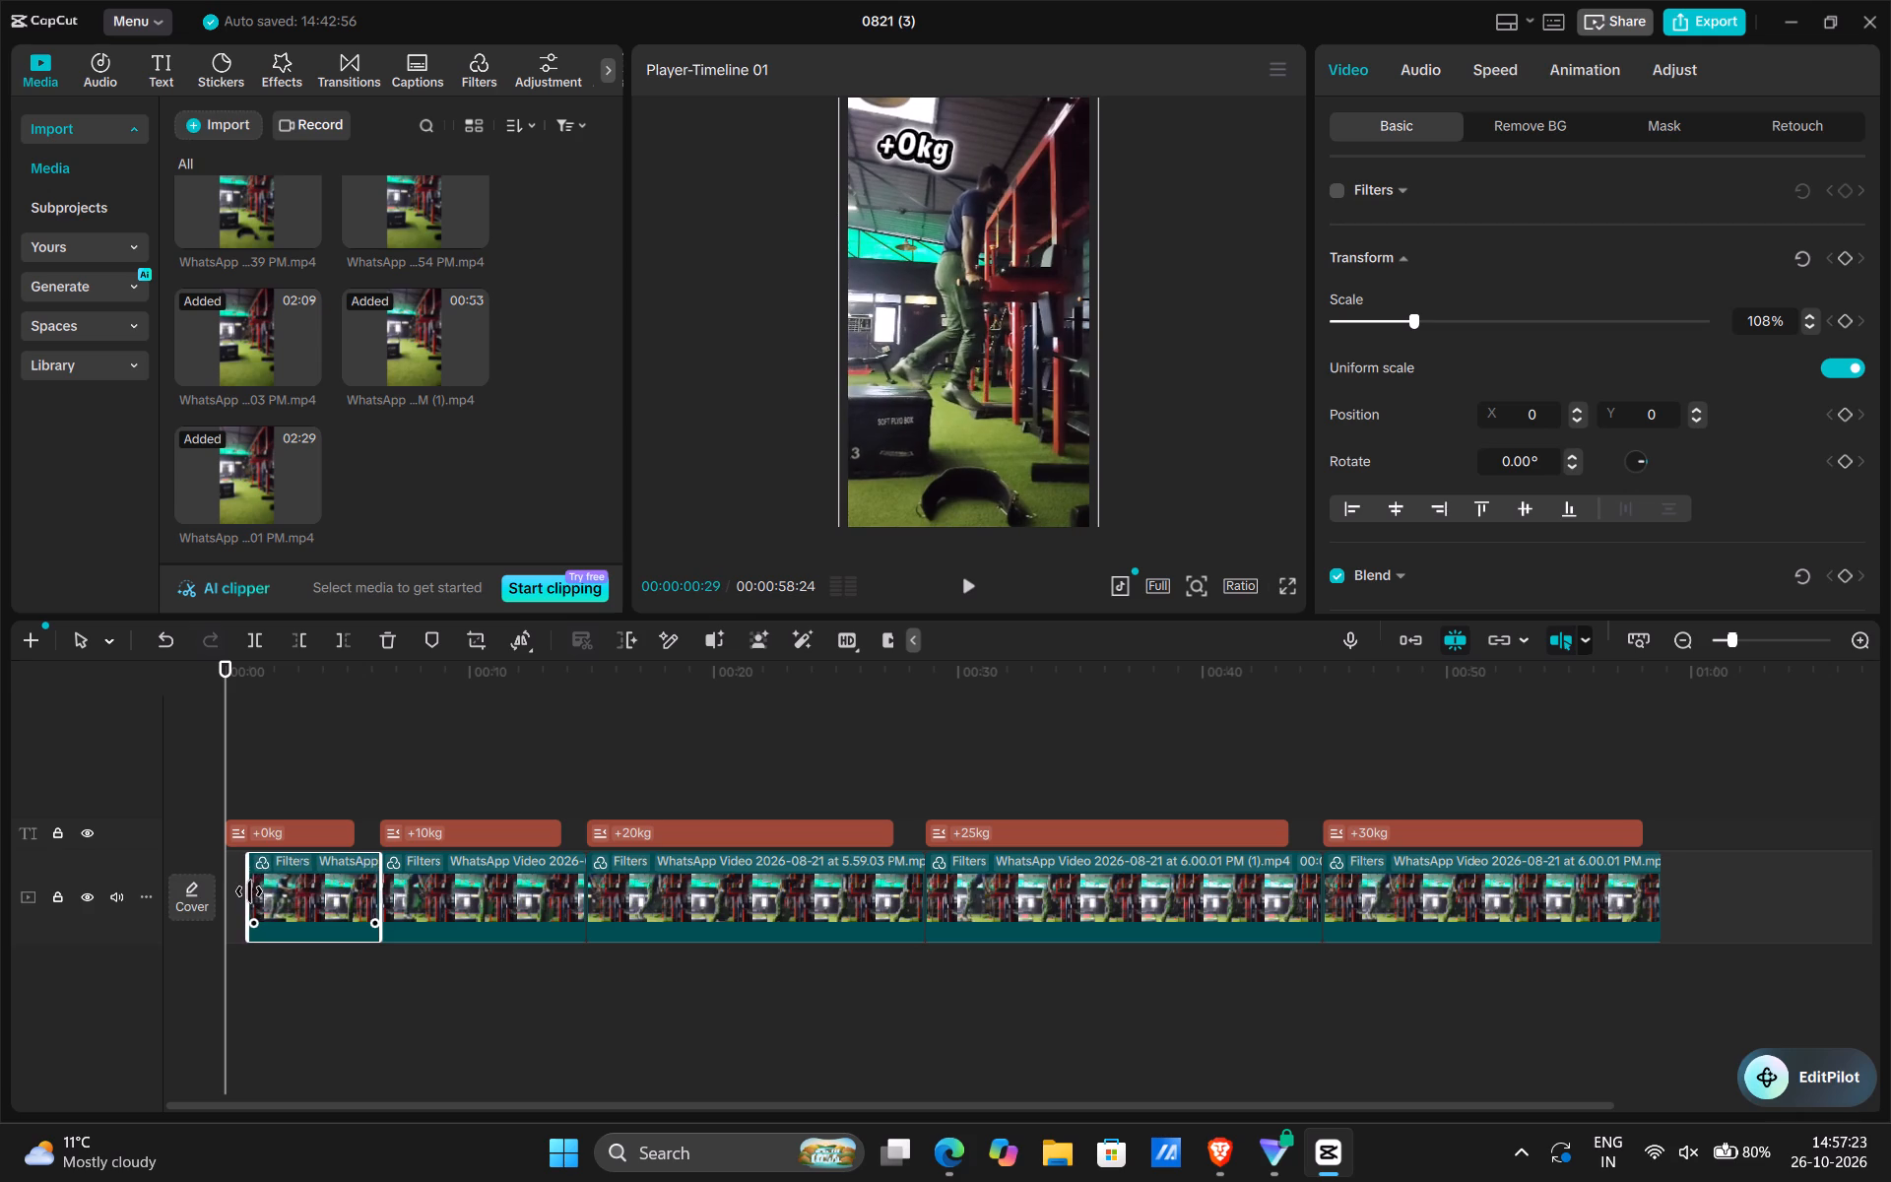
{"action": "left_click_drag", "start_coordinate": [249, 891], "coordinate": [247, 892]}
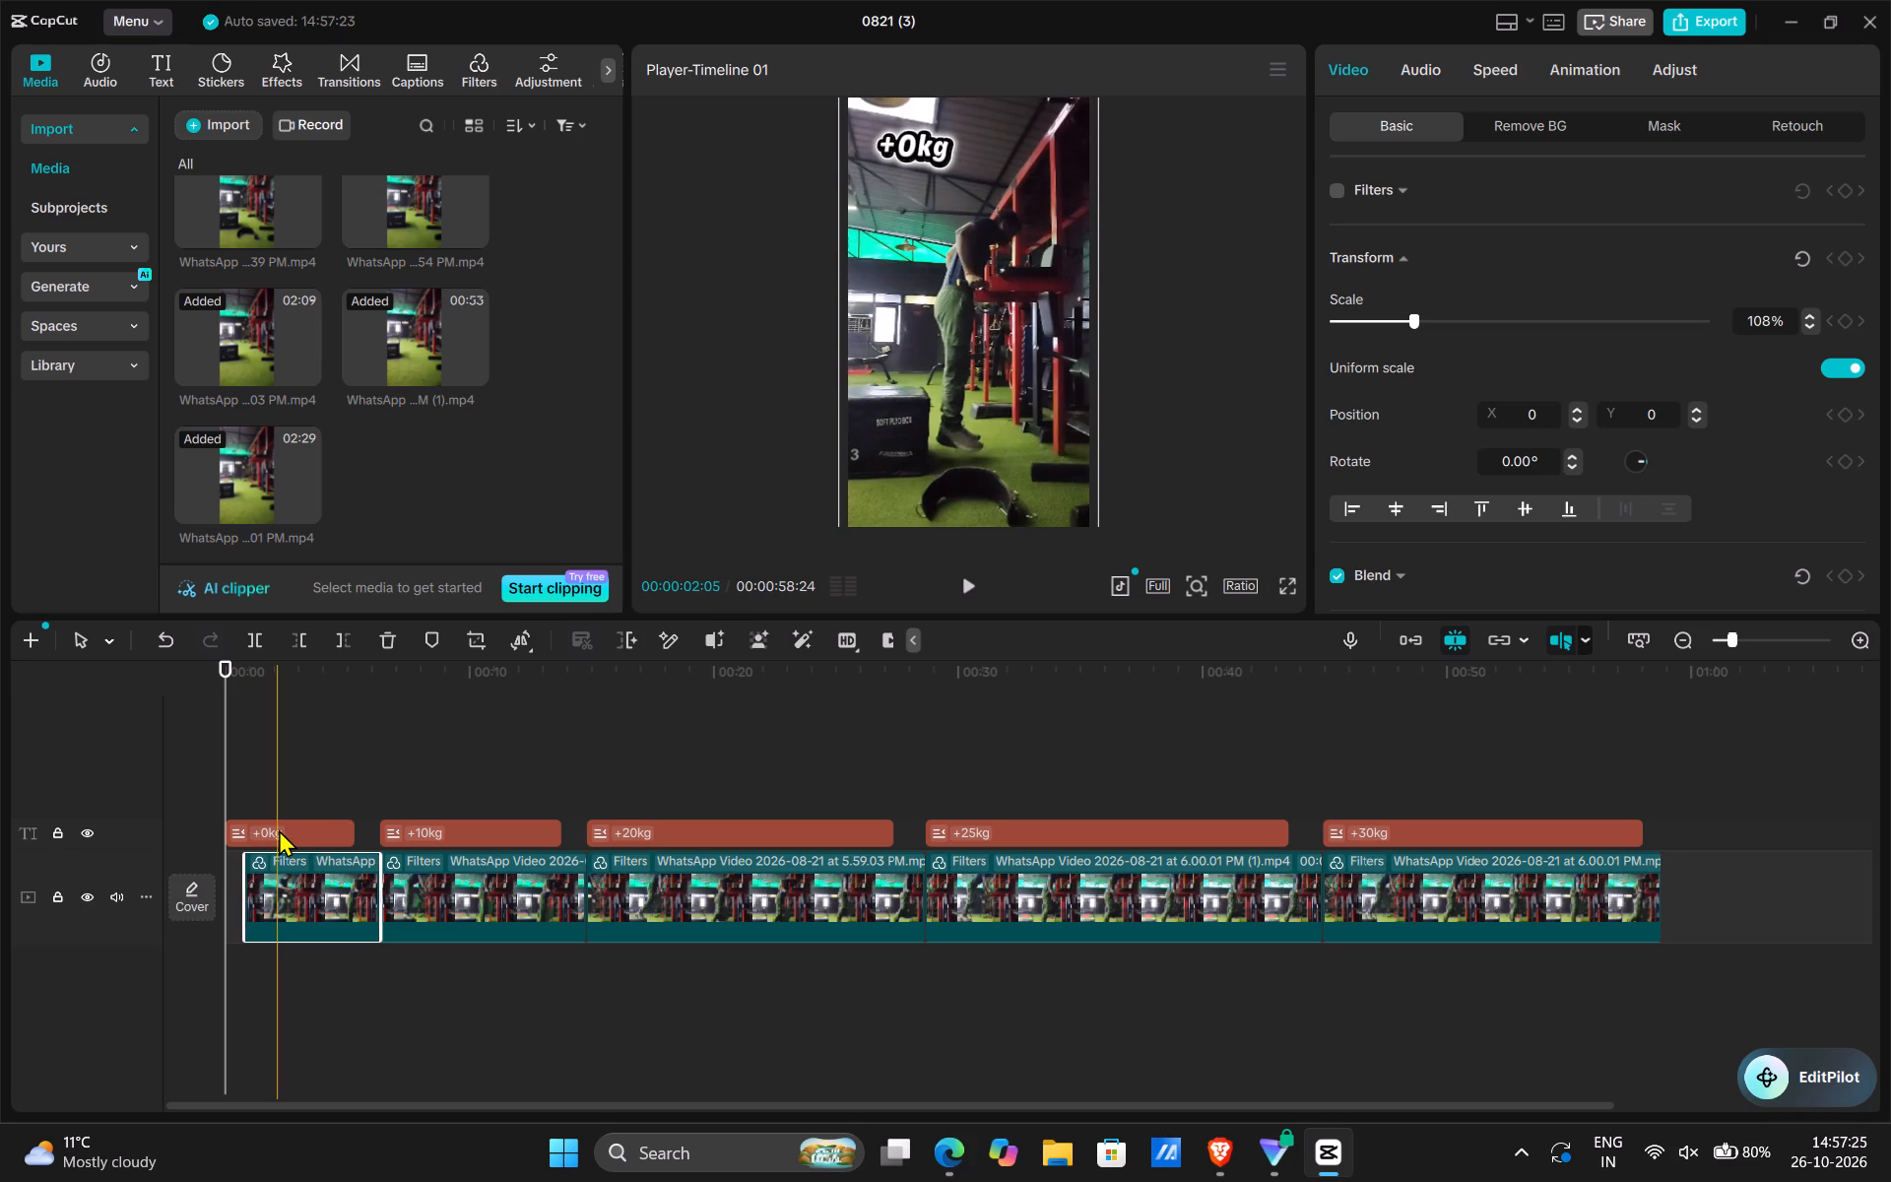
Shift the +0kg caption so it starts together with the trimmed +0kg video clip.
{"action": "left_click_drag", "start_coordinate": [279, 829], "coordinate": [293, 833]}
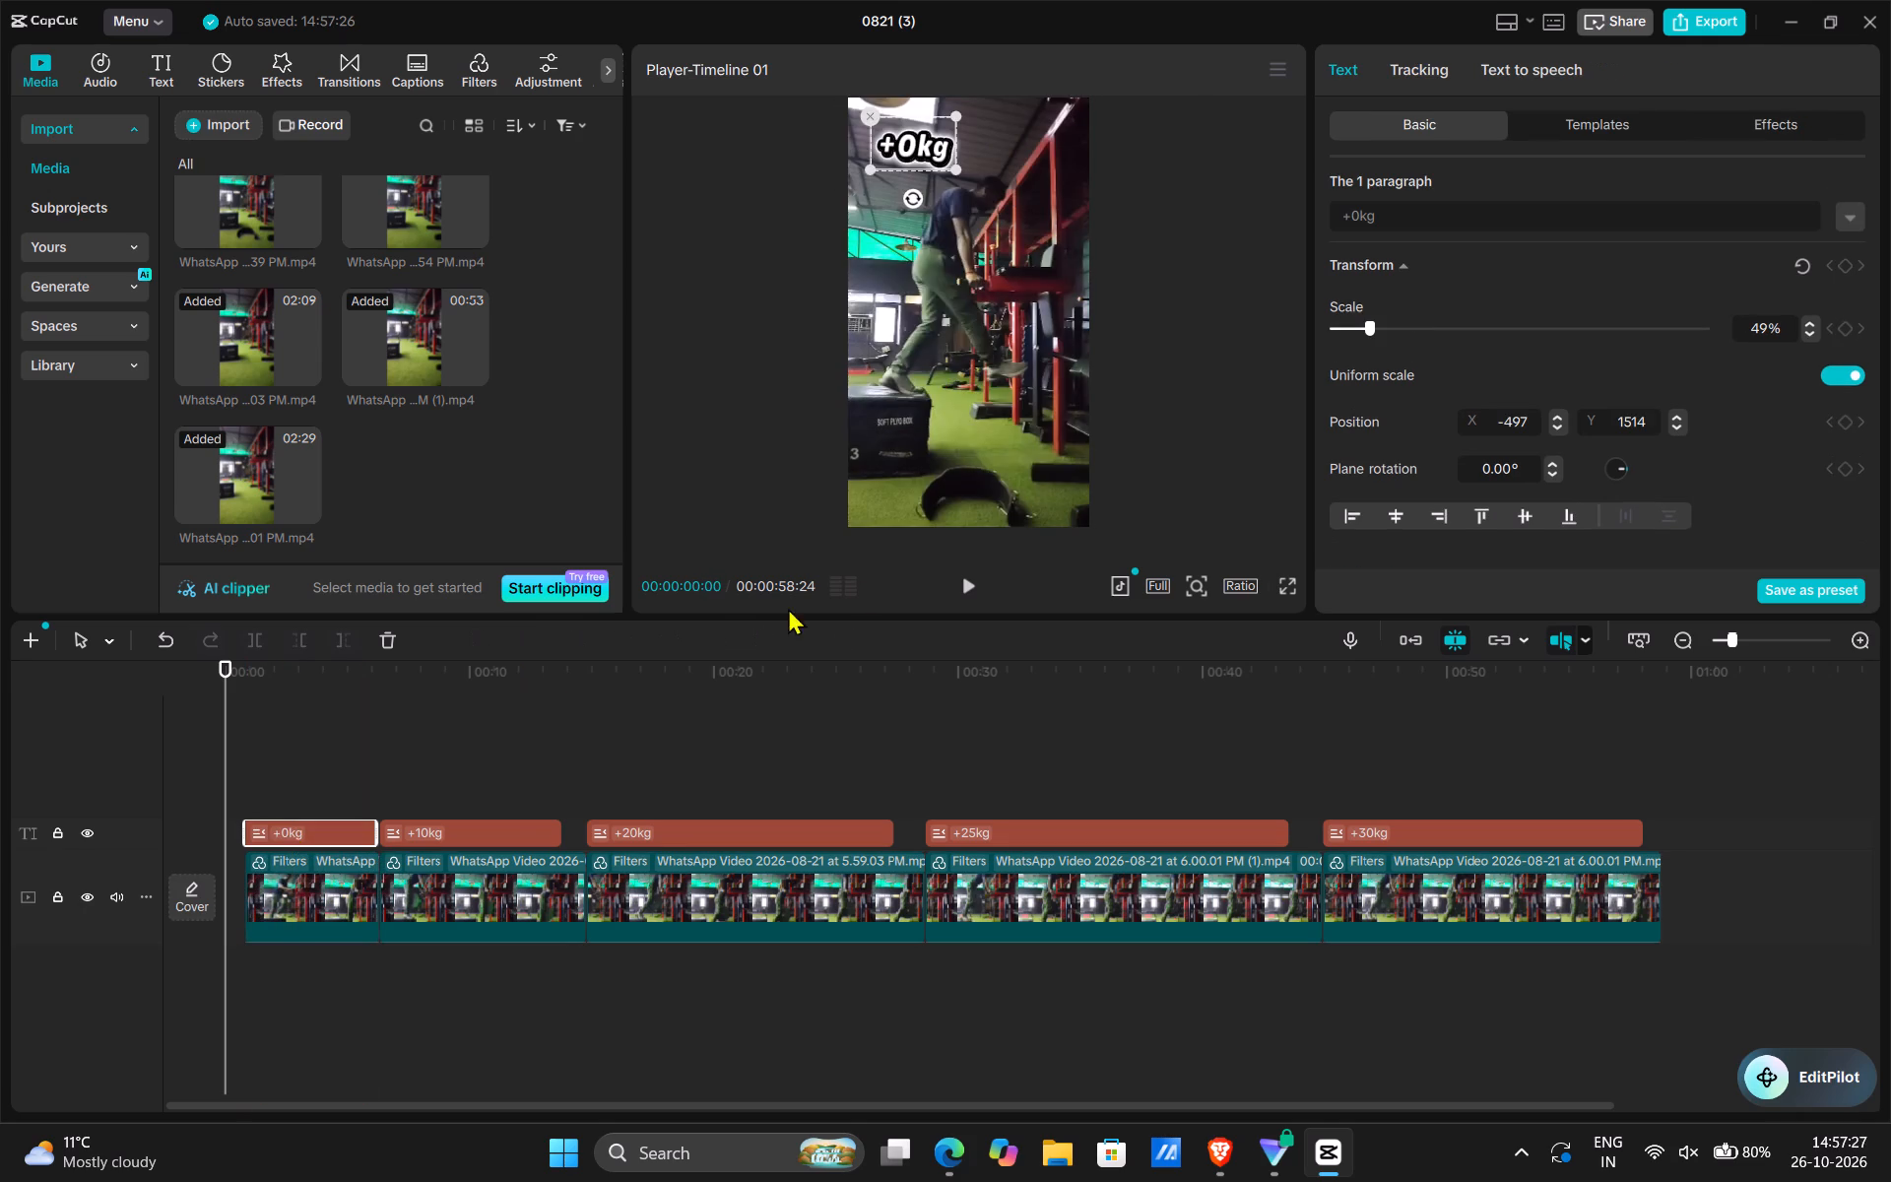
Play the timeline from the start of the trimmed +0kg clip through to the opening of the +25kg clip.
{"action": "left_click", "coordinate": [960, 585]}
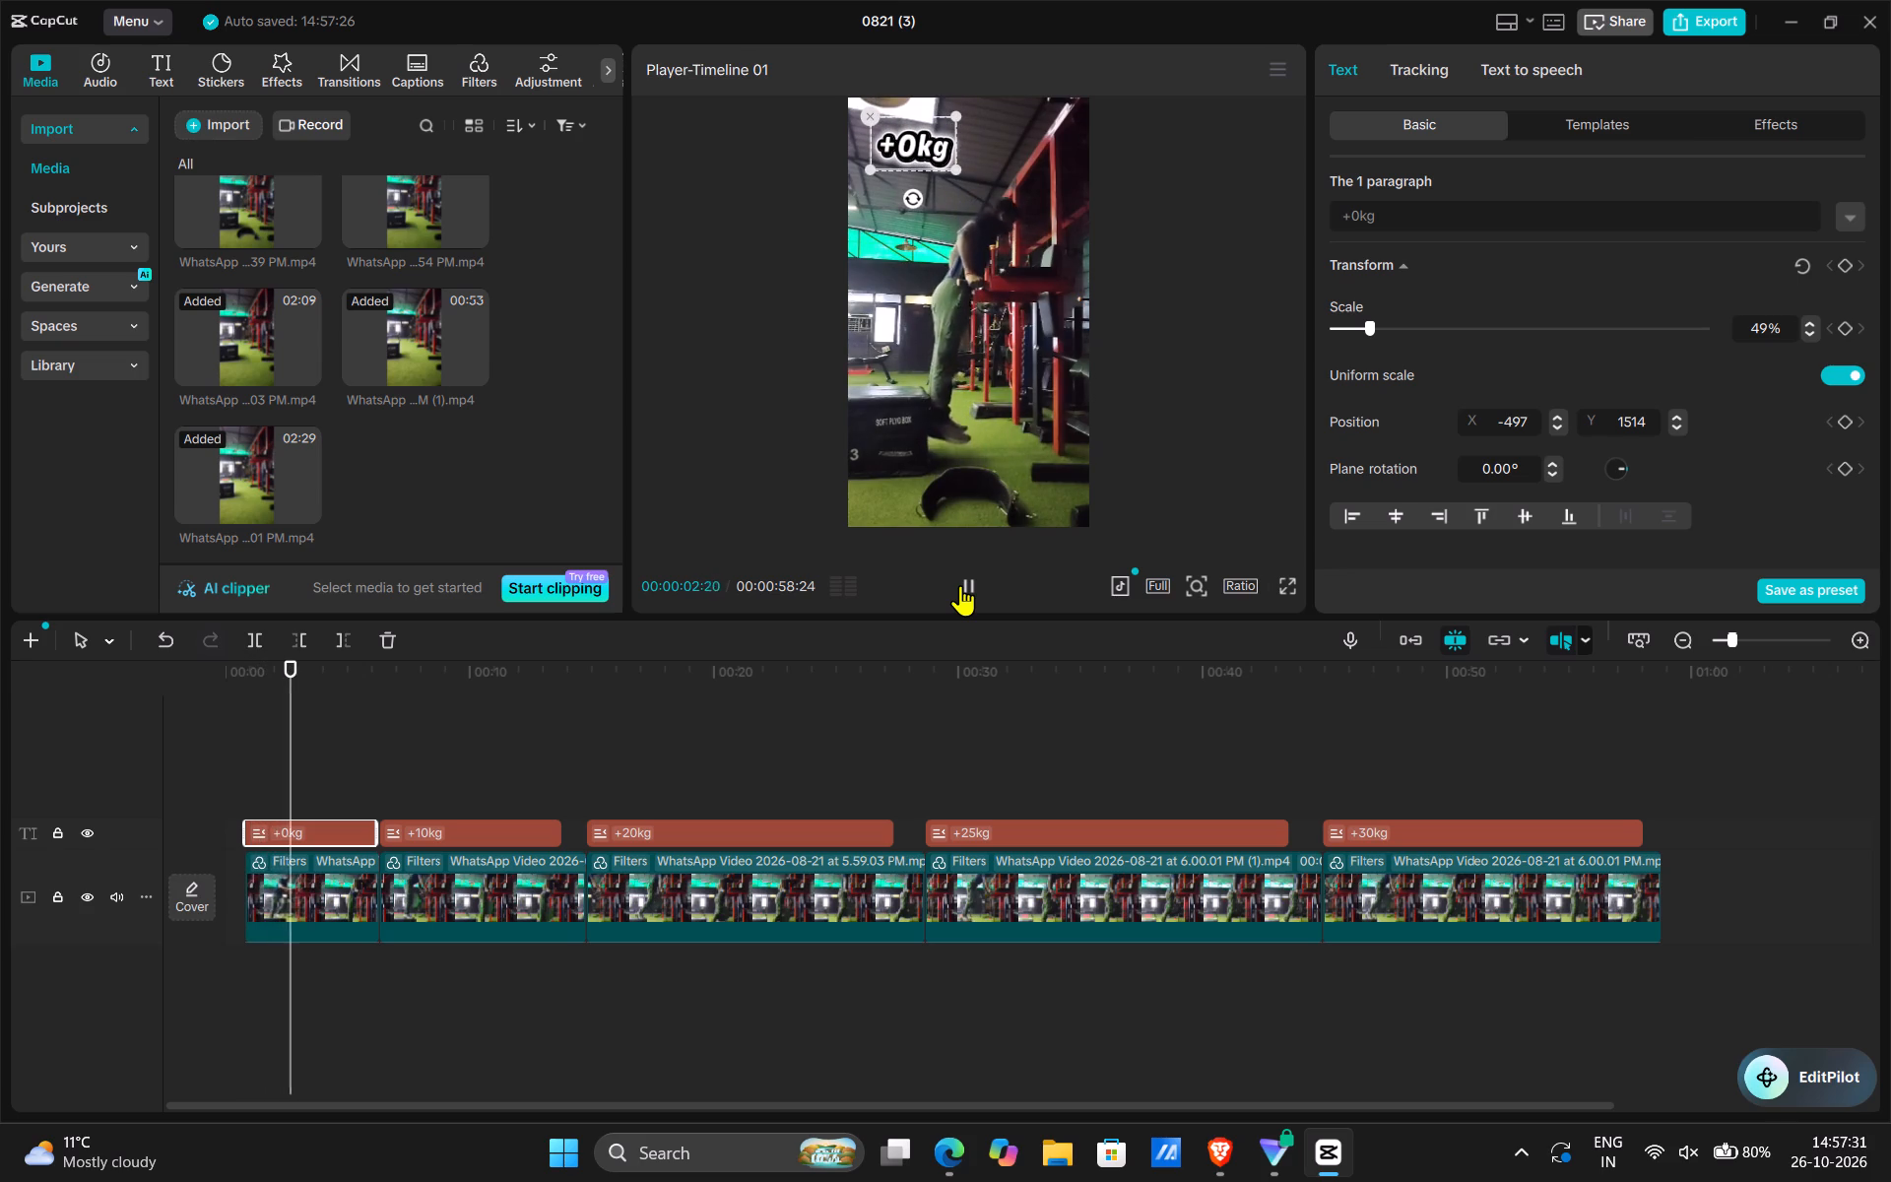
{"action": "left_click", "coordinate": [446, 742]}
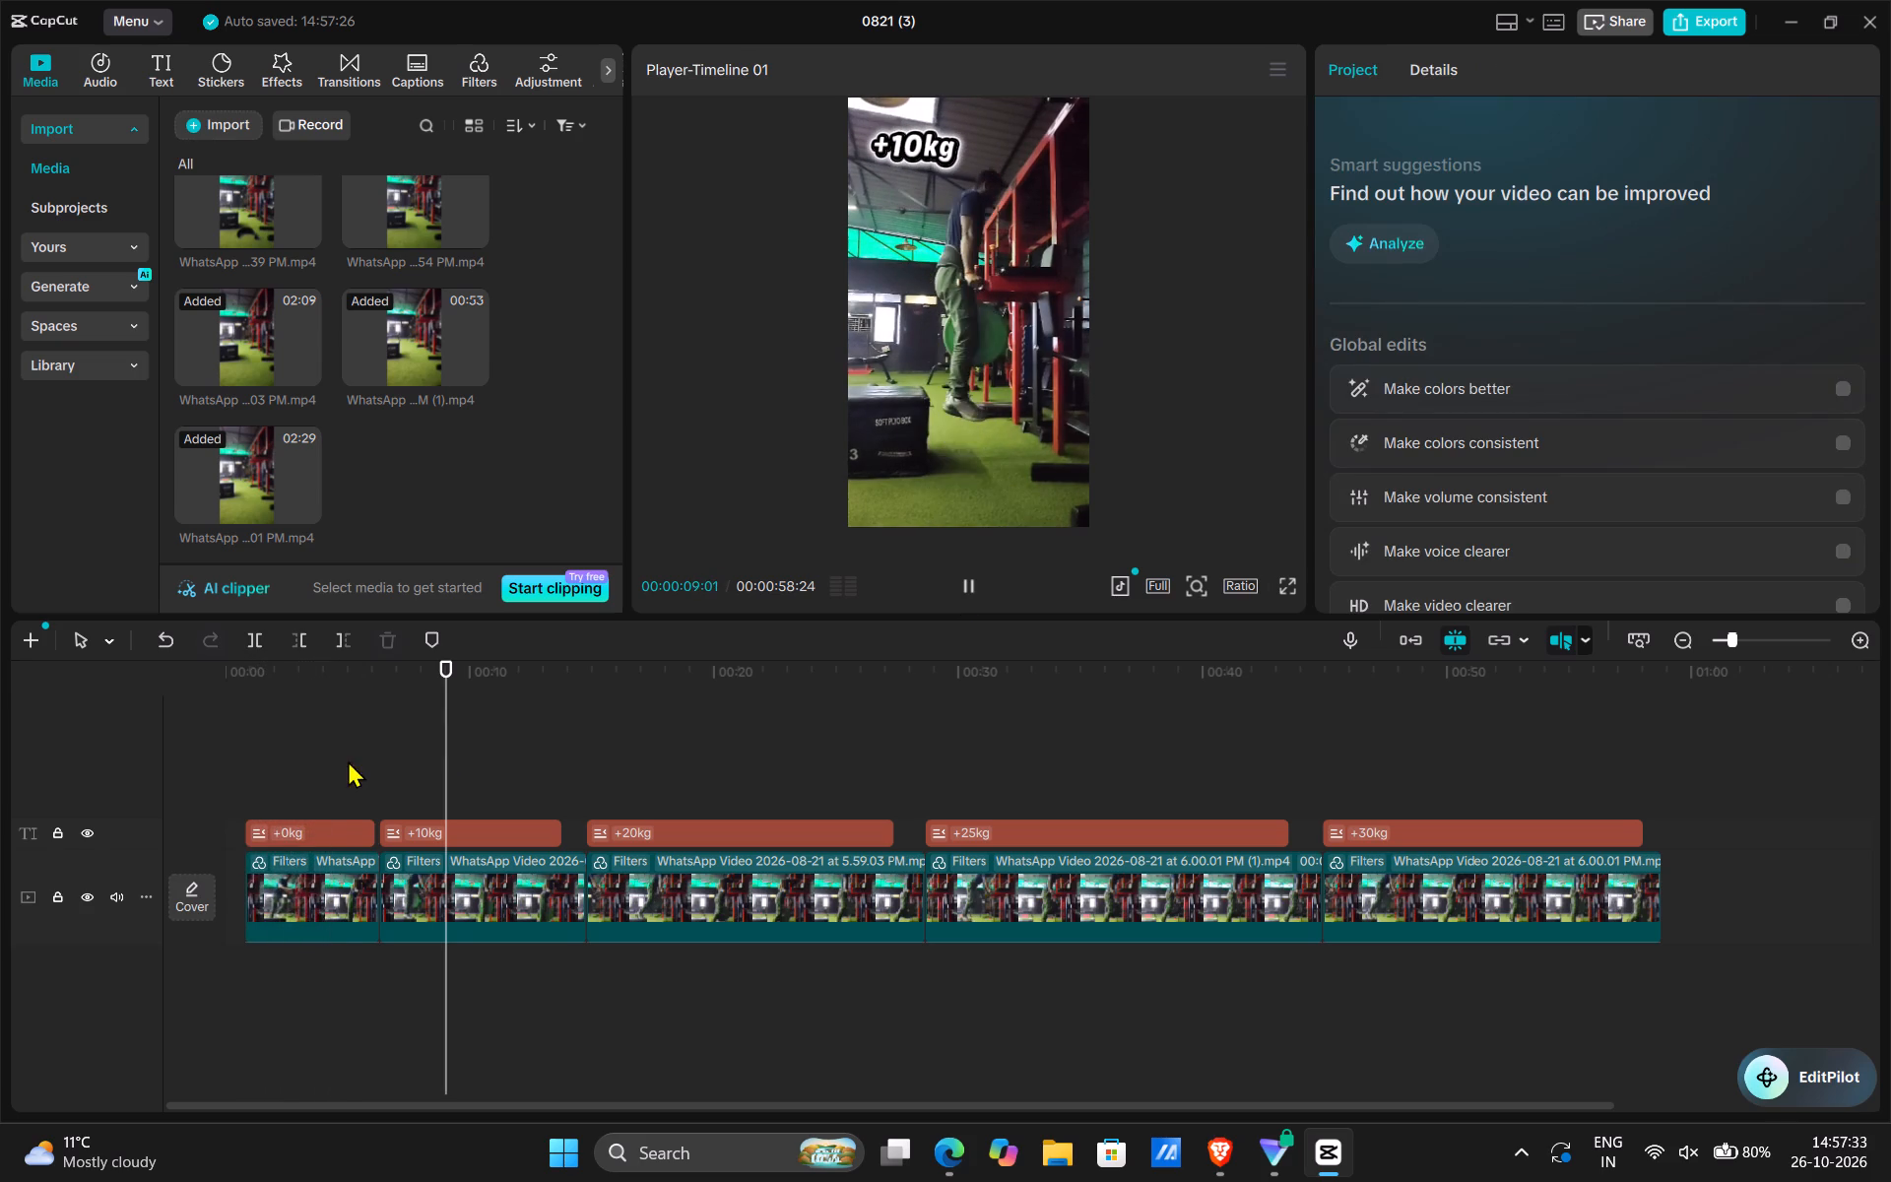
{"action": "left_click", "coordinate": [254, 780]}
{"action": "left_click_drag", "start_coordinate": [254, 780], "coordinate": [240, 780]}
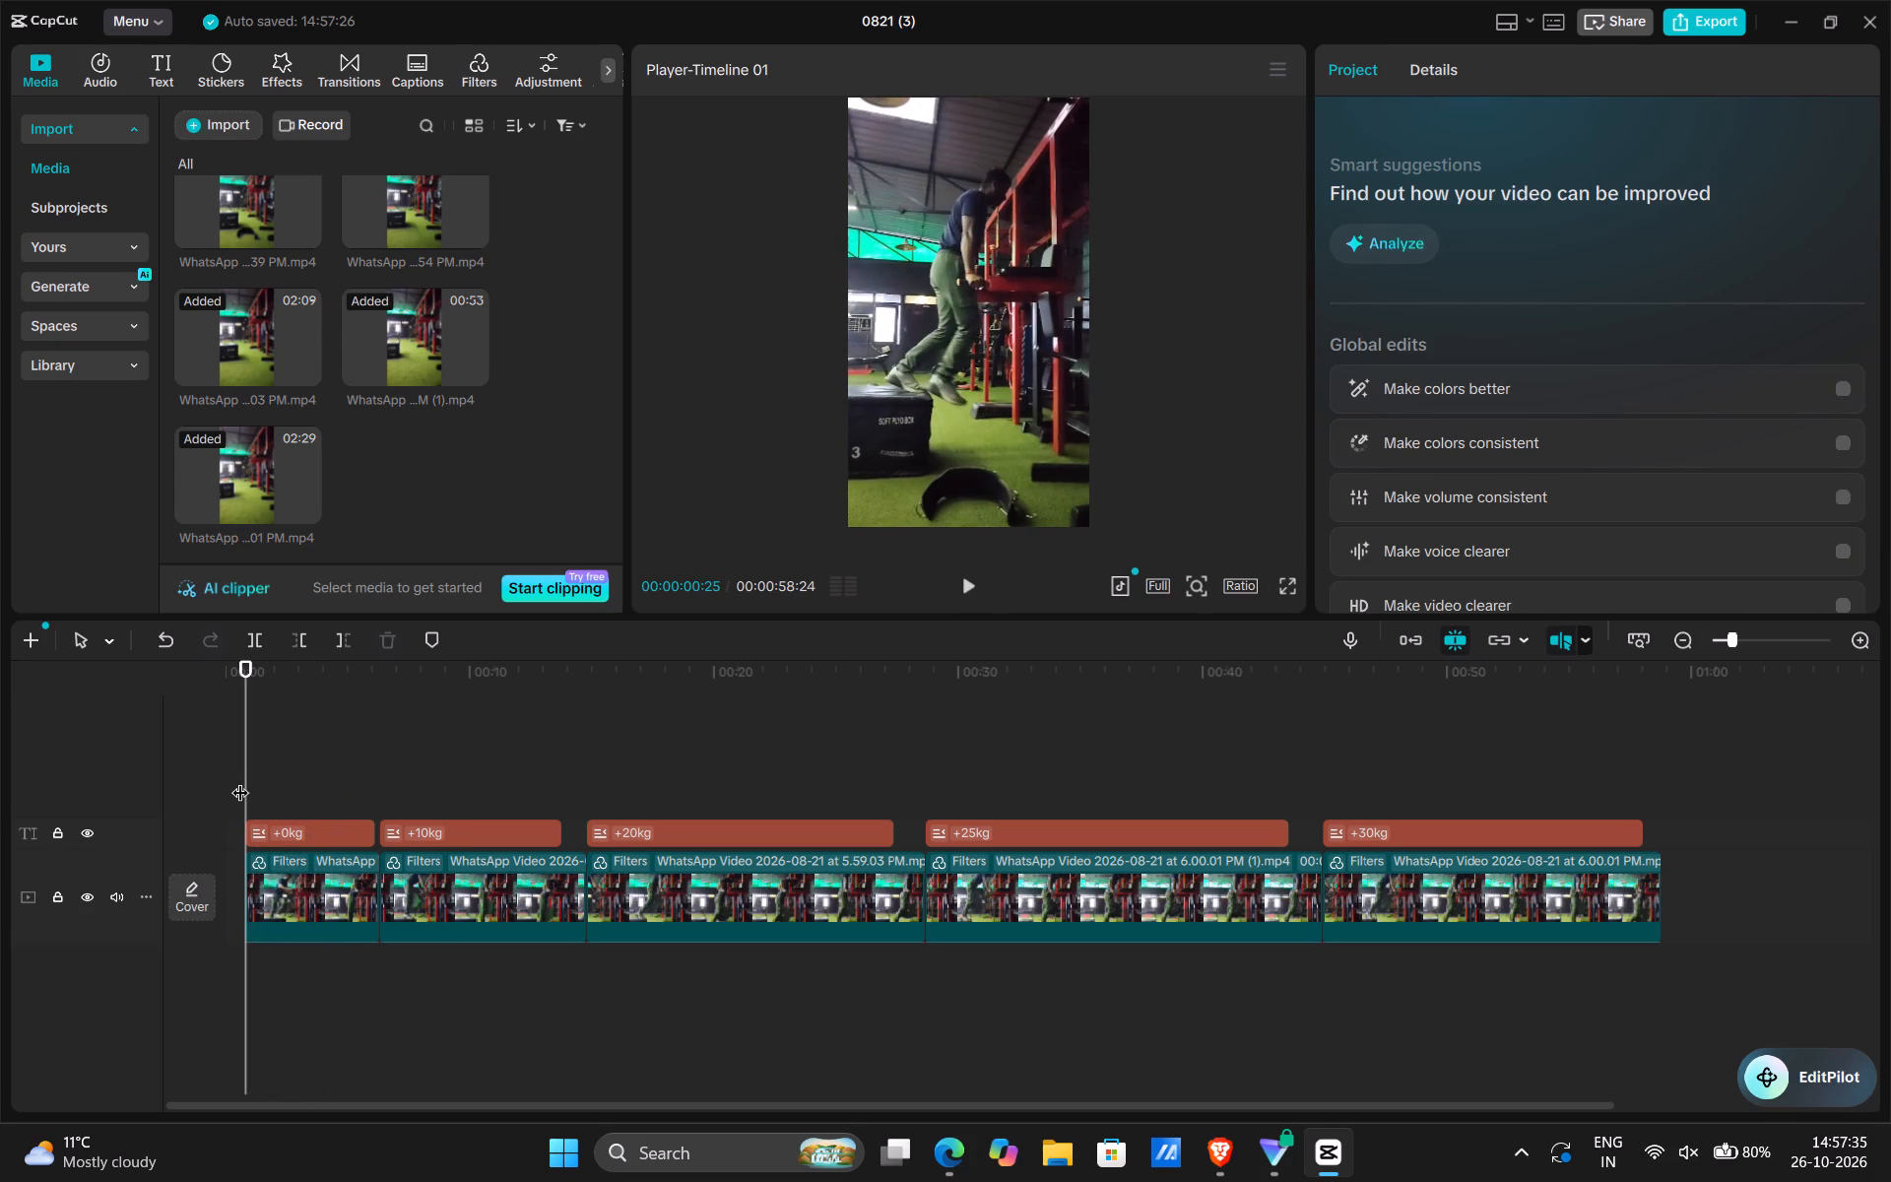
{"action": "left_click", "coordinate": [971, 585]}
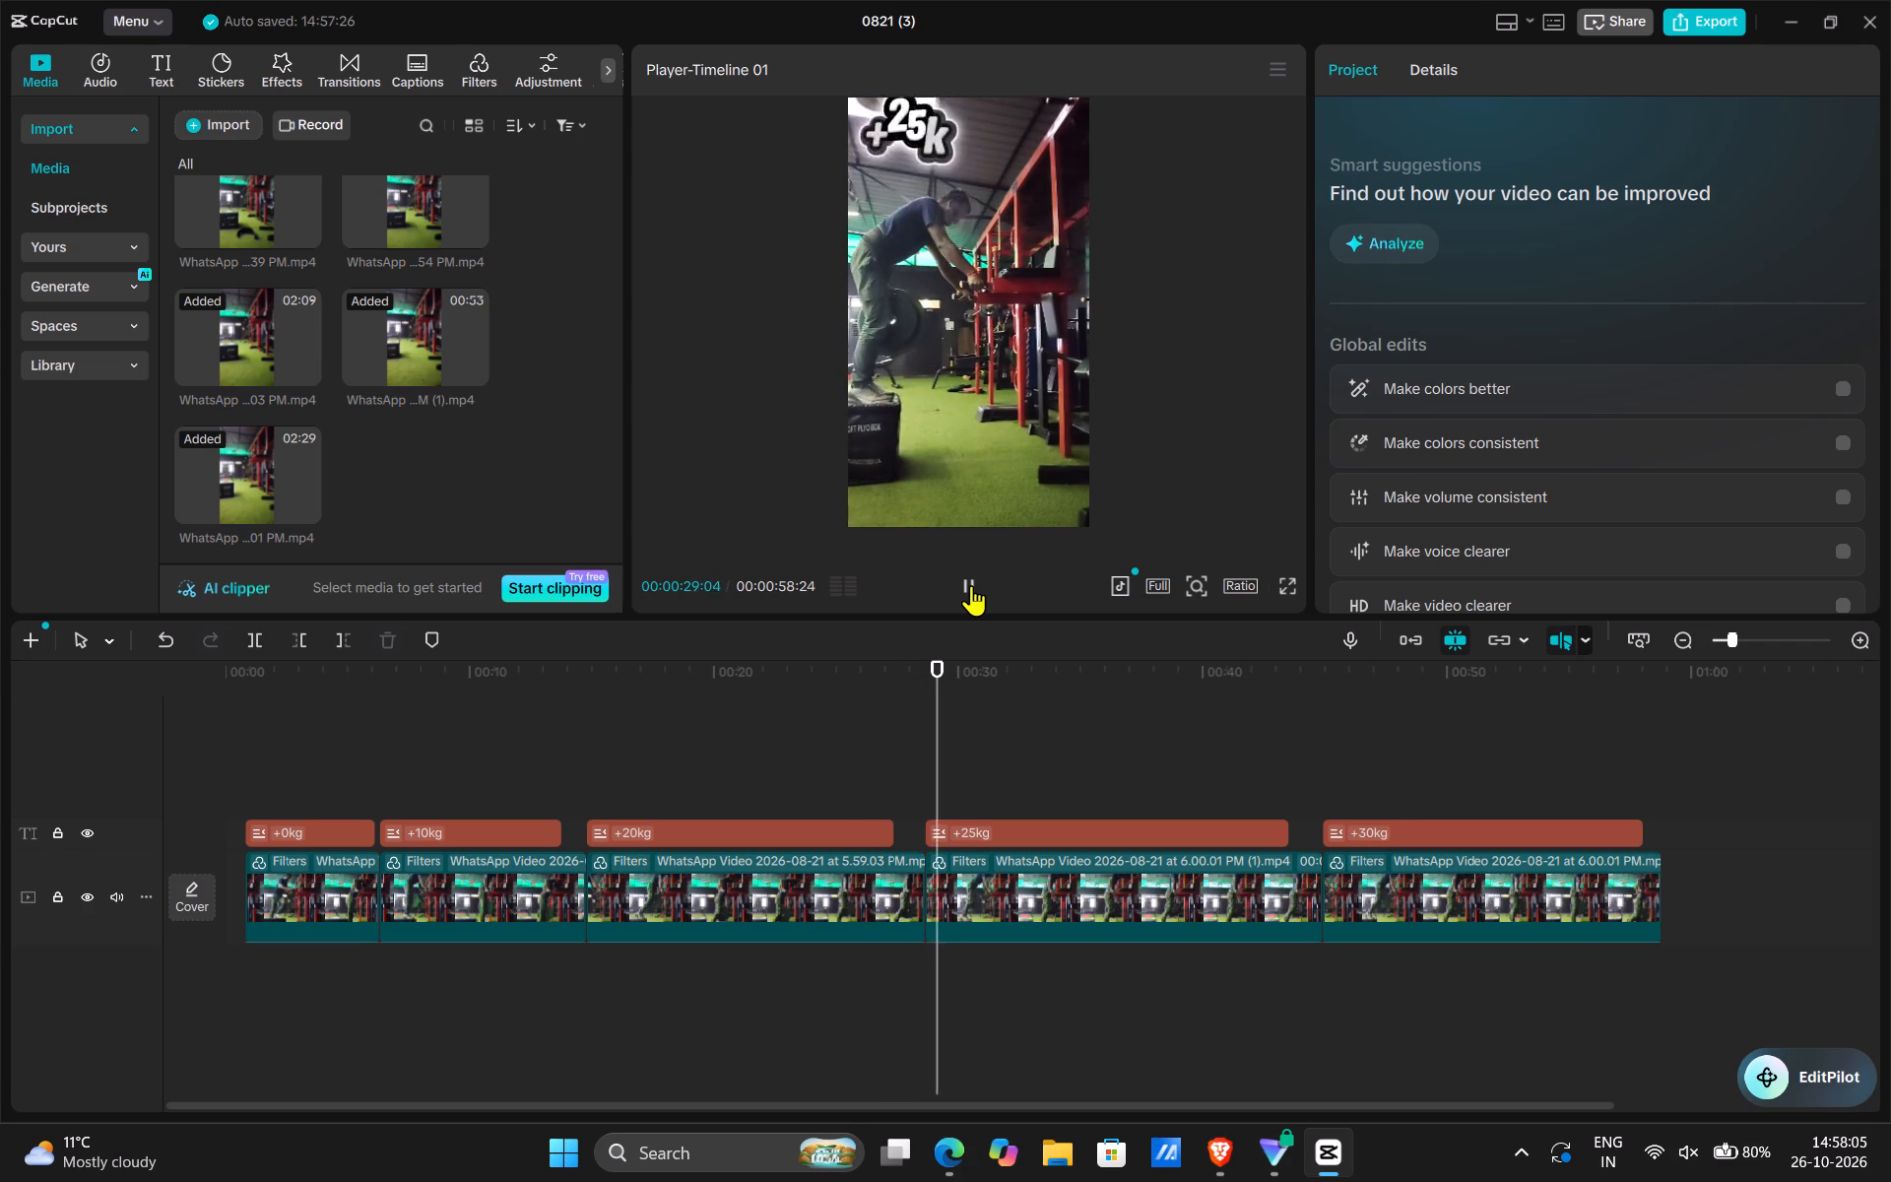
{"action": "left_click", "coordinate": [971, 585]}
Replay the last seconds of the +20kg video clip and trim its end back to 00:00:27:09.
{"action": "left_click_drag", "start_coordinate": [944, 711], "coordinate": [819, 716]}
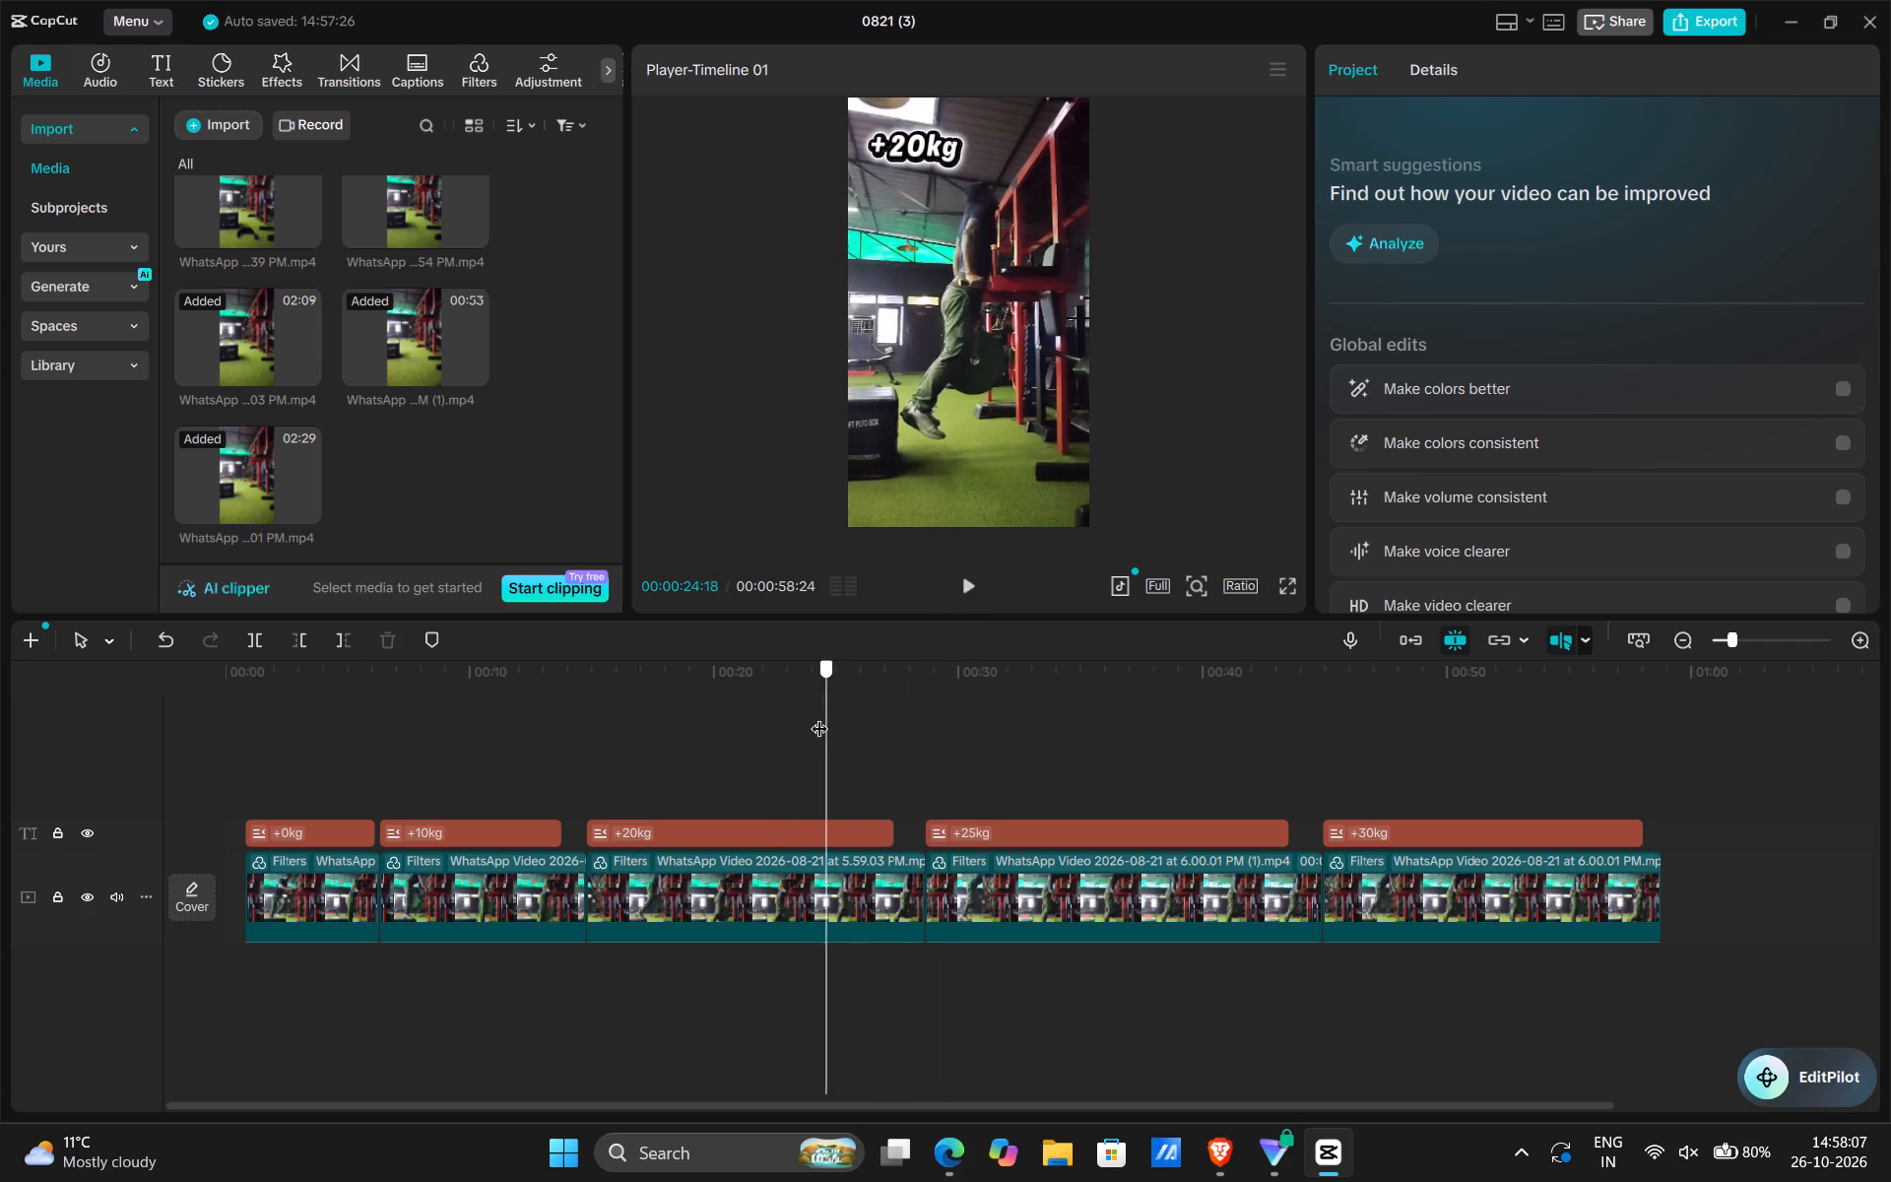
{"action": "left_click_drag", "start_coordinate": [819, 716], "coordinate": [788, 713]}
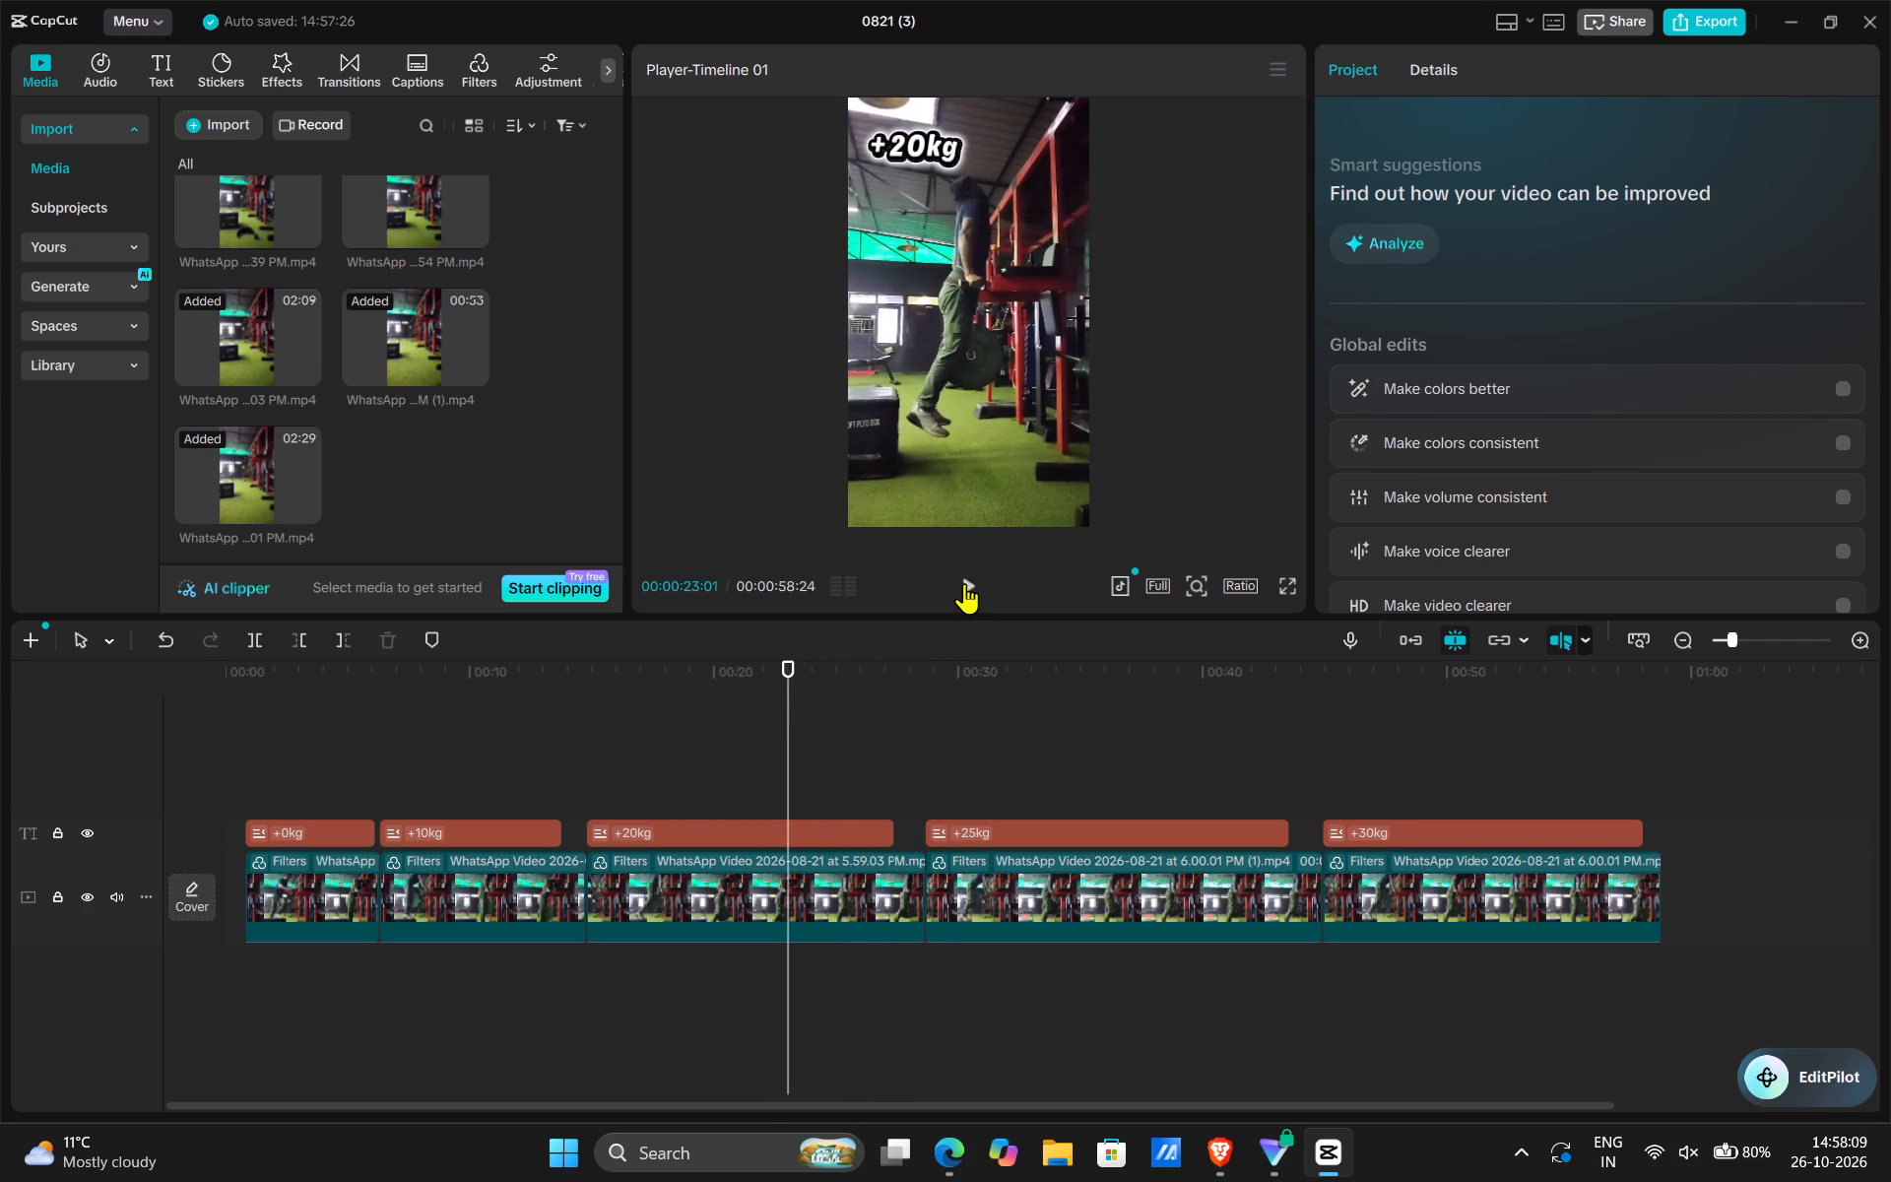
{"action": "left_click", "coordinate": [964, 583]}
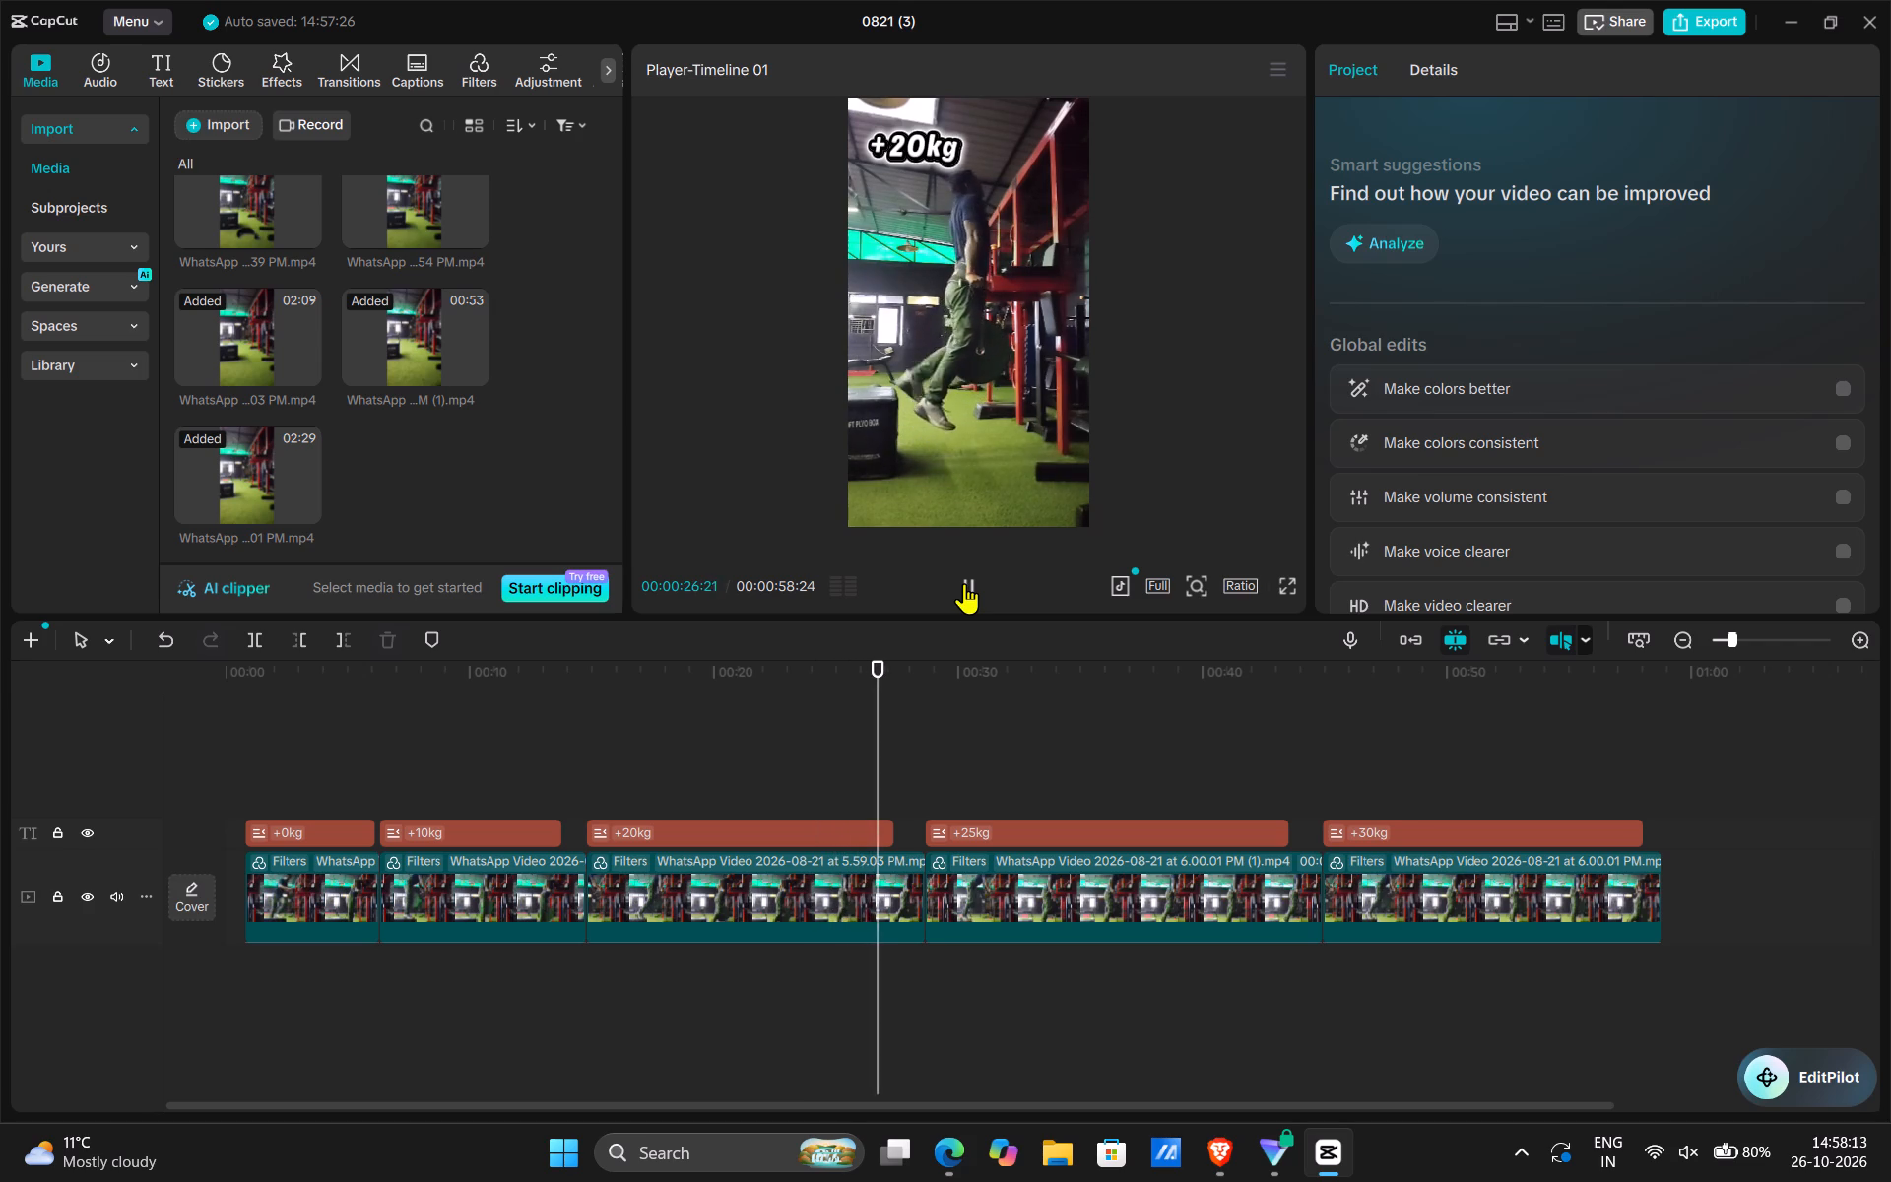
{"action": "left_click", "coordinate": [964, 583]}
{"action": "left_click", "coordinate": [902, 865]}
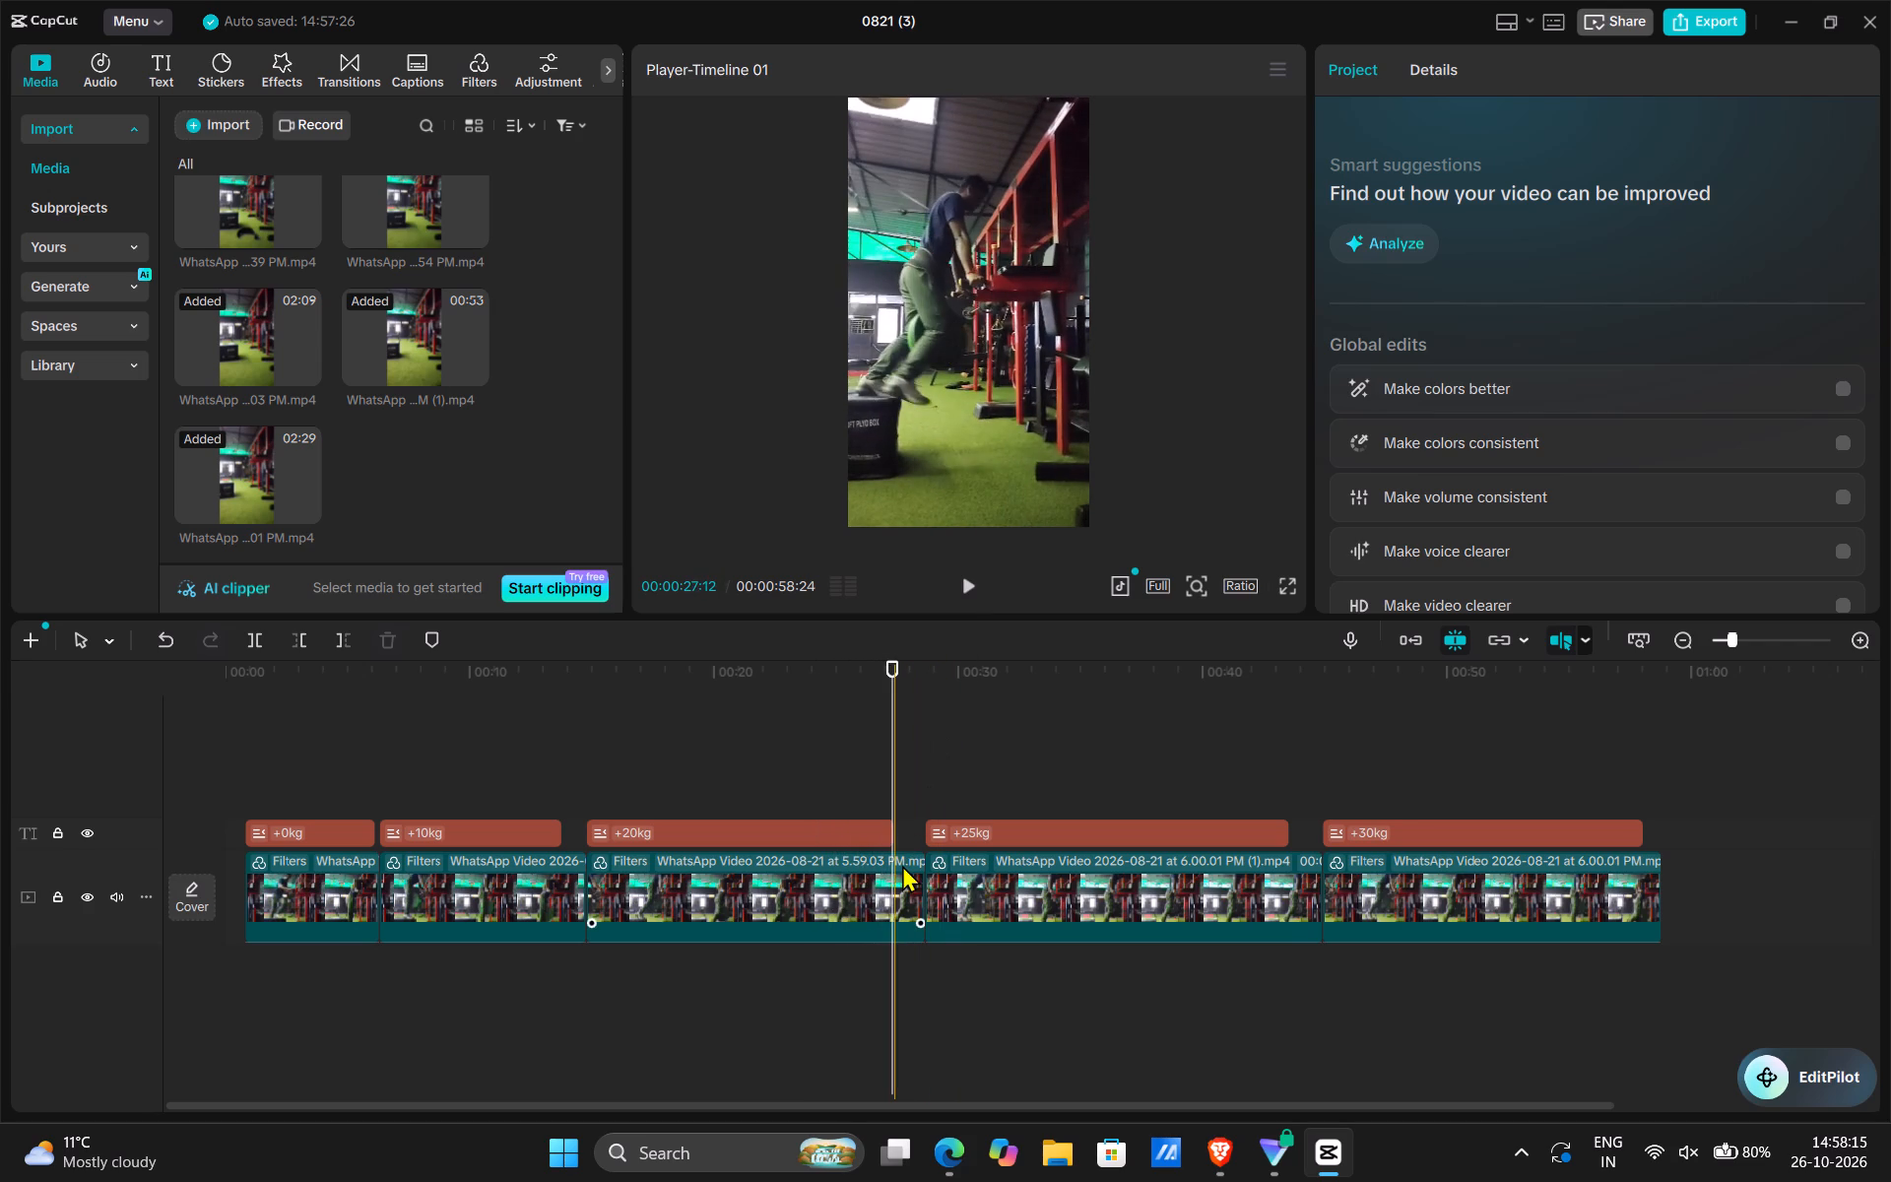
{"action": "left_click_drag", "start_coordinate": [931, 891], "coordinate": [893, 893]}
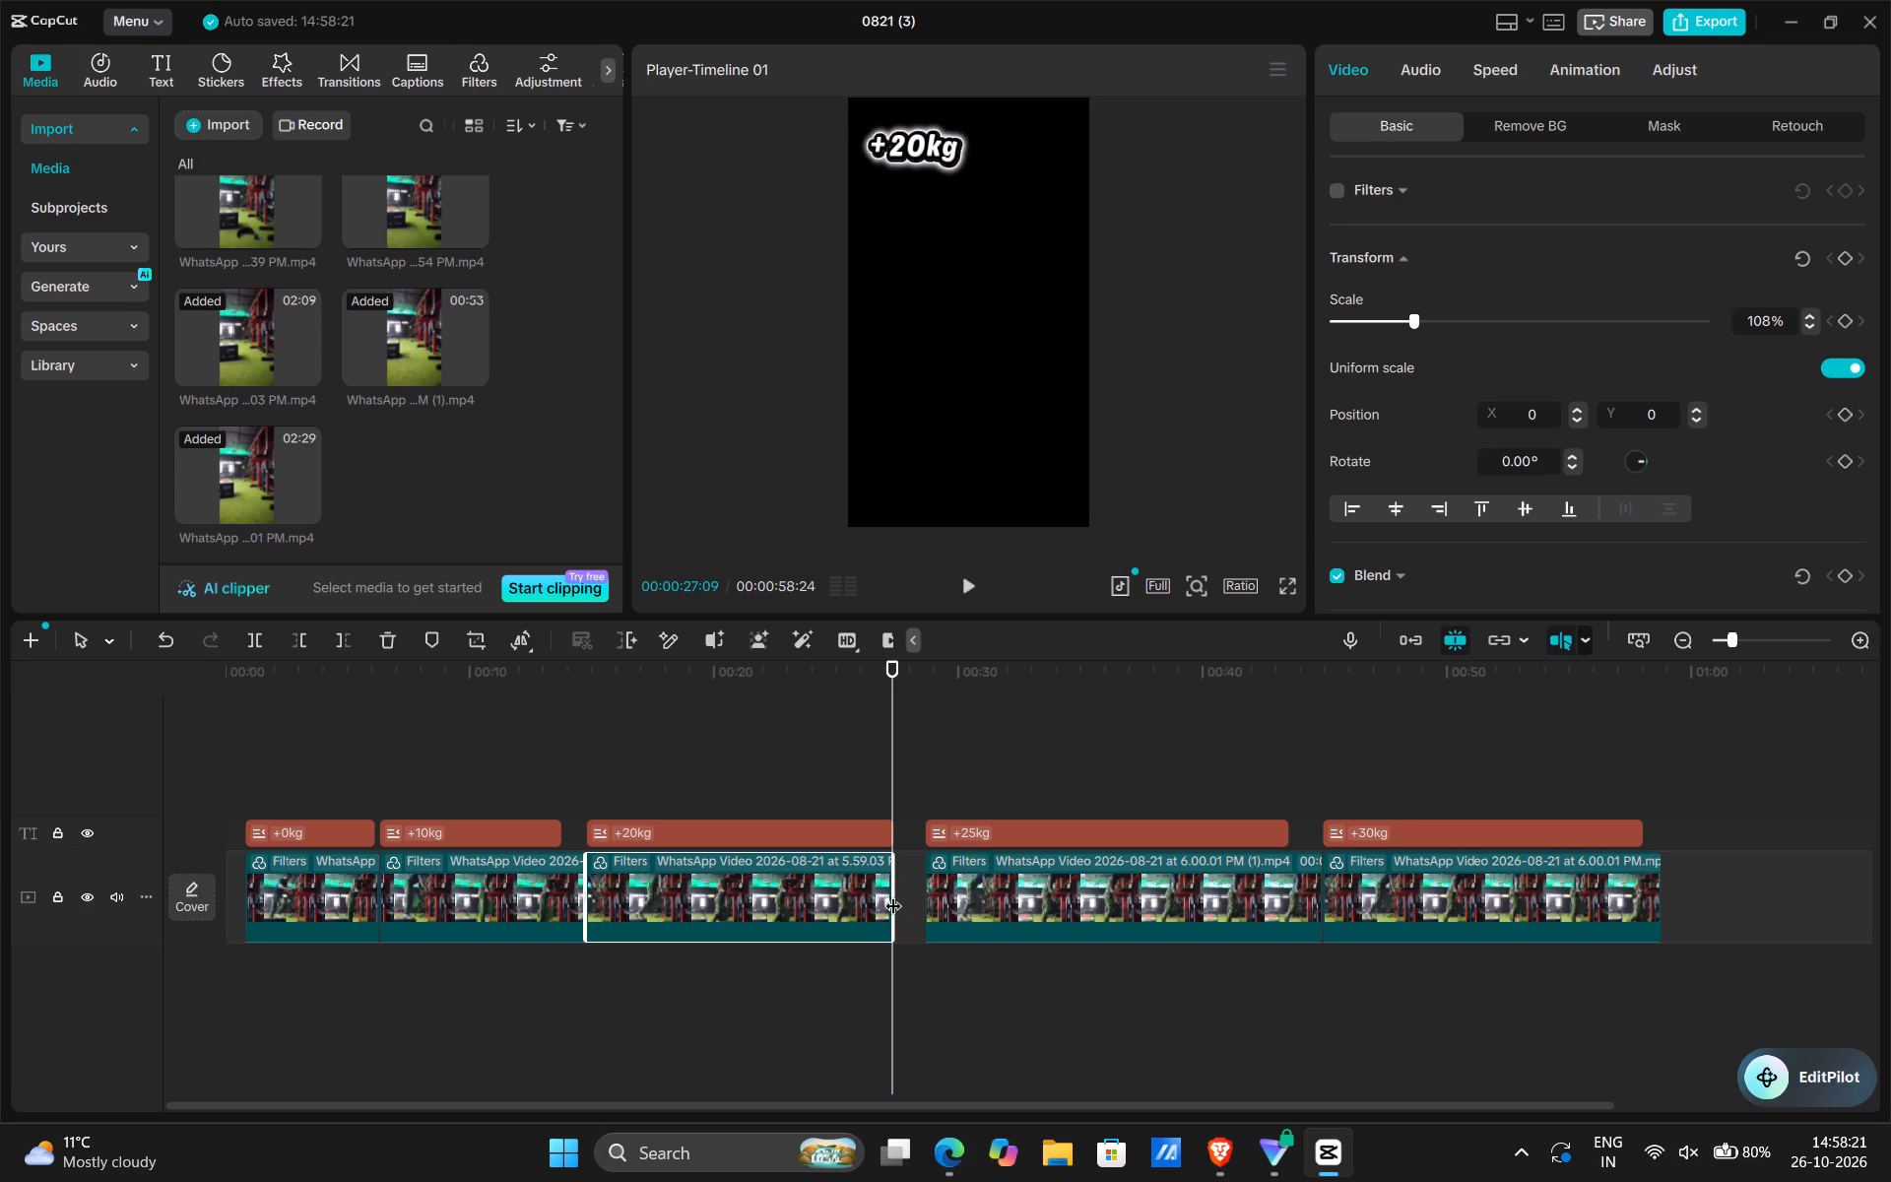
Move the +25kg video clip and its caption together earlier, to just after the trimmed +20kg clip.
{"action": "left_click_drag", "start_coordinate": [968, 769], "coordinate": [1079, 930]}
{"action": "left_click_drag", "start_coordinate": [1079, 930], "coordinate": [1064, 931]}
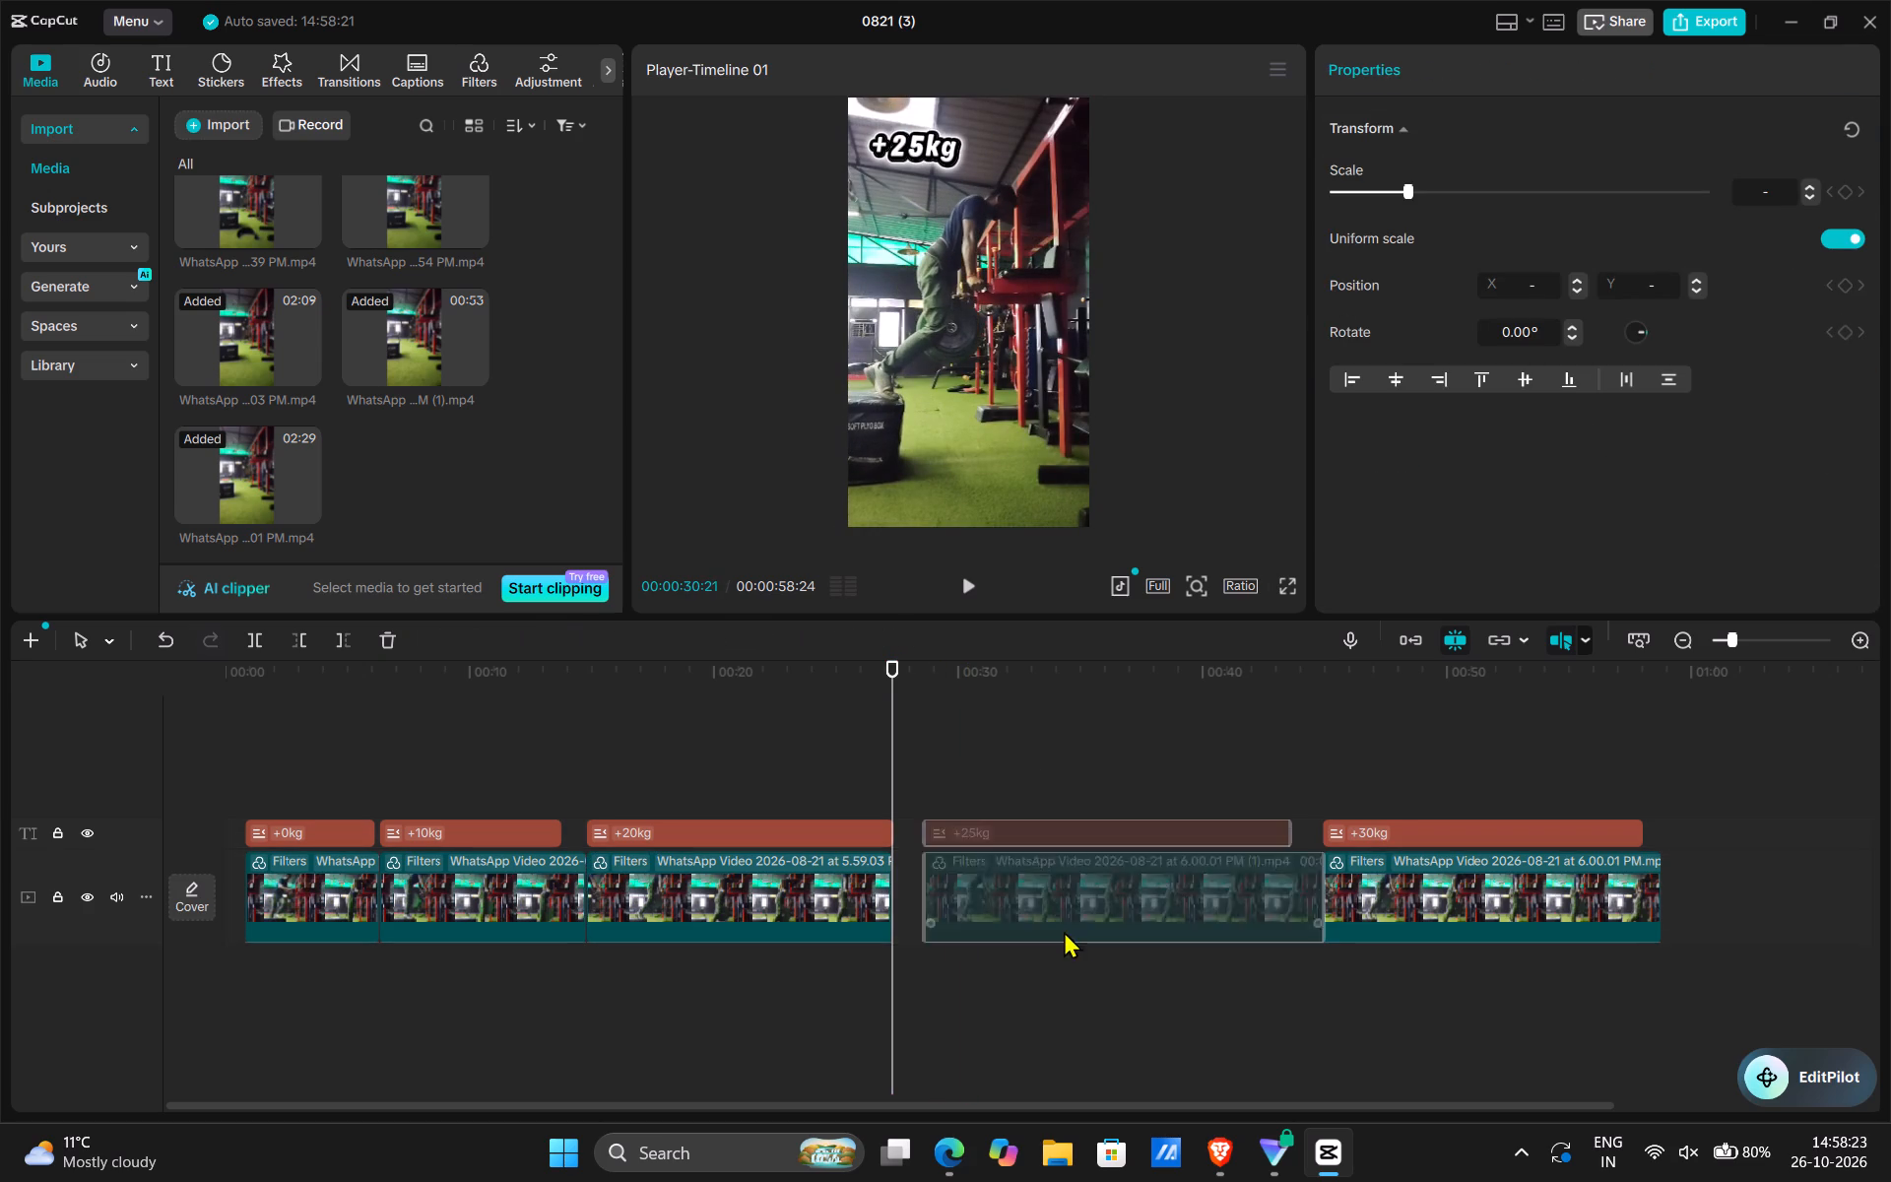
{"action": "left_click_drag", "start_coordinate": [1064, 931], "coordinate": [1049, 932]}
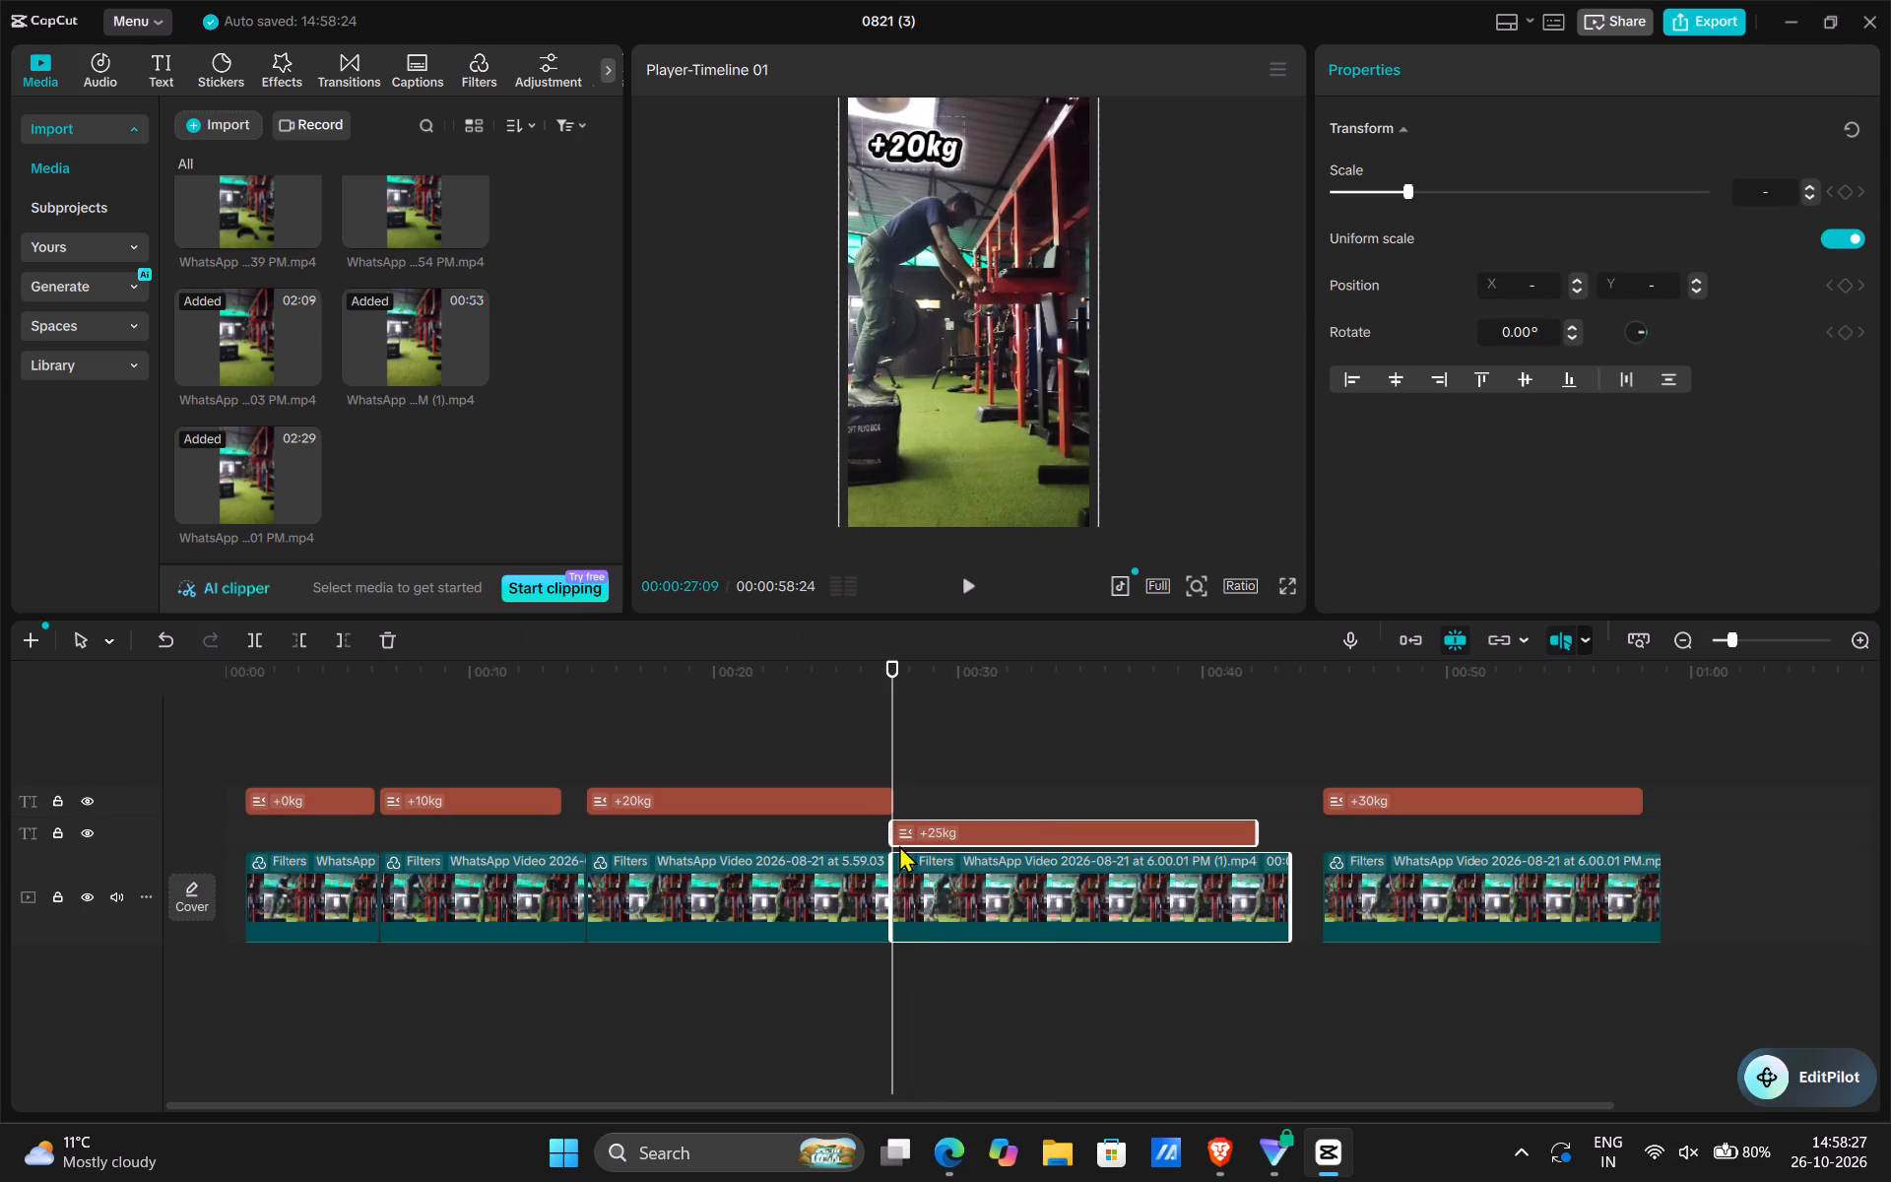
{"action": "left_click_drag", "start_coordinate": [945, 911], "coordinate": [957, 913]}
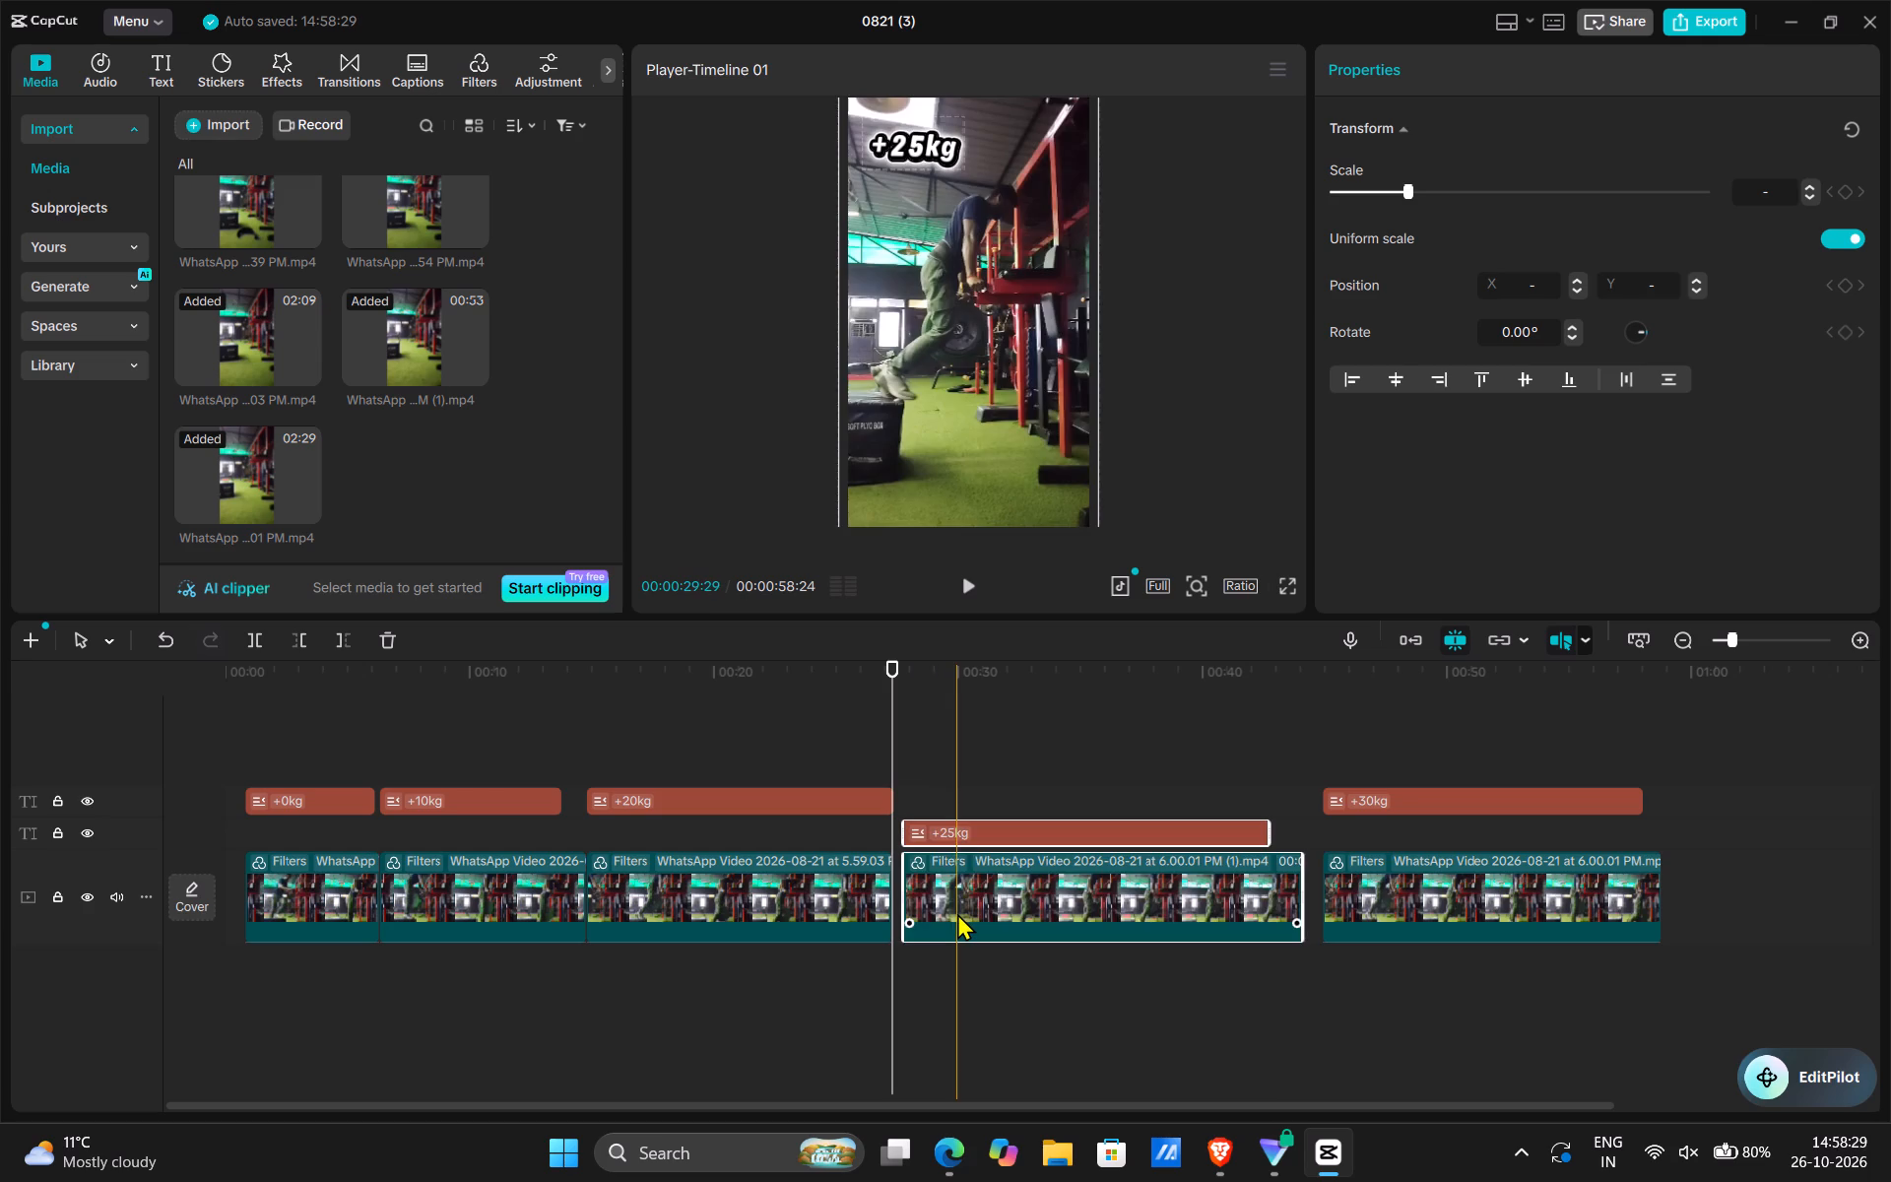
Trim the end of the +20kg caption to line up with the end of its video clip at 00:00:27:09.
{"action": "scroll", "coordinate": [957, 913], "scroll_direction": "up", "scroll_amount": 8, "text": "ctrl"}
{"action": "left_click", "coordinate": [815, 803]}
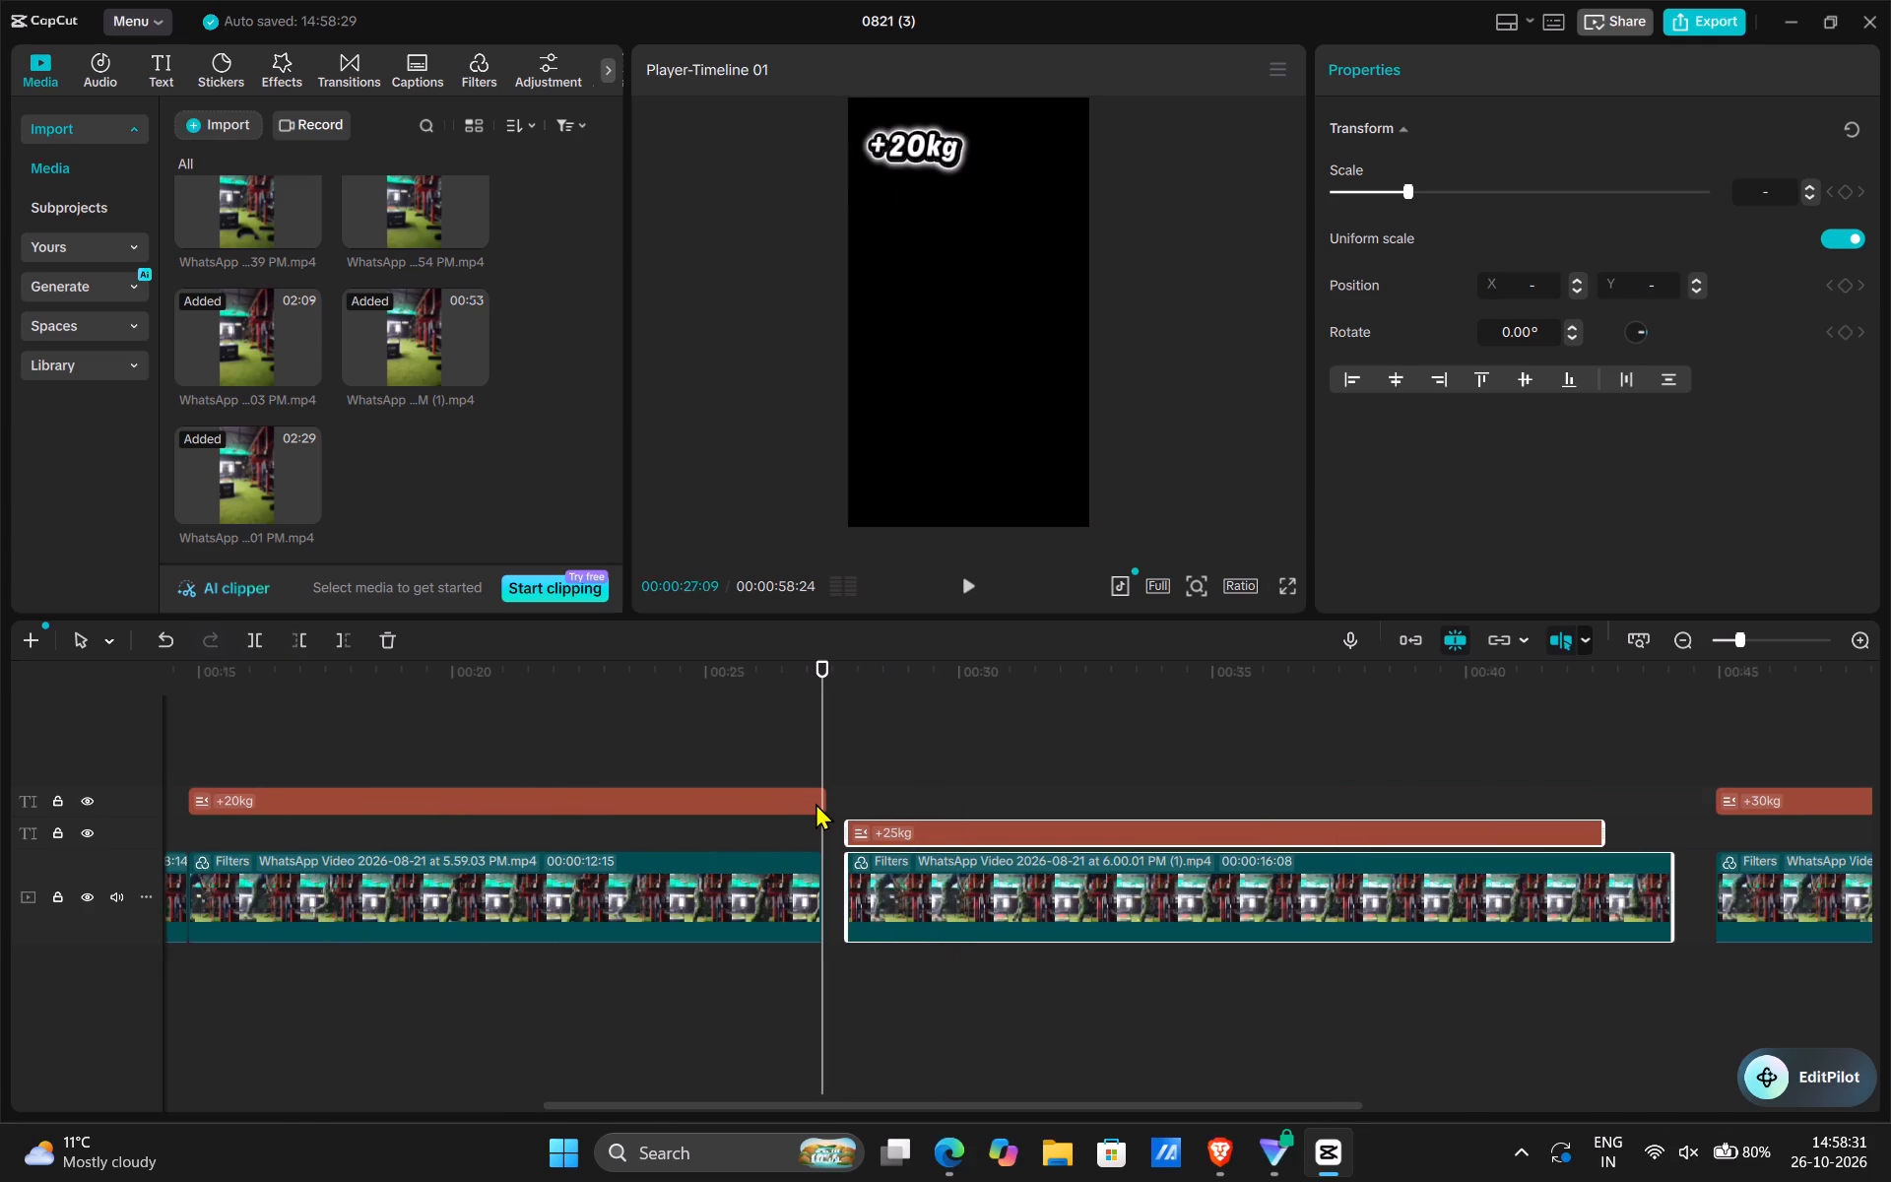
{"action": "left_click", "coordinate": [830, 803]}
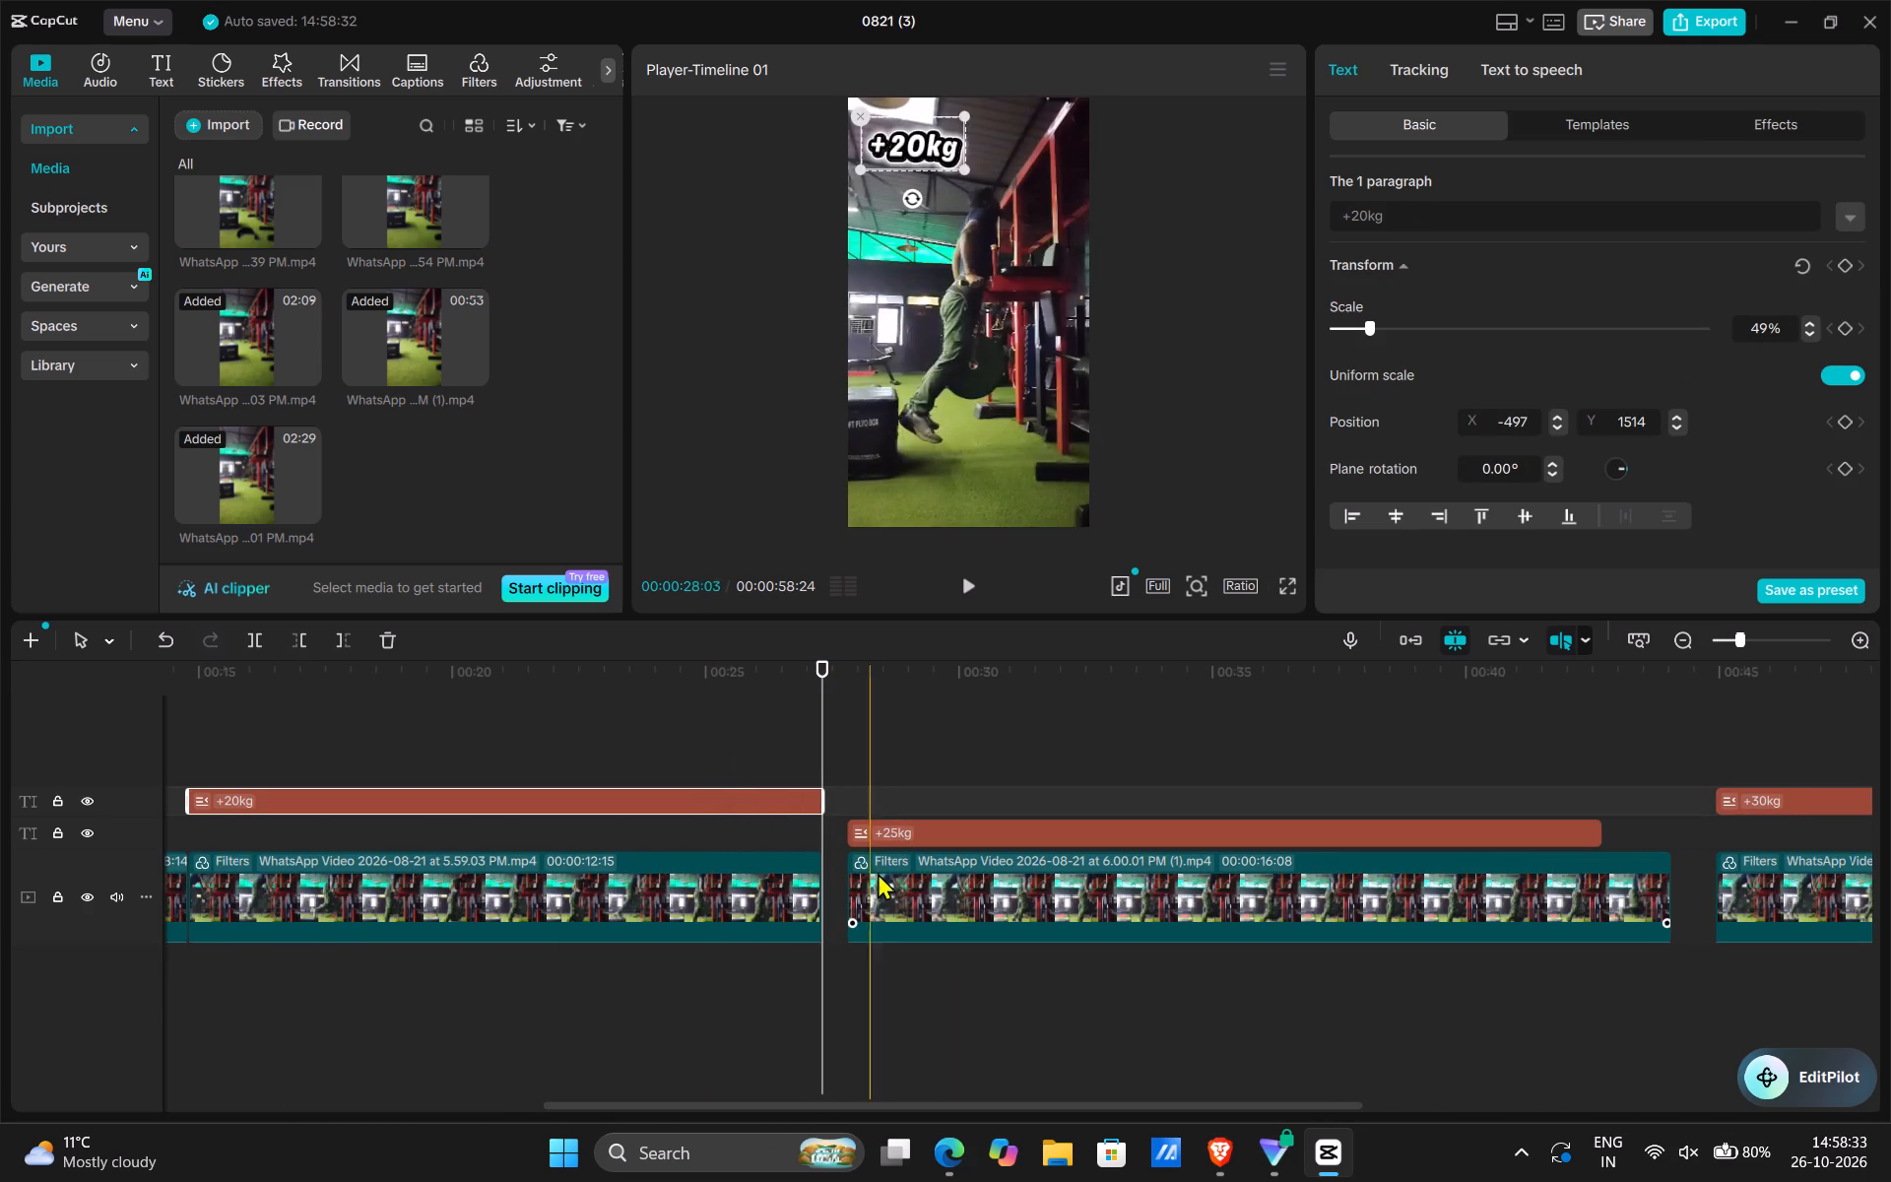
Move the +25kg video clip and its caption together flush against the end of the +20kg clip.
{"action": "left_click_drag", "start_coordinate": [917, 772], "coordinate": [998, 950]}
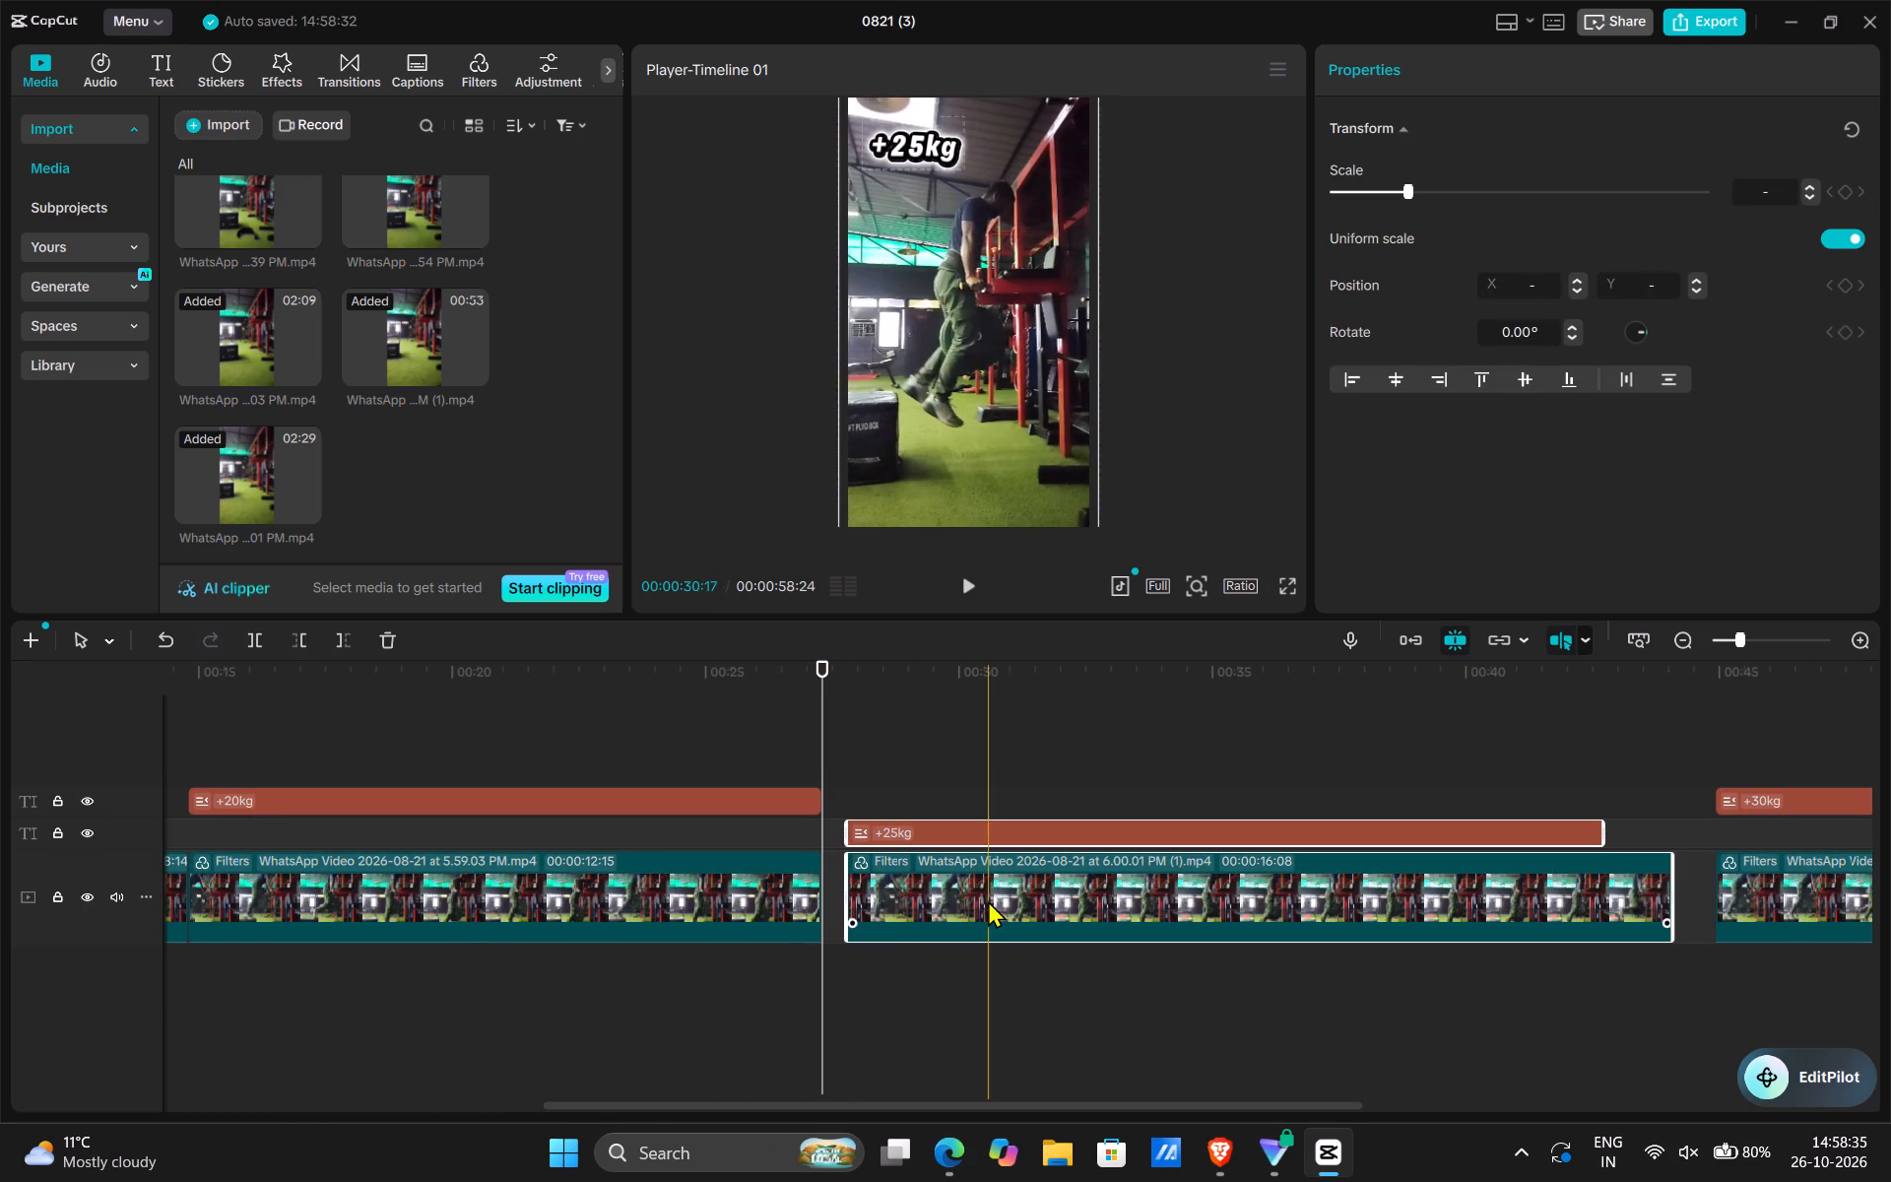
{"action": "left_click_drag", "start_coordinate": [988, 900], "coordinate": [962, 900]}
{"action": "left_click_drag", "start_coordinate": [787, 809], "coordinate": [787, 817]}
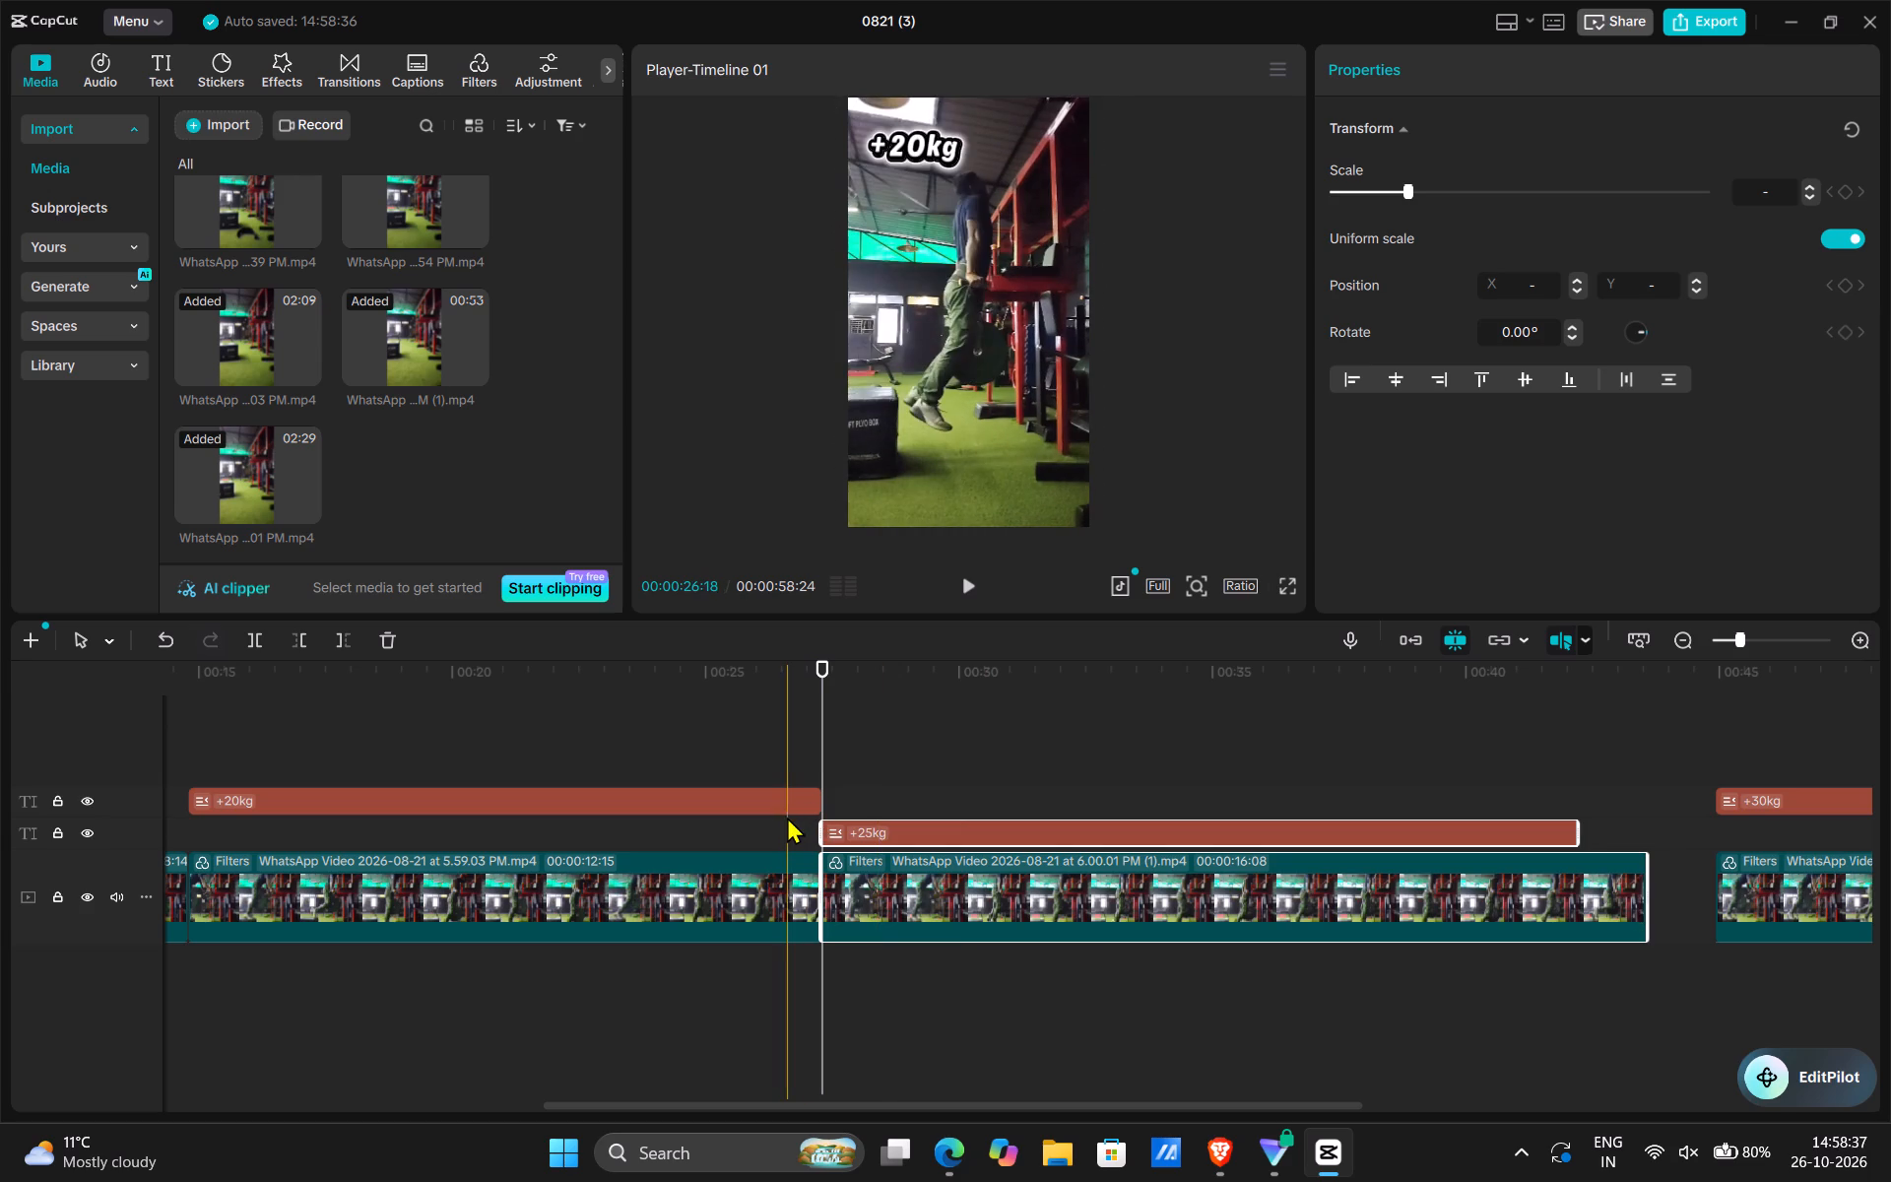
Move the +20kg caption down onto the same track as the +25kg caption.
{"action": "left_click_drag", "start_coordinate": [787, 817], "coordinate": [787, 840]}
Play the +25kg clip and trim the ends of its caption and its video back to 00:00:42:02.
{"action": "left_click", "coordinate": [757, 785]}
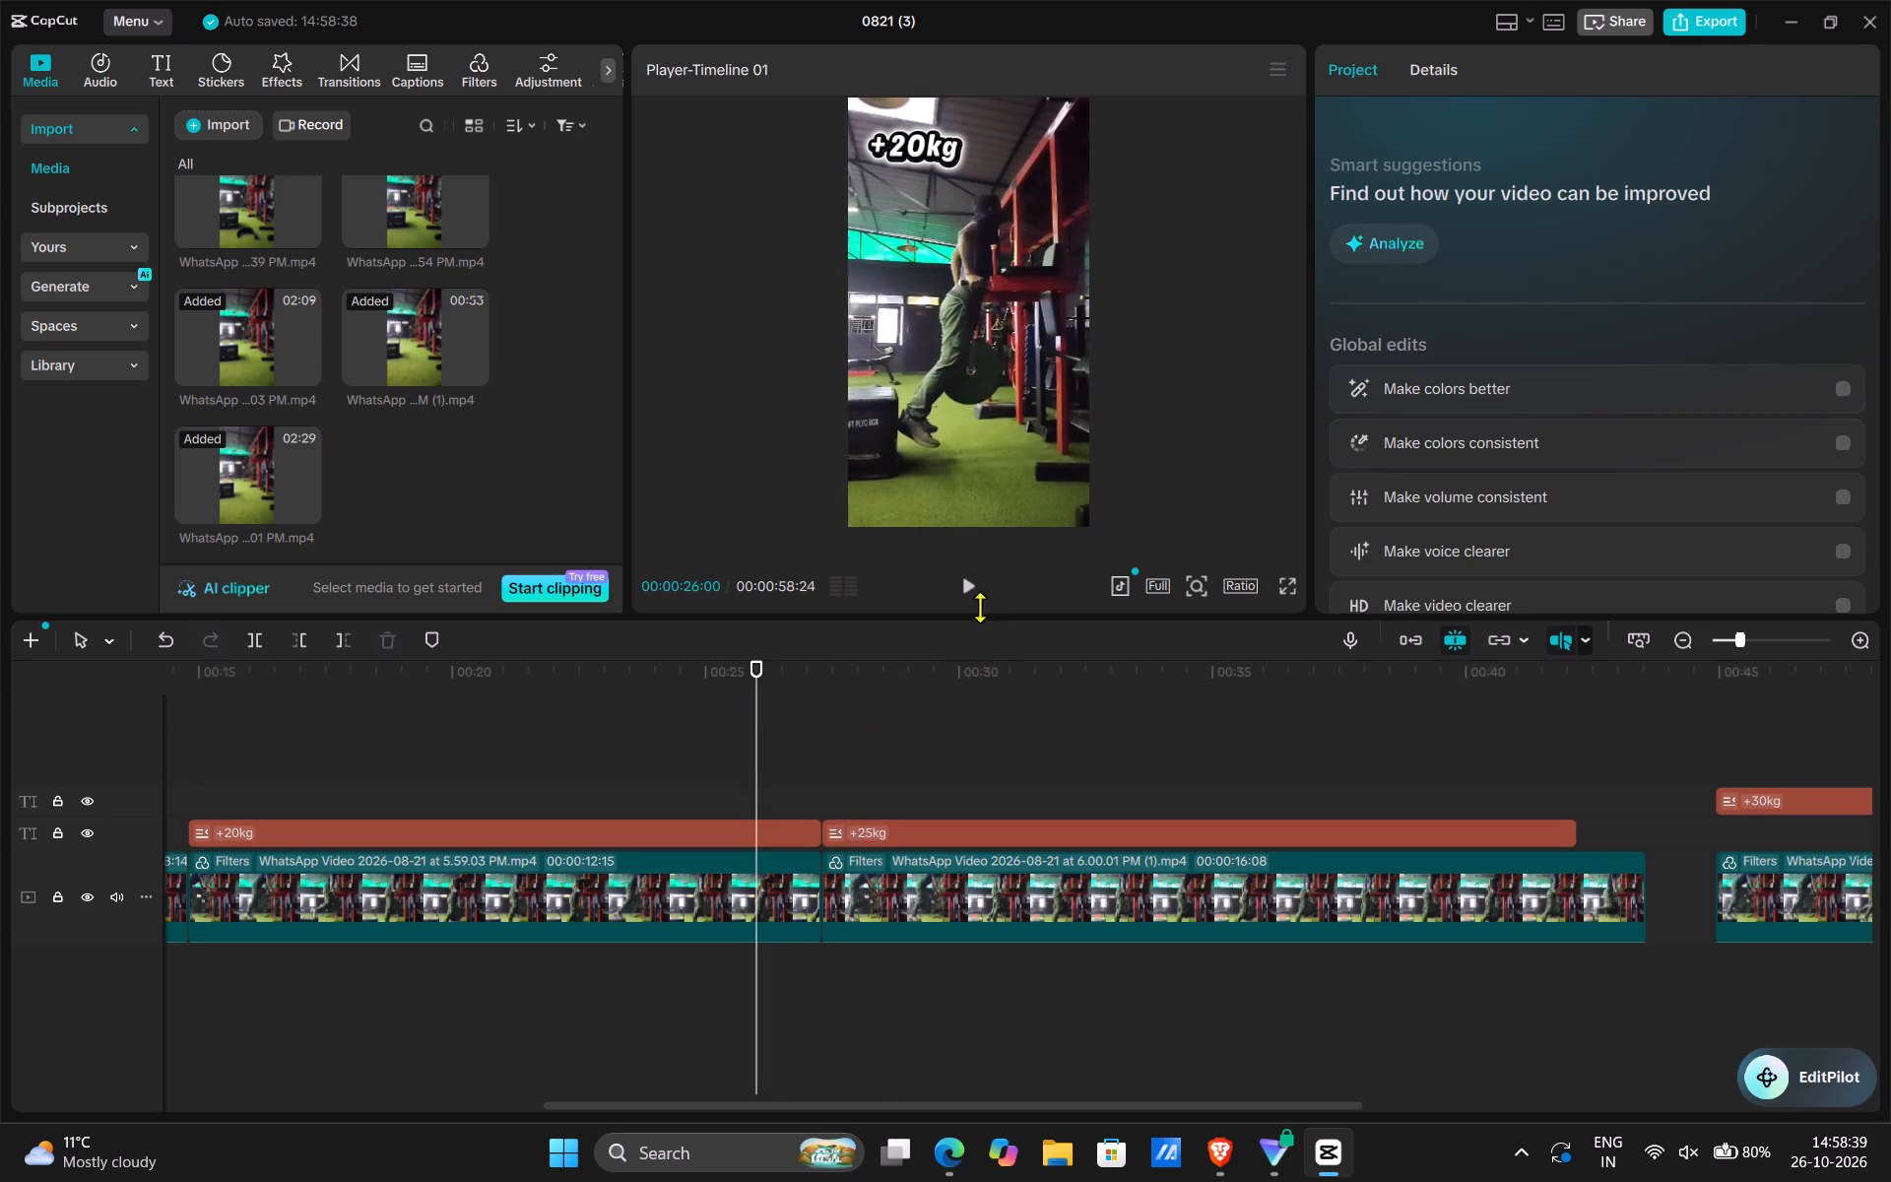
{"action": "left_click", "coordinate": [971, 594]}
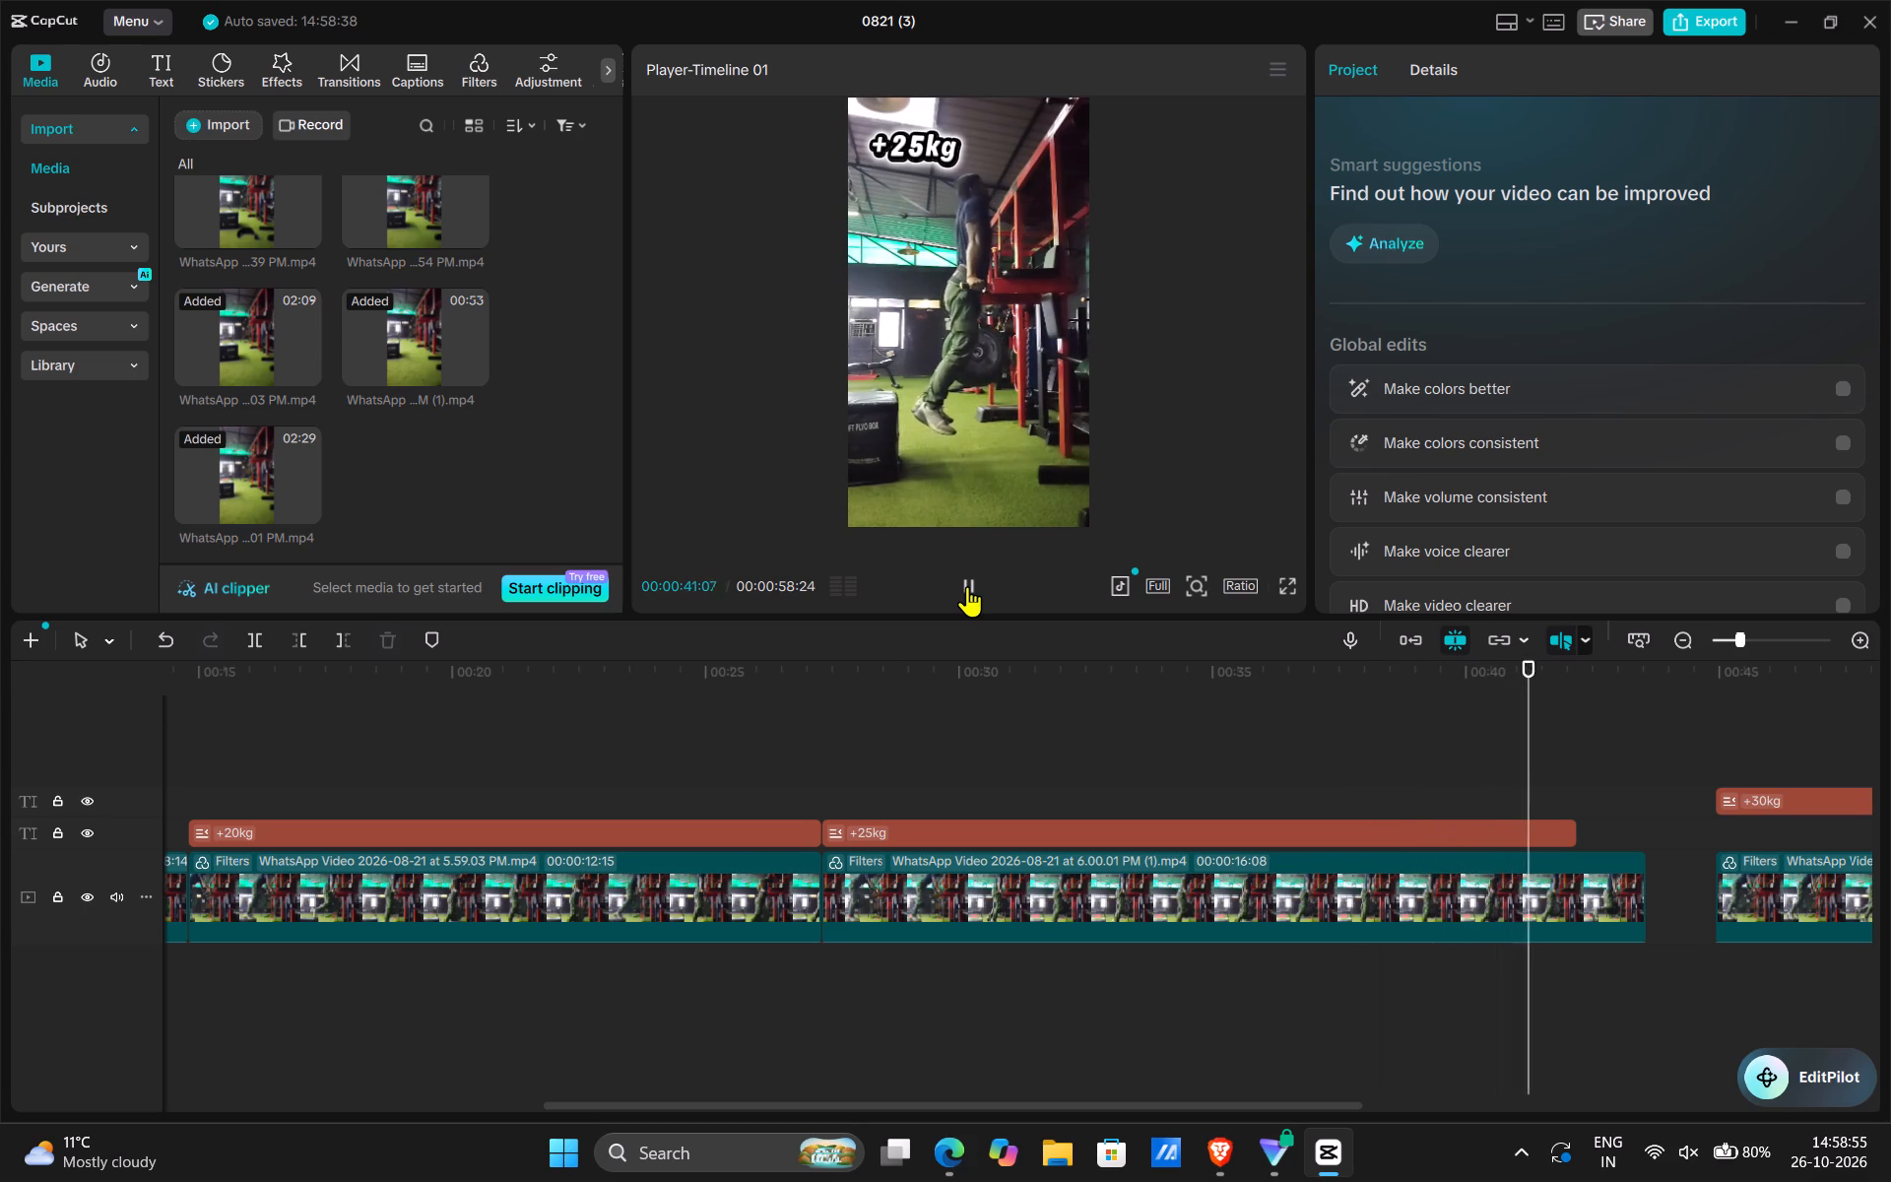
{"action": "left_click", "coordinate": [967, 586]}
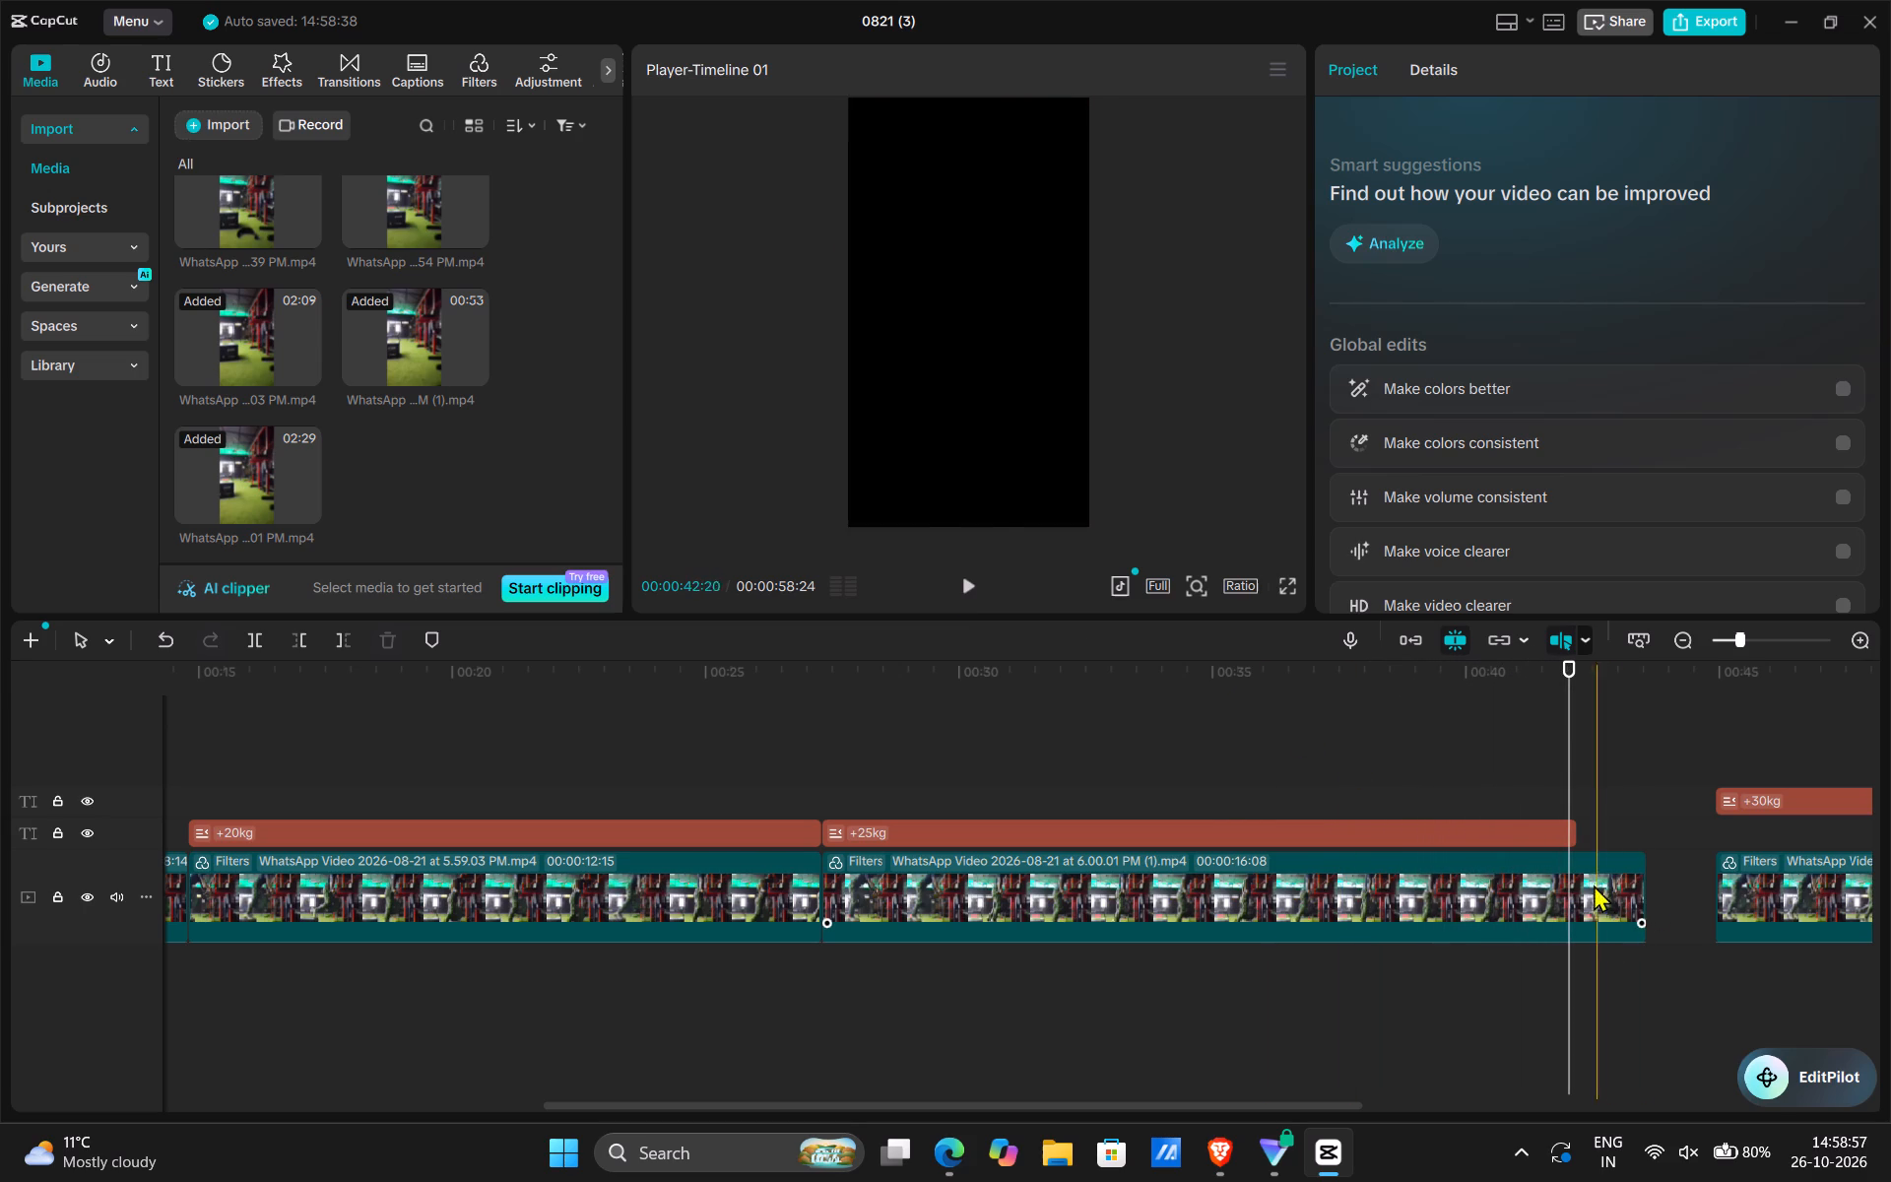
{"action": "left_click", "coordinate": [1552, 818]}
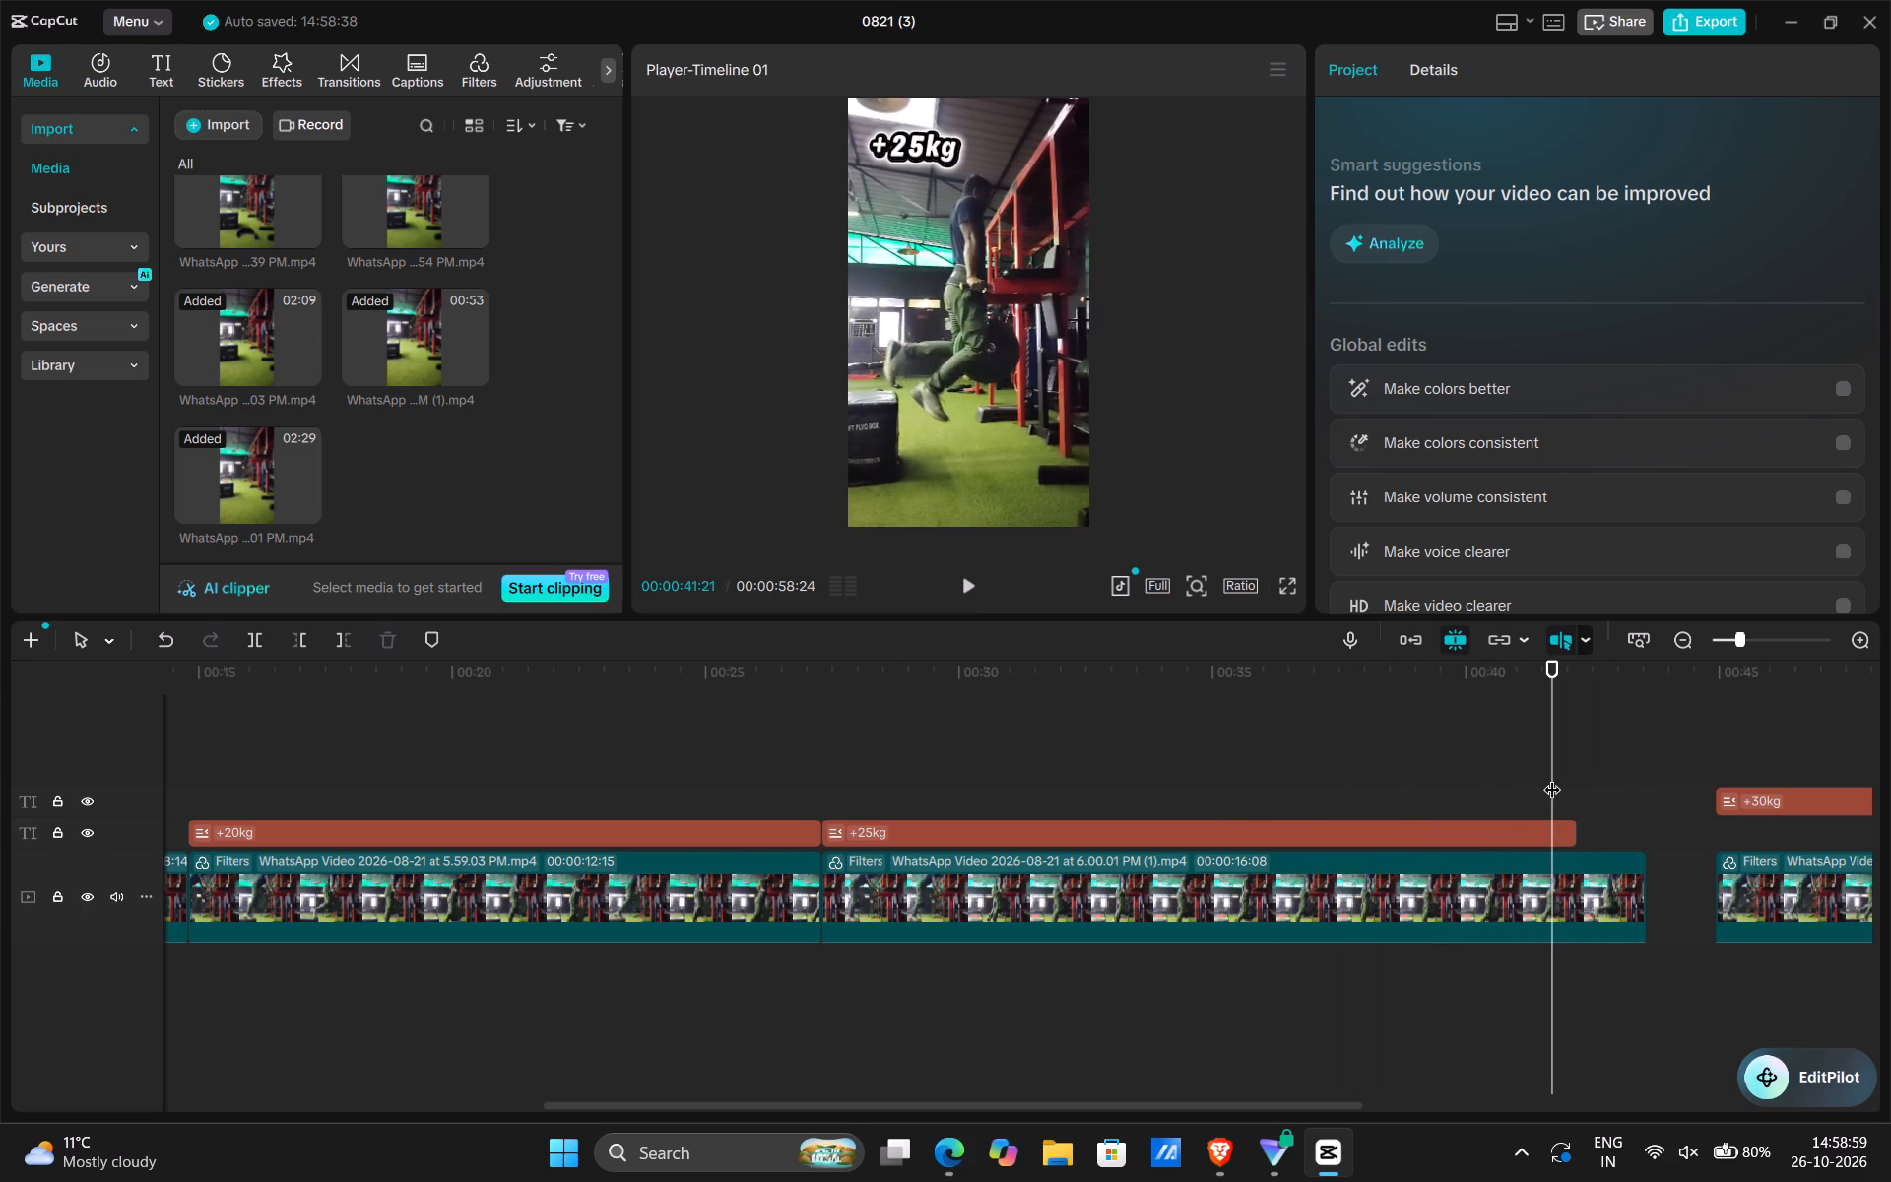
{"action": "left_click_drag", "start_coordinate": [1552, 777], "coordinate": [1570, 789]}
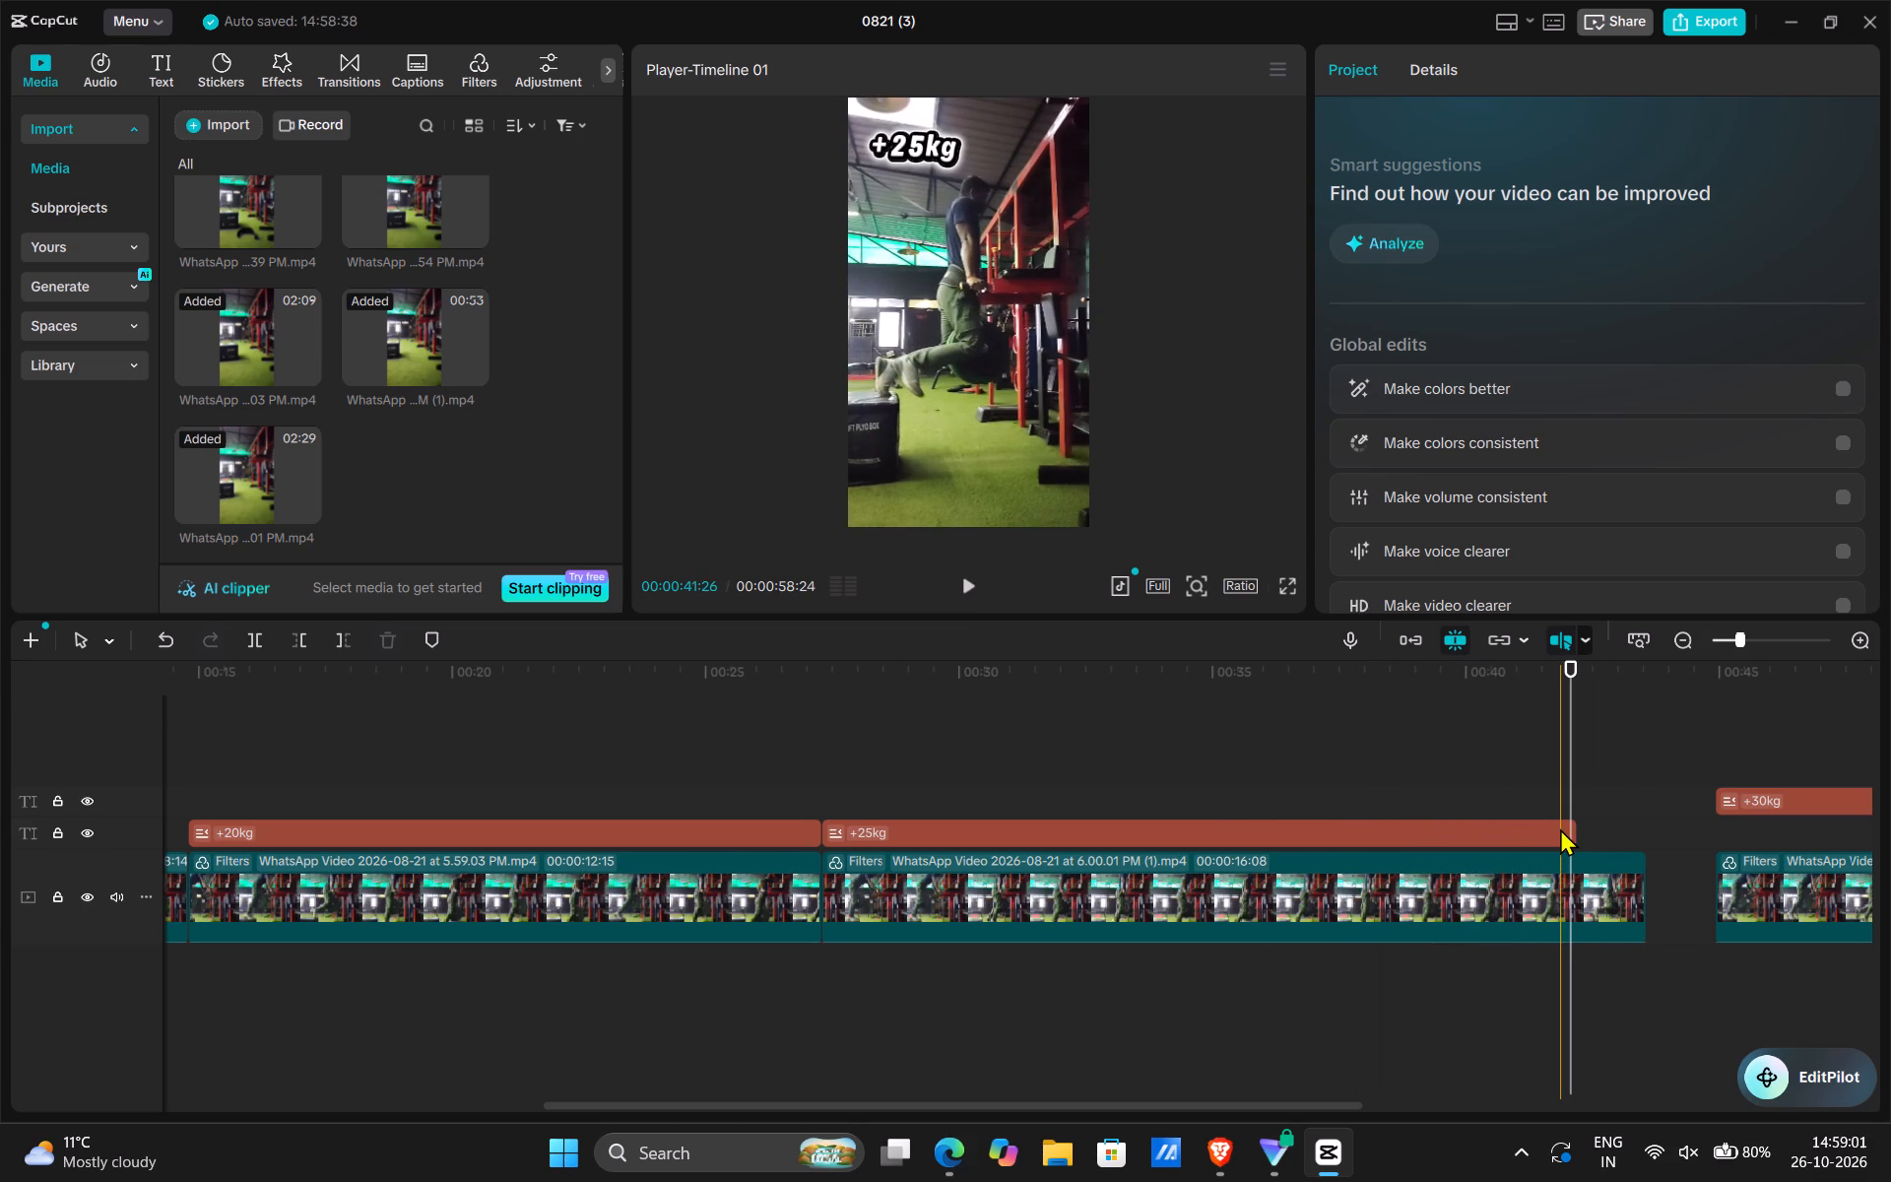
{"action": "left_click", "coordinate": [1560, 828]}
{"action": "left_click", "coordinate": [1575, 832]}
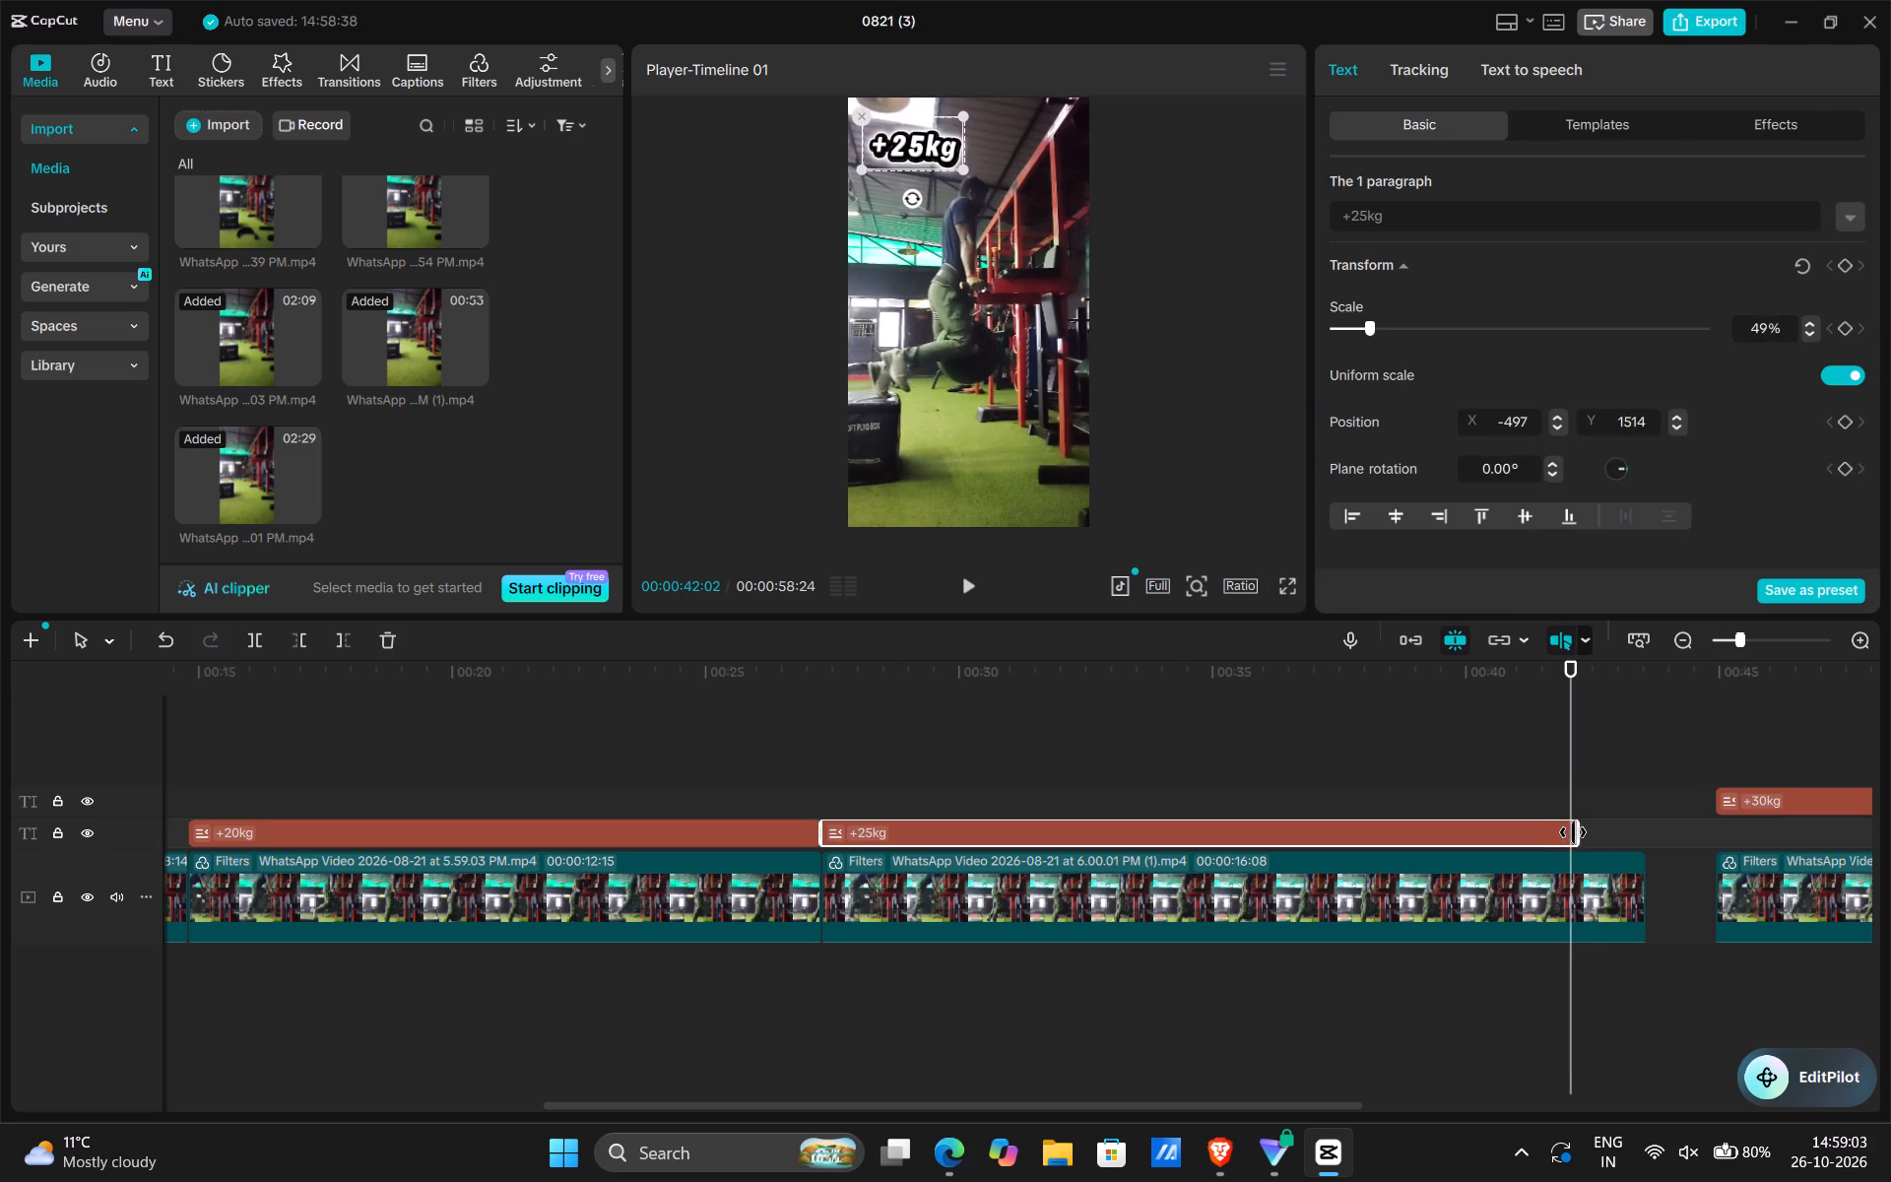
{"action": "left_click", "coordinate": [1615, 894]}
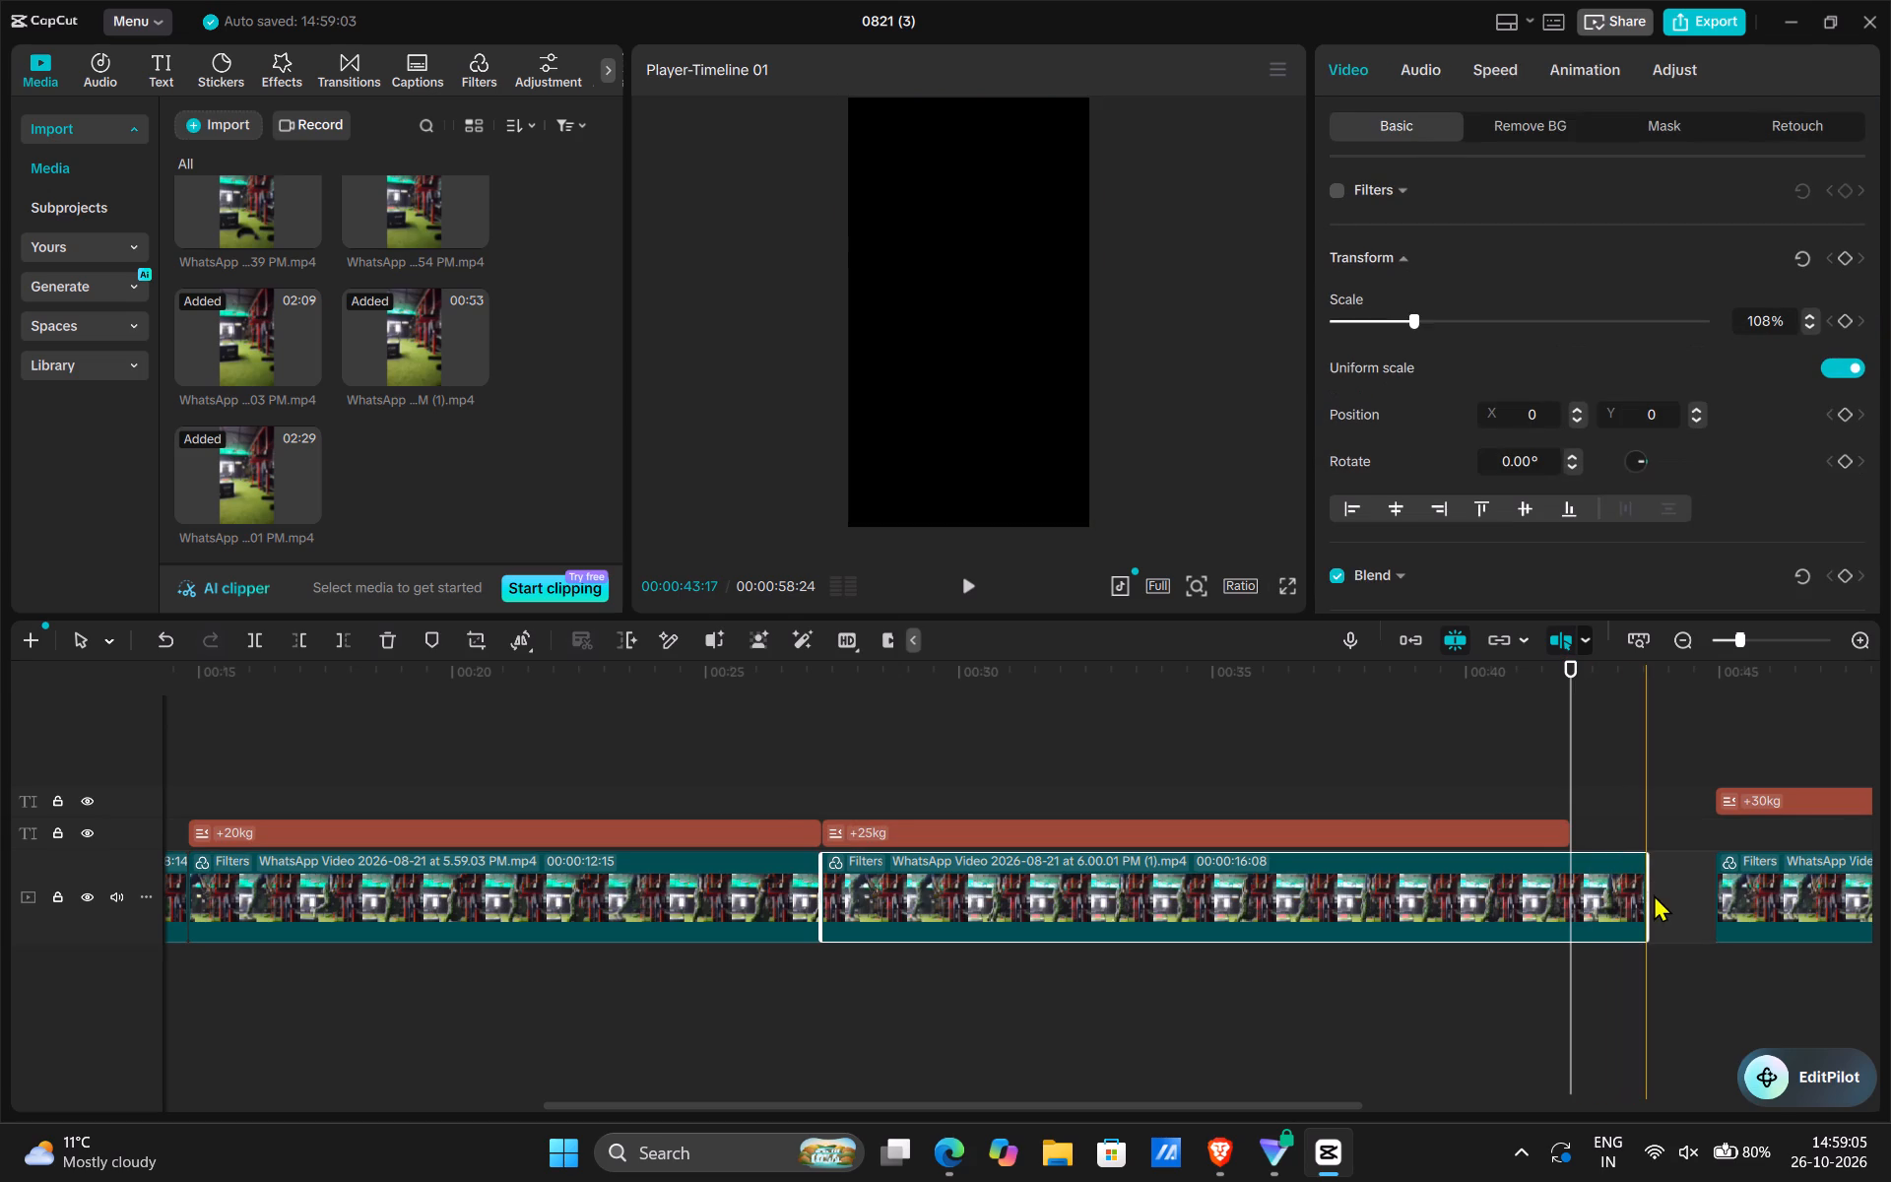
{"action": "left_click_drag", "start_coordinate": [1650, 894], "coordinate": [1571, 897]}
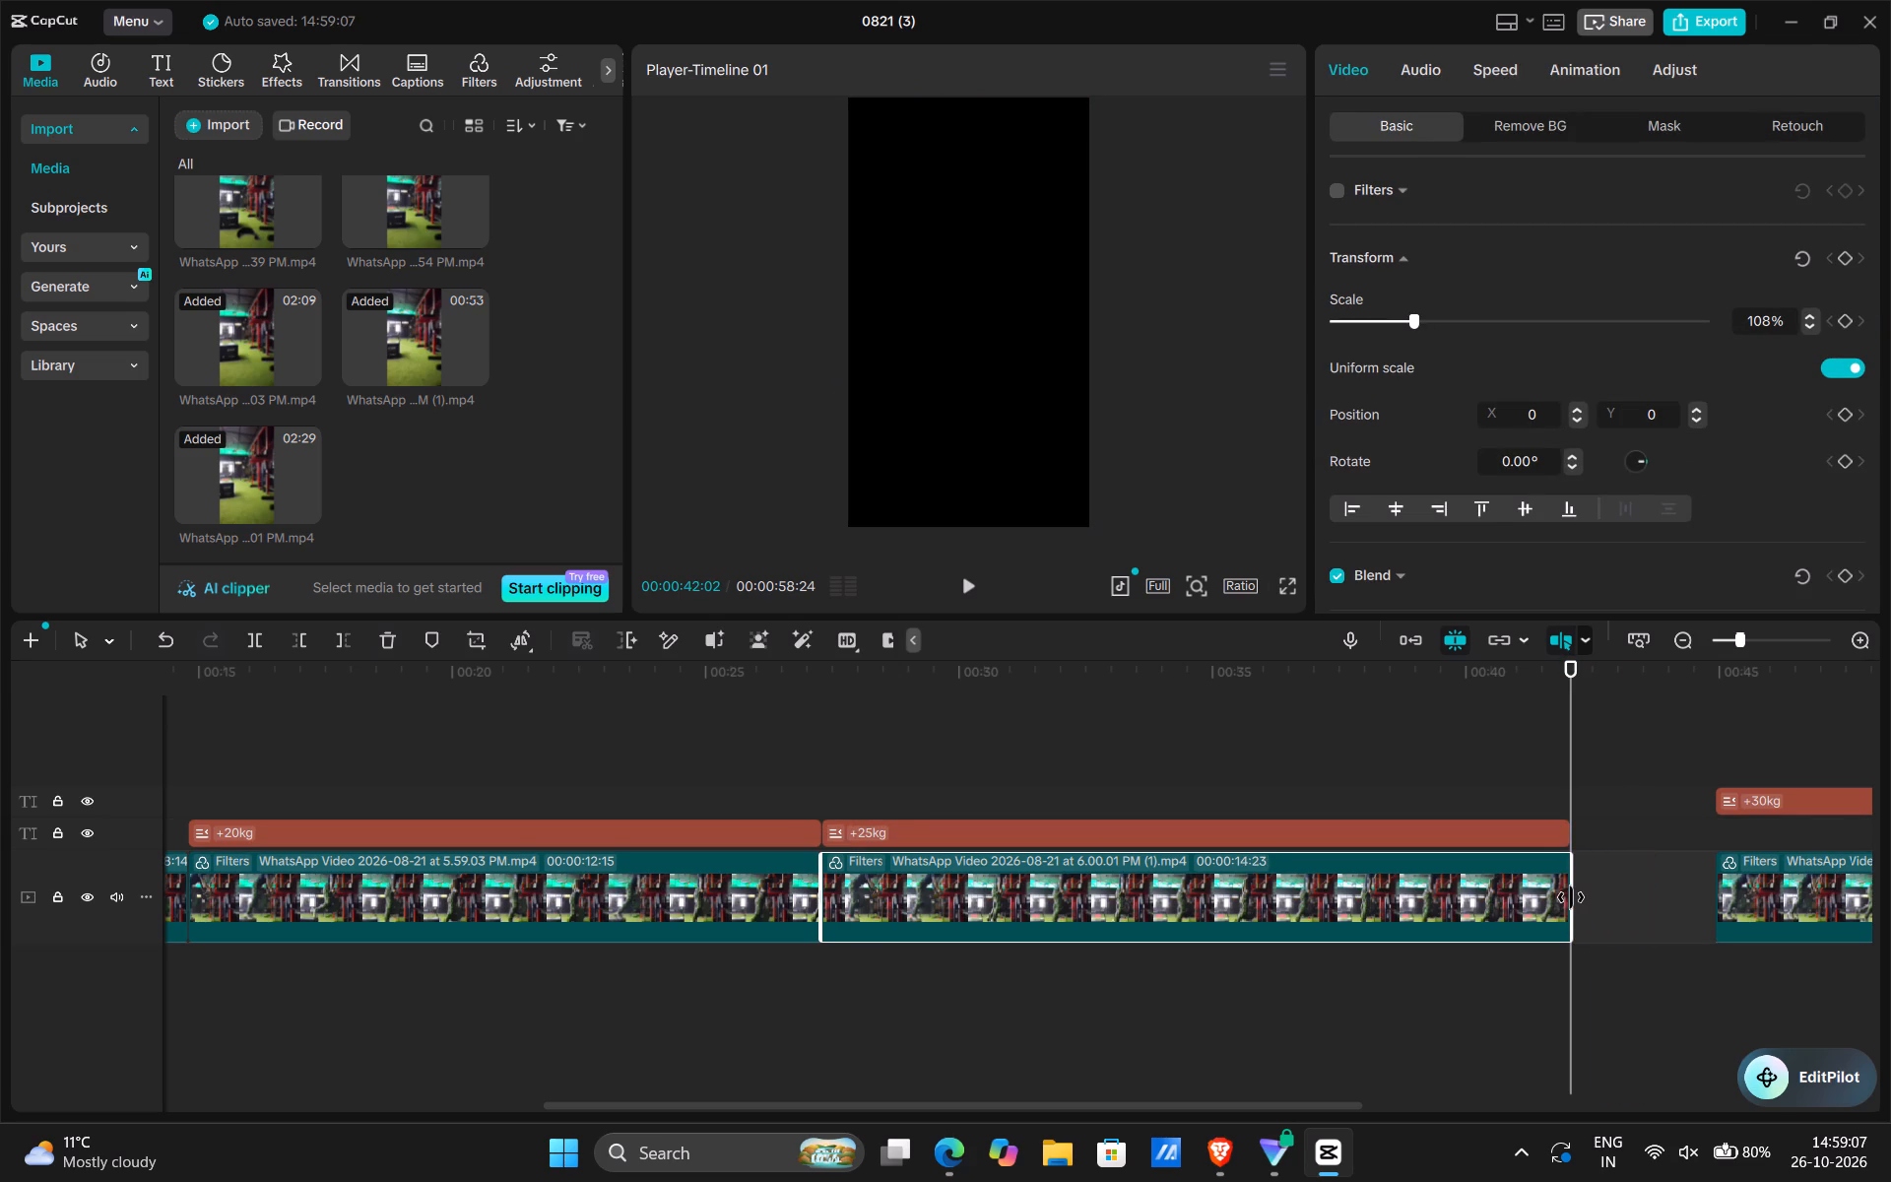
Move the +30kg video clip and its caption together earlier, flush against the end of the +25kg clip.
{"action": "scroll", "coordinate": [1571, 897], "scroll_direction": "left", "scroll_amount": 1}
{"action": "scroll", "coordinate": [1571, 897], "scroll_direction": "down", "scroll_amount": 5, "text": "ctrl"}
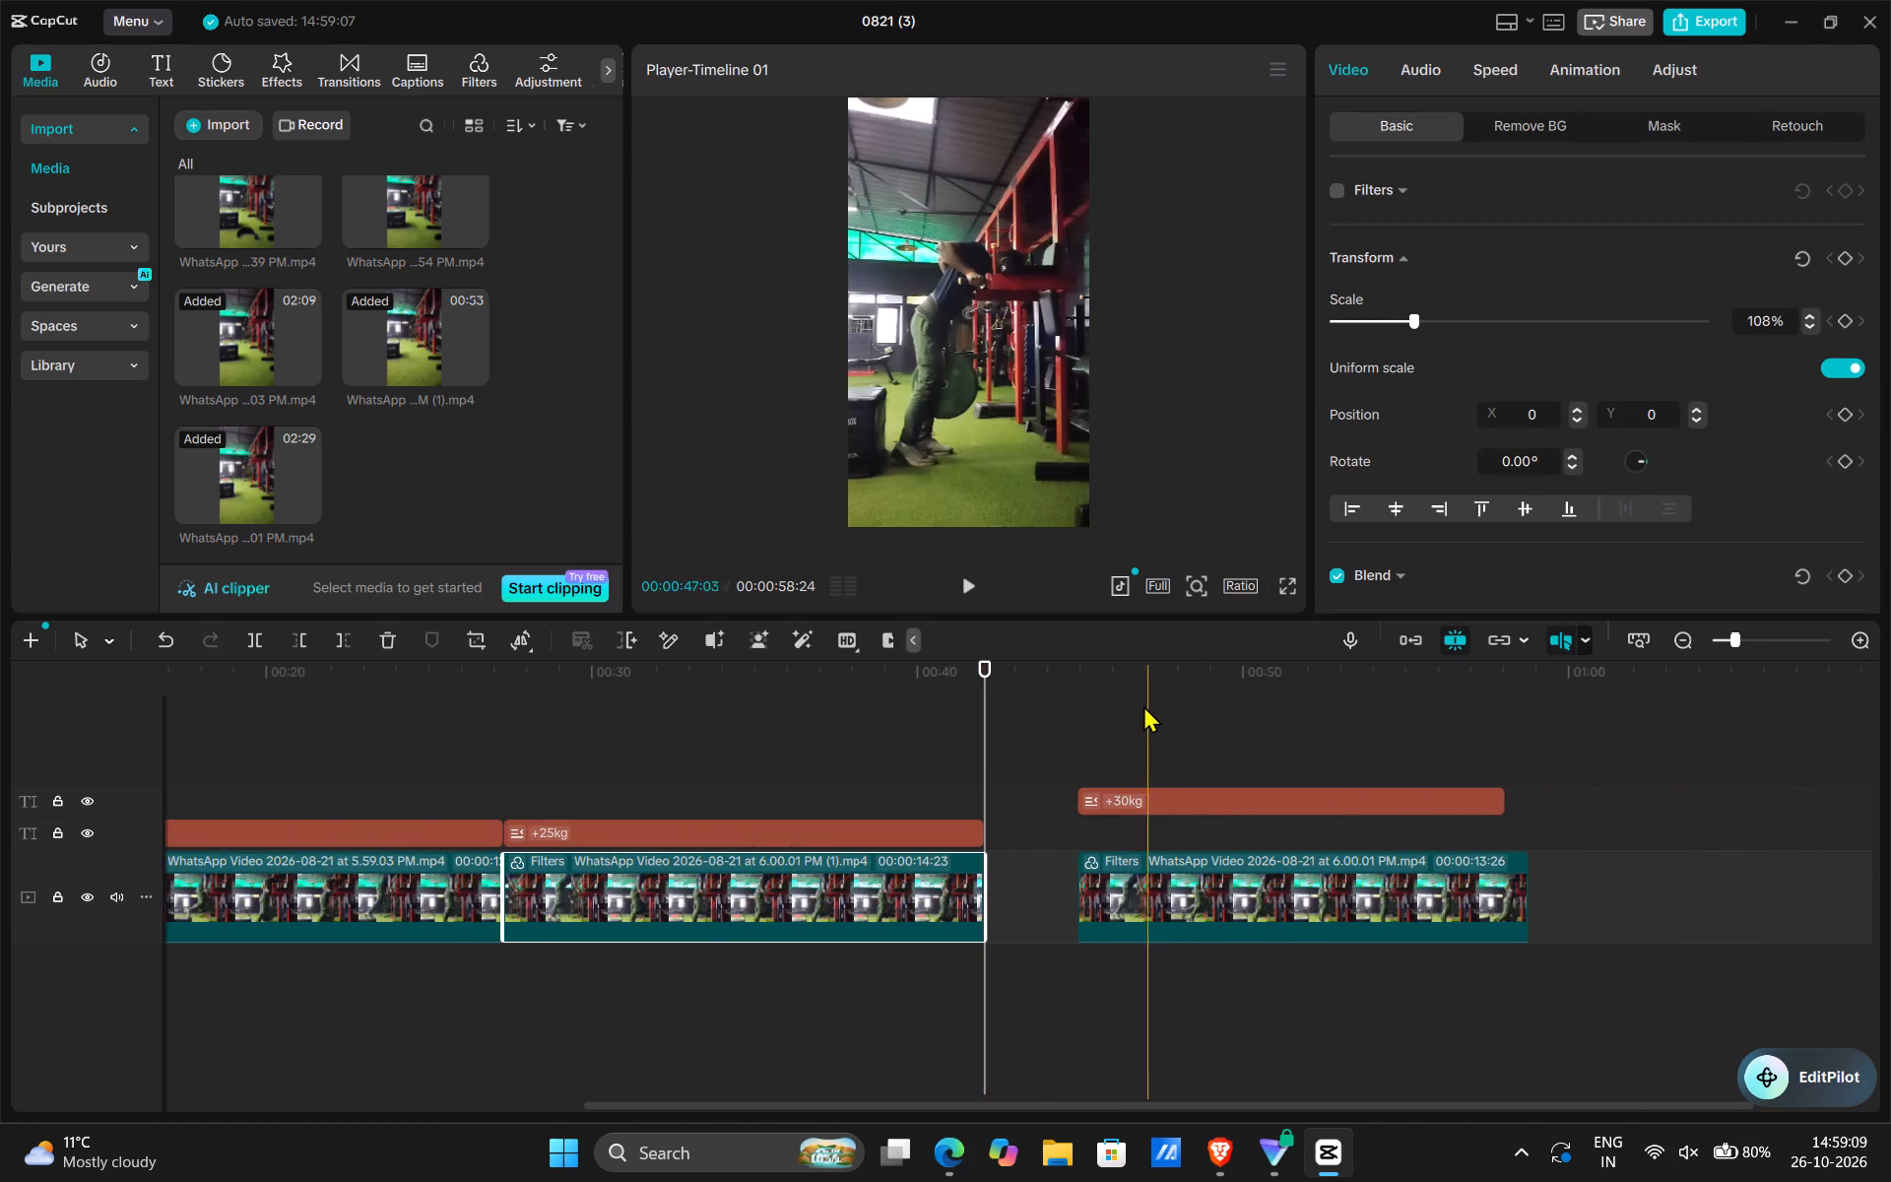
{"action": "left_click_drag", "start_coordinate": [1137, 707], "coordinate": [1292, 972]}
{"action": "left_click_drag", "start_coordinate": [1244, 909], "coordinate": [1170, 917]}
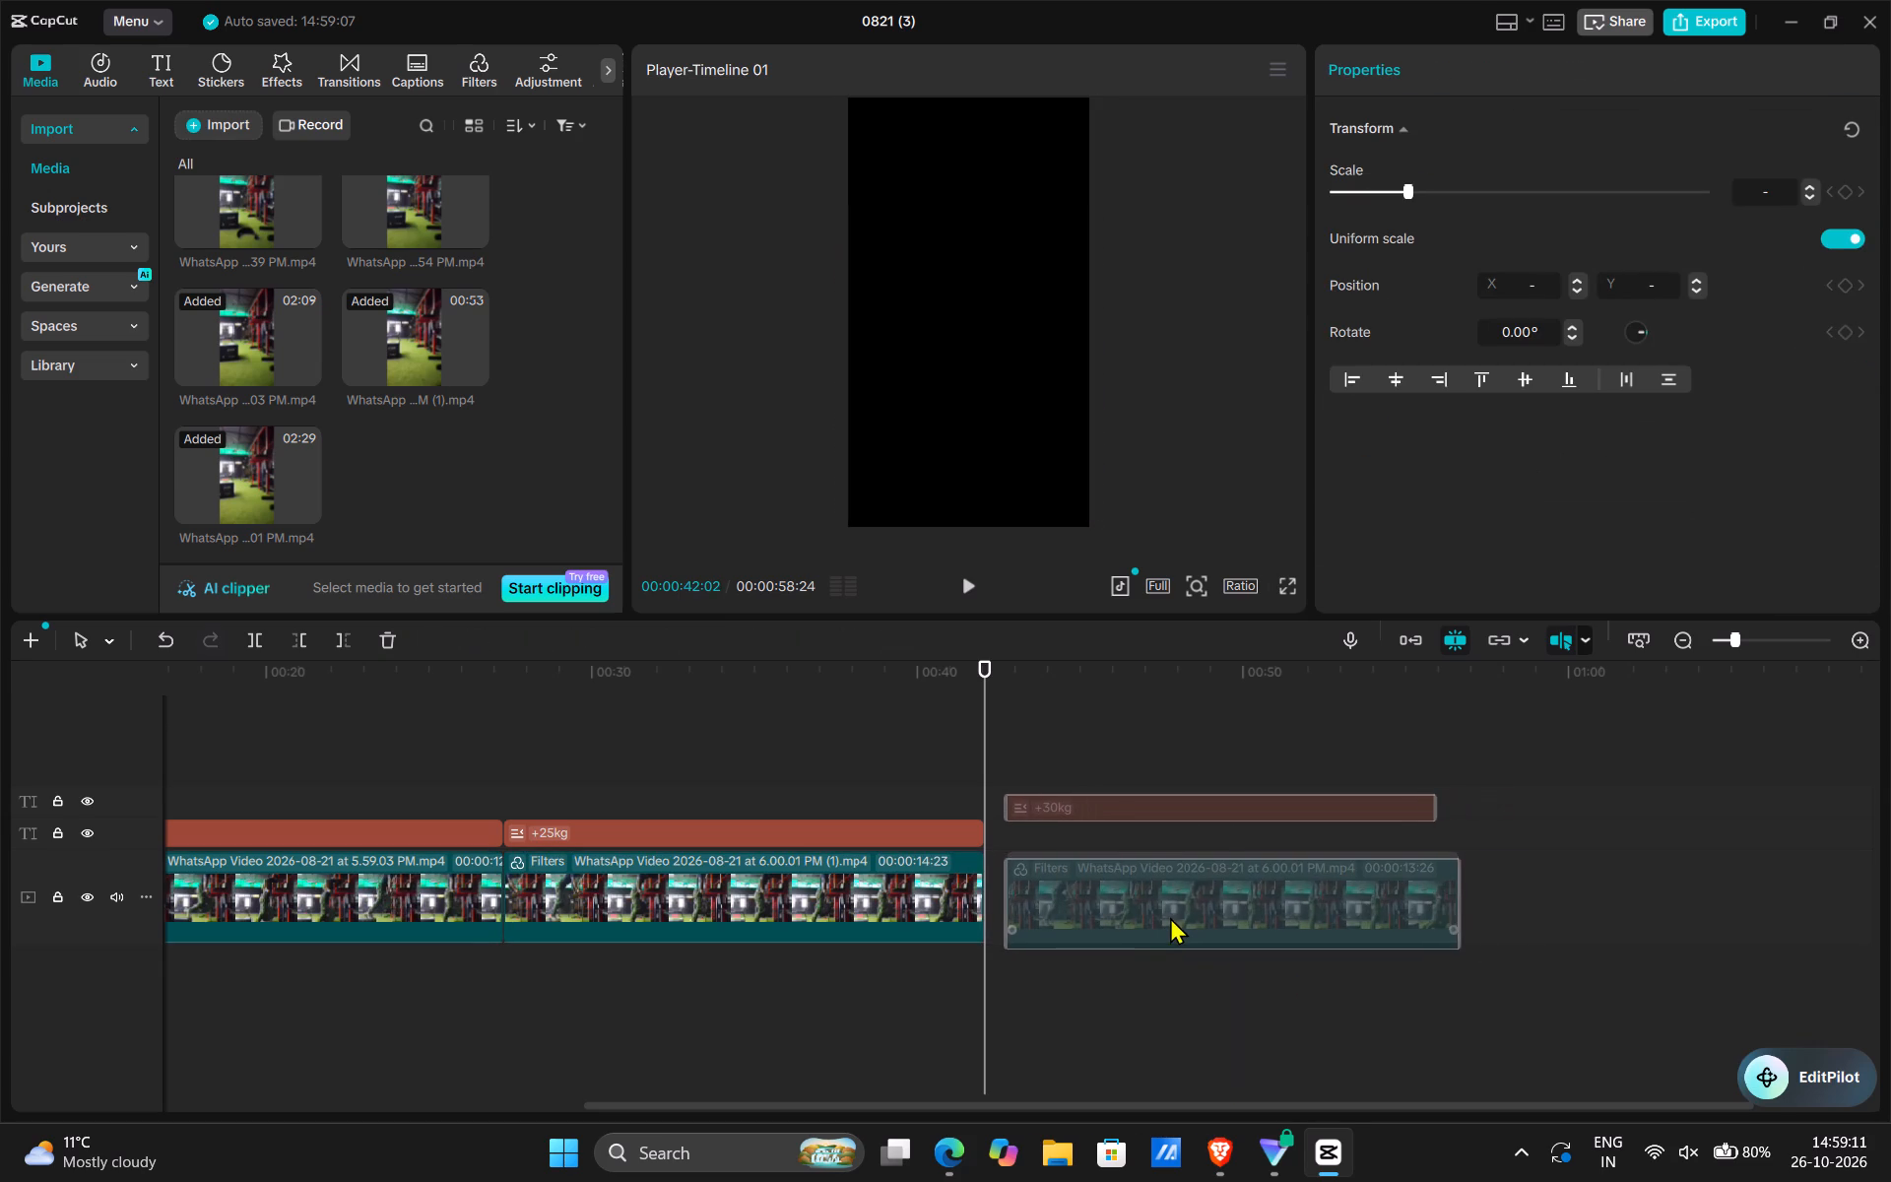
{"action": "left_click_drag", "start_coordinate": [1170, 917], "coordinate": [1156, 912]}
Play through the +30kg clip and move its caption down onto the track of the +20kg and +25kg captions.
{"action": "left_click", "coordinate": [922, 746]}
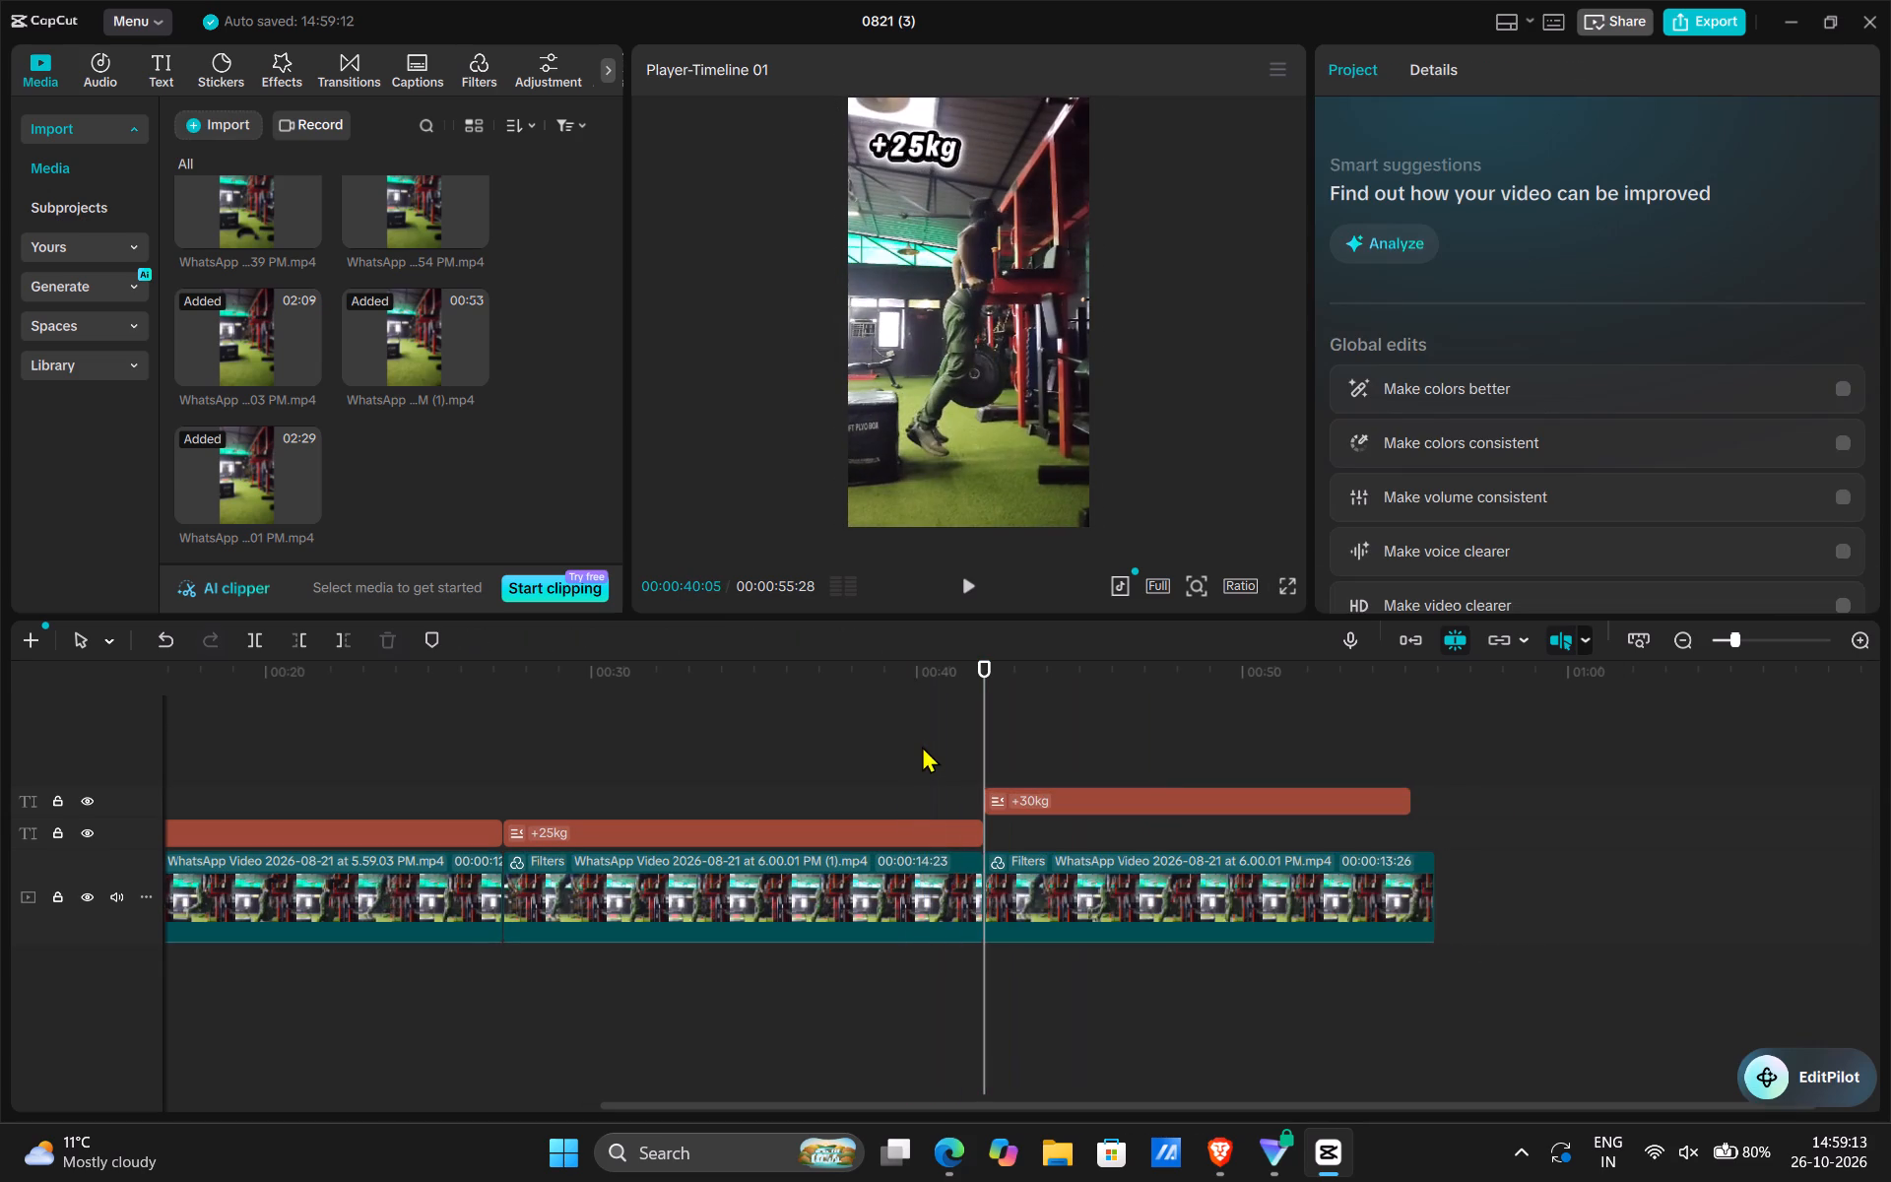
{"action": "left_click", "coordinate": [971, 594]}
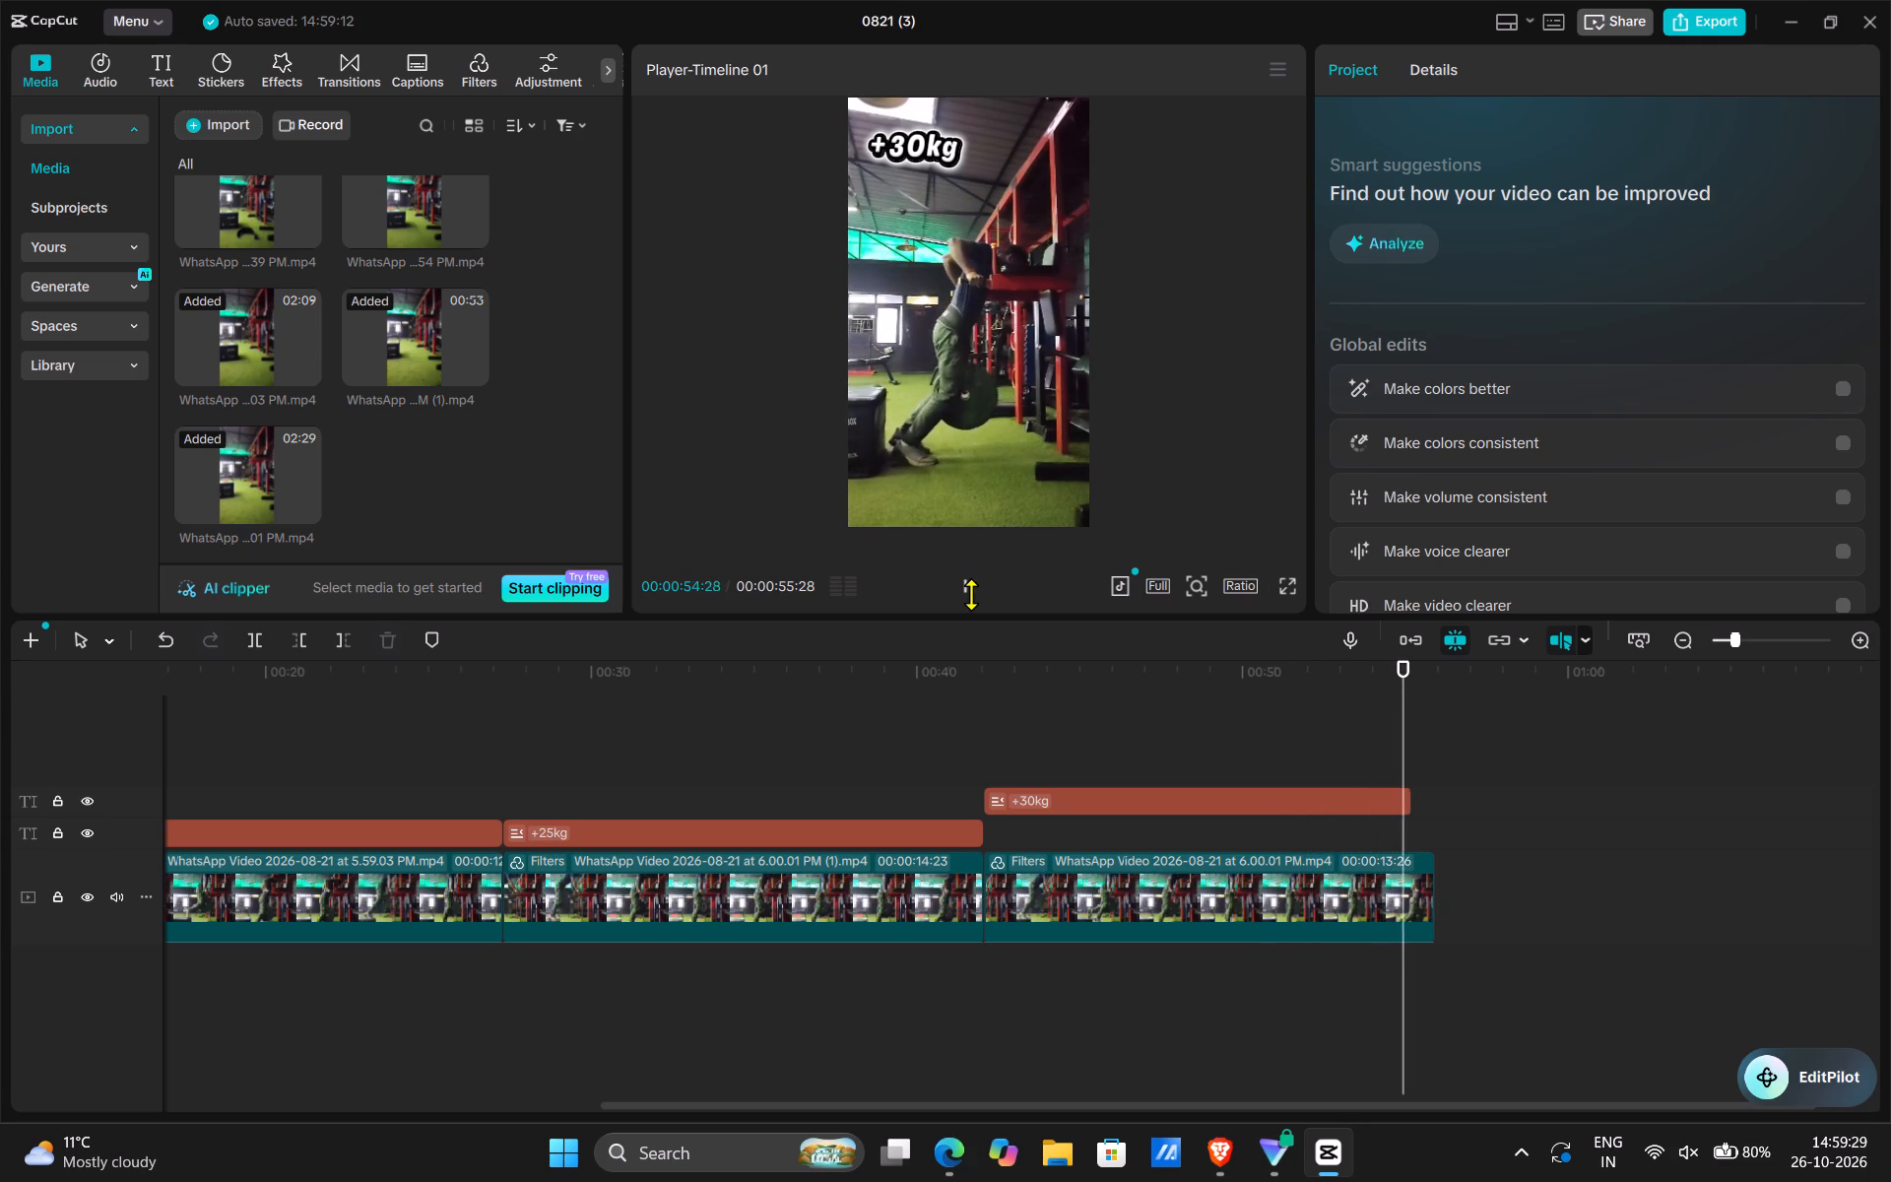
{"action": "left_click", "coordinate": [947, 737]}
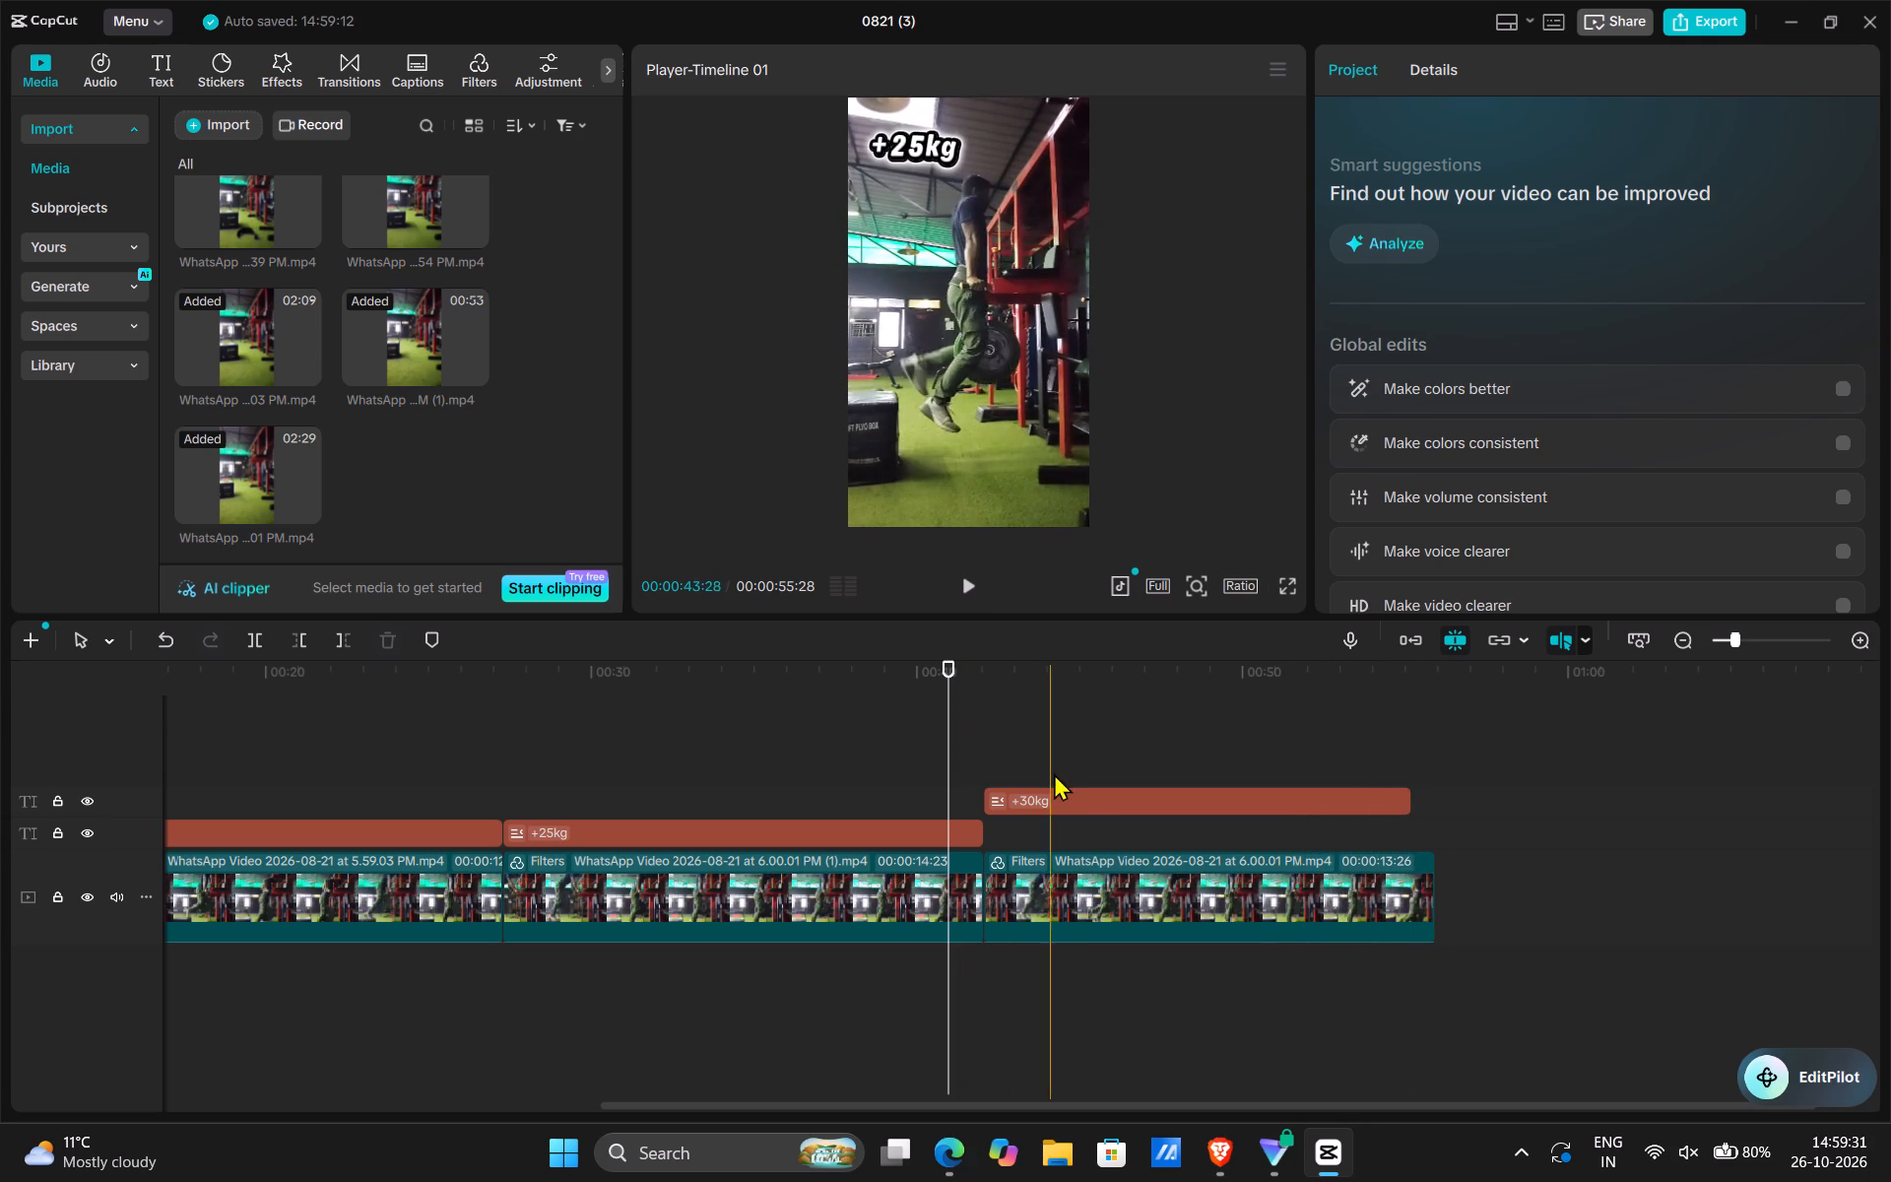
{"action": "left_click_drag", "start_coordinate": [1071, 798], "coordinate": [1076, 827]}
Replay the +30kg clip and trim its caption's end back to 00:00:49:17 and its video's end to 00:00:49:25.
{"action": "left_click", "coordinate": [966, 586]}
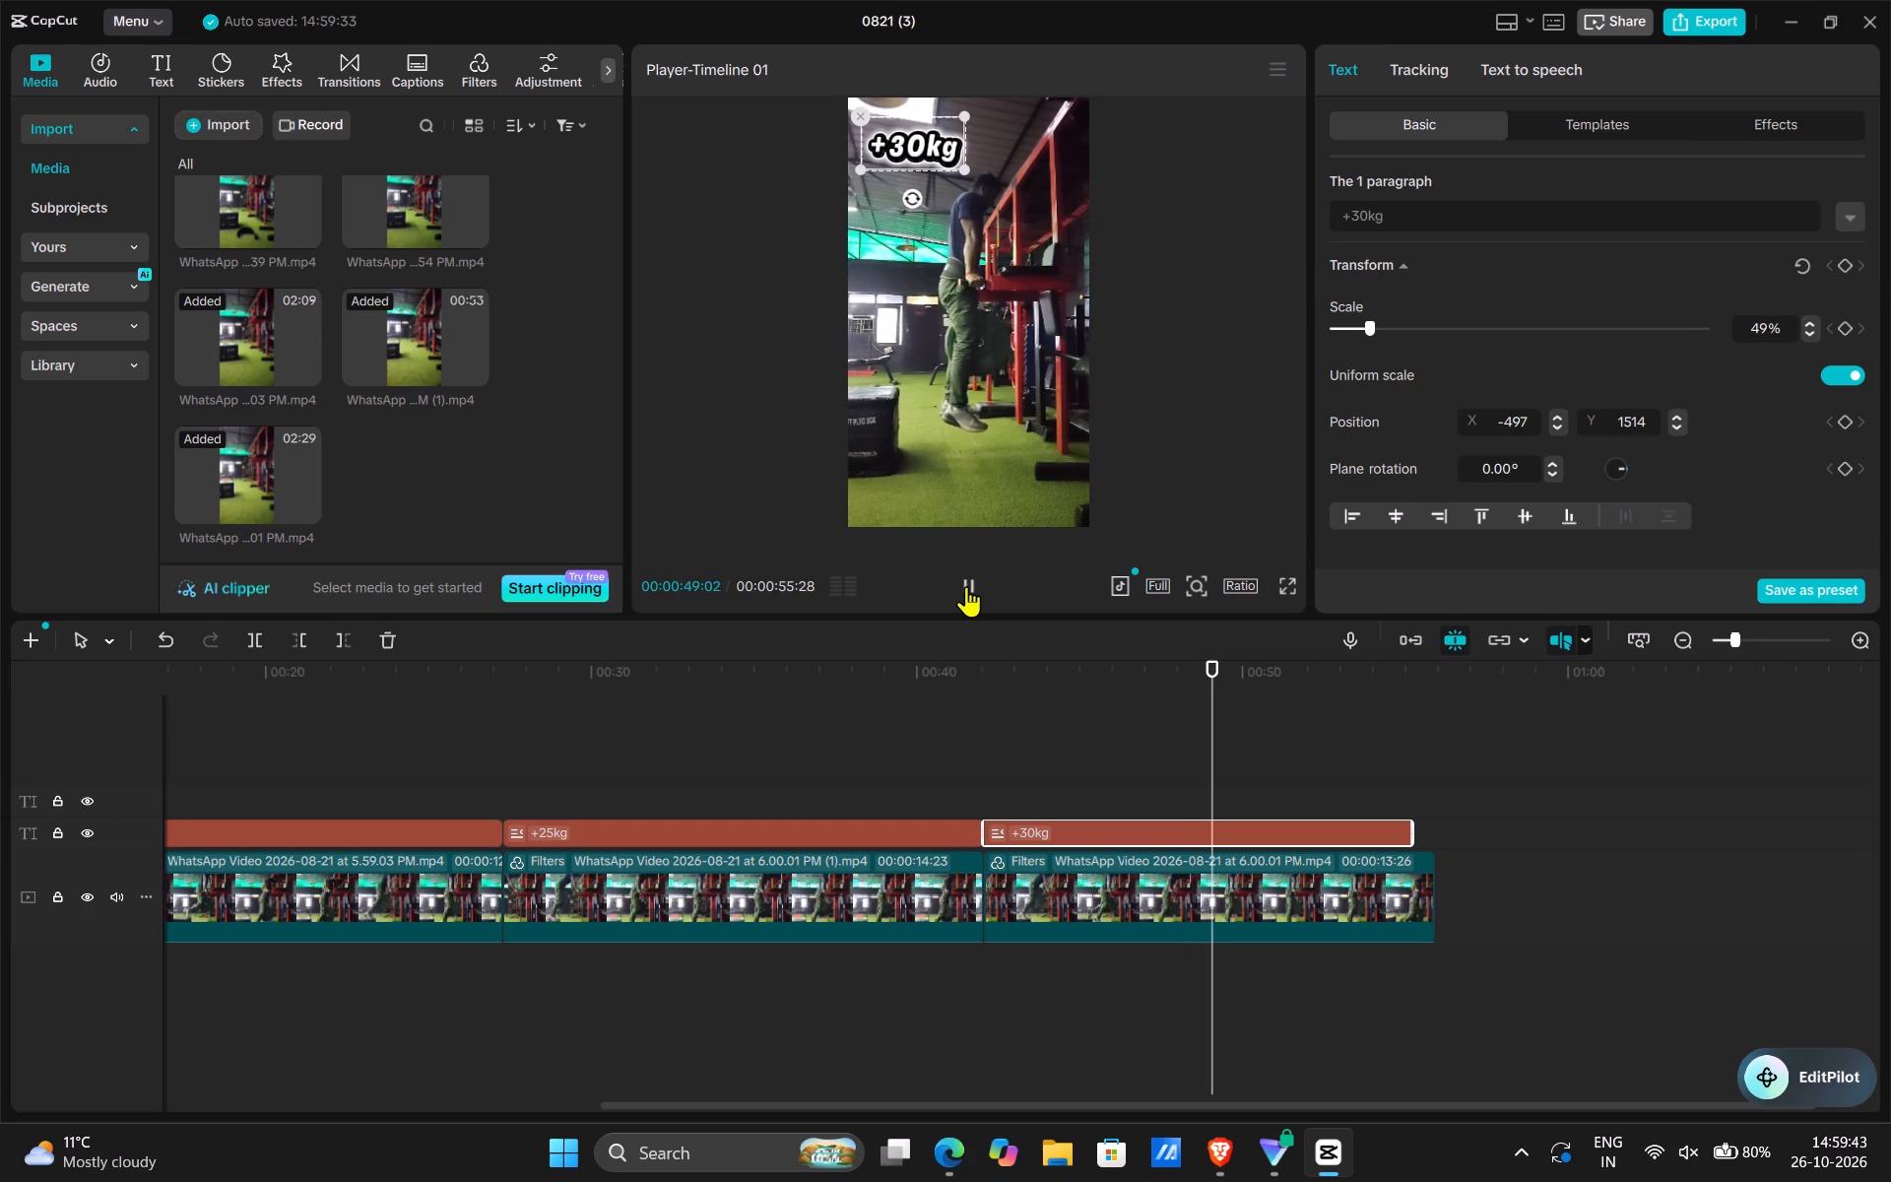
{"action": "left_click", "coordinate": [966, 586]}
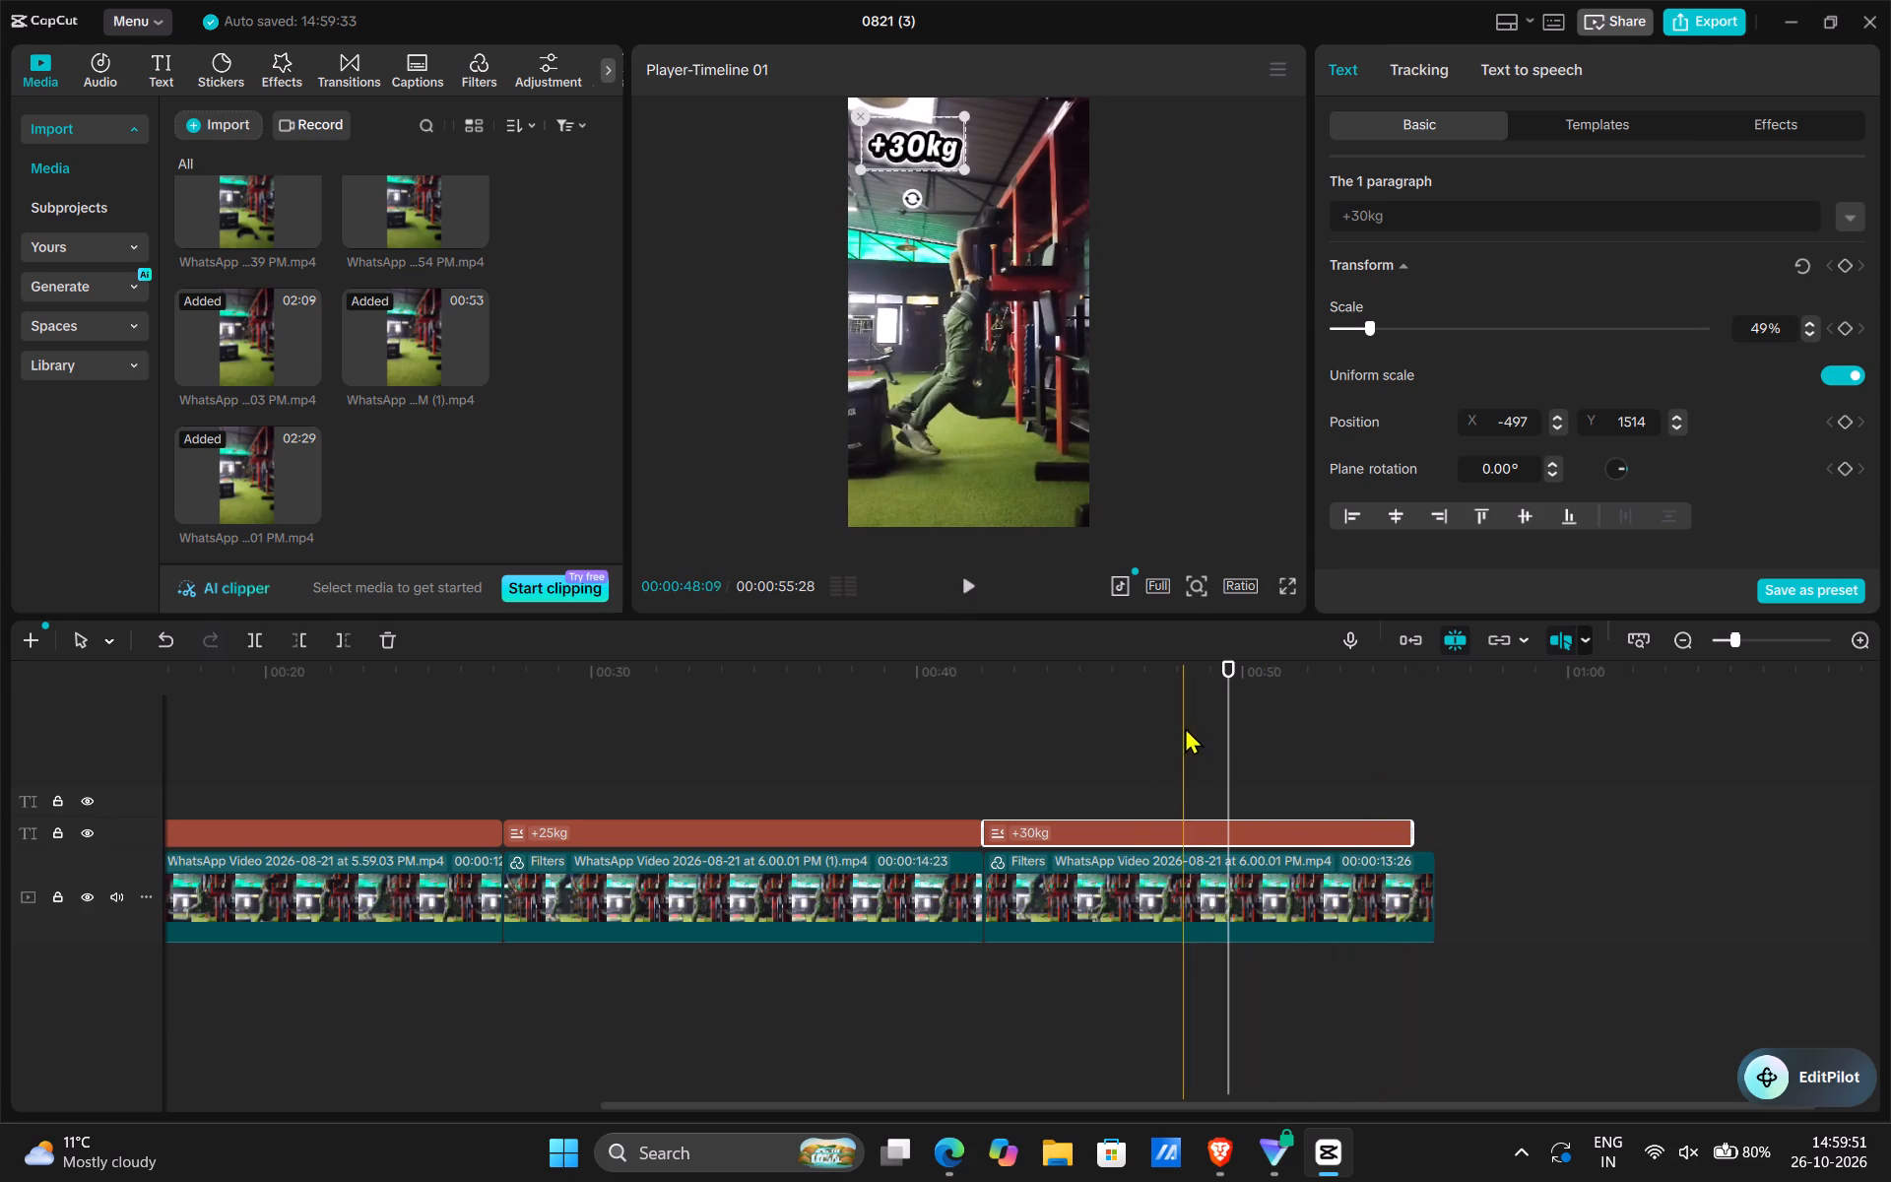
{"action": "left_click_drag", "start_coordinate": [1415, 833], "coordinate": [1271, 837]}
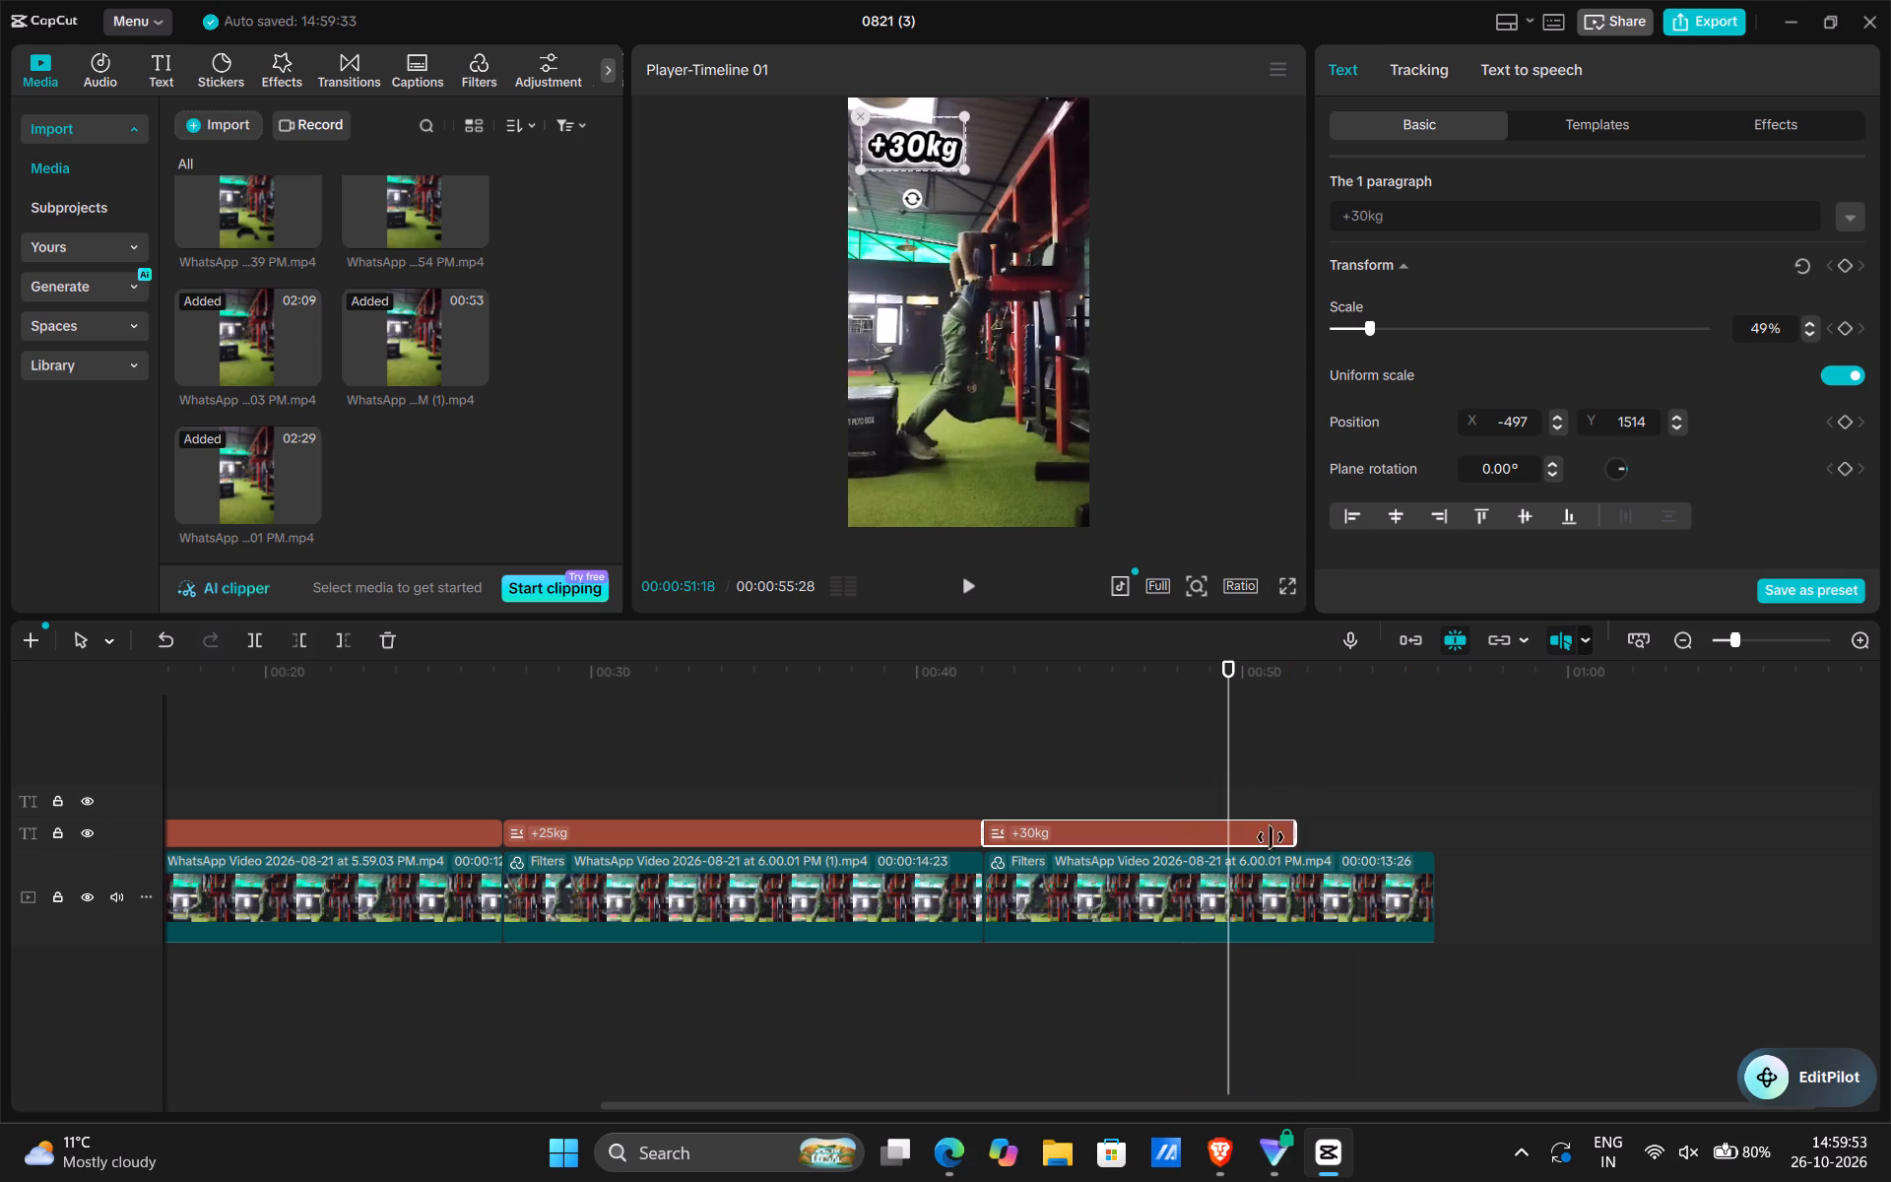
{"action": "left_click_drag", "start_coordinate": [1271, 837], "coordinate": [1229, 834]}
{"action": "left_click", "coordinate": [1354, 910]}
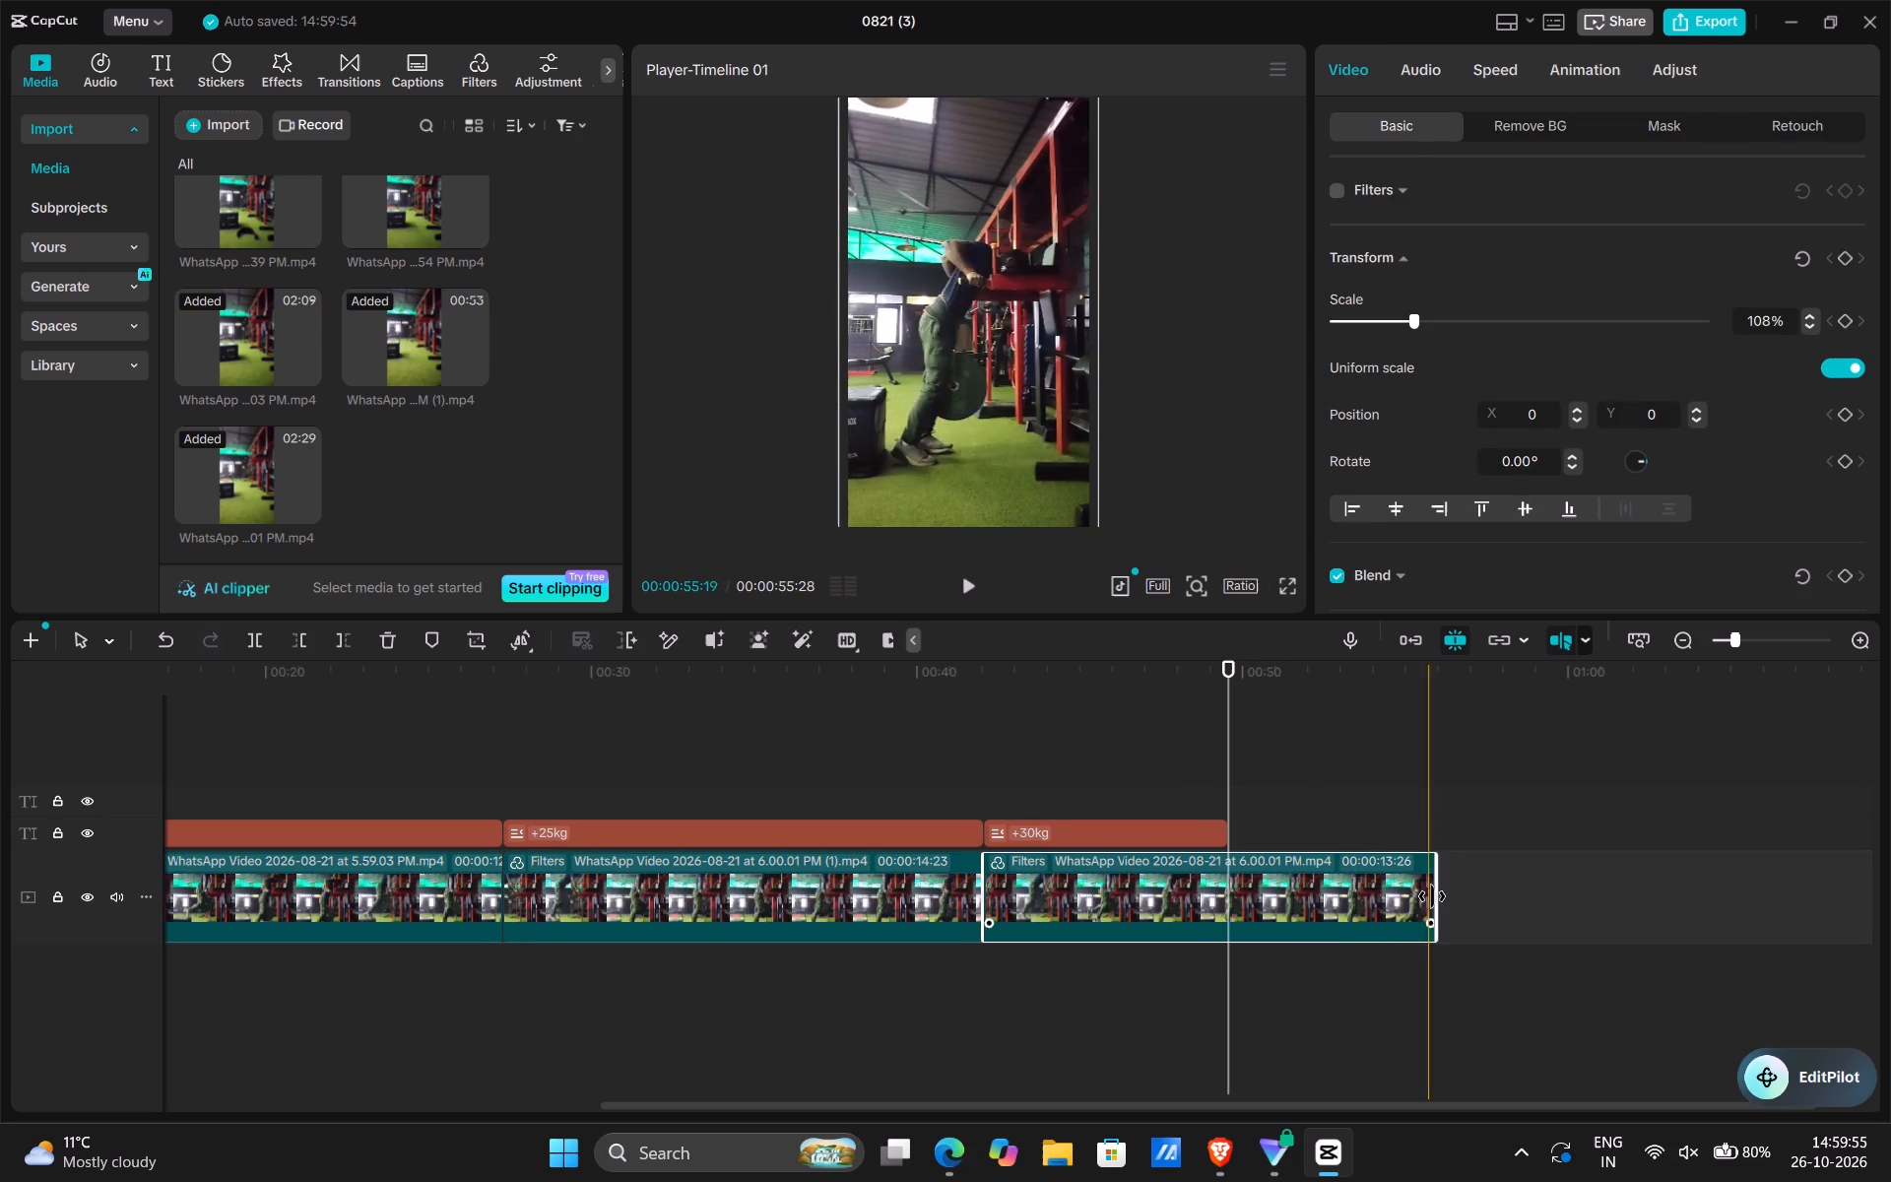
{"action": "left_click_drag", "start_coordinate": [1438, 894], "coordinate": [1233, 904]}
Trim the end of the +10kg video clip back to line up with the end of its caption.
{"action": "scroll", "coordinate": [838, 736], "scroll_direction": "down", "scroll_amount": 5, "text": "ctrl"}
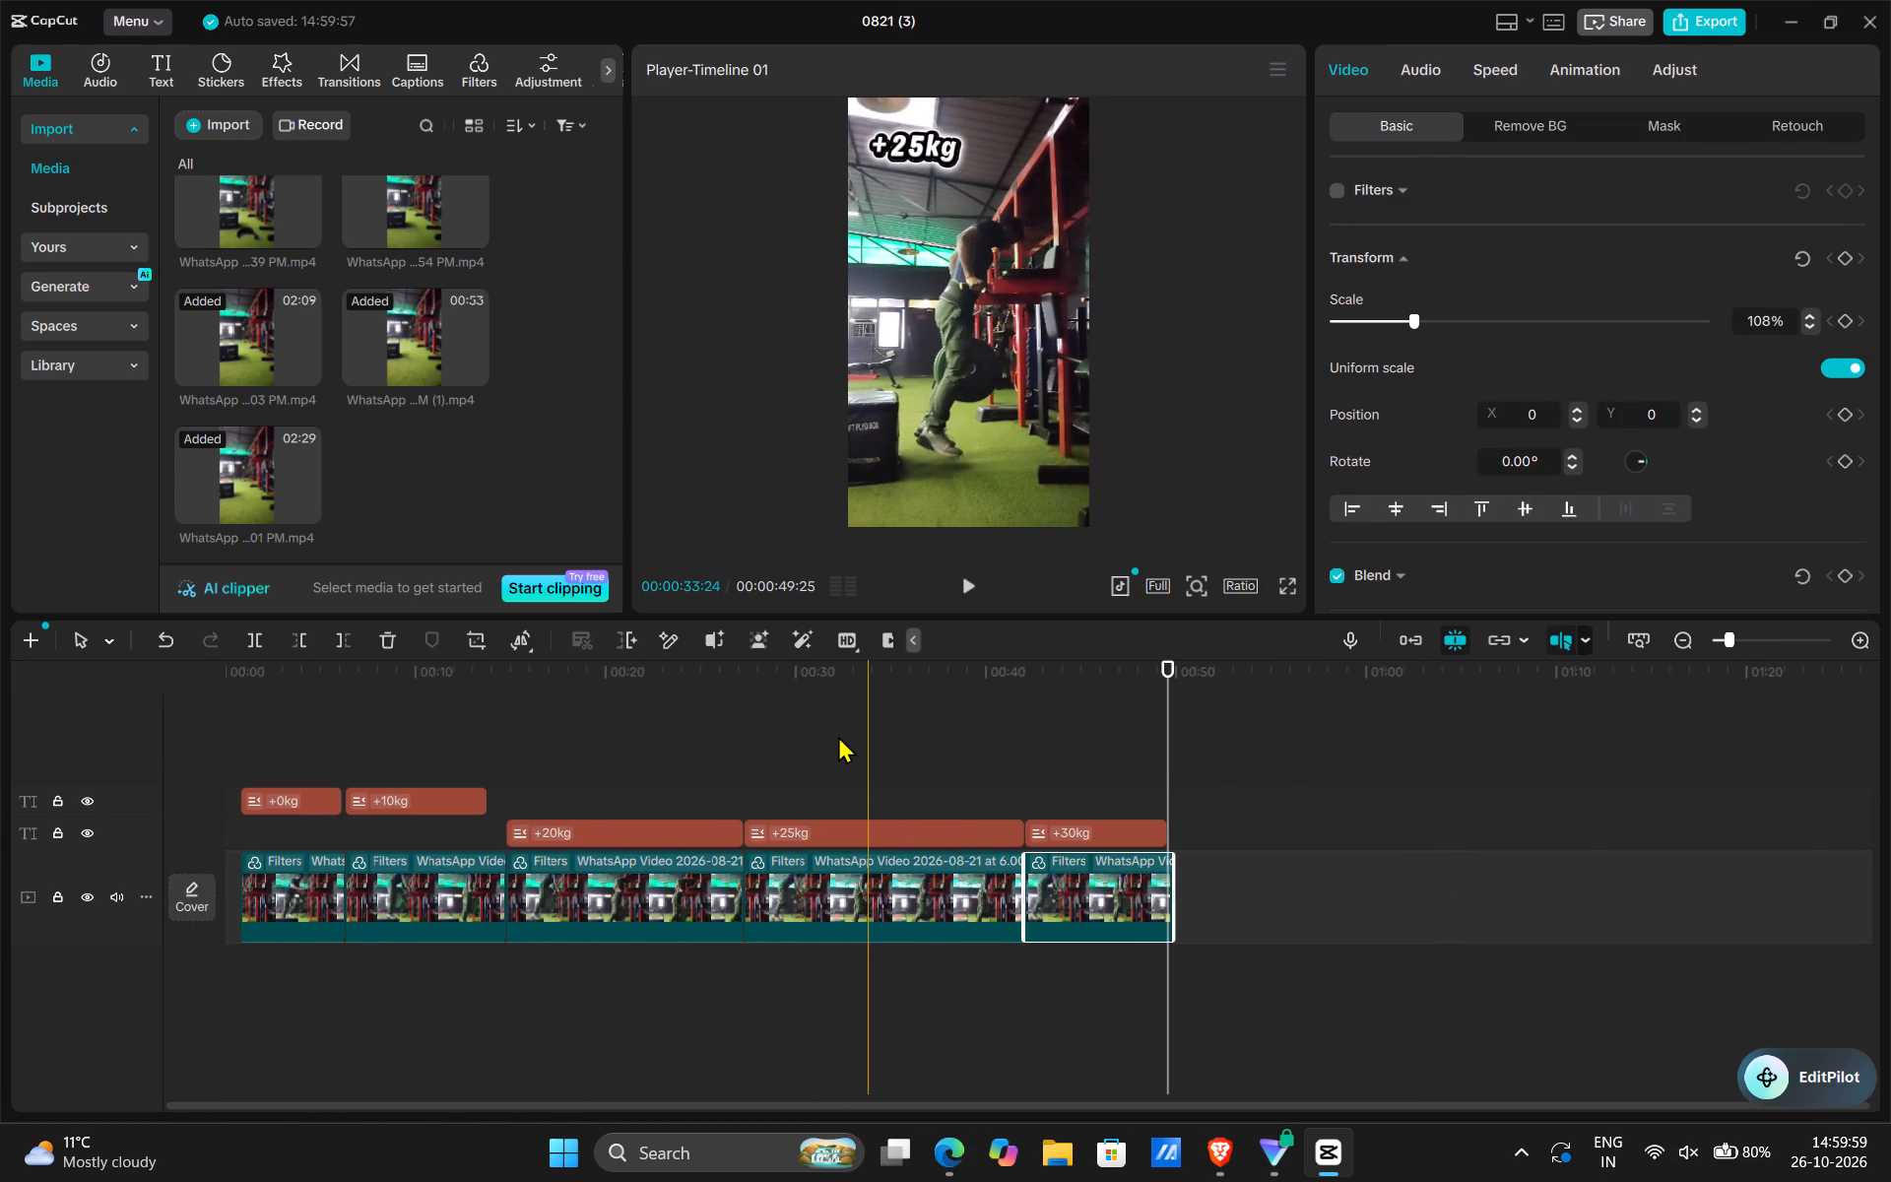
{"action": "scroll", "coordinate": [654, 734], "scroll_direction": "right", "scroll_amount": 1}
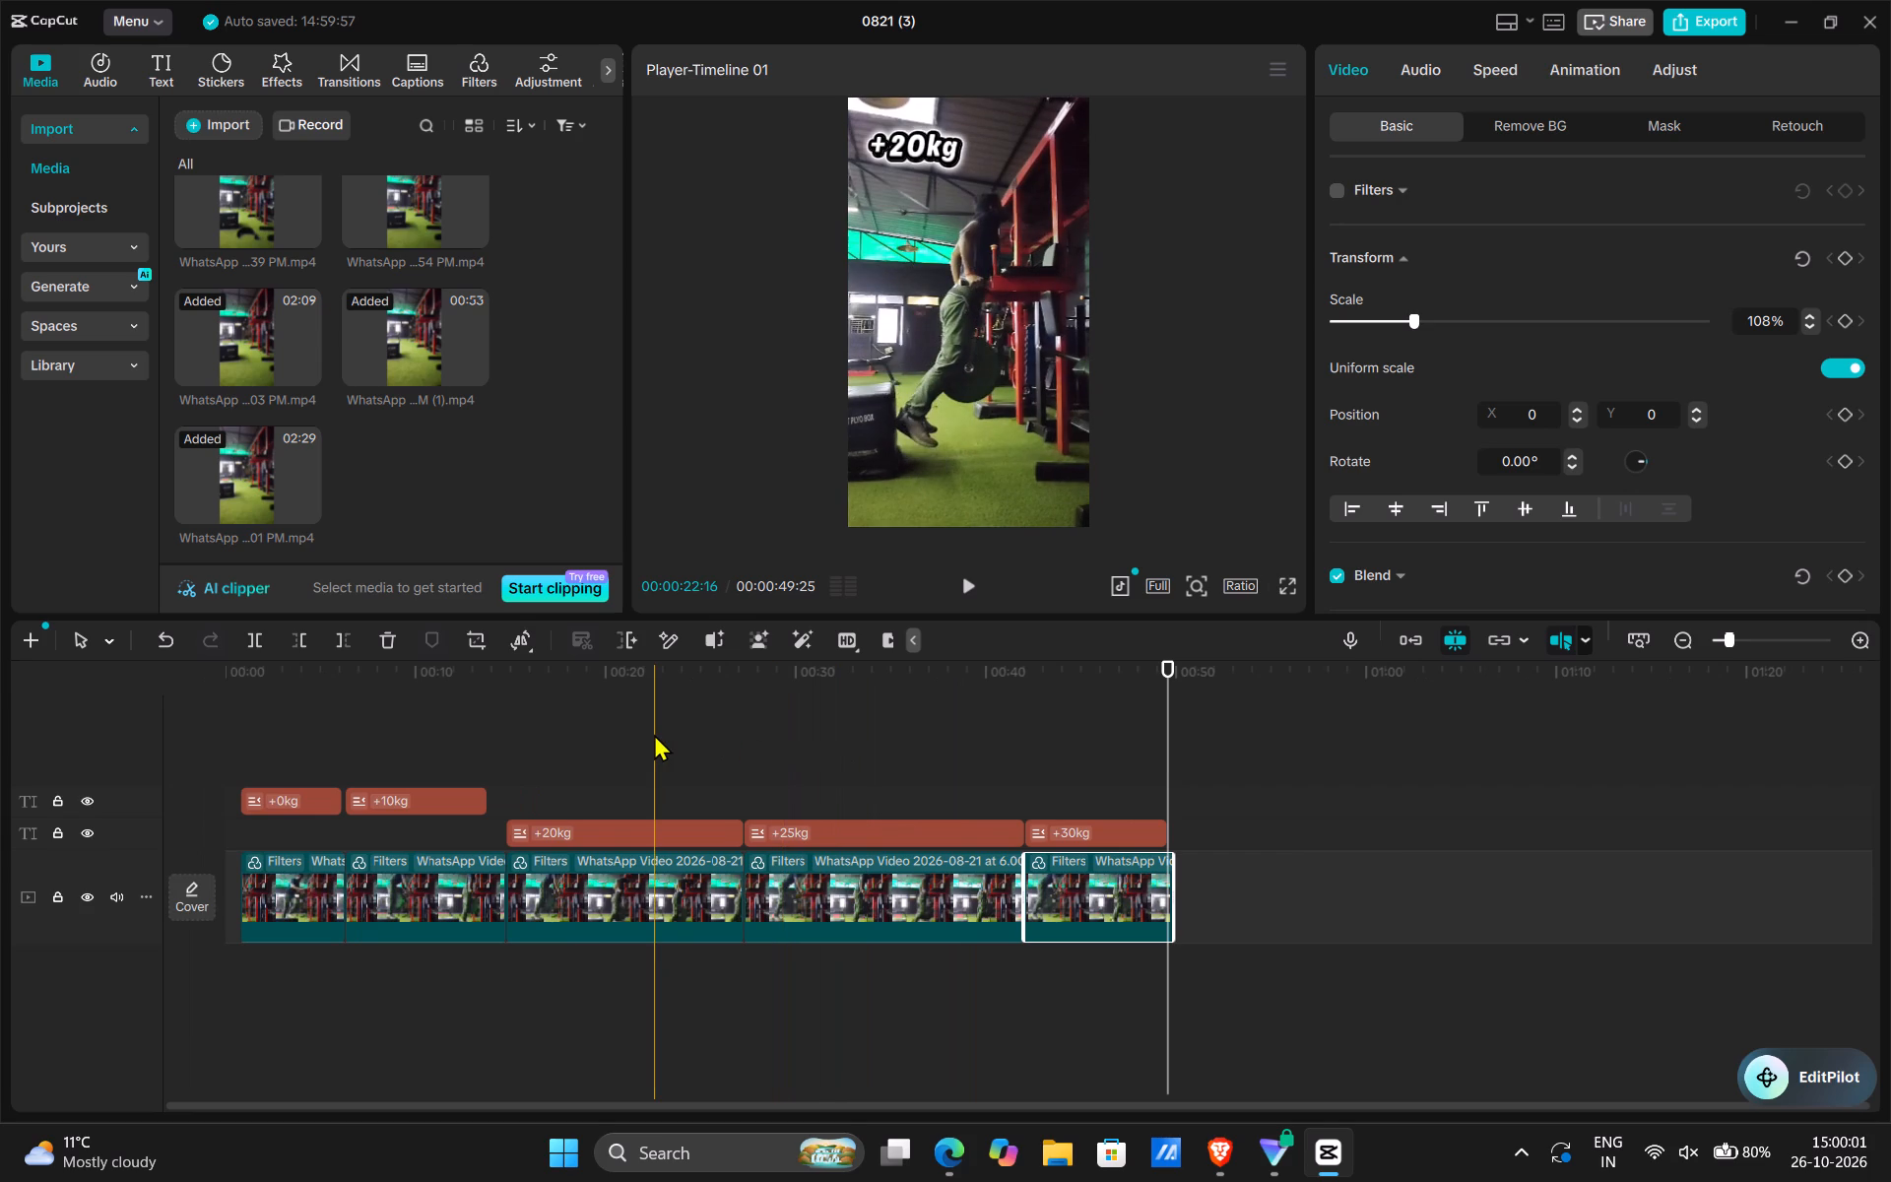
{"action": "left_click", "coordinate": [495, 883]}
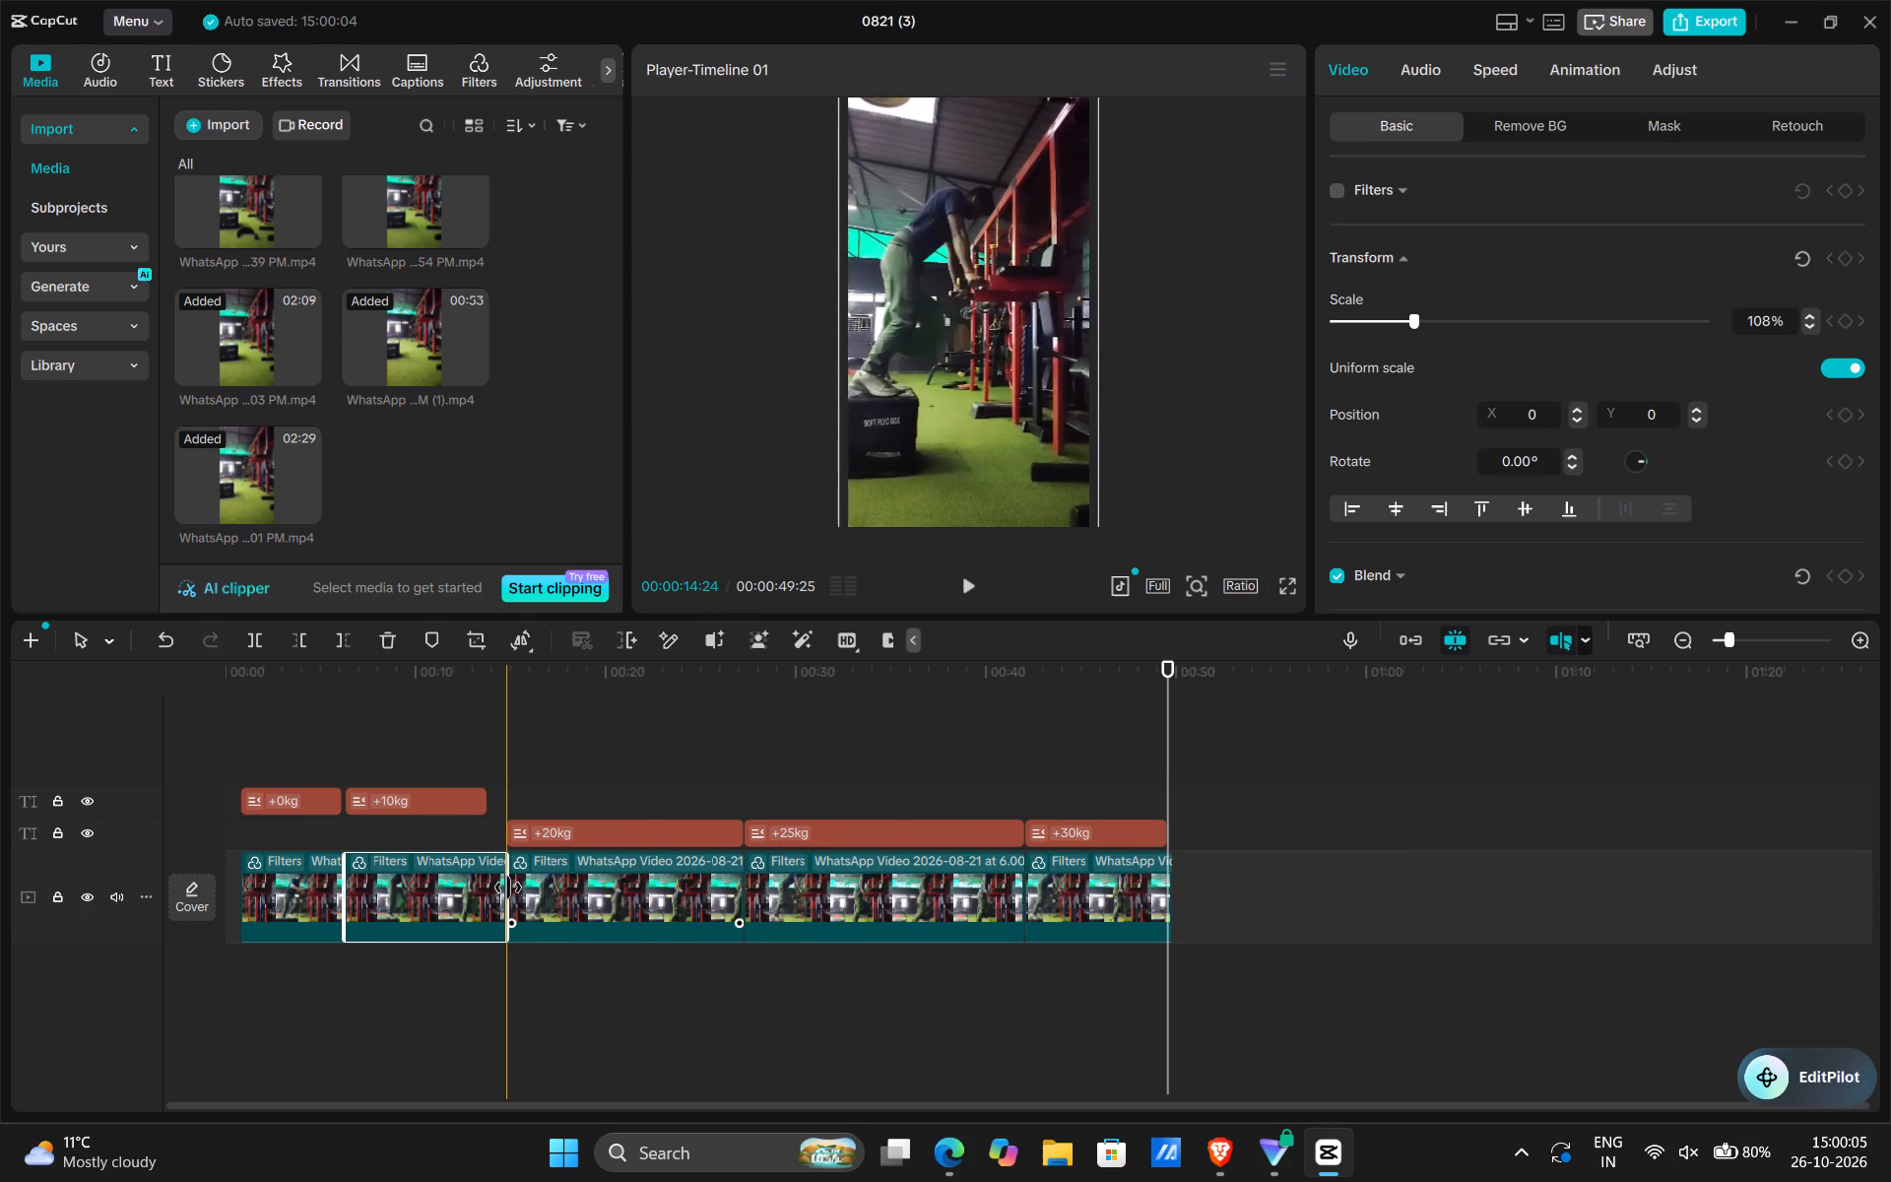
{"action": "left_click_drag", "start_coordinate": [508, 889], "coordinate": [486, 890]}
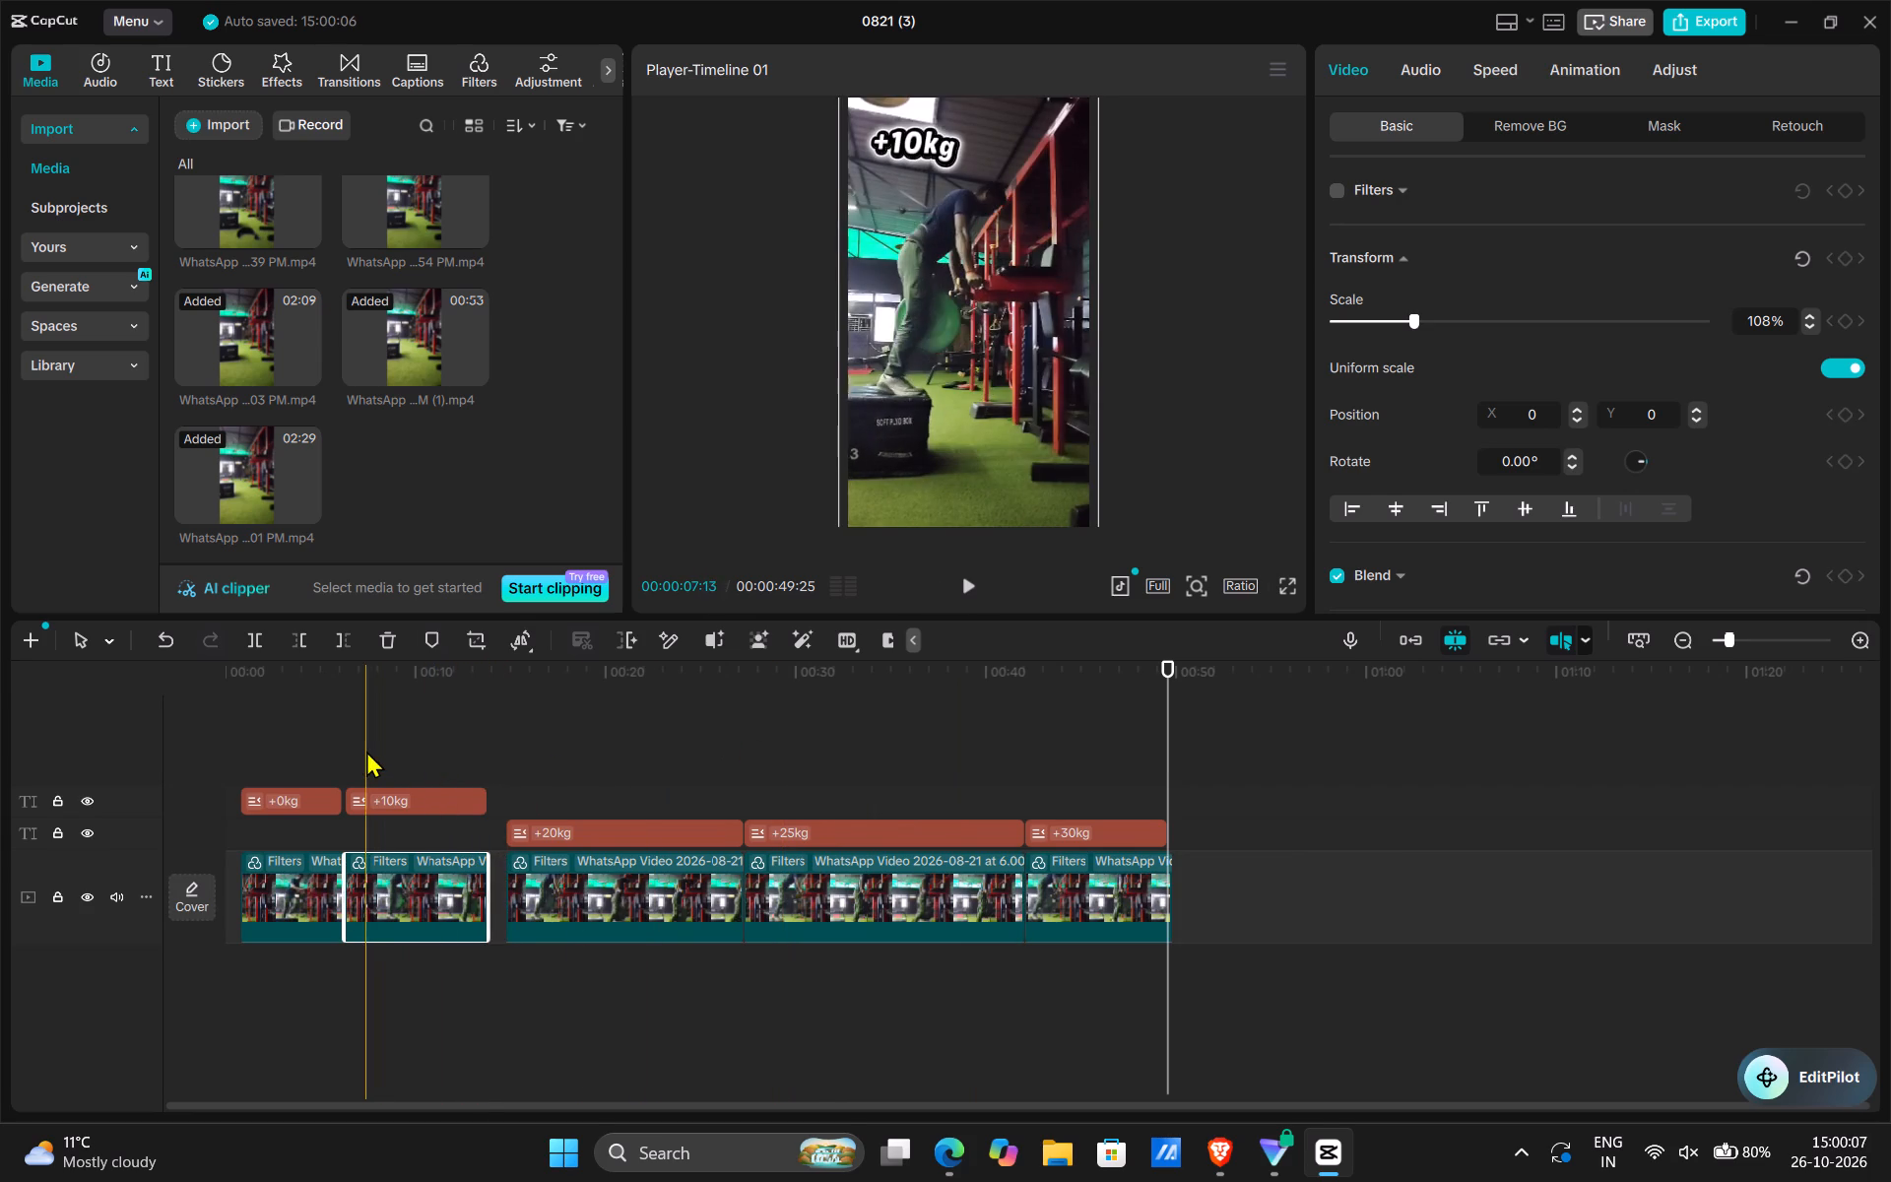
Move the +10kg and +0kg captions down onto the track shared by the other weight captions.
{"action": "left_click_drag", "start_coordinate": [366, 751], "coordinate": [424, 817]}
{"action": "left_click_drag", "start_coordinate": [420, 798], "coordinate": [420, 830]}
{"action": "left_click_drag", "start_coordinate": [311, 803], "coordinate": [311, 820]}
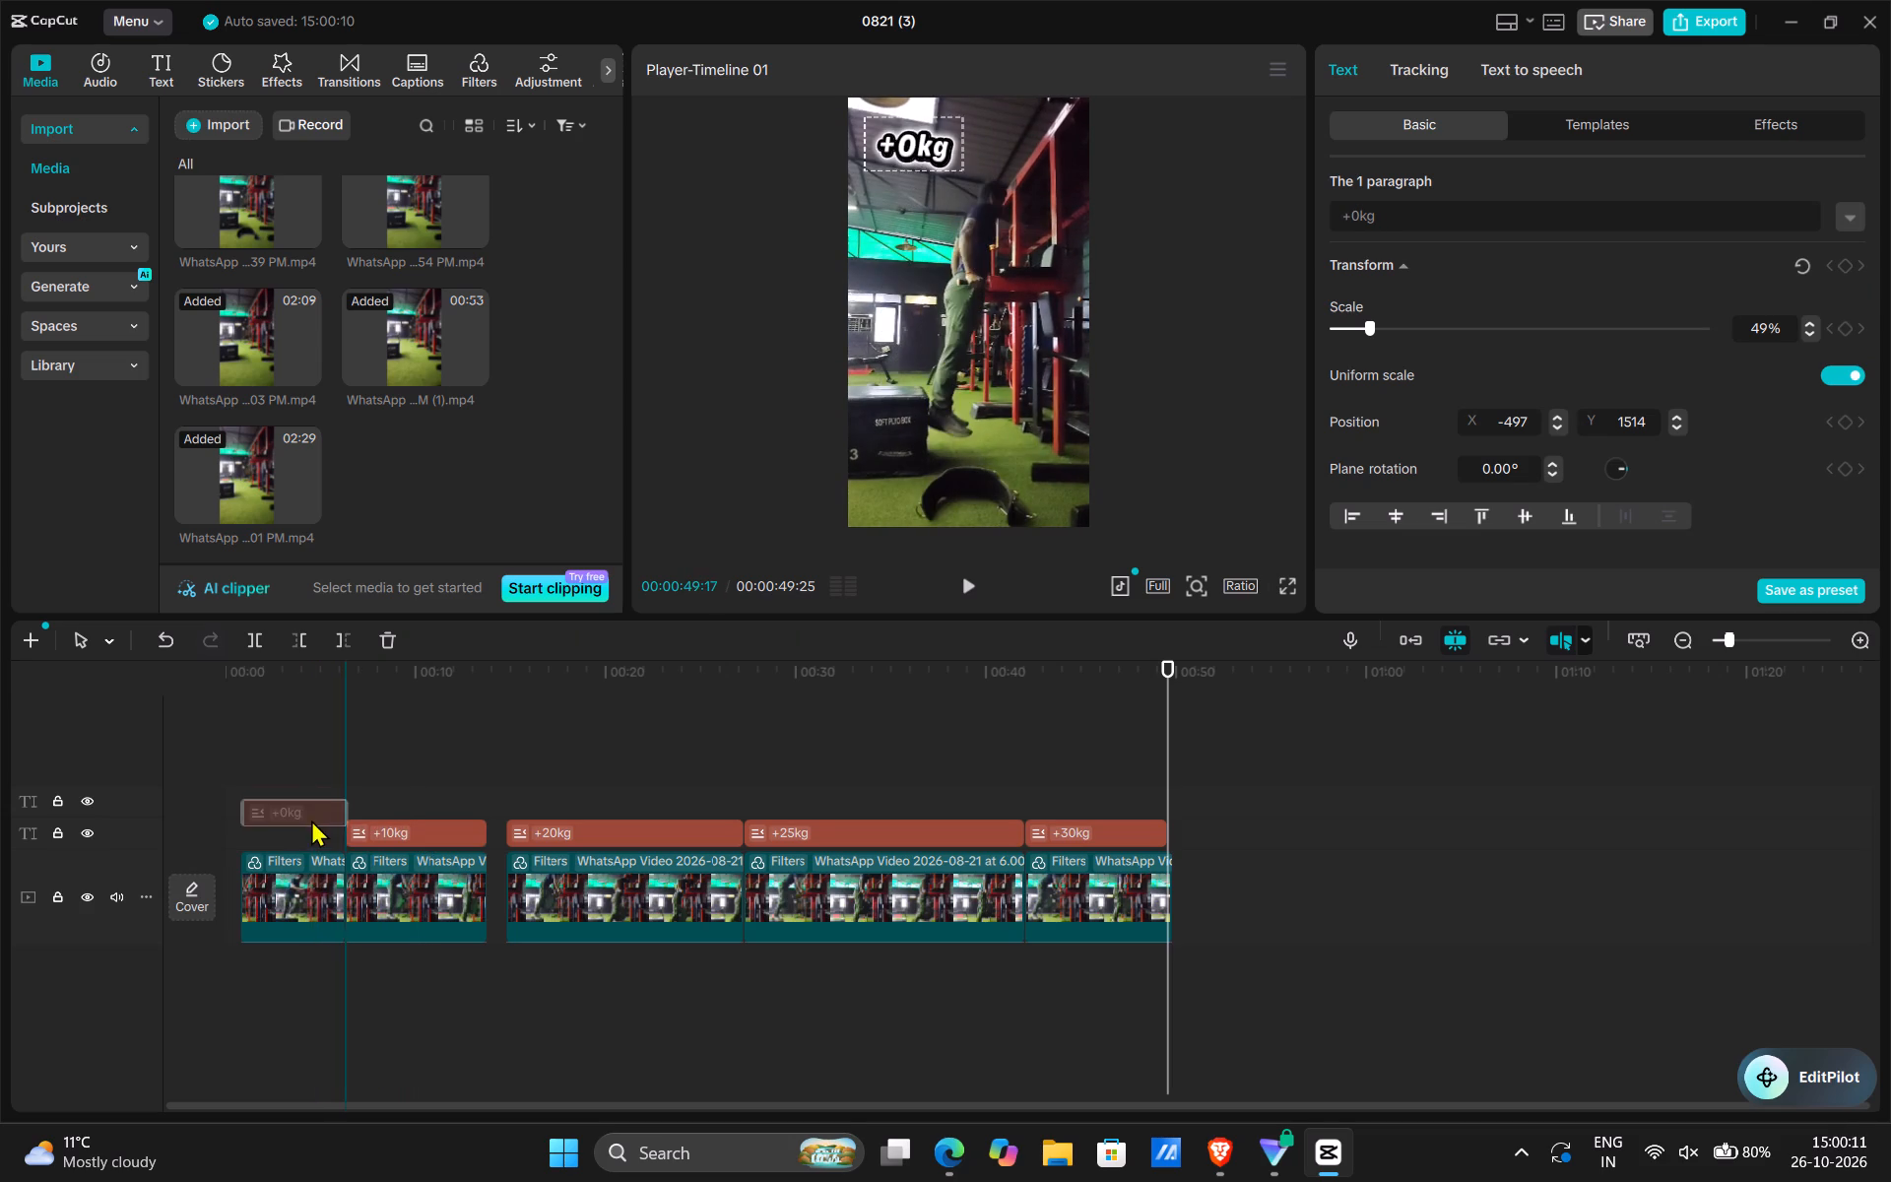
{"action": "left_click_drag", "start_coordinate": [311, 820], "coordinate": [314, 835]}
Move the +20kg, +25kg and +30kg video clips and captions together flush against the end of the +10kg clip.
{"action": "left_click_drag", "start_coordinate": [521, 782], "coordinate": [1238, 961]}
{"action": "left_click_drag", "start_coordinate": [899, 899], "coordinate": [883, 900]}
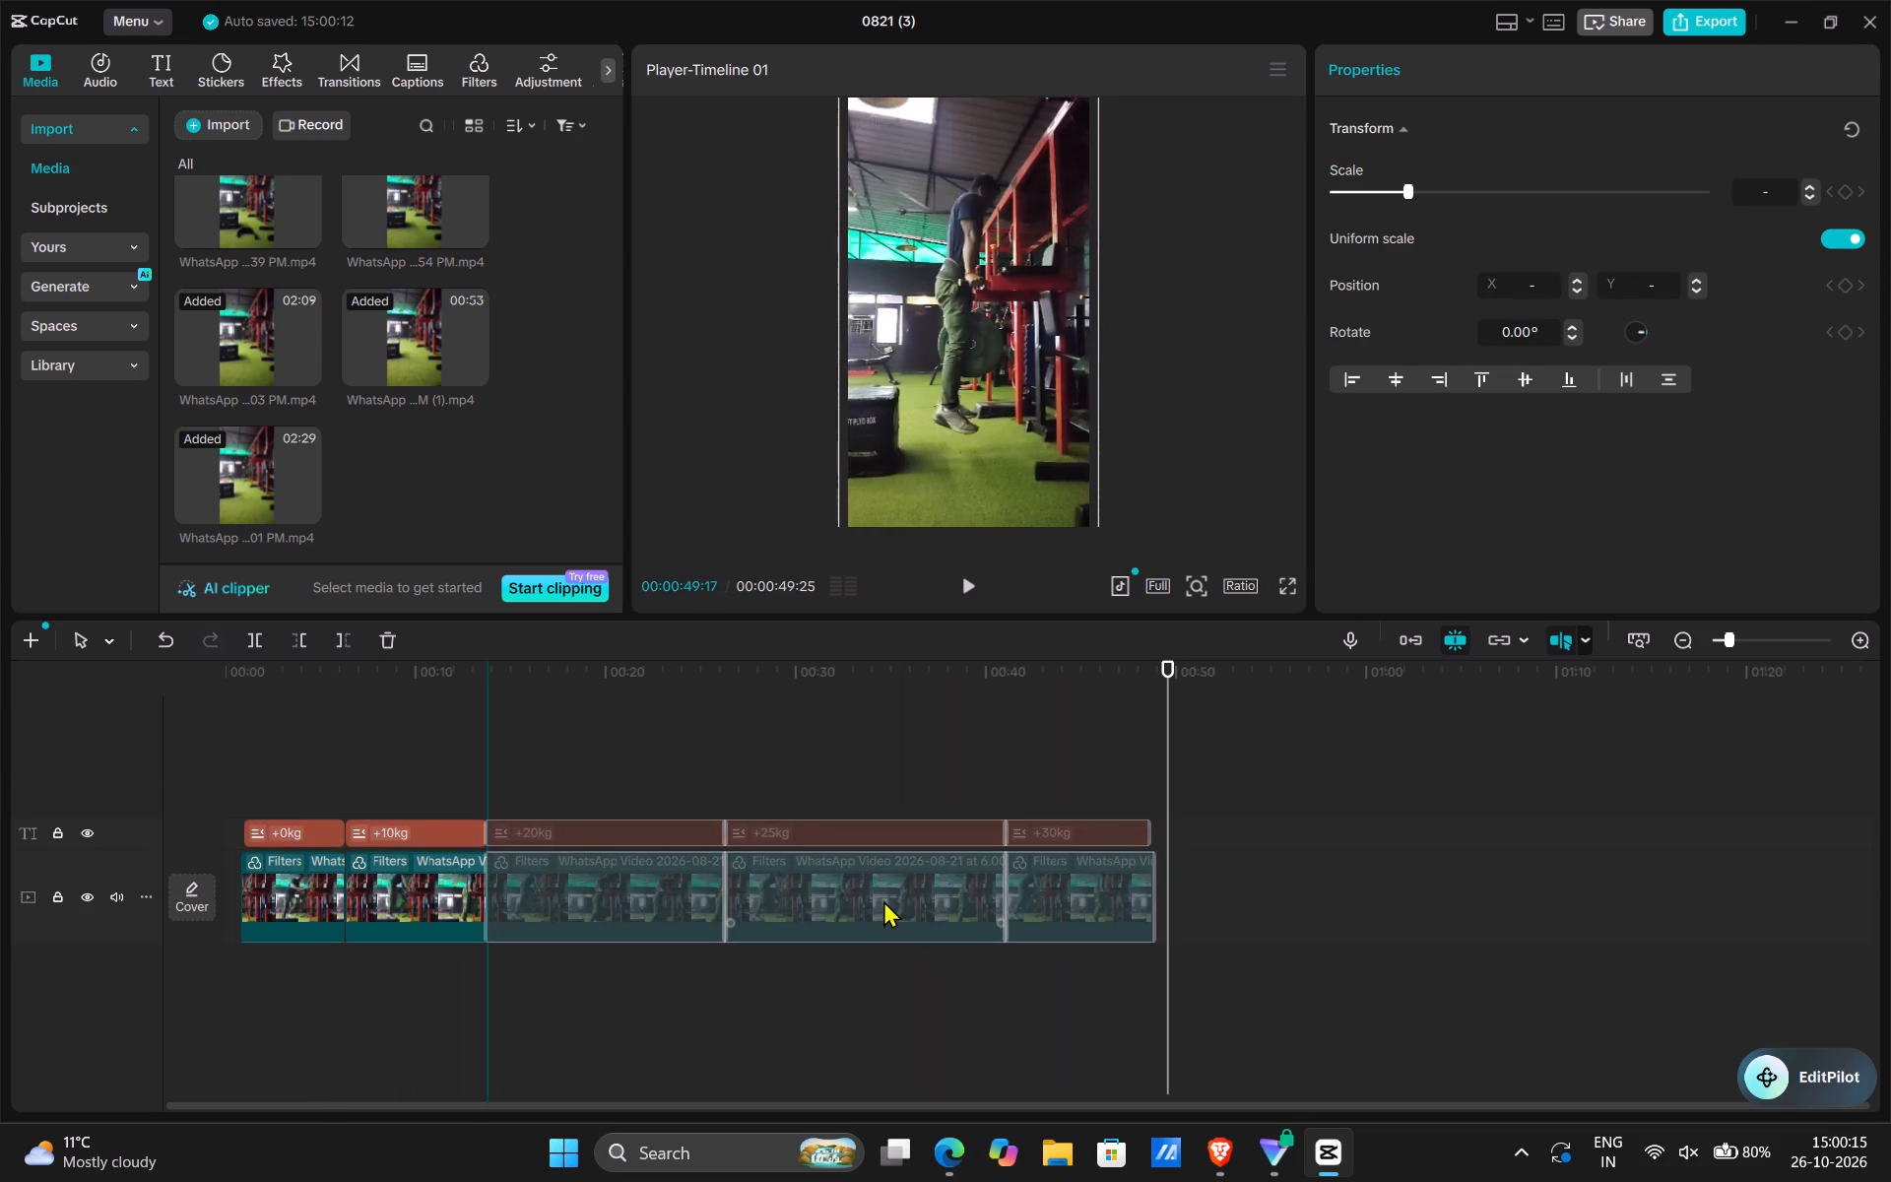
Move all video clips and captions together to the very start of the timeline.
{"action": "left_click_drag", "start_coordinate": [280, 793], "coordinate": [1074, 972]}
{"action": "left_click_drag", "start_coordinate": [881, 905], "coordinate": [867, 905]}
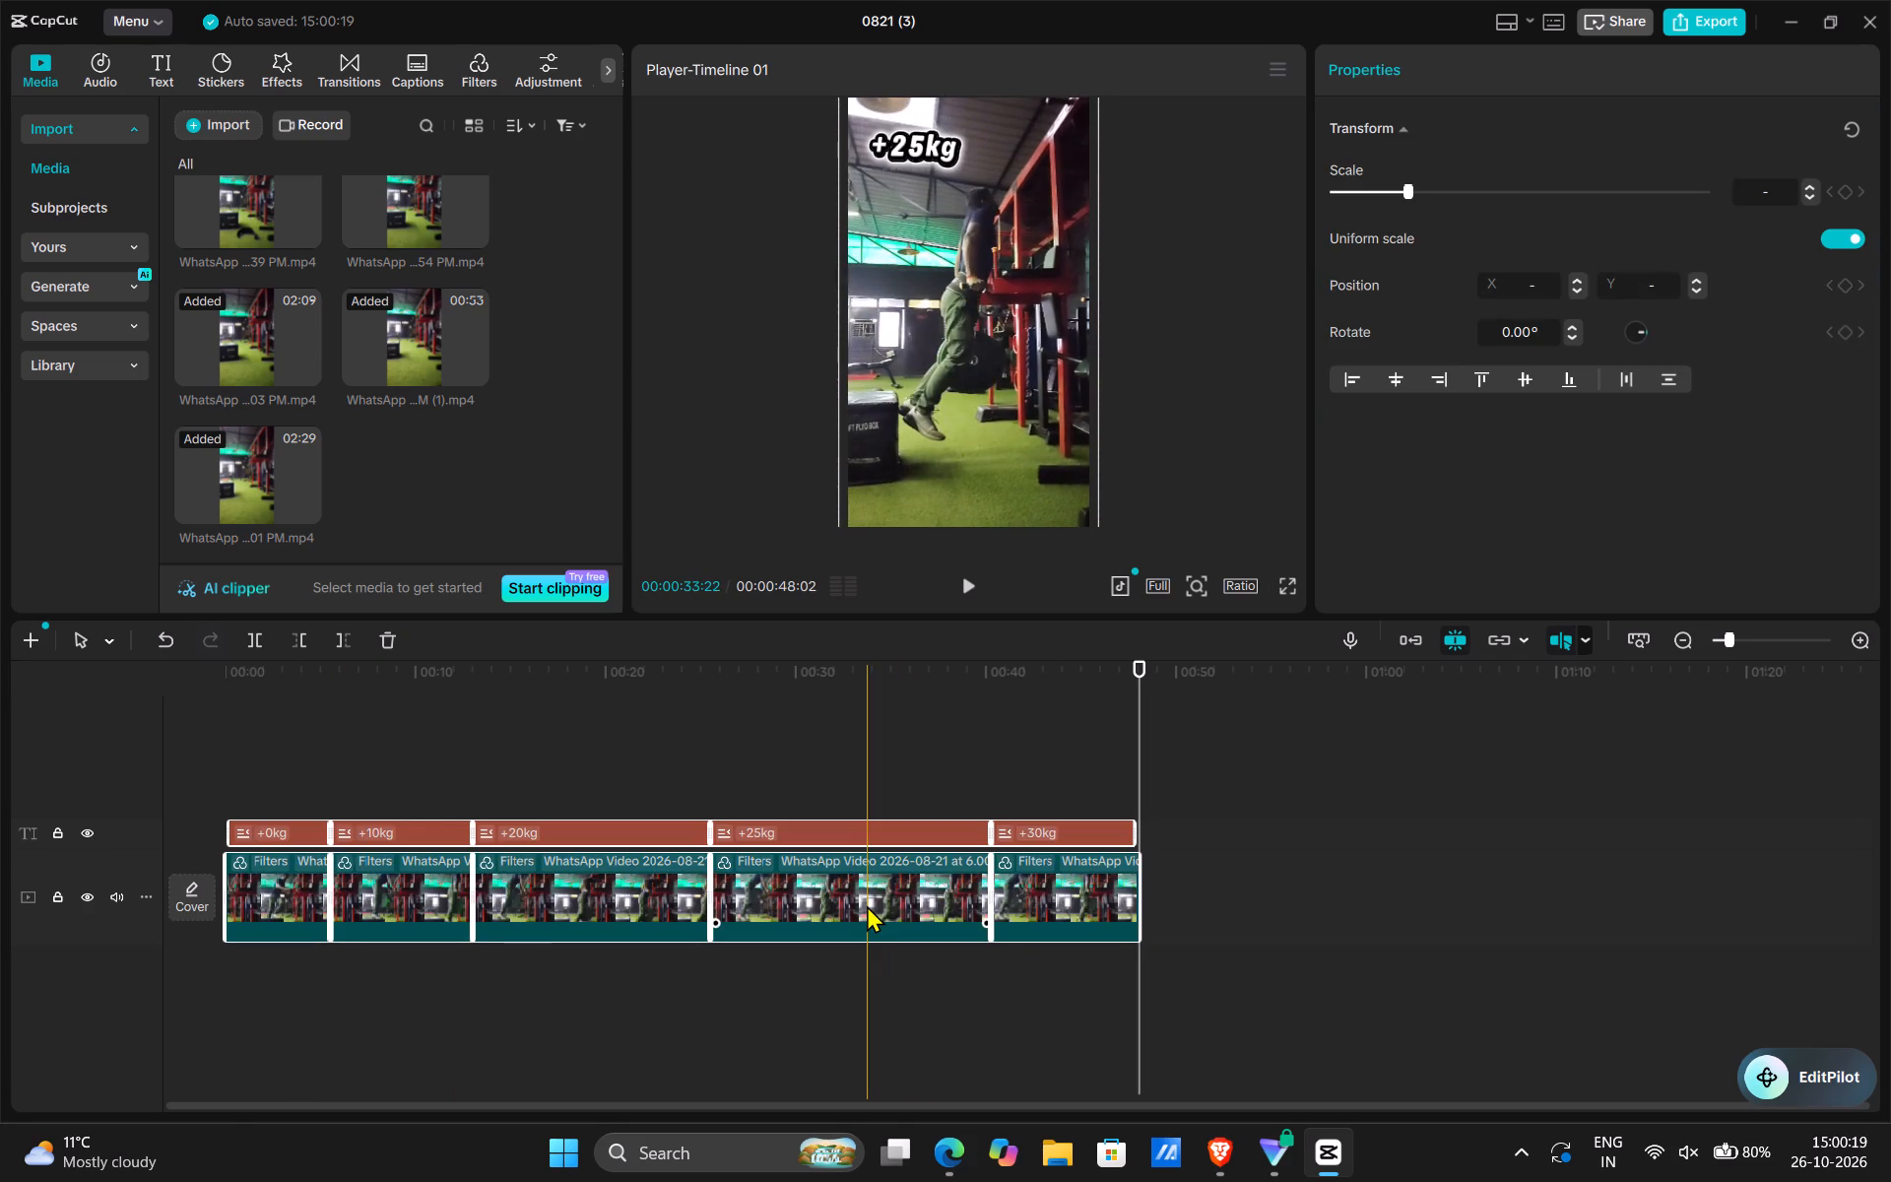
{"action": "left_click_drag", "start_coordinate": [867, 905], "coordinate": [843, 904]}
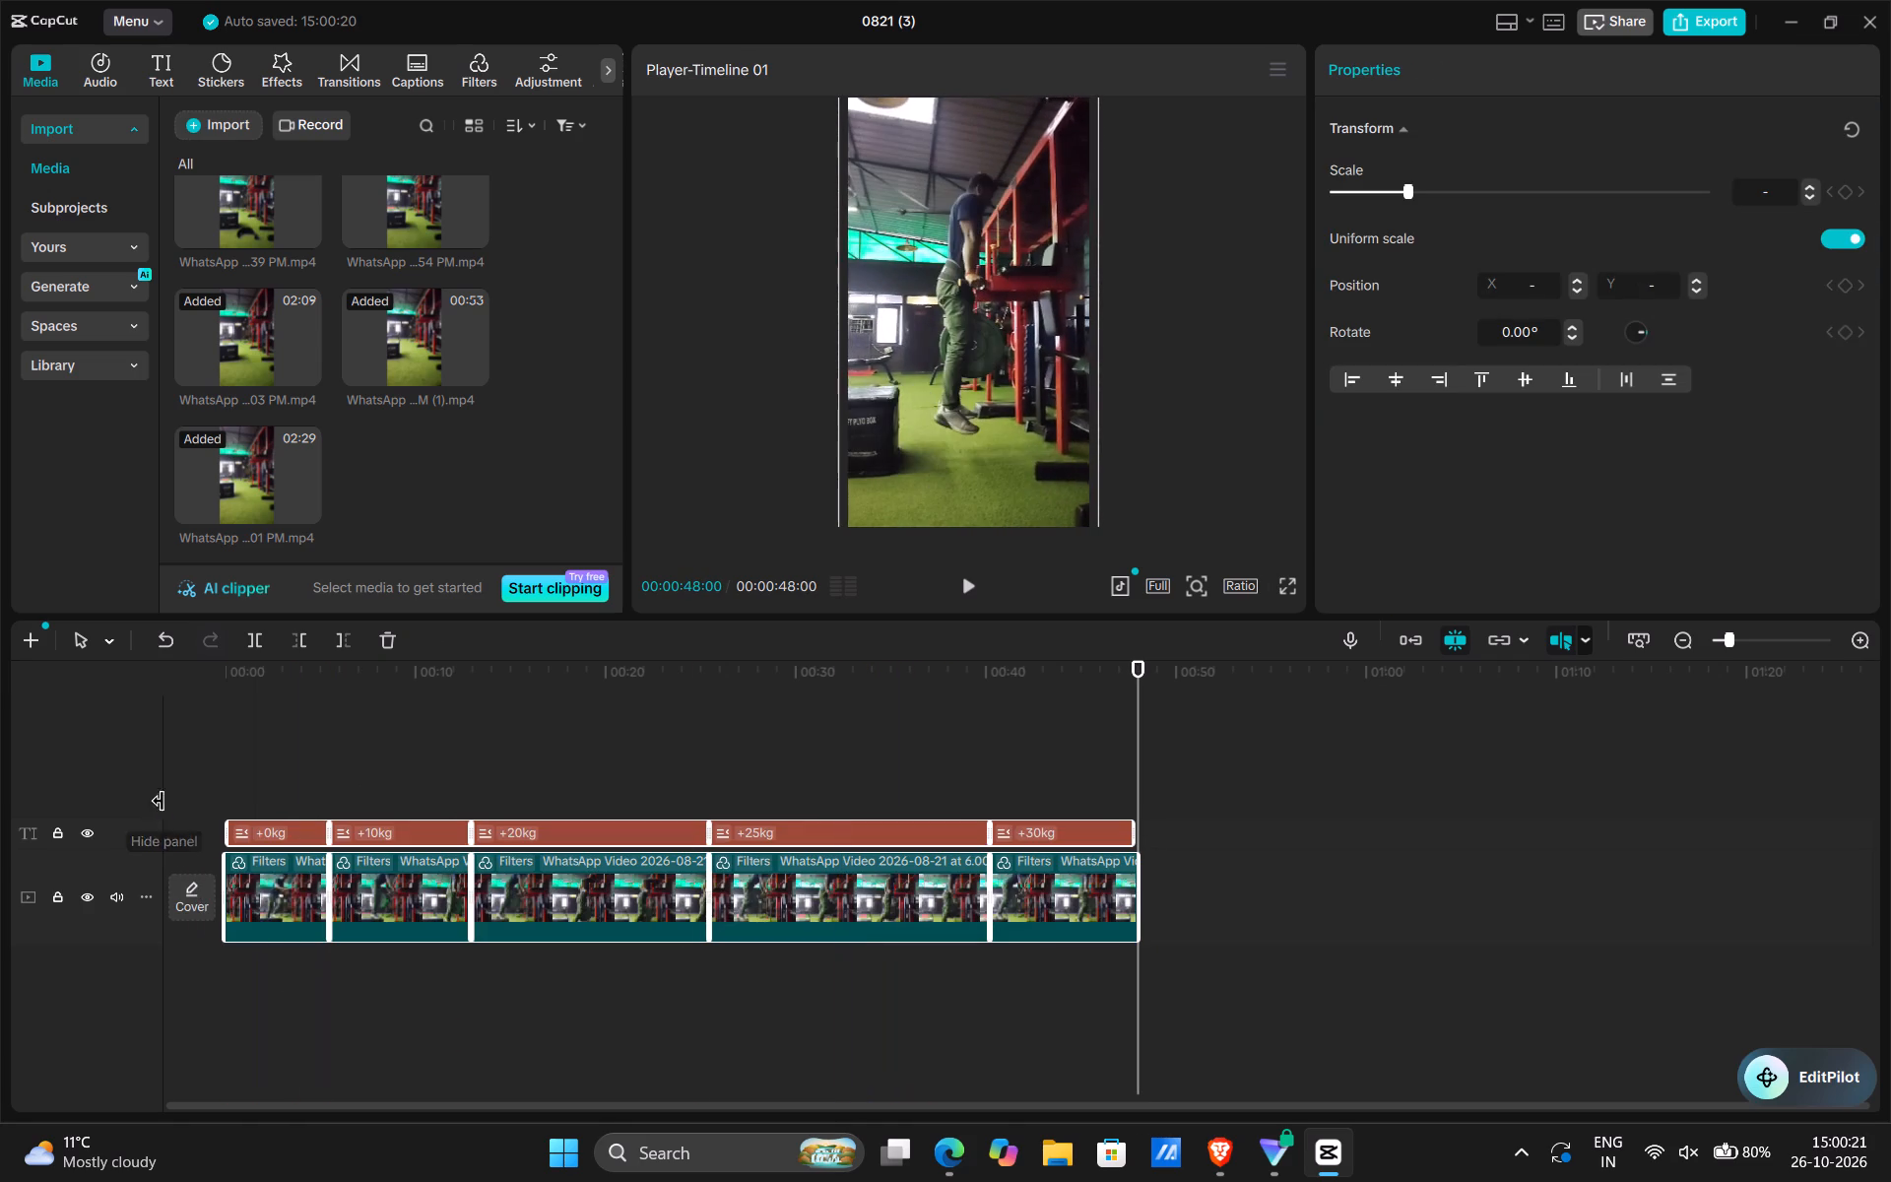
Play the opening clips and trim the ends of the +0kg caption and video back to 00:00:04:23.
{"action": "left_click", "coordinate": [184, 802]}
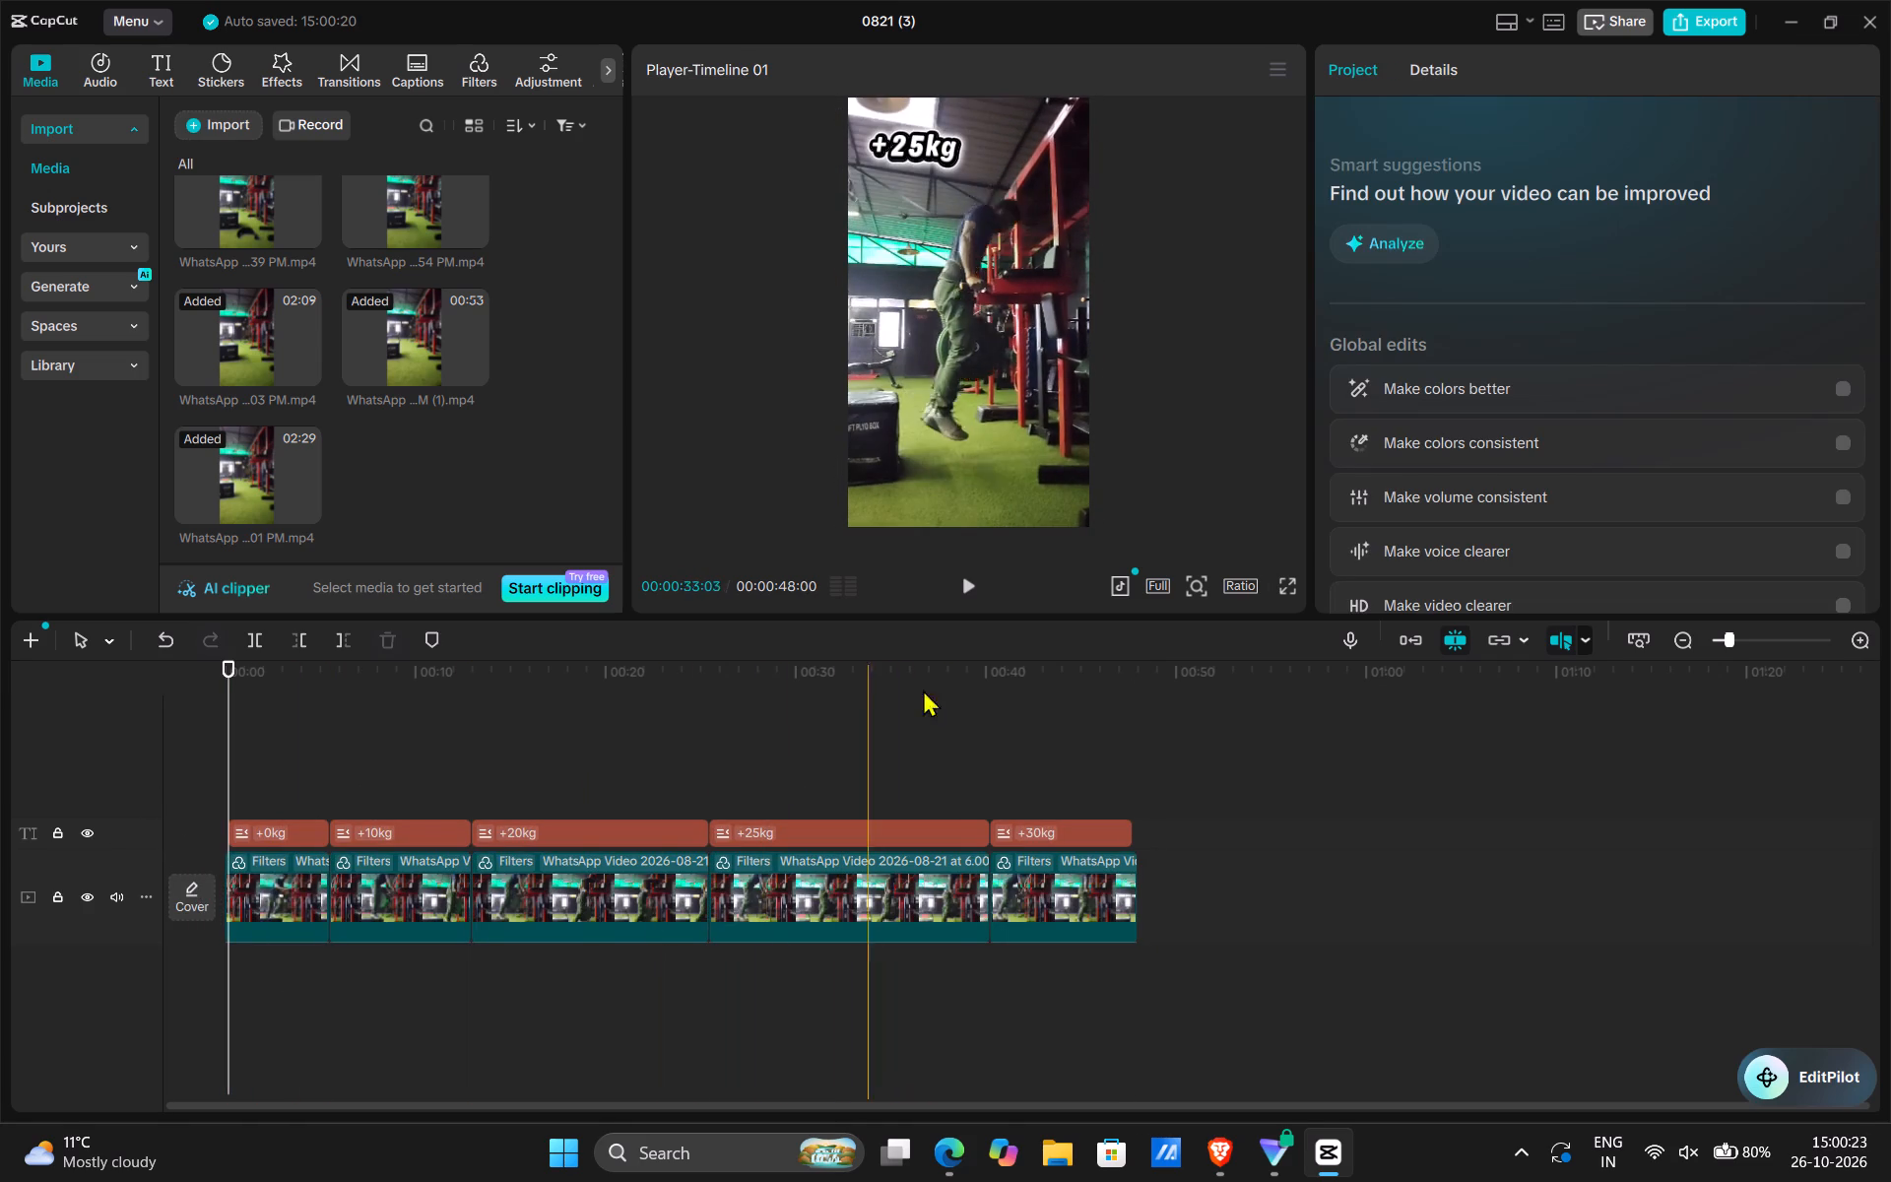
{"action": "left_click", "coordinate": [966, 584]}
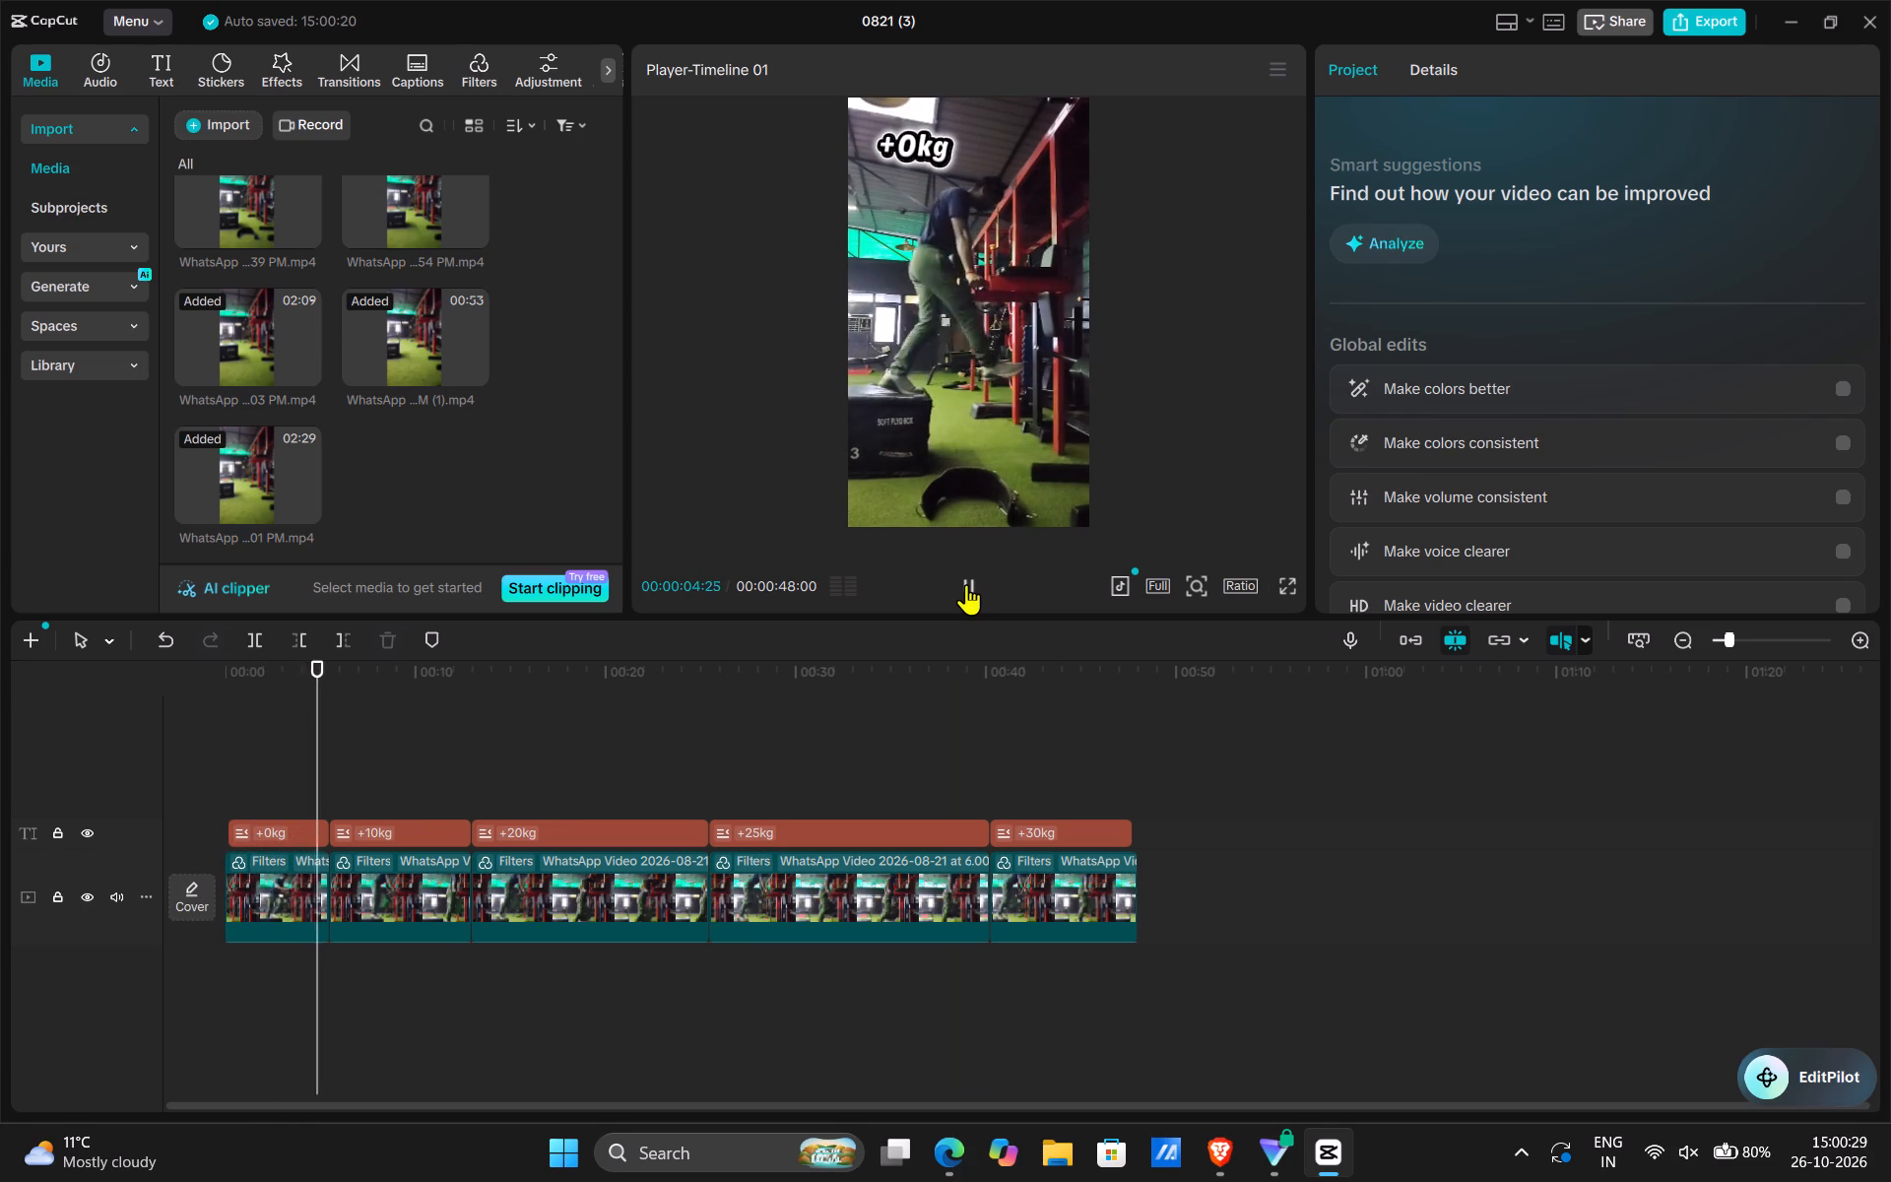
{"action": "left_click", "coordinate": [966, 584]}
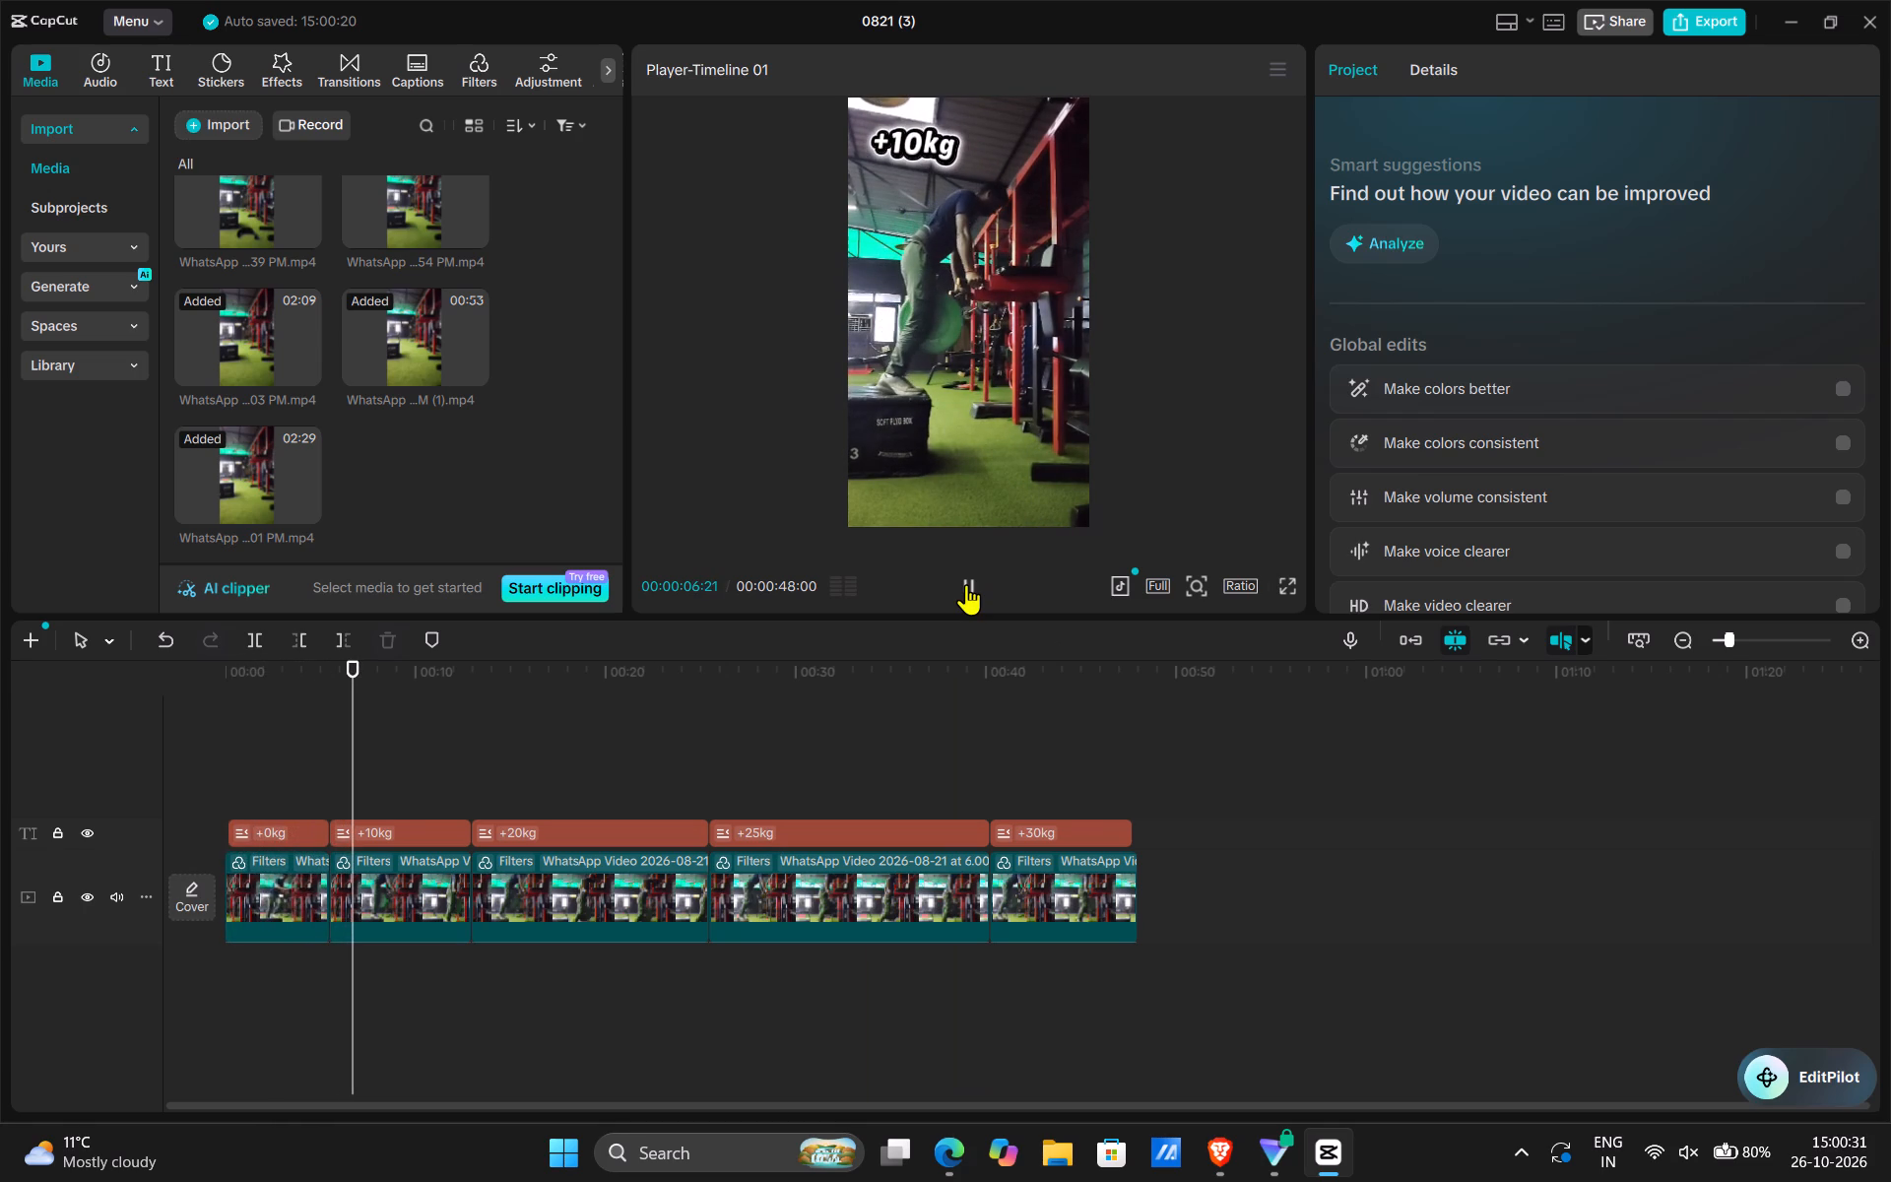
{"action": "scroll", "coordinate": [347, 801], "scroll_direction": "up", "scroll_amount": 7, "text": "ctrl"}
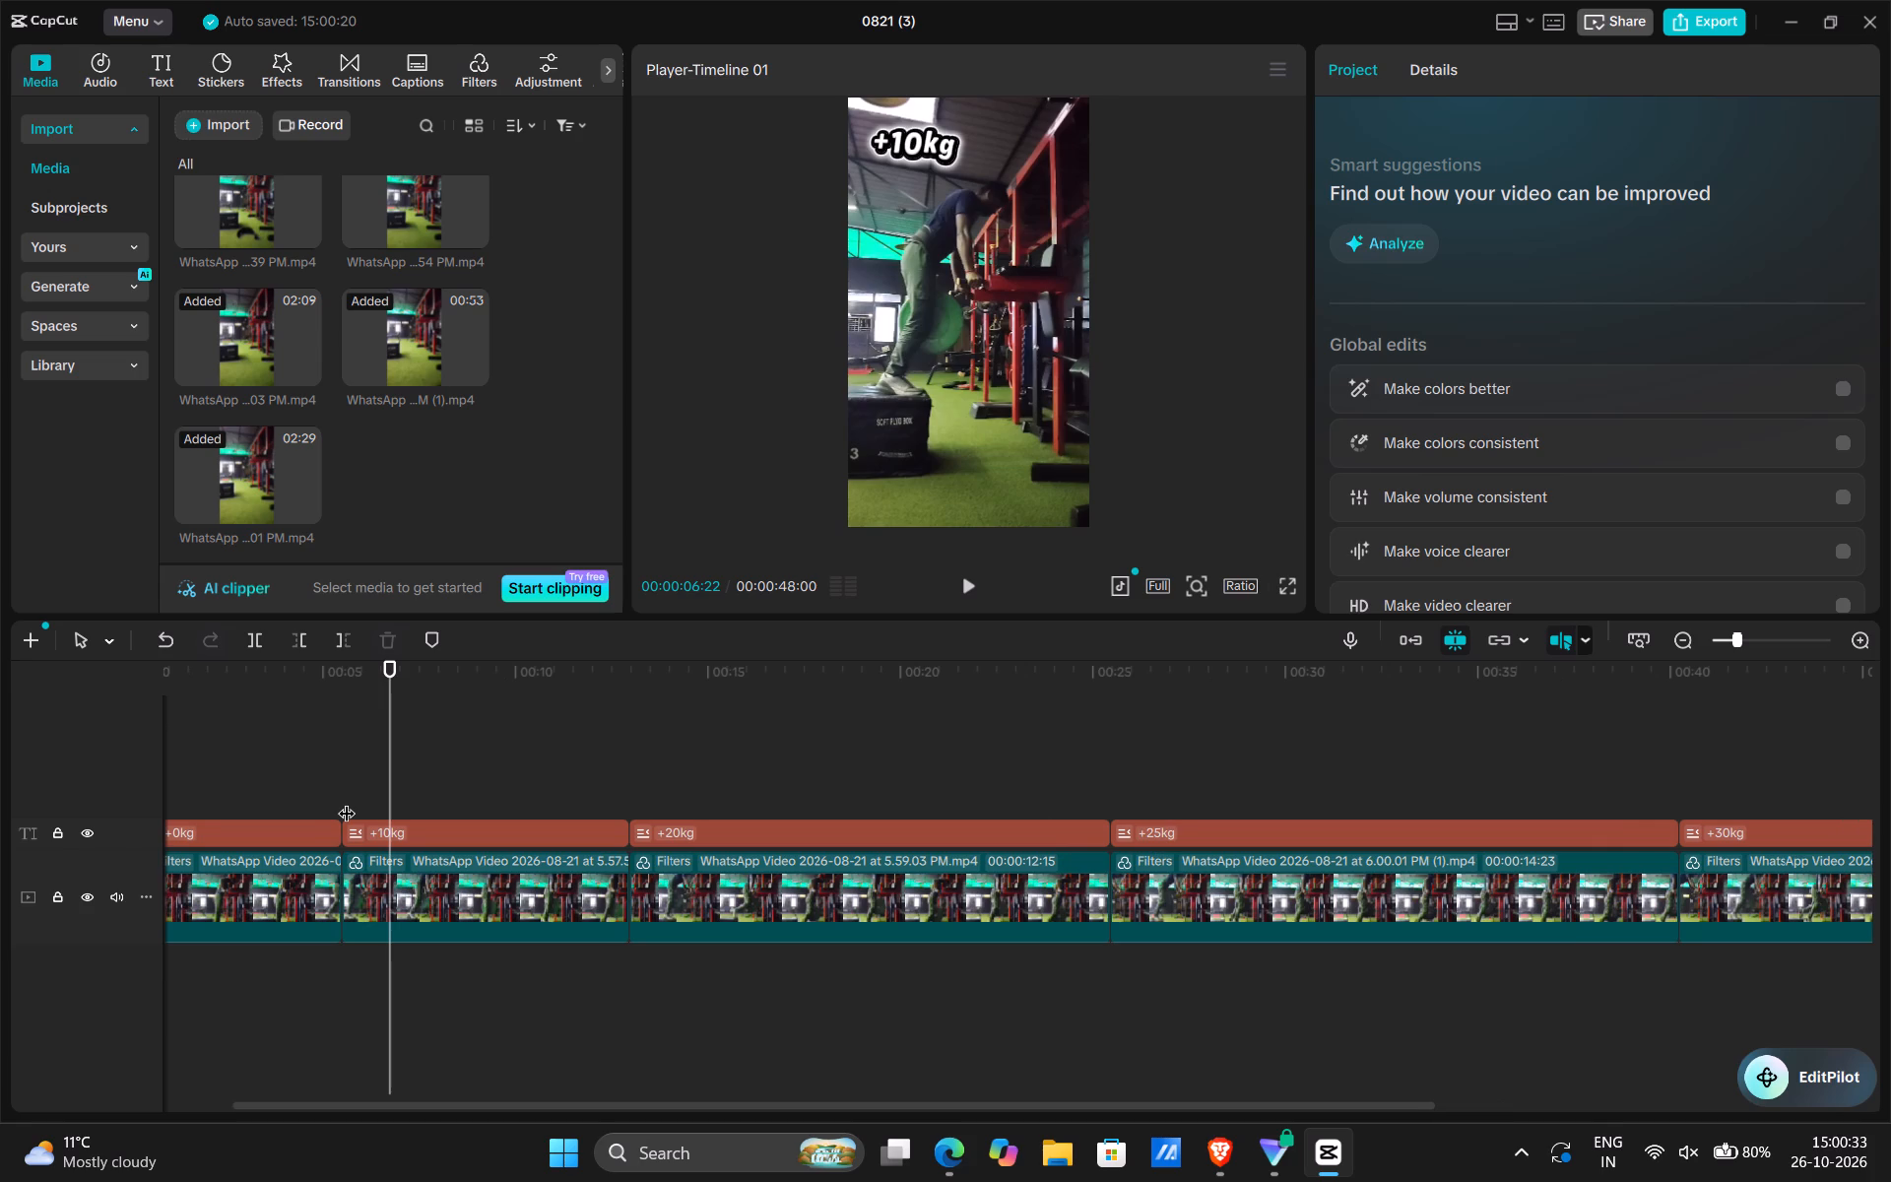
{"action": "left_click", "coordinate": [262, 759]}
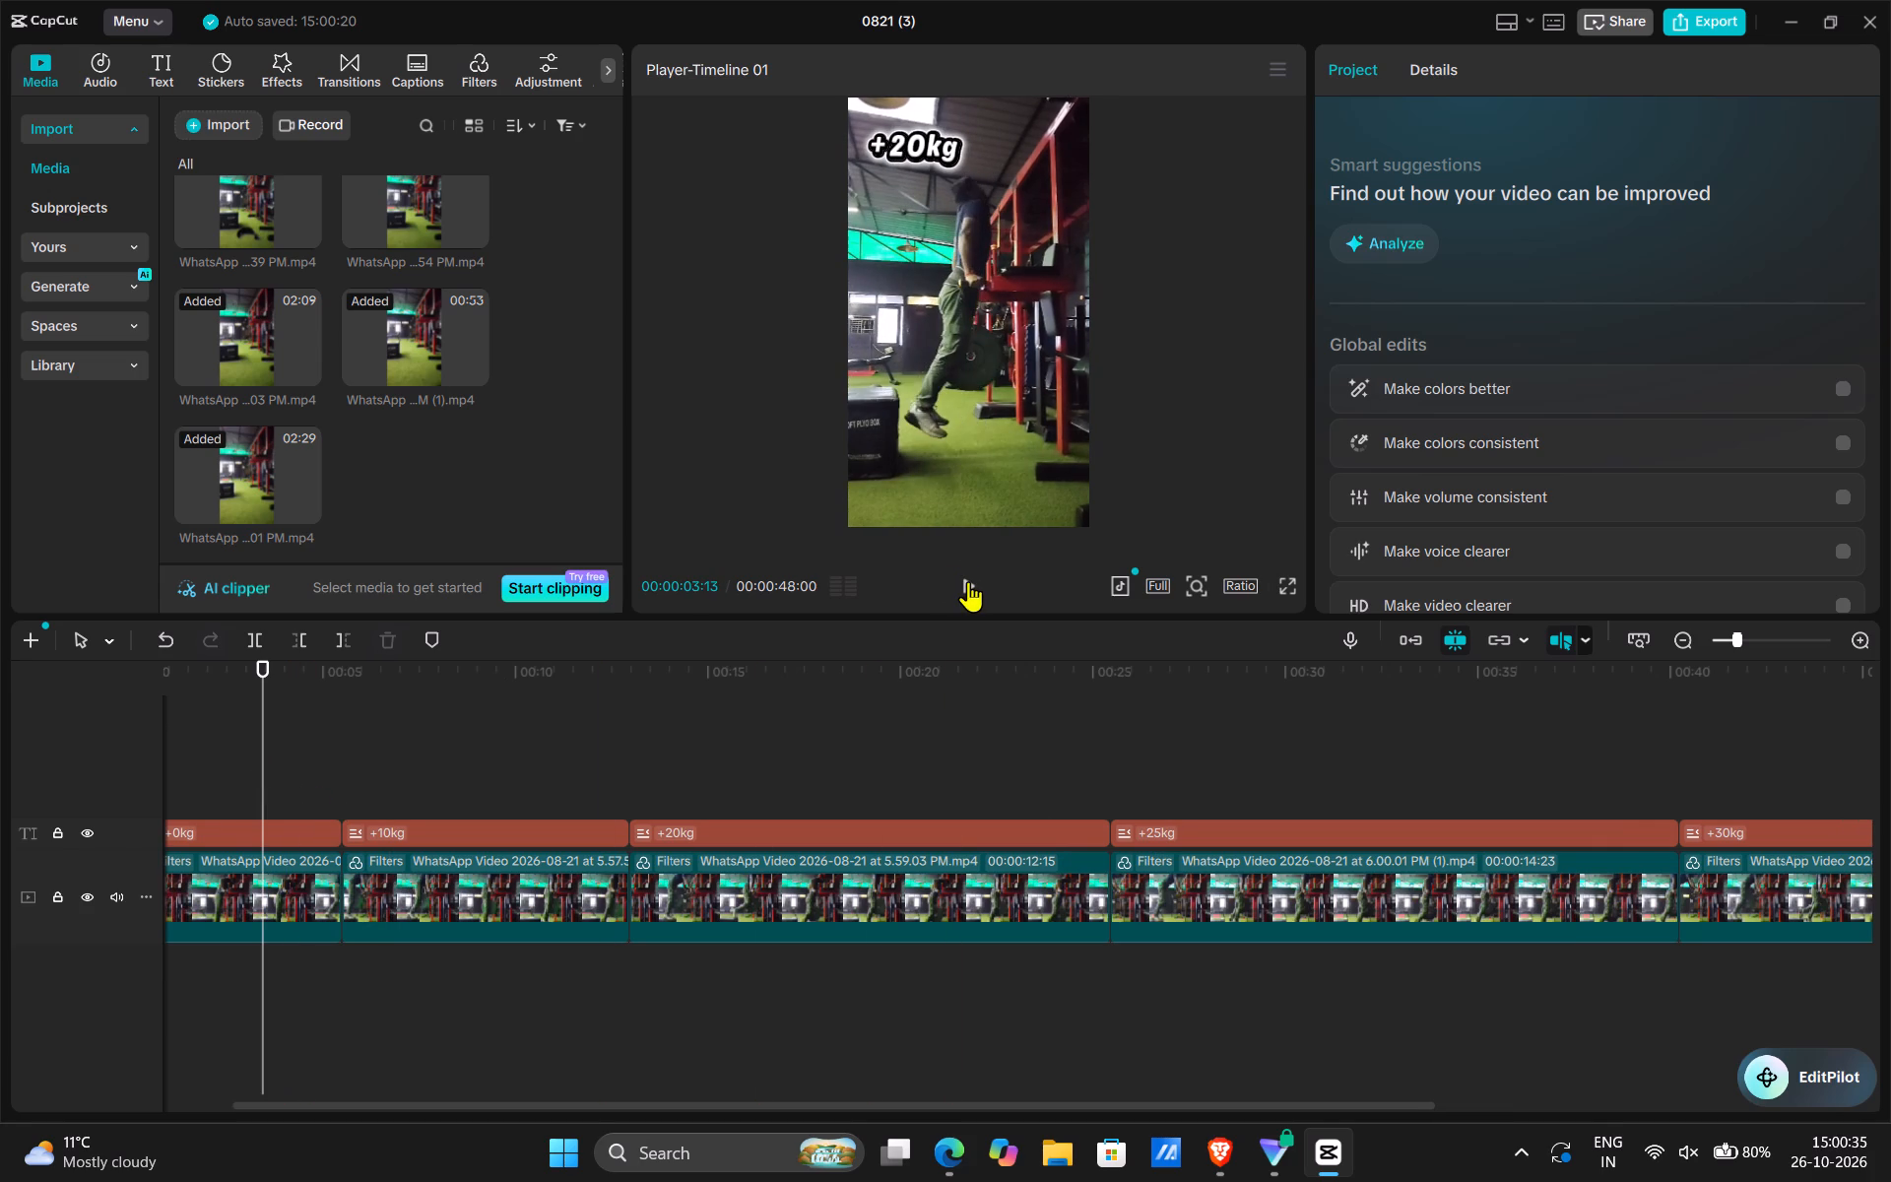
{"action": "left_click", "coordinate": [968, 581]}
{"action": "left_click", "coordinate": [968, 581]}
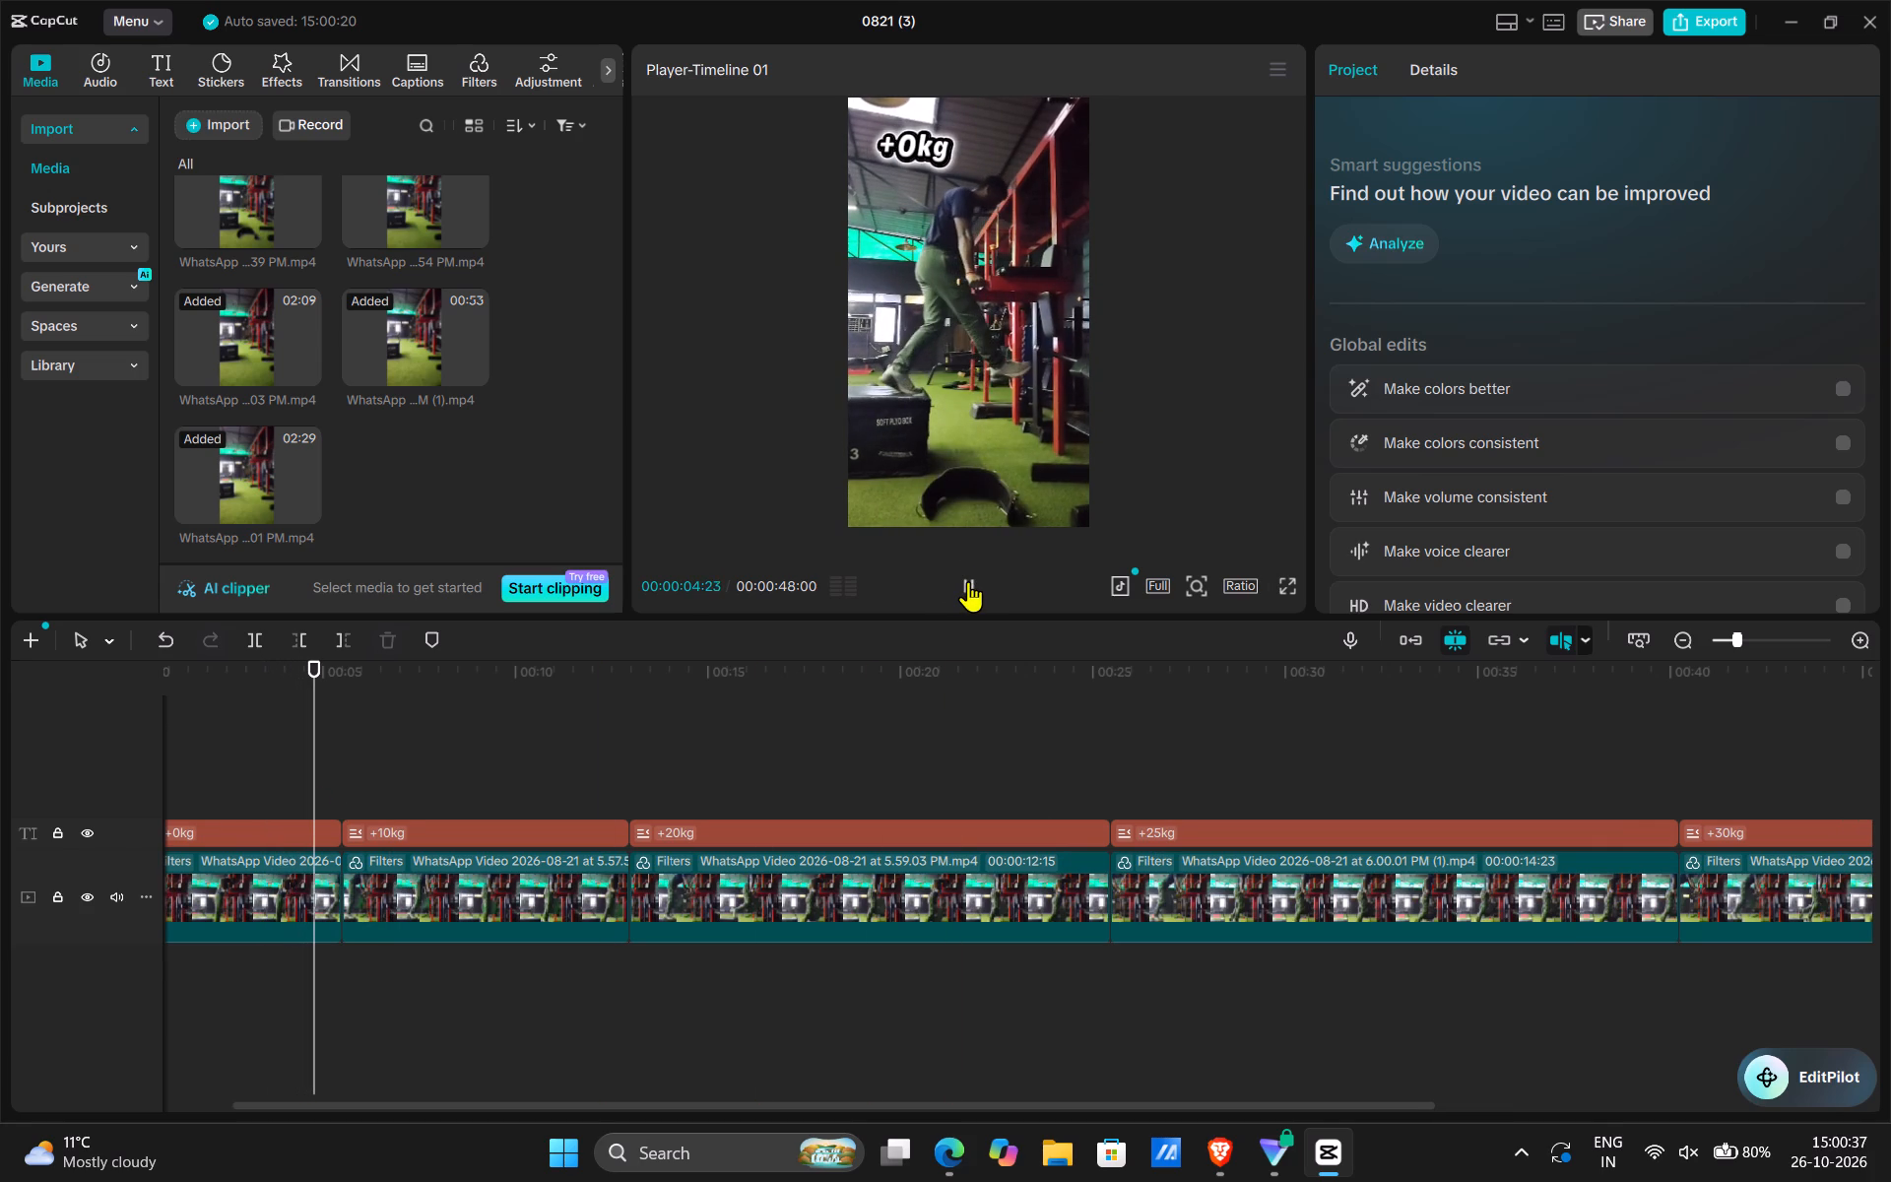
{"action": "left_click", "coordinate": [336, 836]}
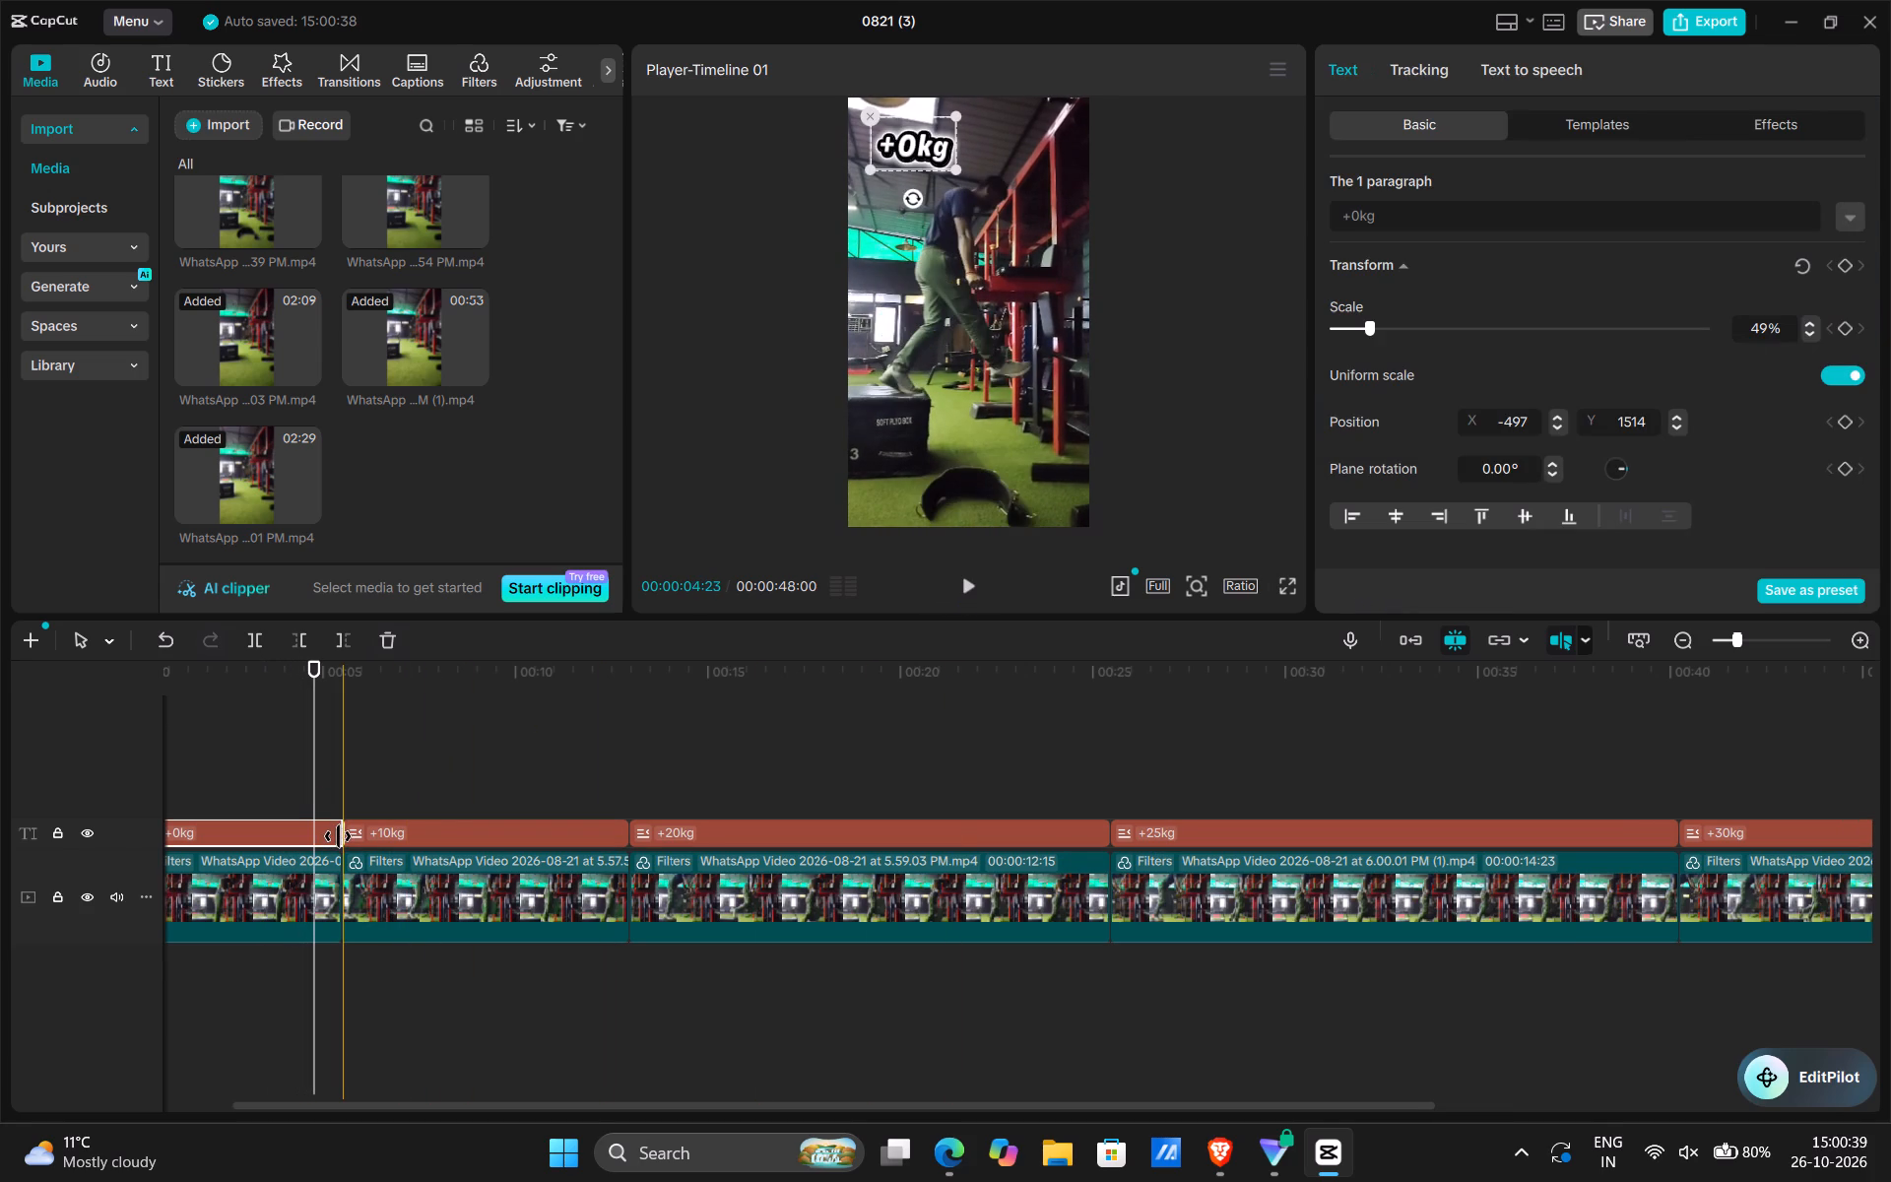
{"action": "left_click_drag", "start_coordinate": [338, 836], "coordinate": [309, 840]}
{"action": "left_click", "coordinate": [329, 881]}
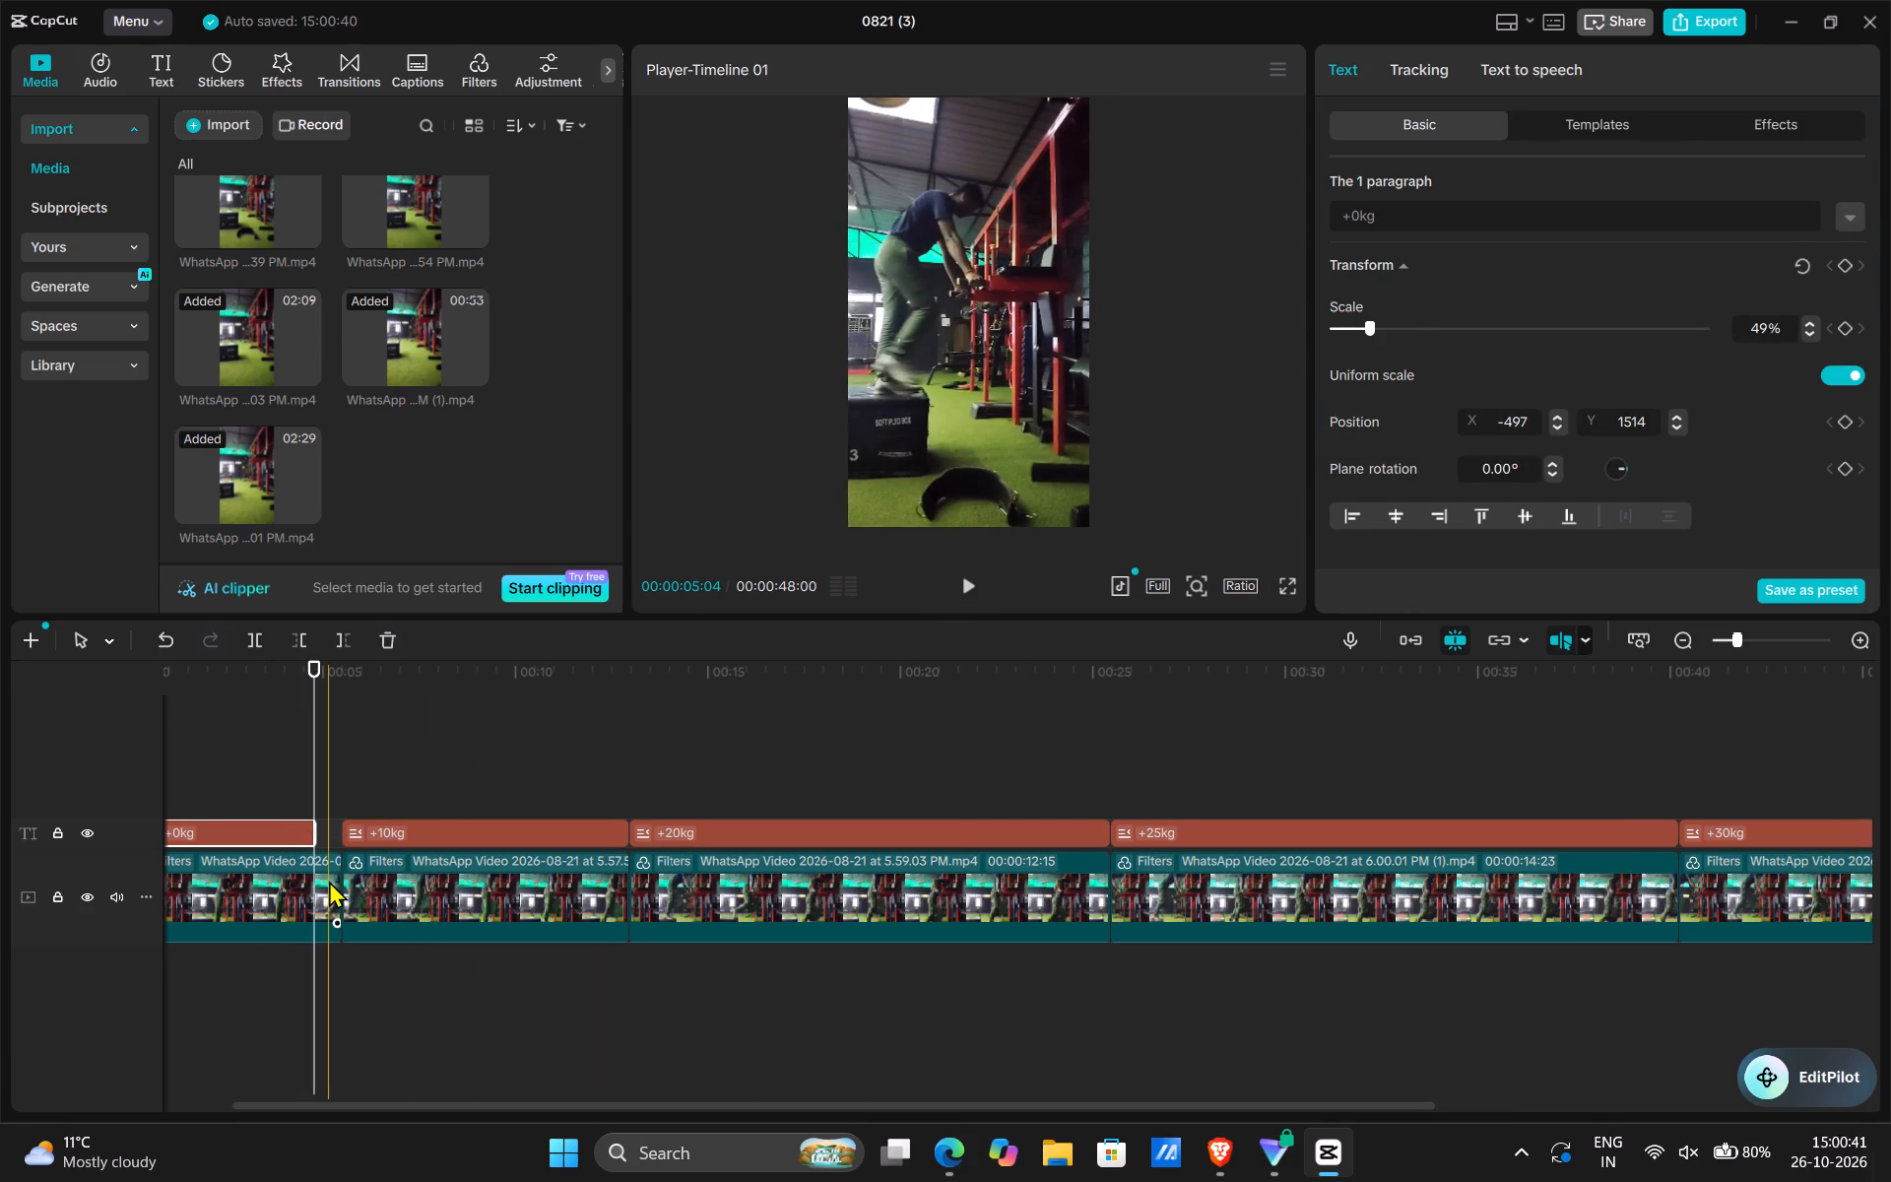
{"action": "left_click_drag", "start_coordinate": [343, 890], "coordinate": [310, 890]}
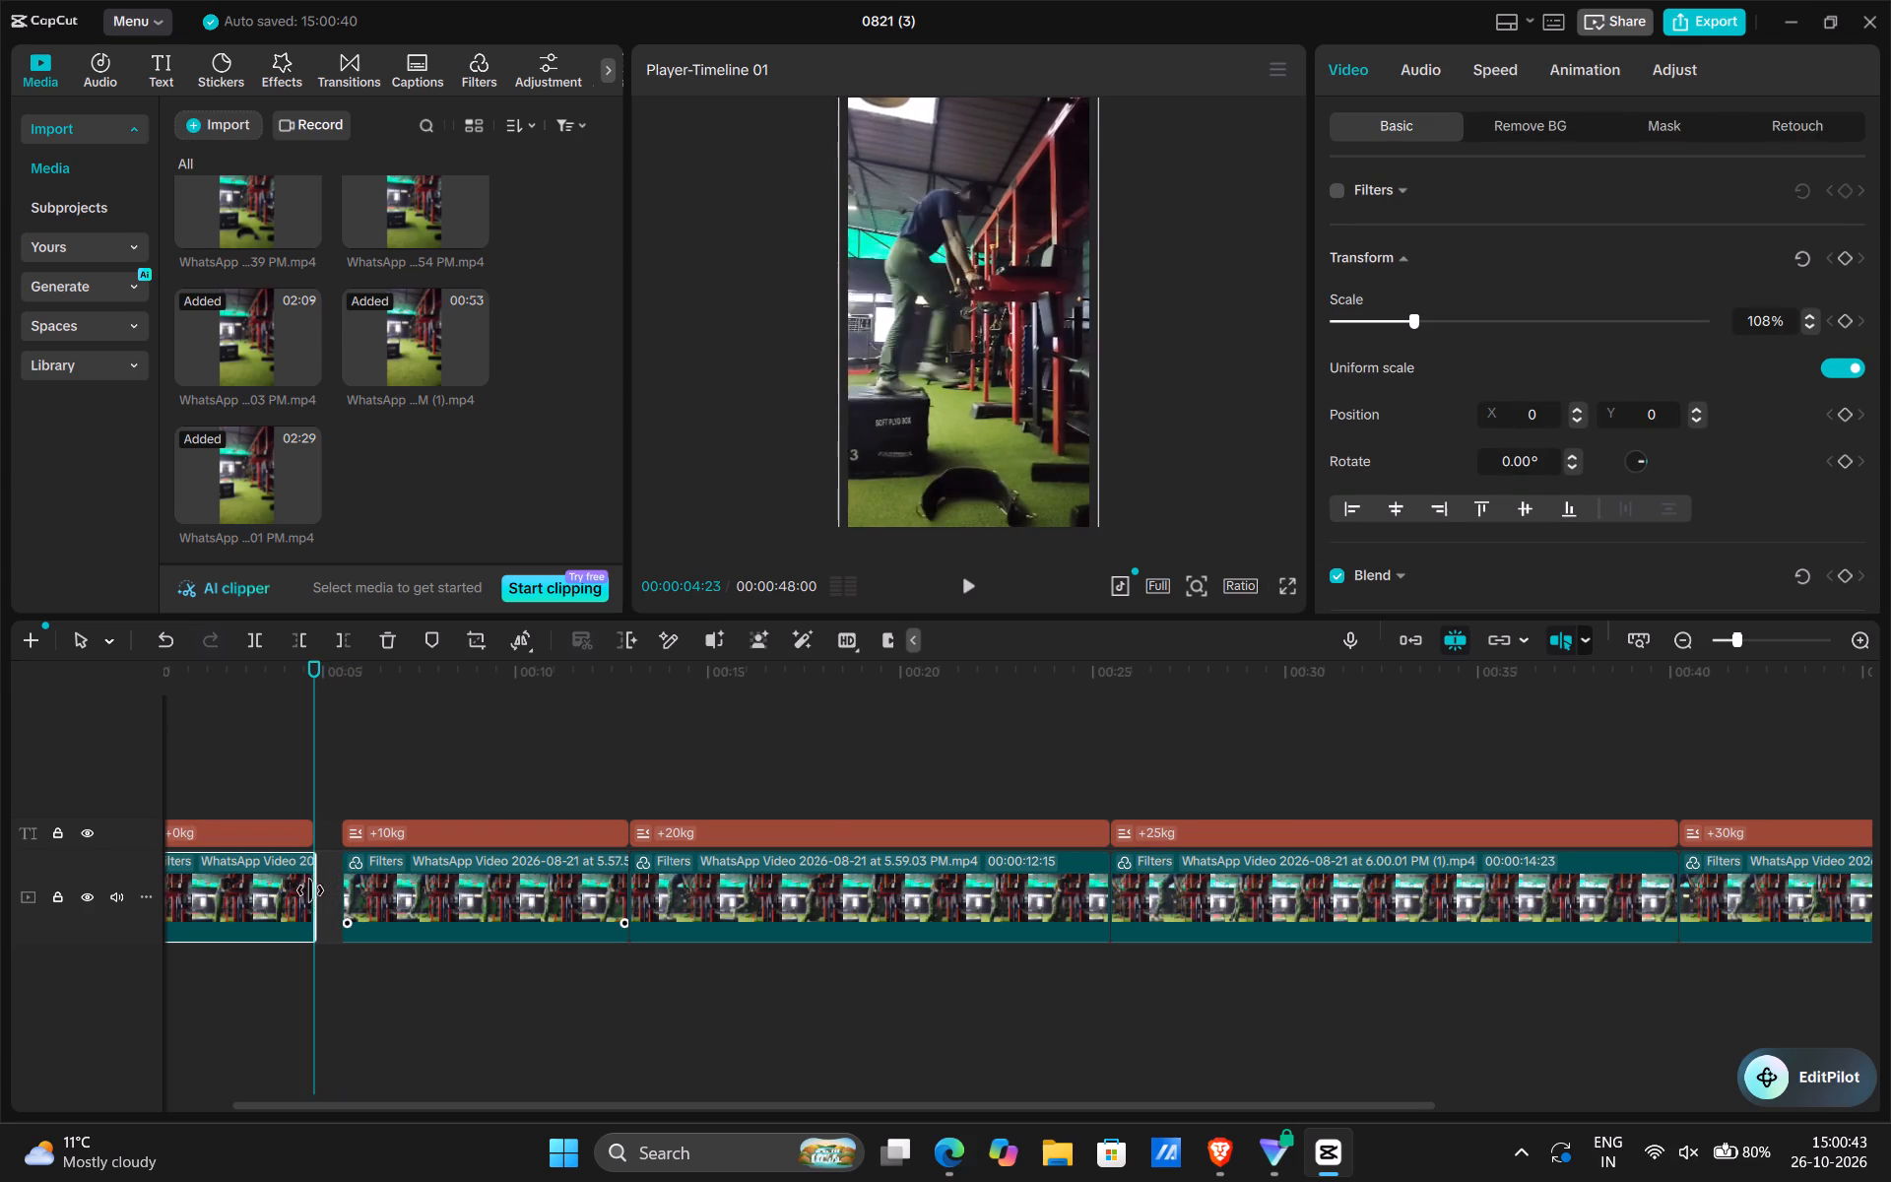
{"action": "left_click_drag", "start_coordinate": [310, 890], "coordinate": [309, 889]}
Turn on the main track magnet to close the gap after the trimmed +0kg video clip.
{"action": "left_click", "coordinate": [1406, 641]}
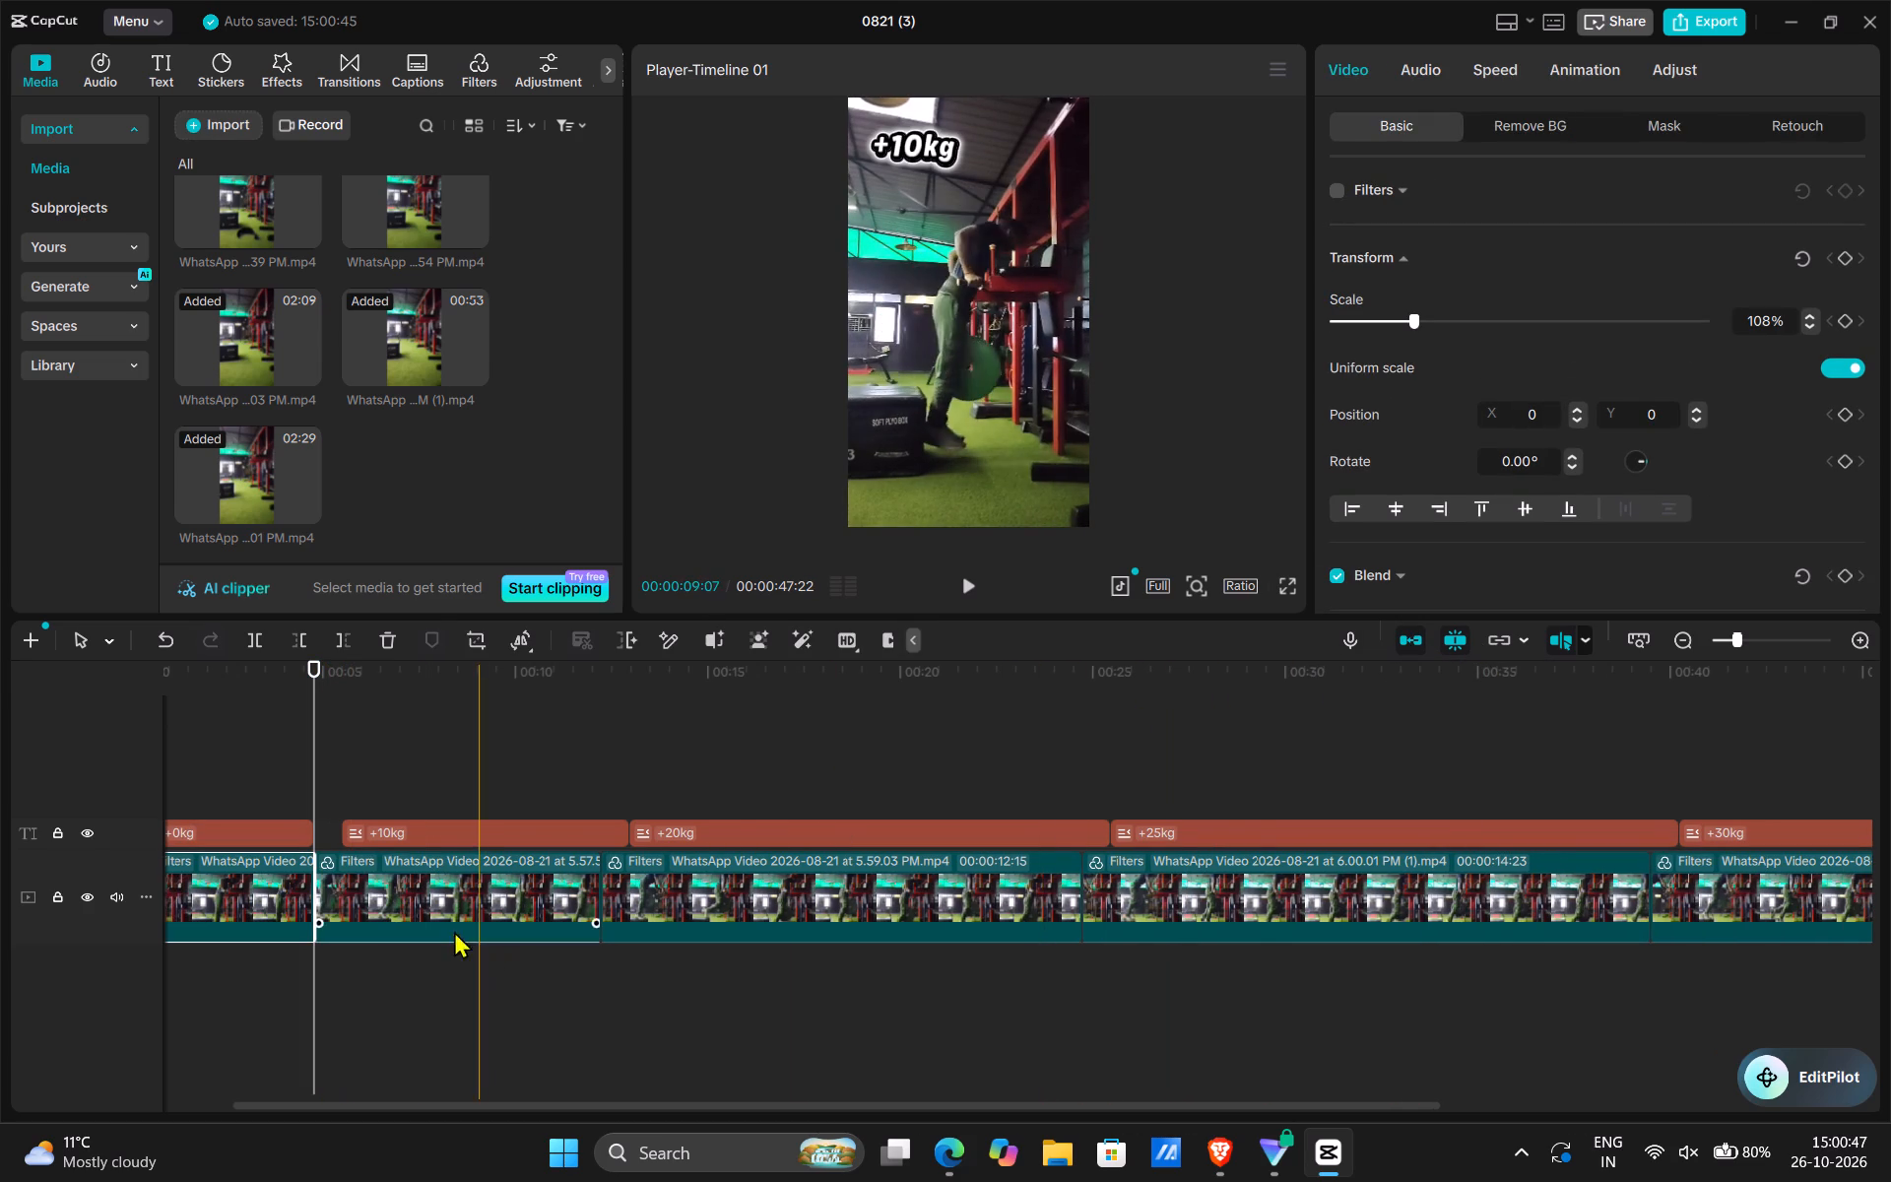
Move the +10kg, +20kg, +25kg and +30kg captions together earlier, flush against the +0kg caption and aligned with their clips.
{"action": "scroll", "coordinate": [429, 774], "scroll_direction": "down", "scroll_amount": 6, "text": "ctrl"}
{"action": "left_click_drag", "start_coordinate": [403, 797], "coordinate": [1132, 825]}
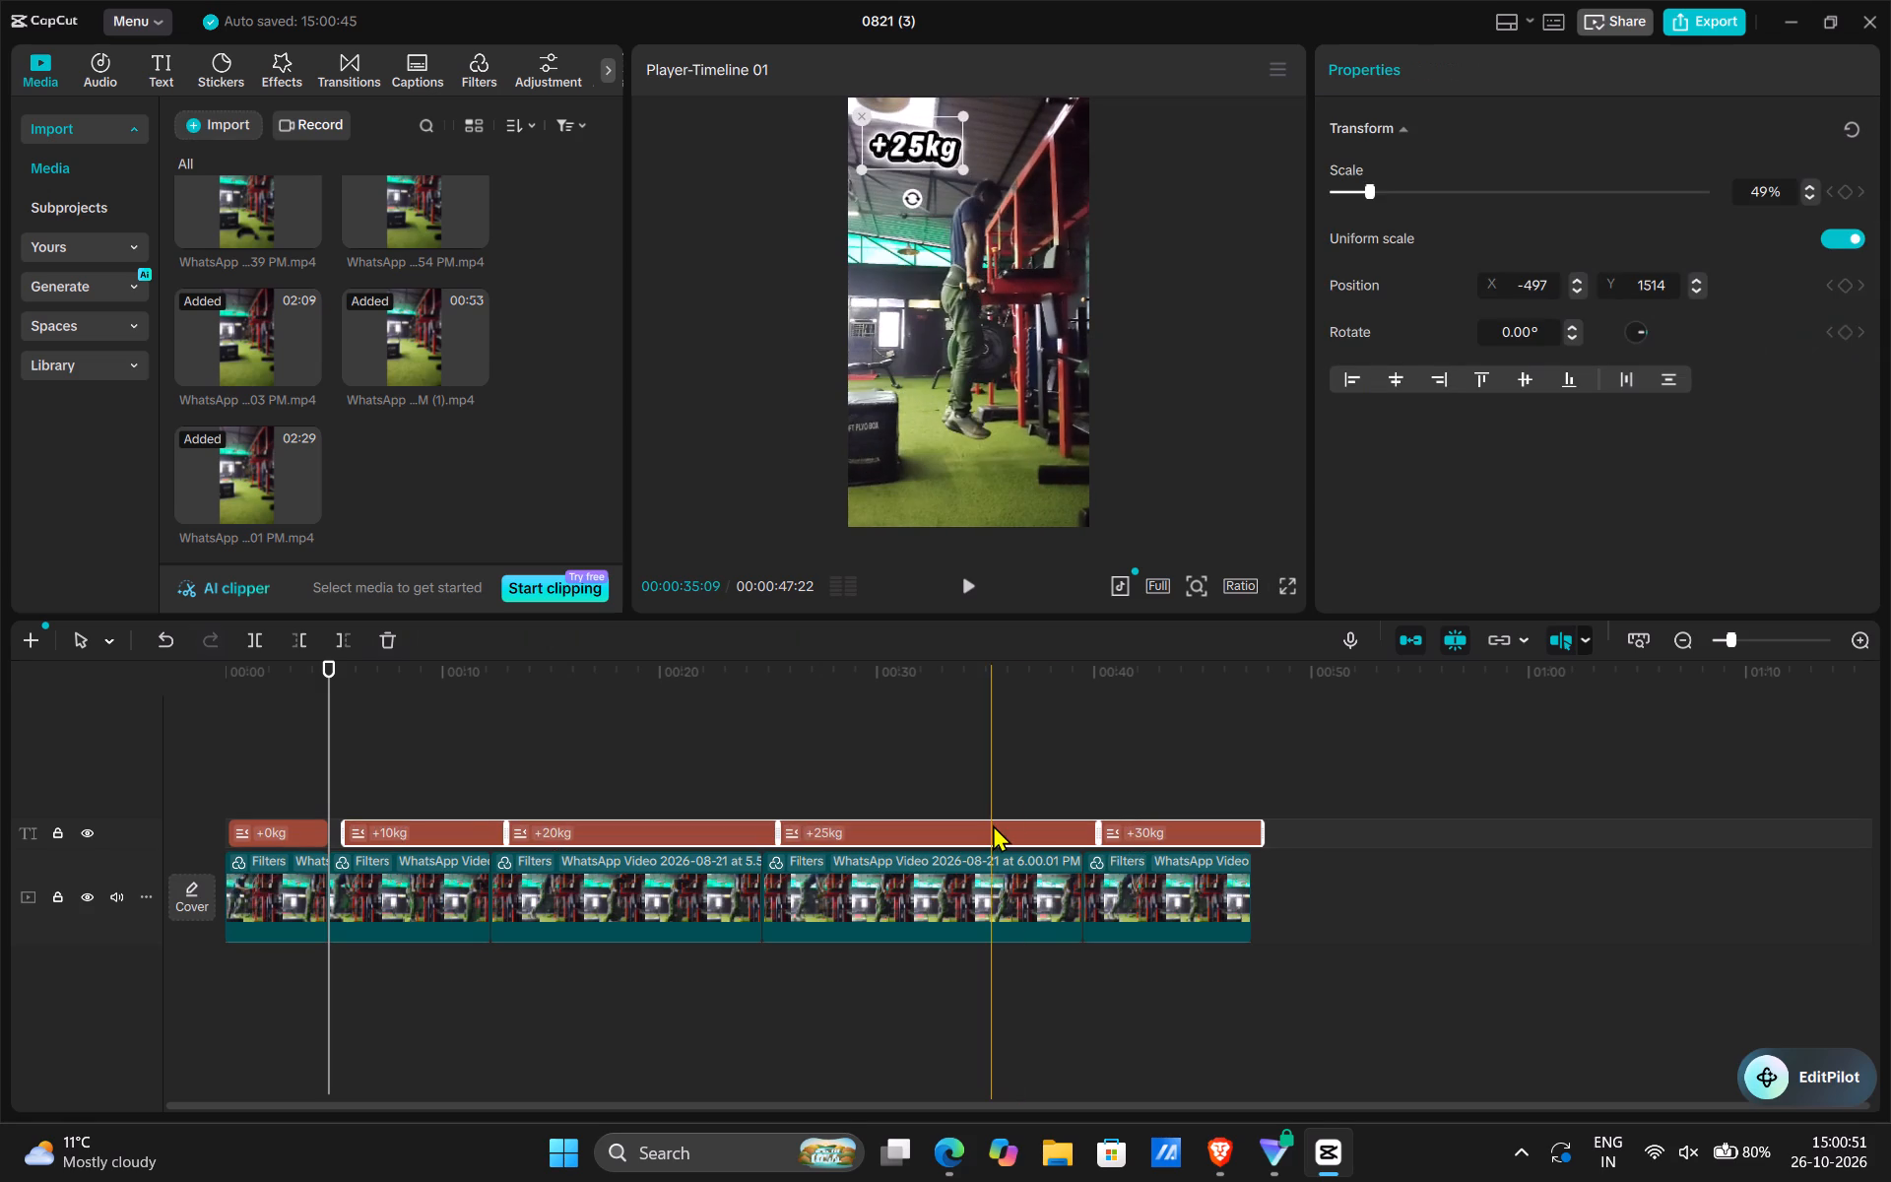
{"action": "left_click_drag", "start_coordinate": [993, 824], "coordinate": [975, 824]}
{"action": "left_click", "coordinate": [293, 774]}
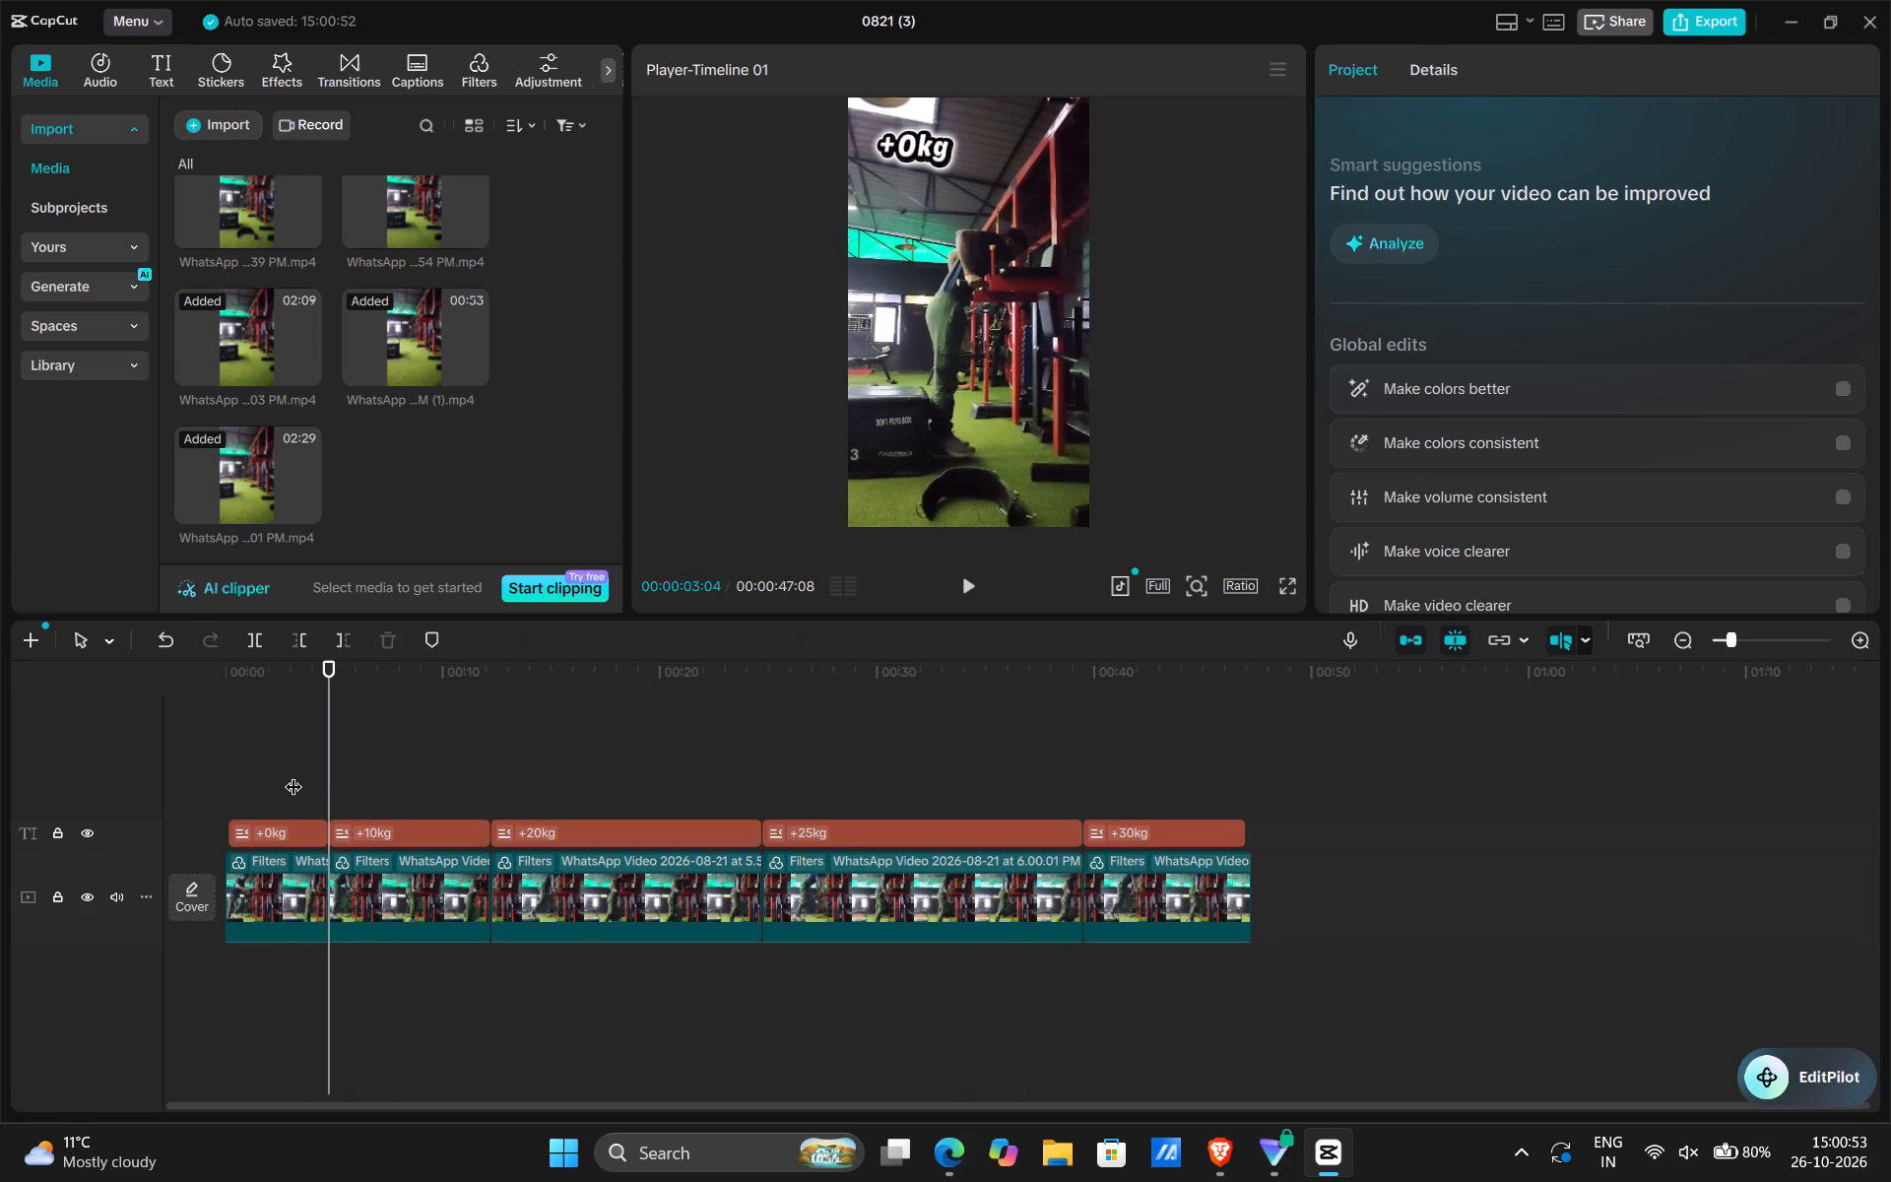
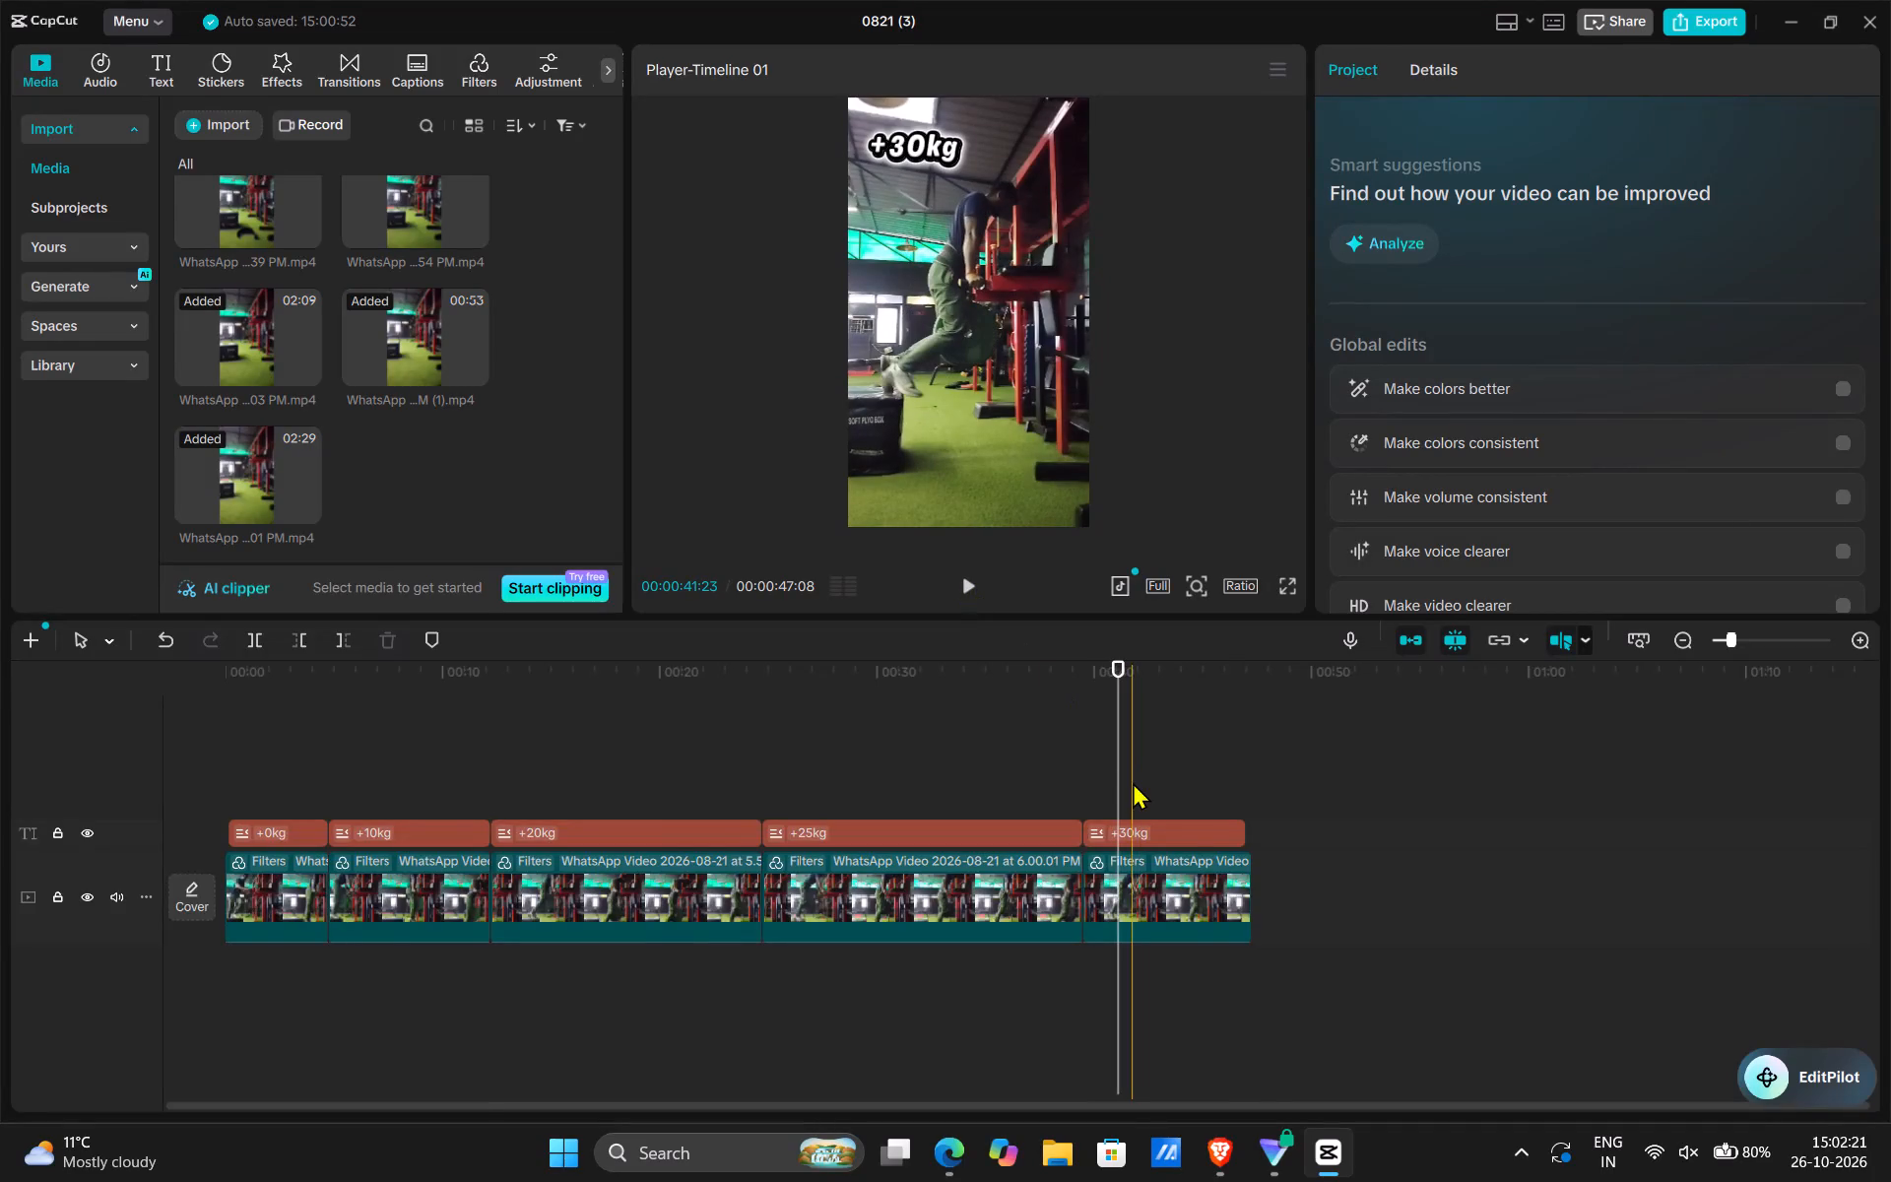
Preview the beginning of the +30kg clip and trim the video's start to 00:00:40:25.
{"action": "scroll", "coordinate": [1133, 782], "scroll_direction": "up", "scroll_amount": 7, "text": "ctrl"}
{"action": "left_click_drag", "start_coordinate": [1240, 746], "coordinate": [1206, 740]}
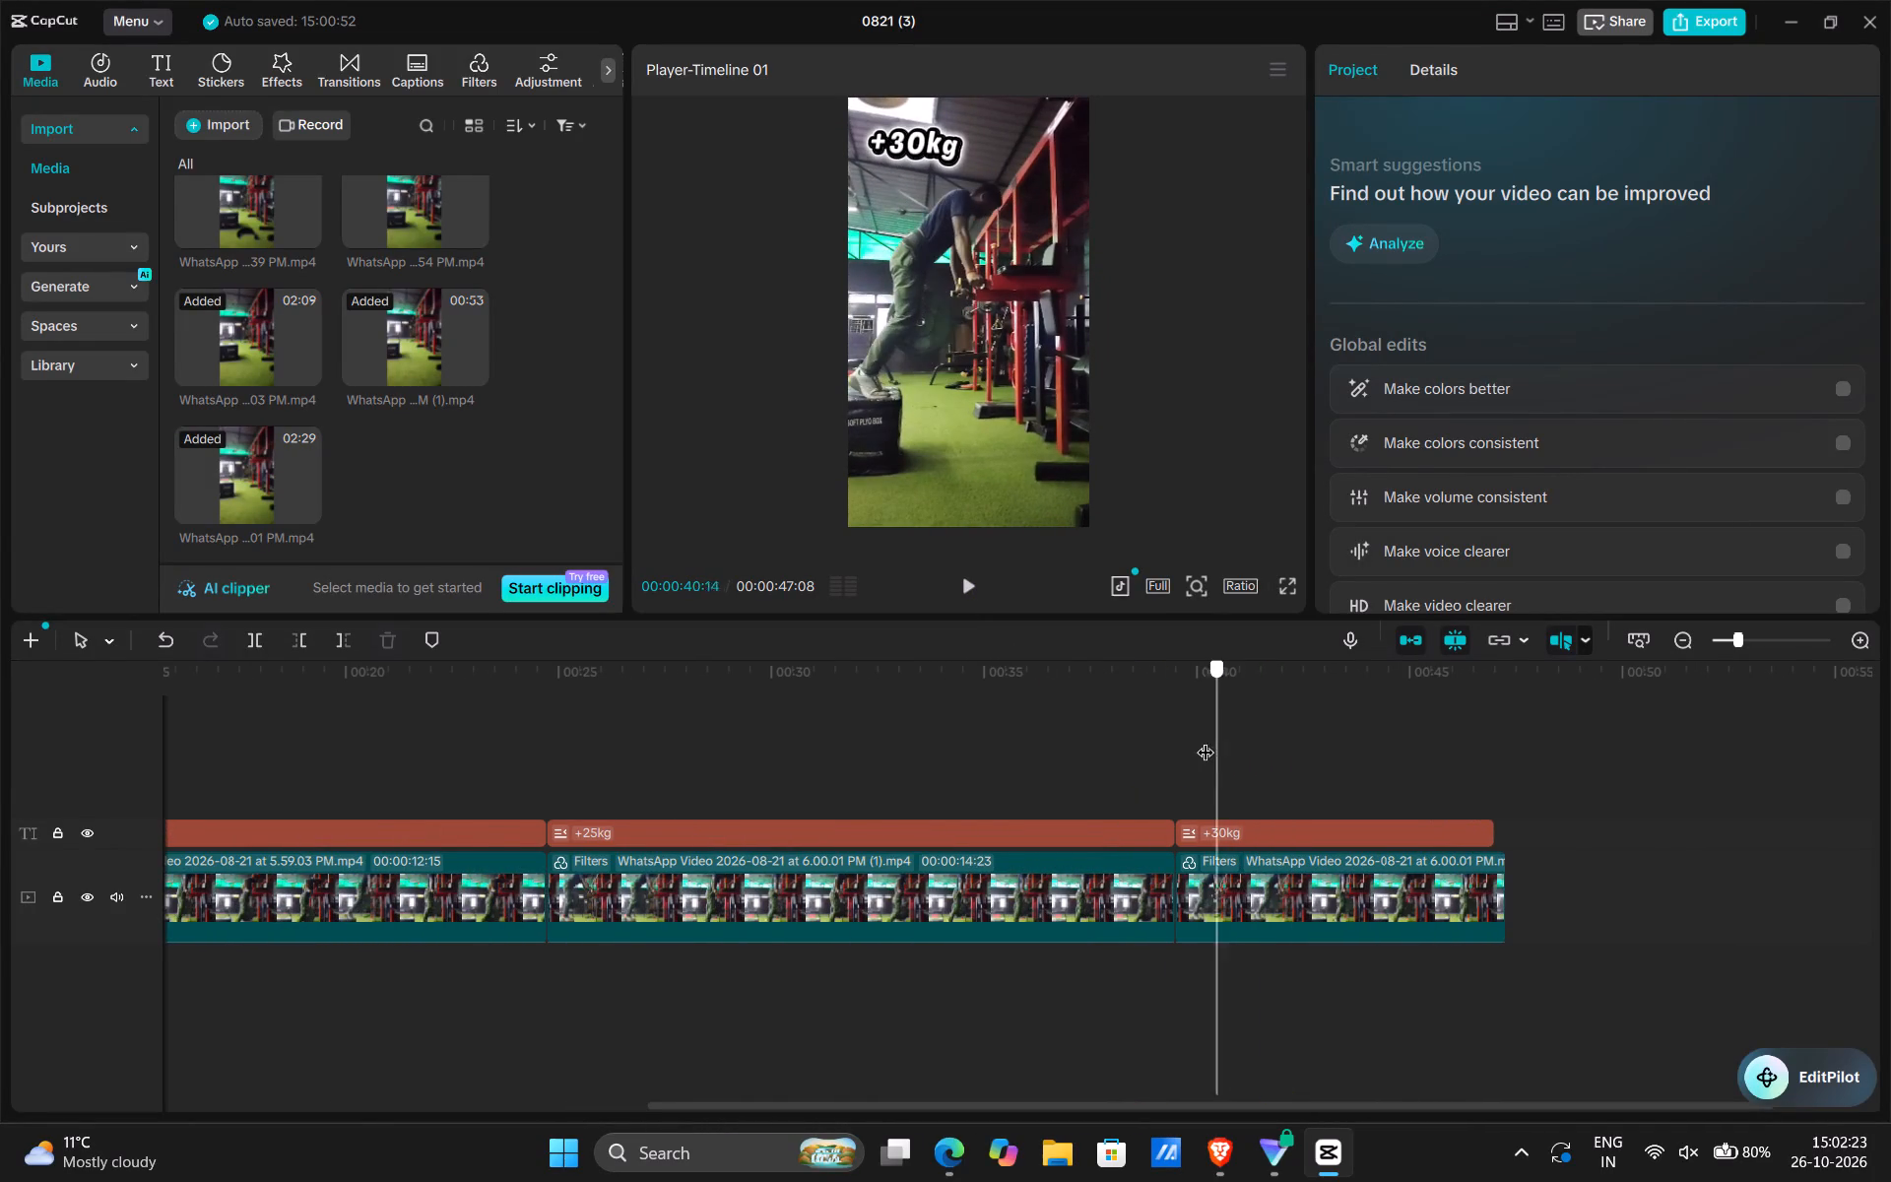
{"action": "left_click_drag", "start_coordinate": [1206, 740], "coordinate": [1177, 732]}
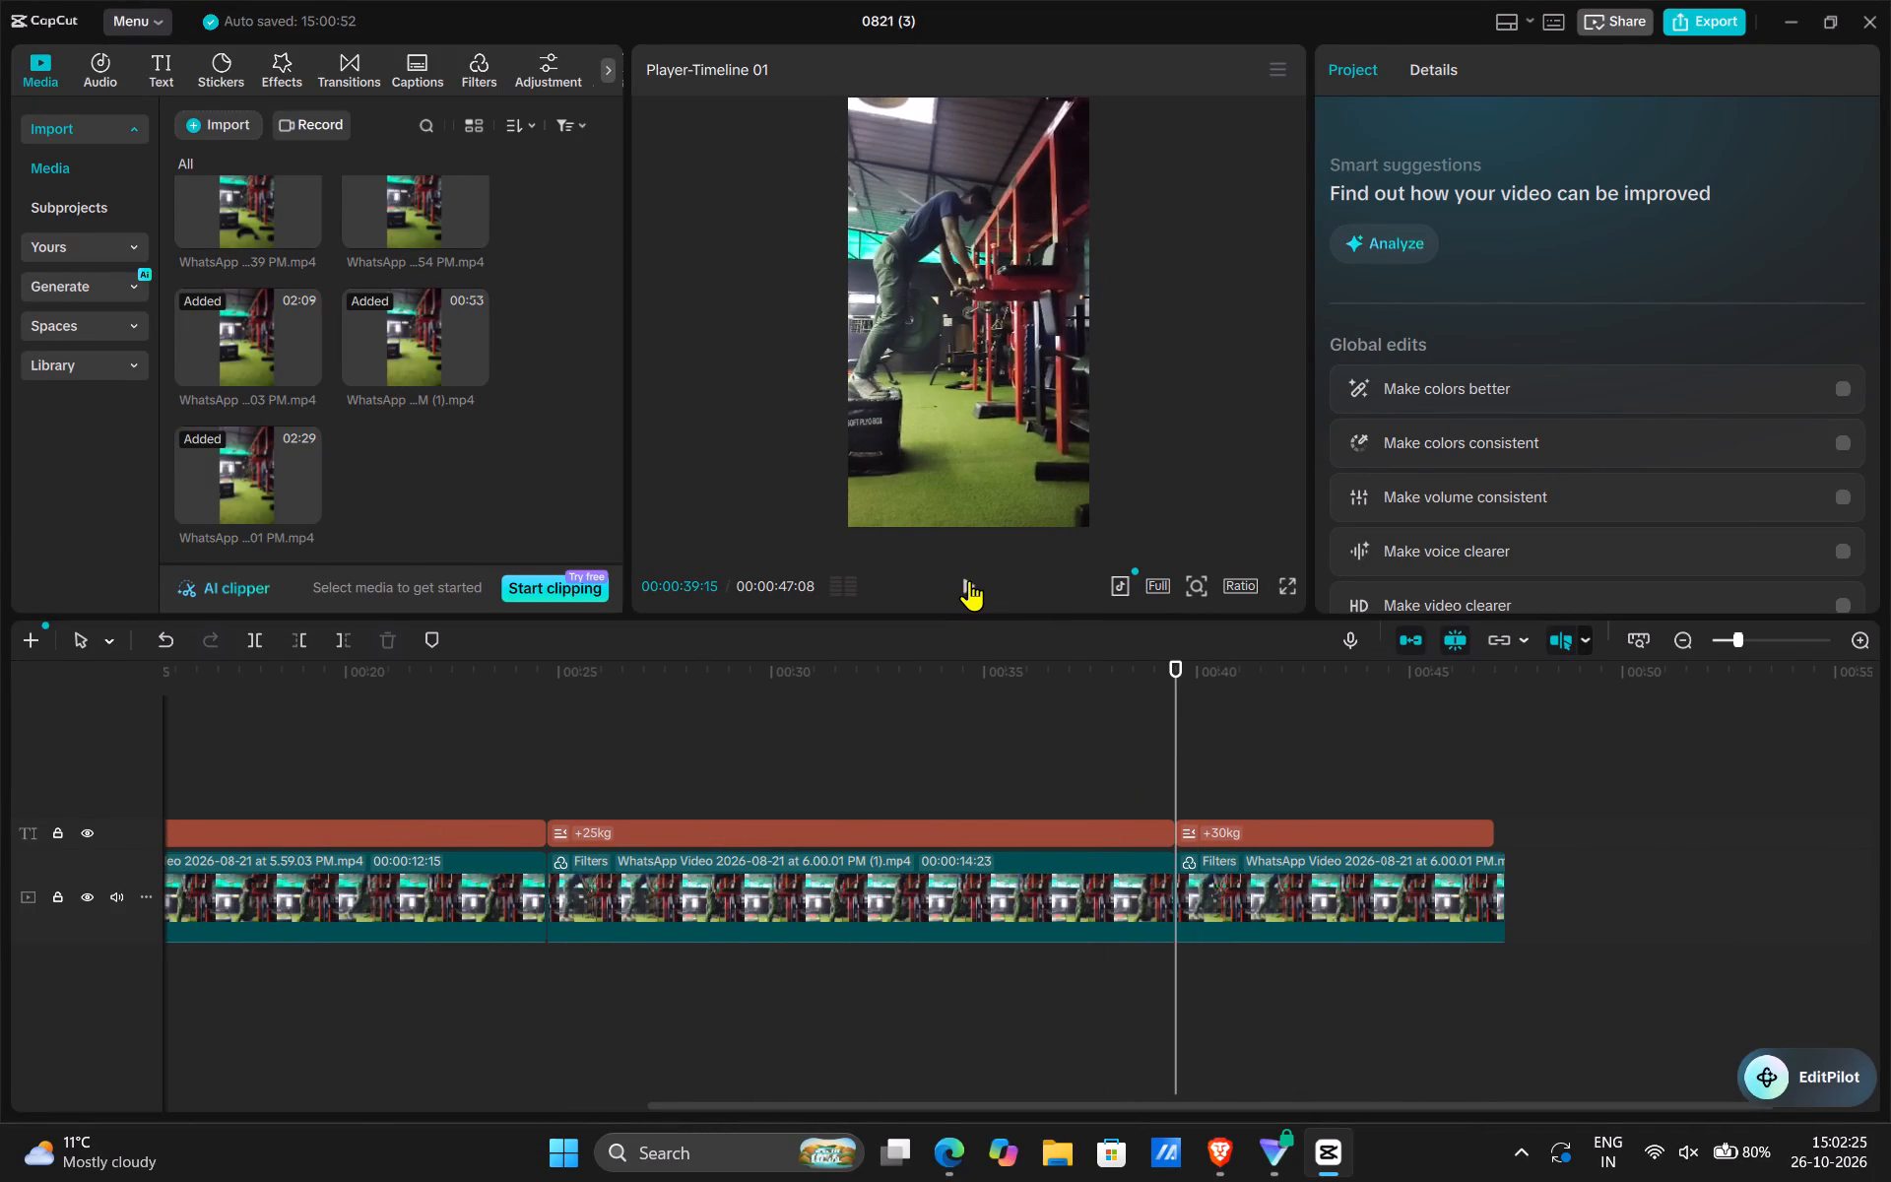
{"action": "left_click", "coordinate": [969, 580]}
{"action": "left_click", "coordinate": [969, 580]}
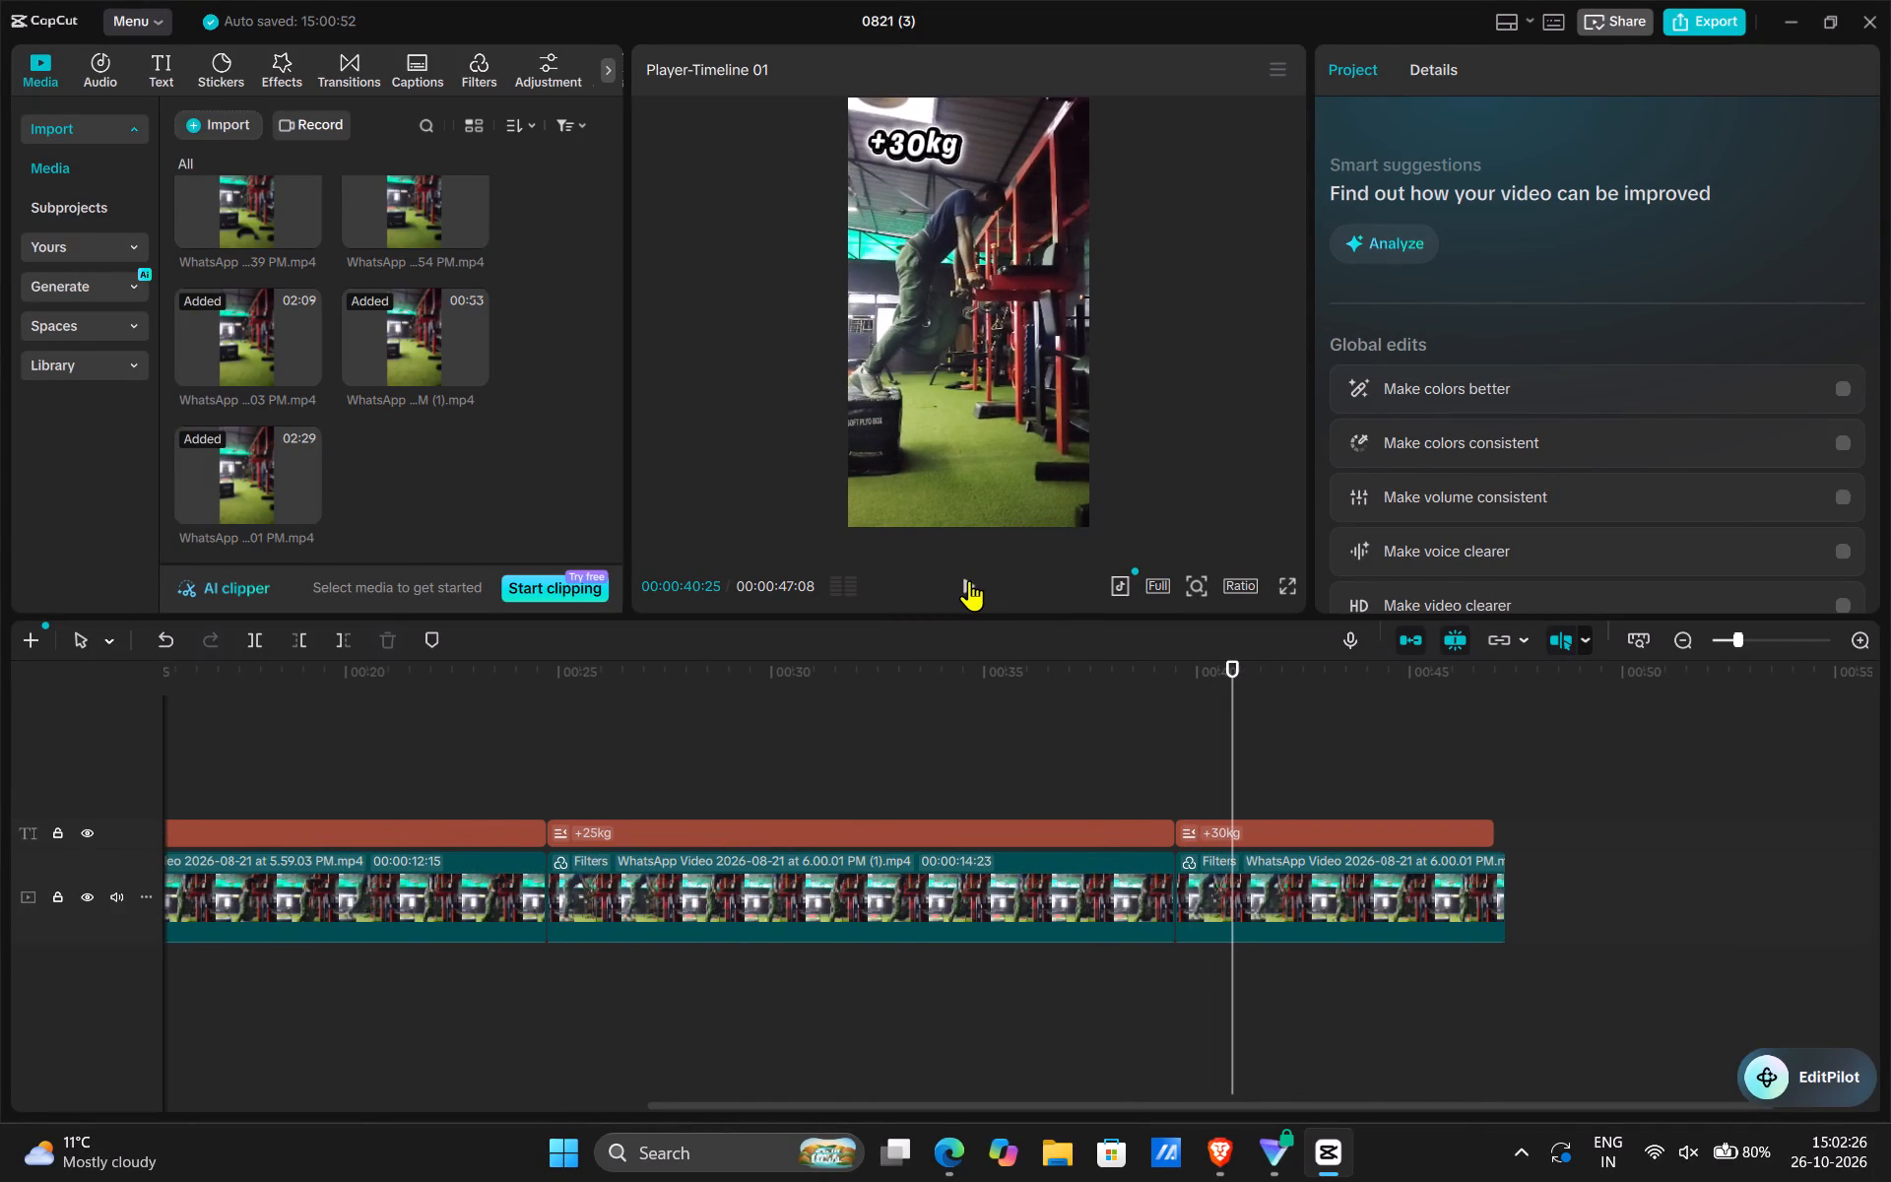
{"action": "left_click", "coordinate": [1207, 898]}
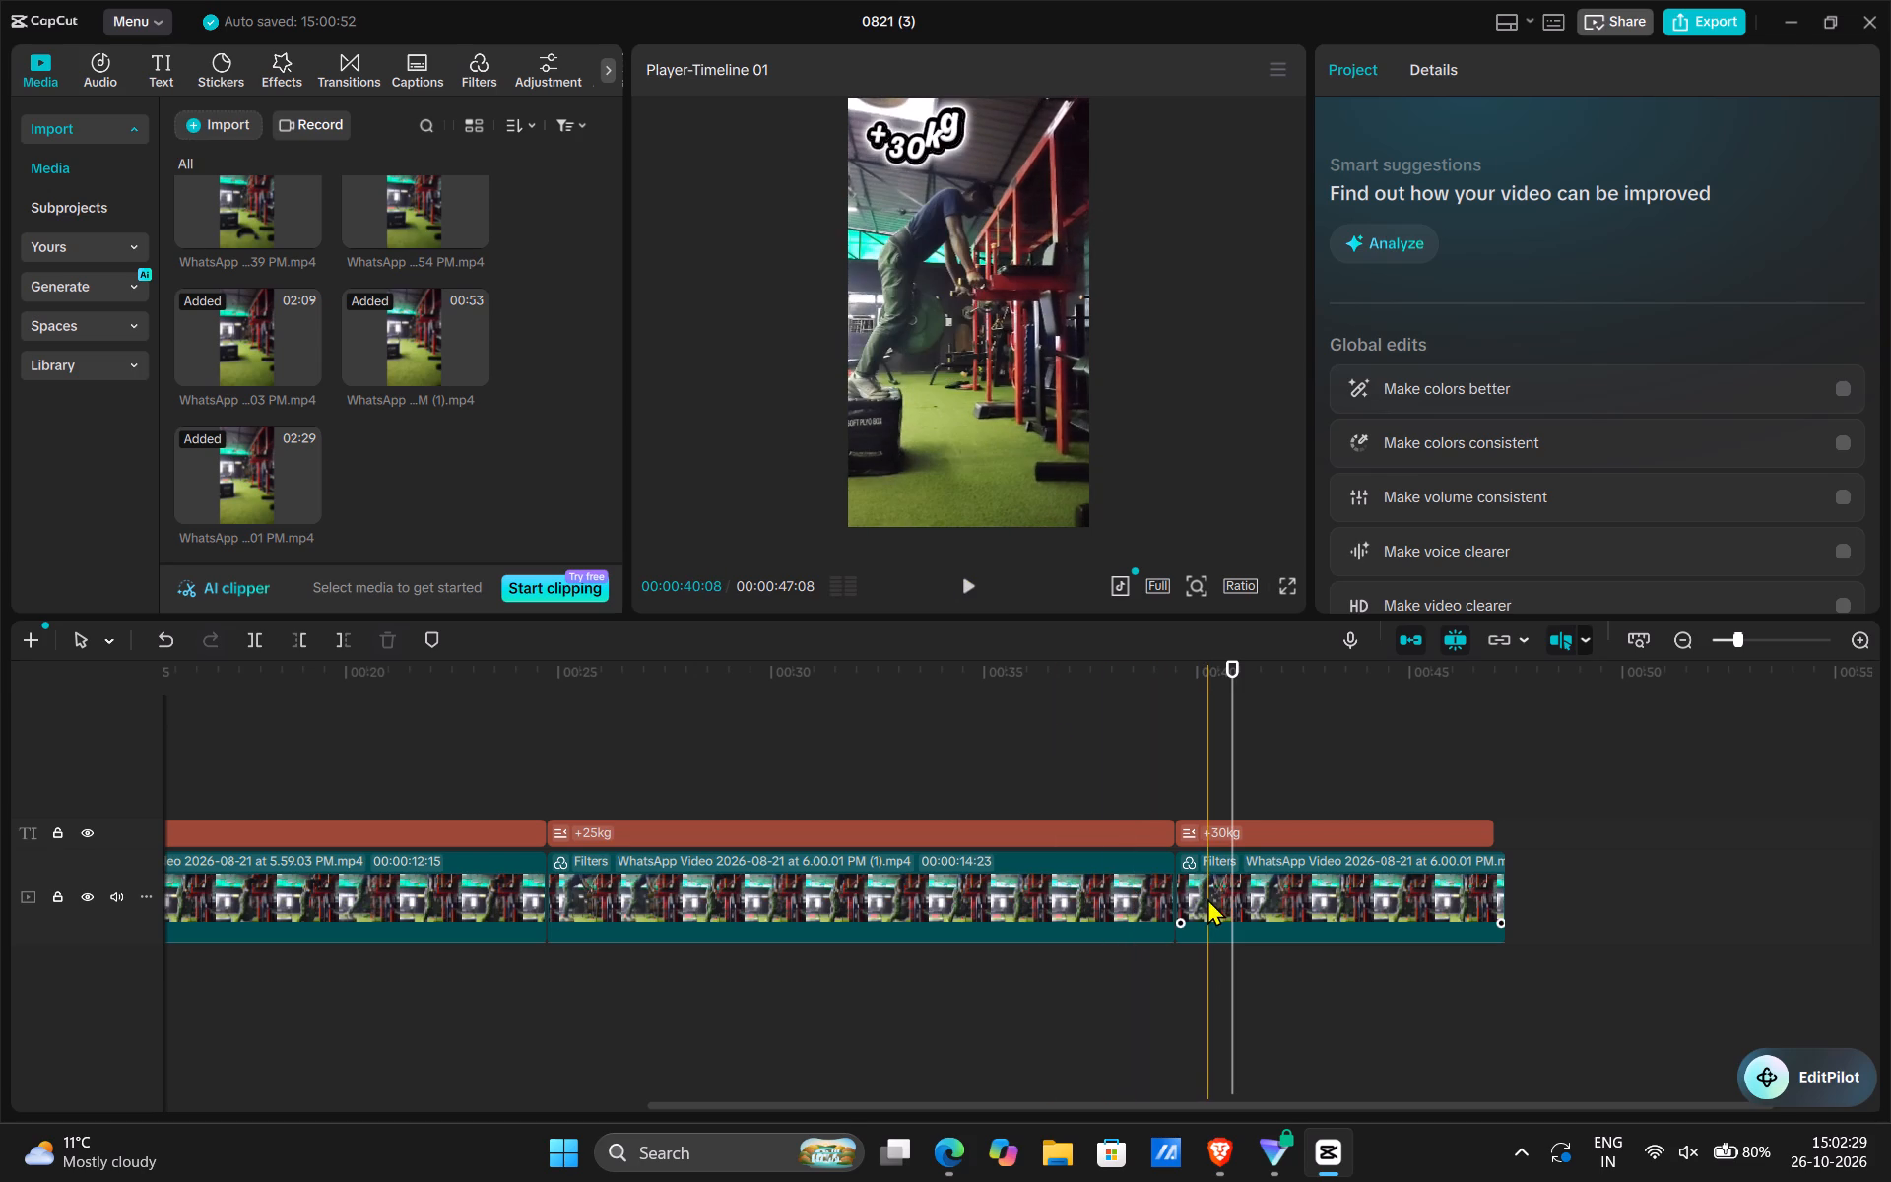
{"action": "left_click_drag", "start_coordinate": [1182, 881], "coordinate": [1241, 894]}
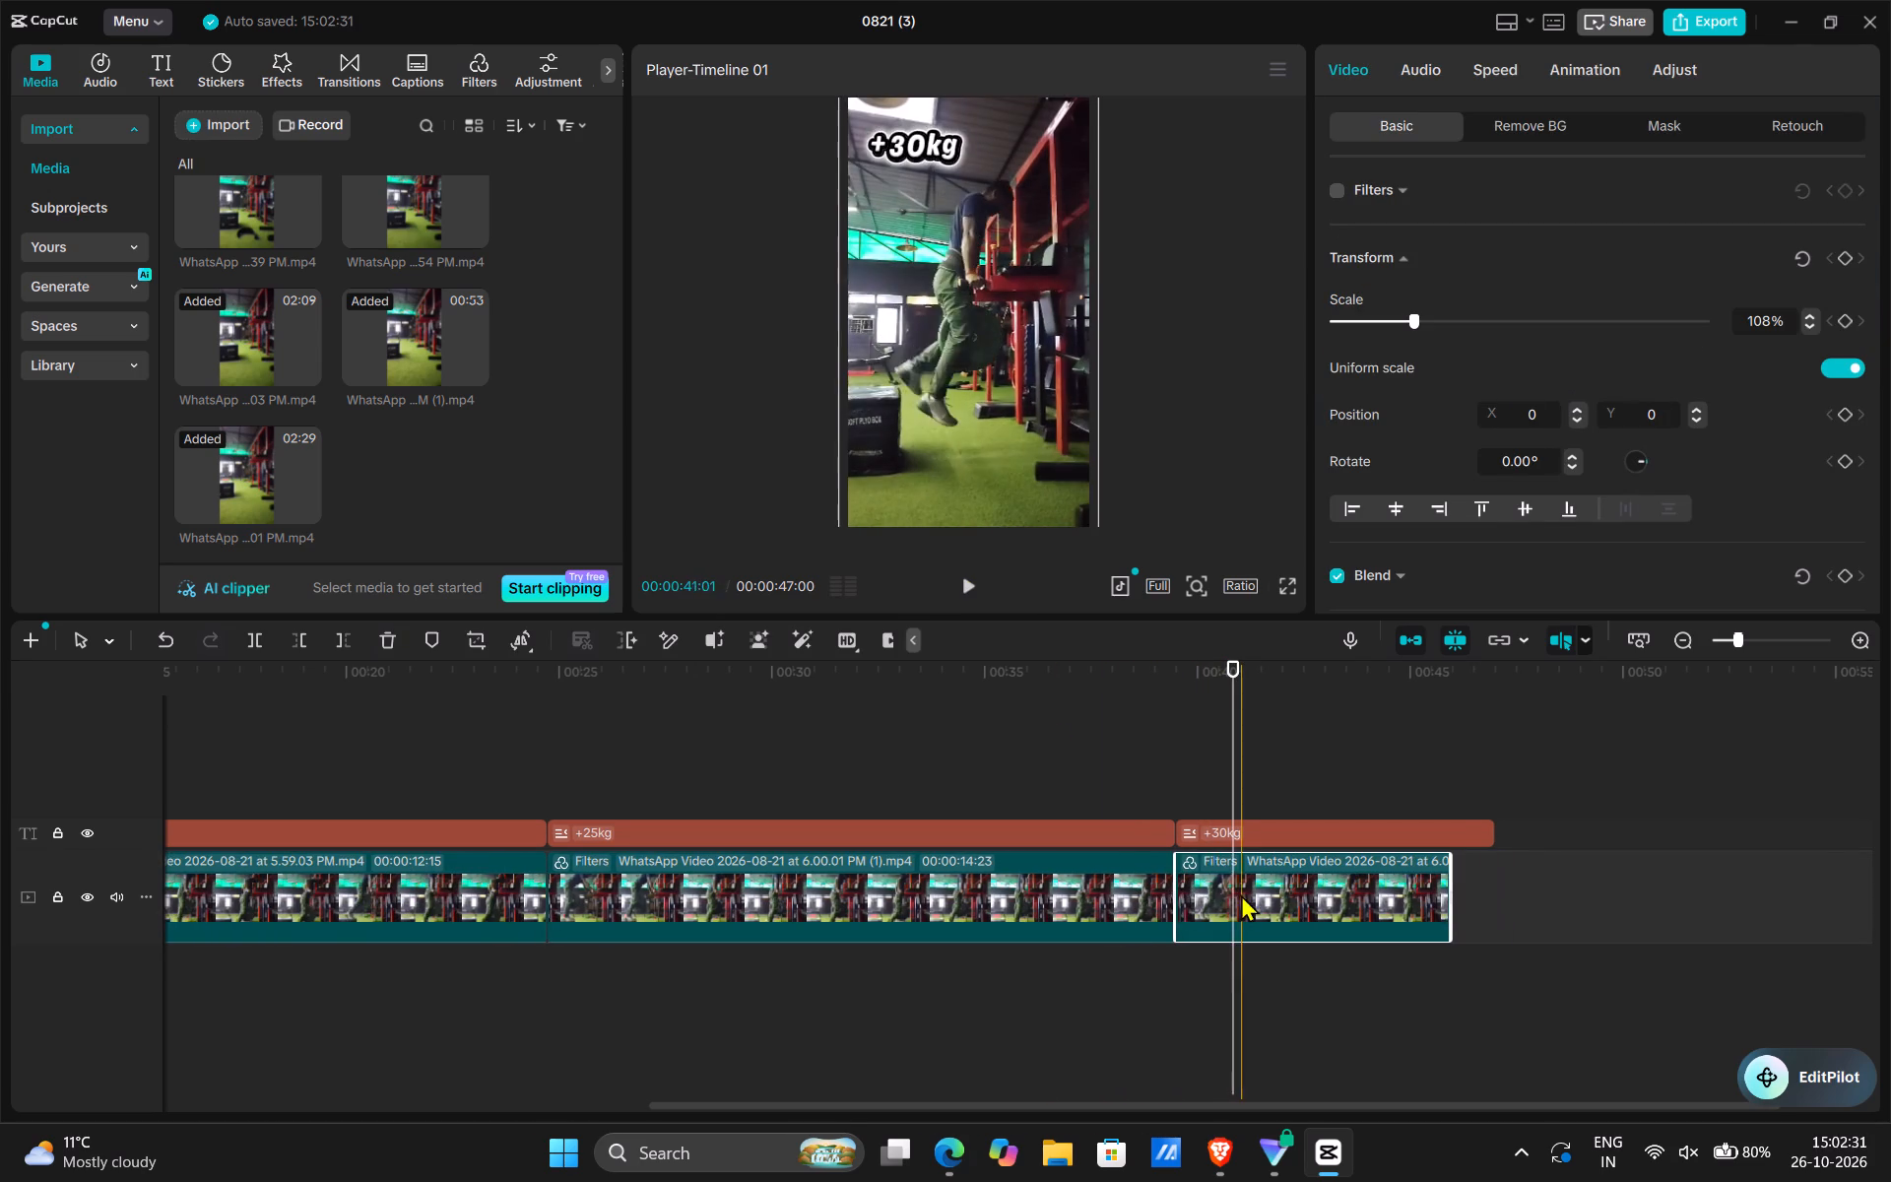
Trim the end of the +30kg caption back to its clip's end at 00:00:45:28 and play the closing part of the video.
{"action": "left_click", "coordinate": [1457, 833]}
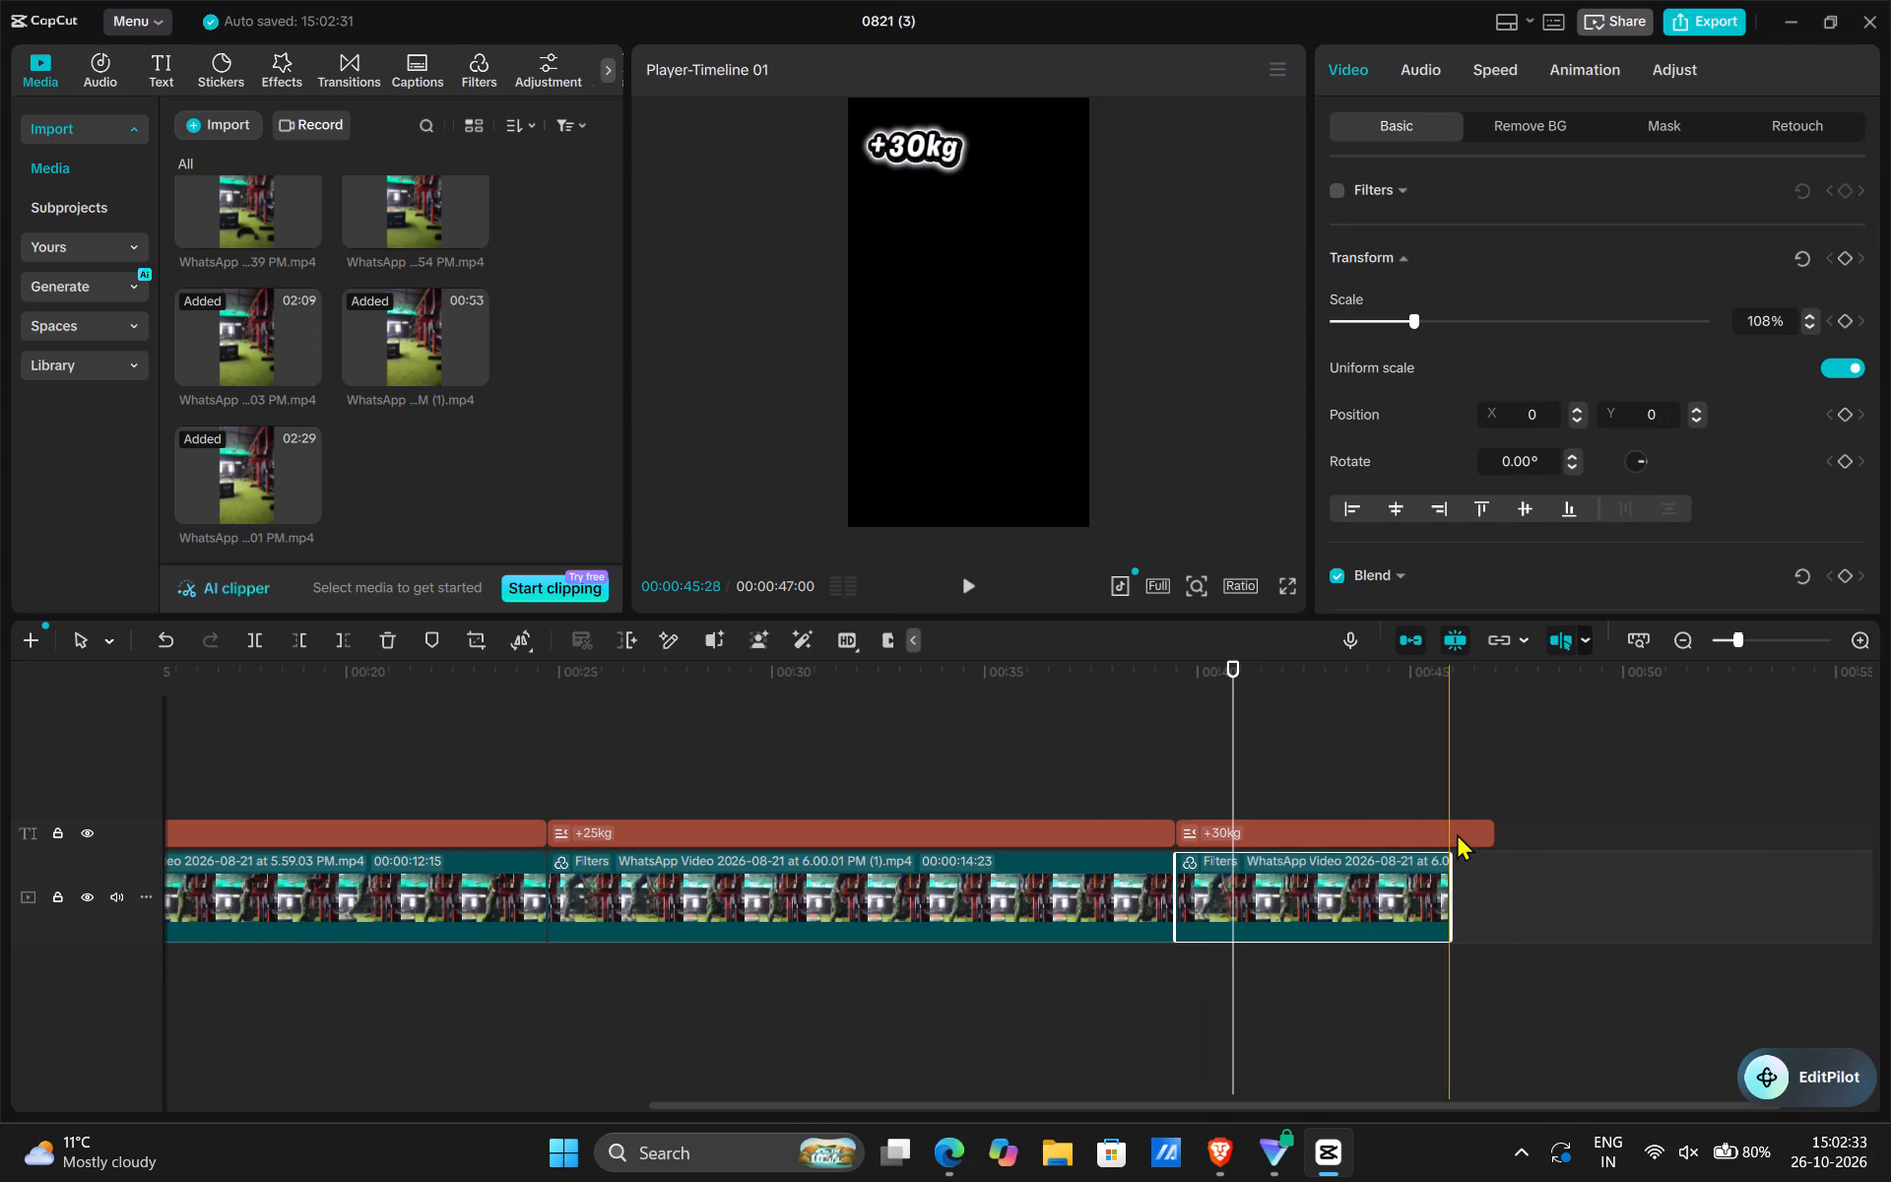
{"action": "left_click_drag", "start_coordinate": [1492, 833], "coordinate": [1446, 837]}
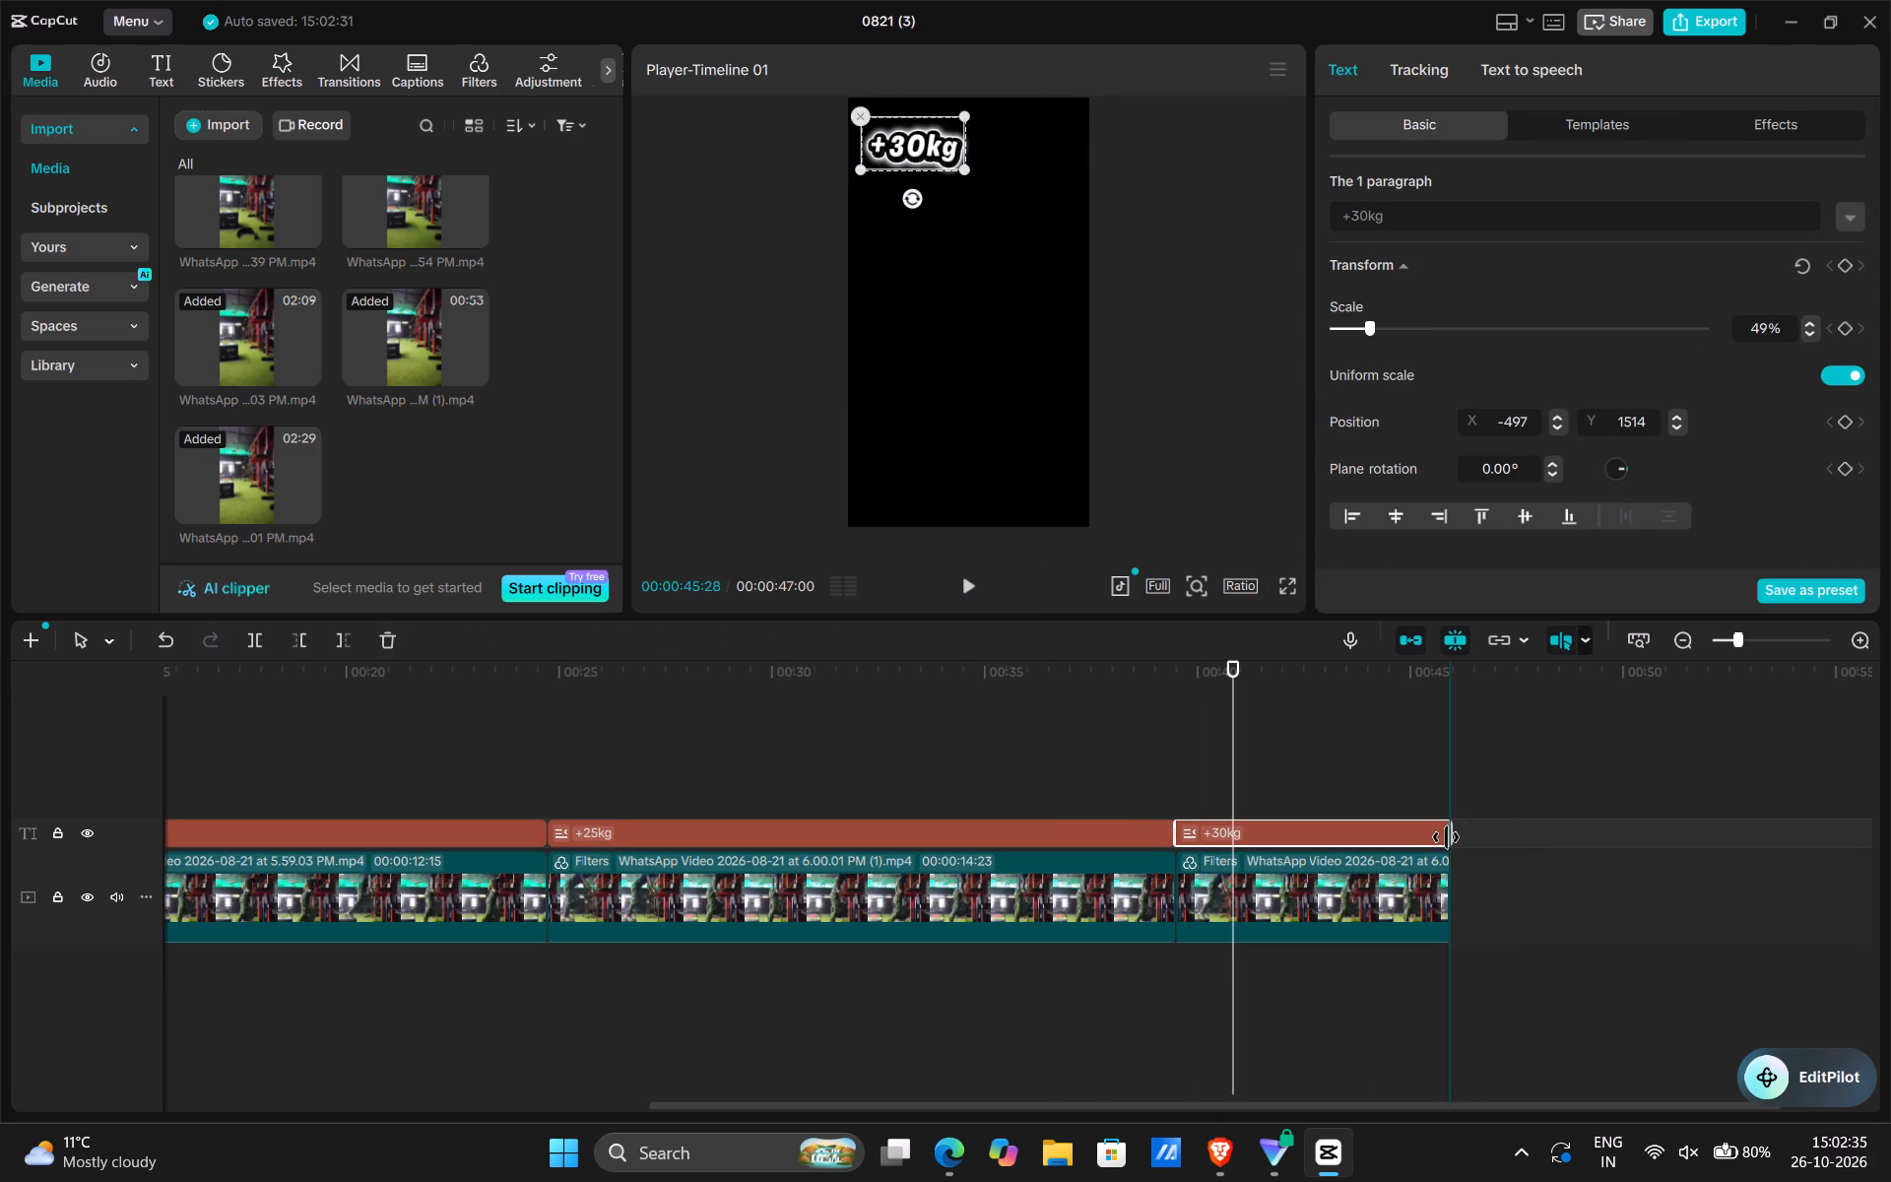
{"action": "left_click", "coordinate": [1052, 736]}
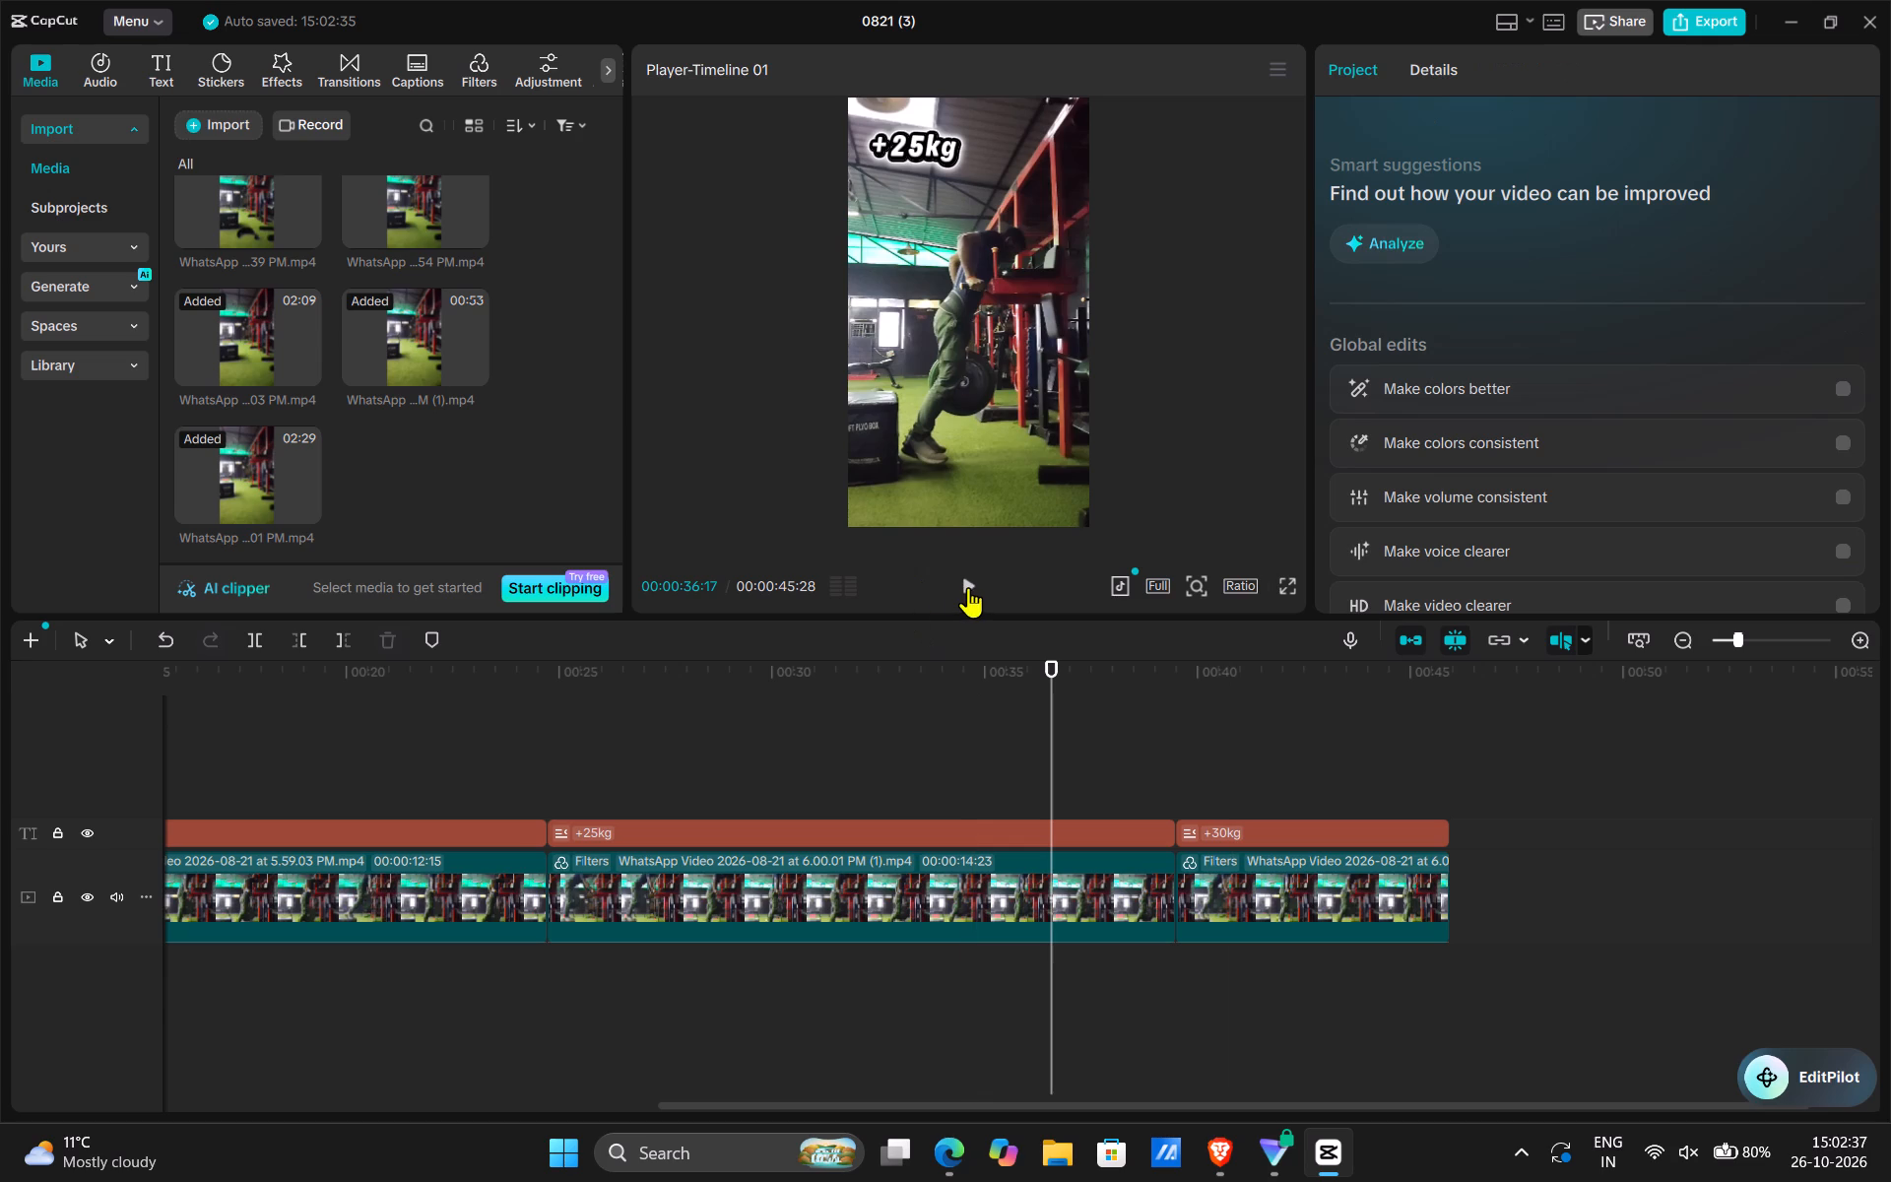
{"action": "left_click", "coordinate": [968, 587]}
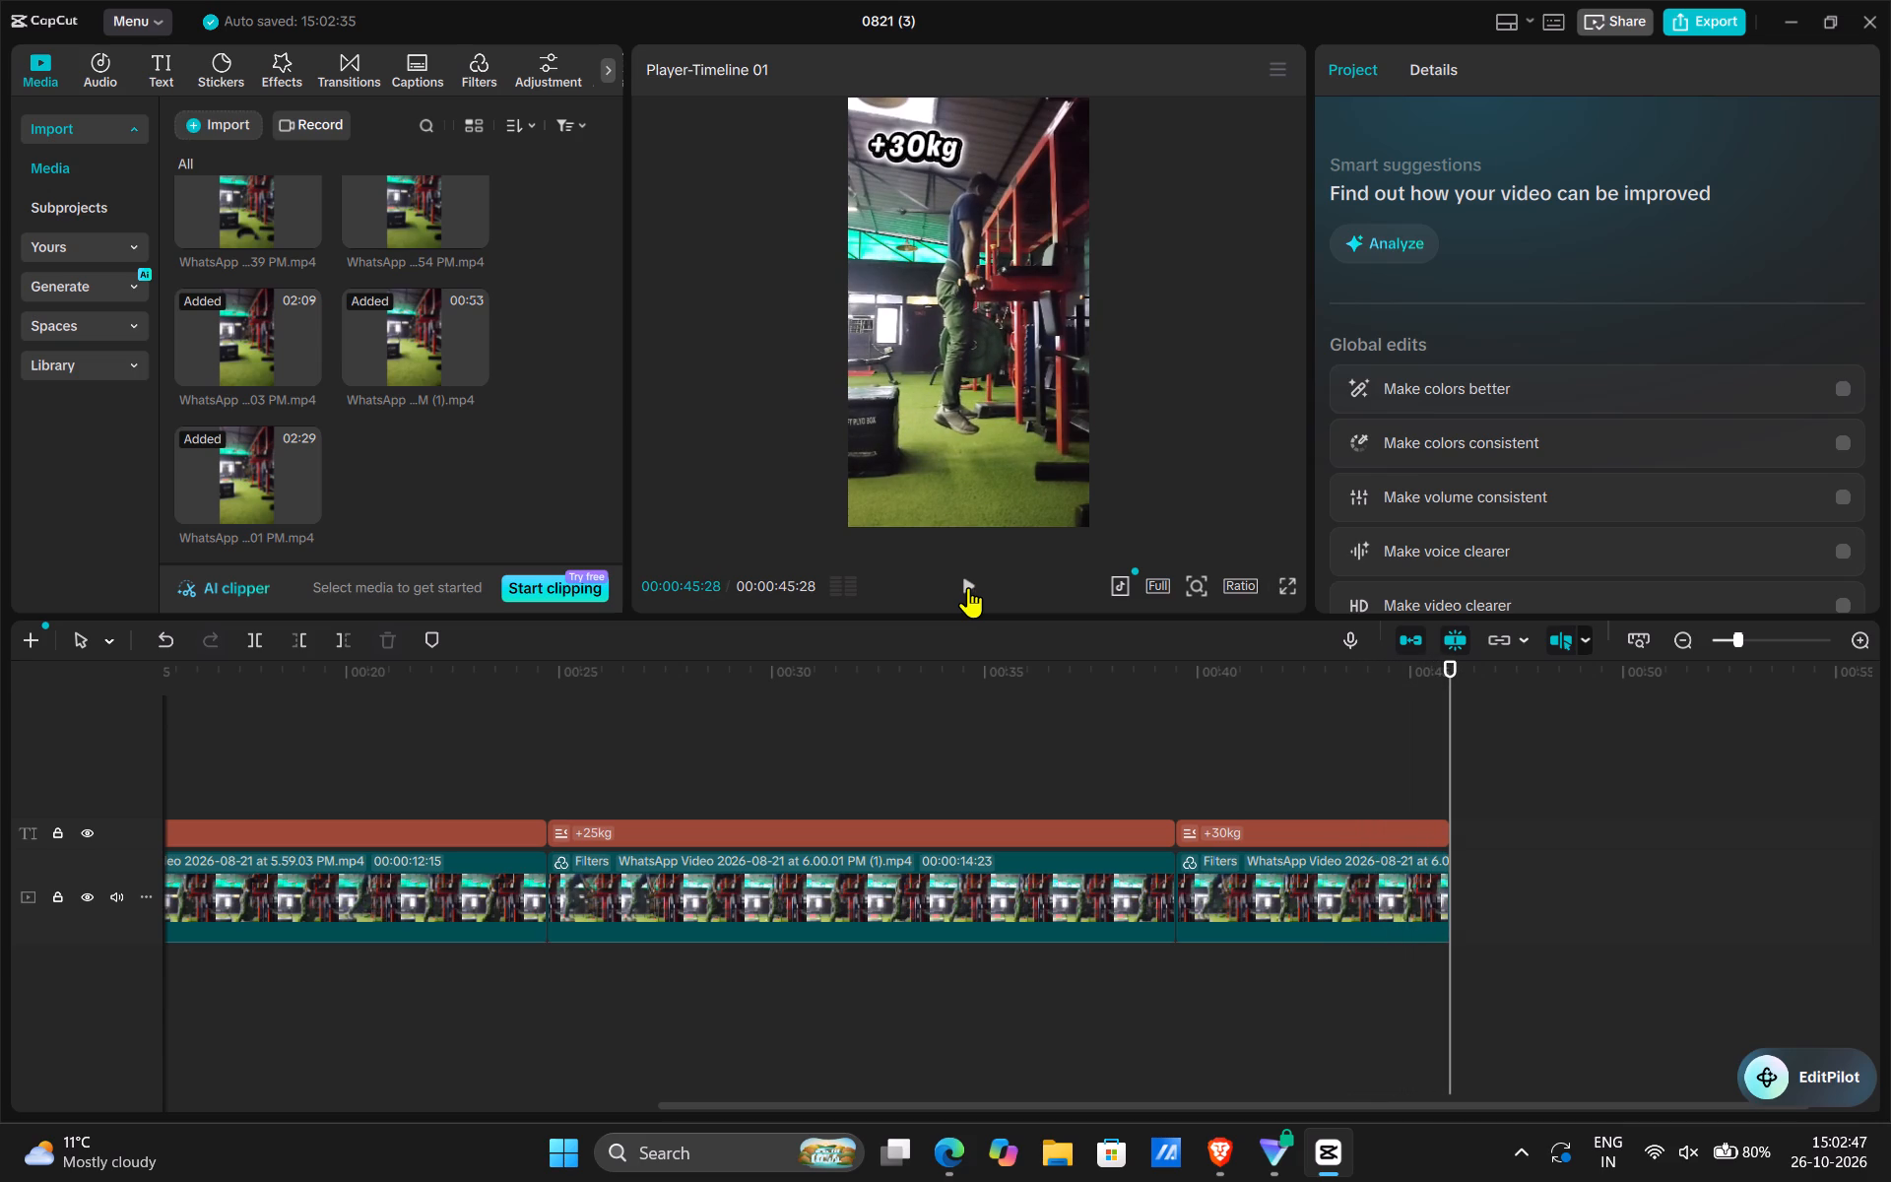
Preview the +25kg clip's beginning, turn off the main track magnet, and trim the starts of its video and caption to 00:00:26:00.
{"action": "scroll", "coordinate": [630, 689], "scroll_direction": "right", "scroll_amount": 8}
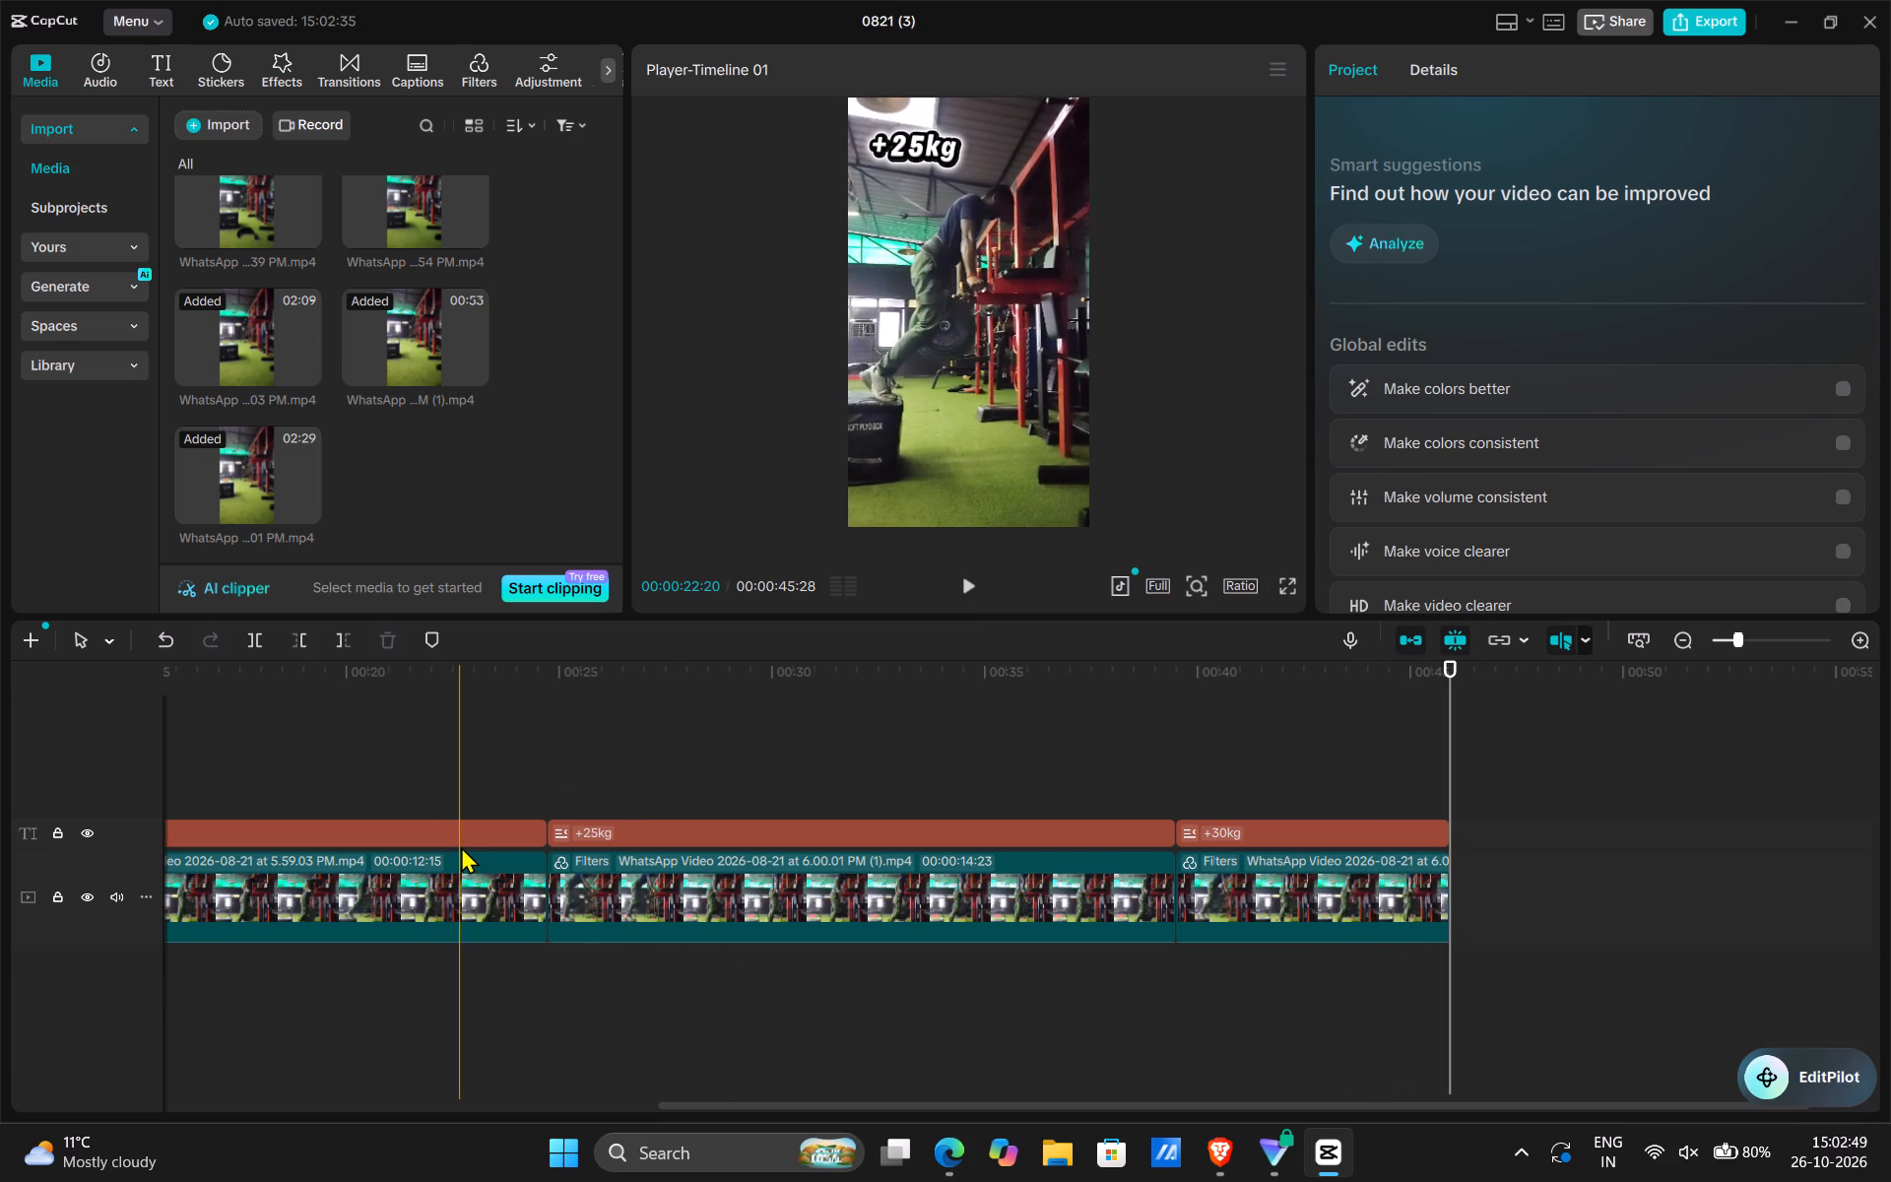
{"action": "scroll", "coordinate": [461, 846], "scroll_direction": "right", "scroll_amount": 1}
{"action": "scroll", "coordinate": [1175, 771], "scroll_direction": "left", "scroll_amount": 2}
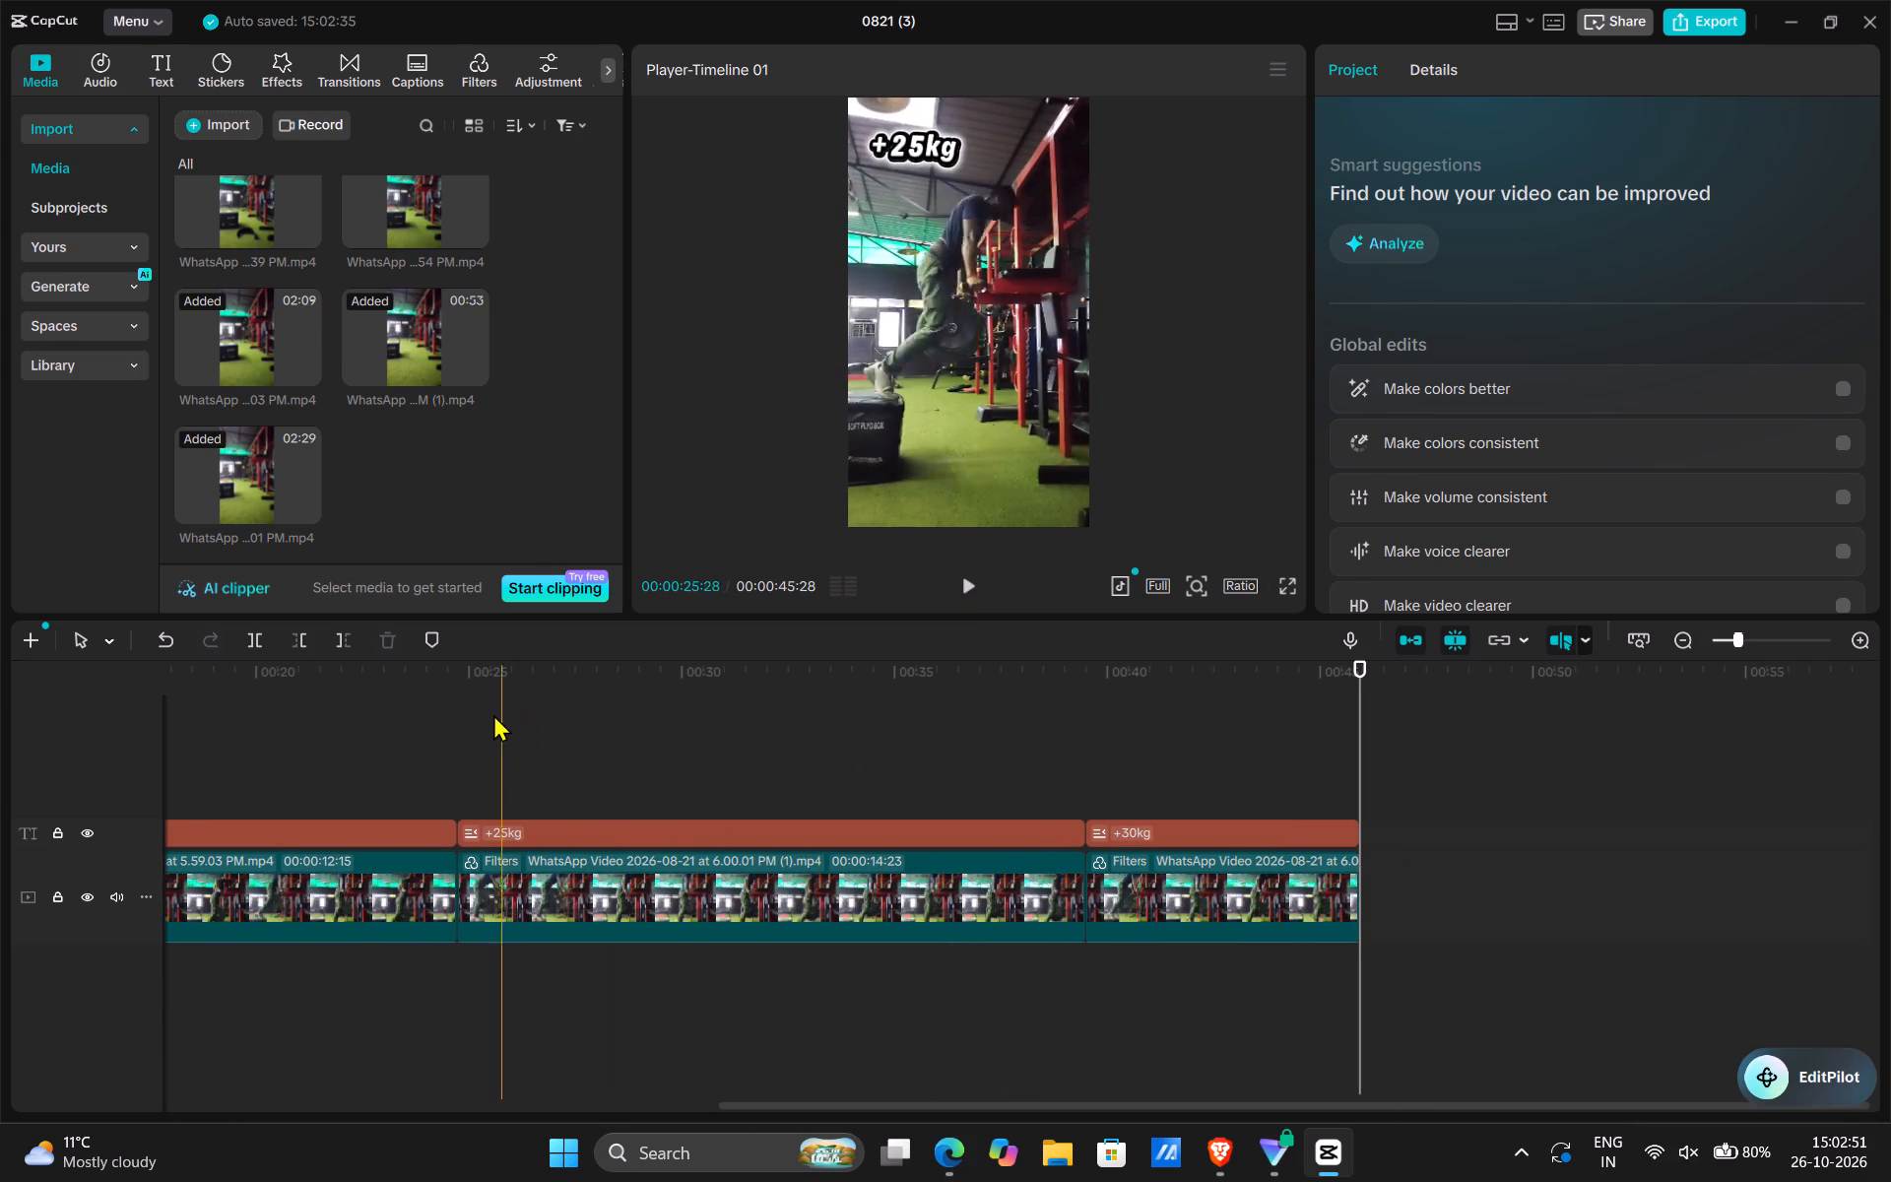
{"action": "left_click", "coordinate": [456, 700]}
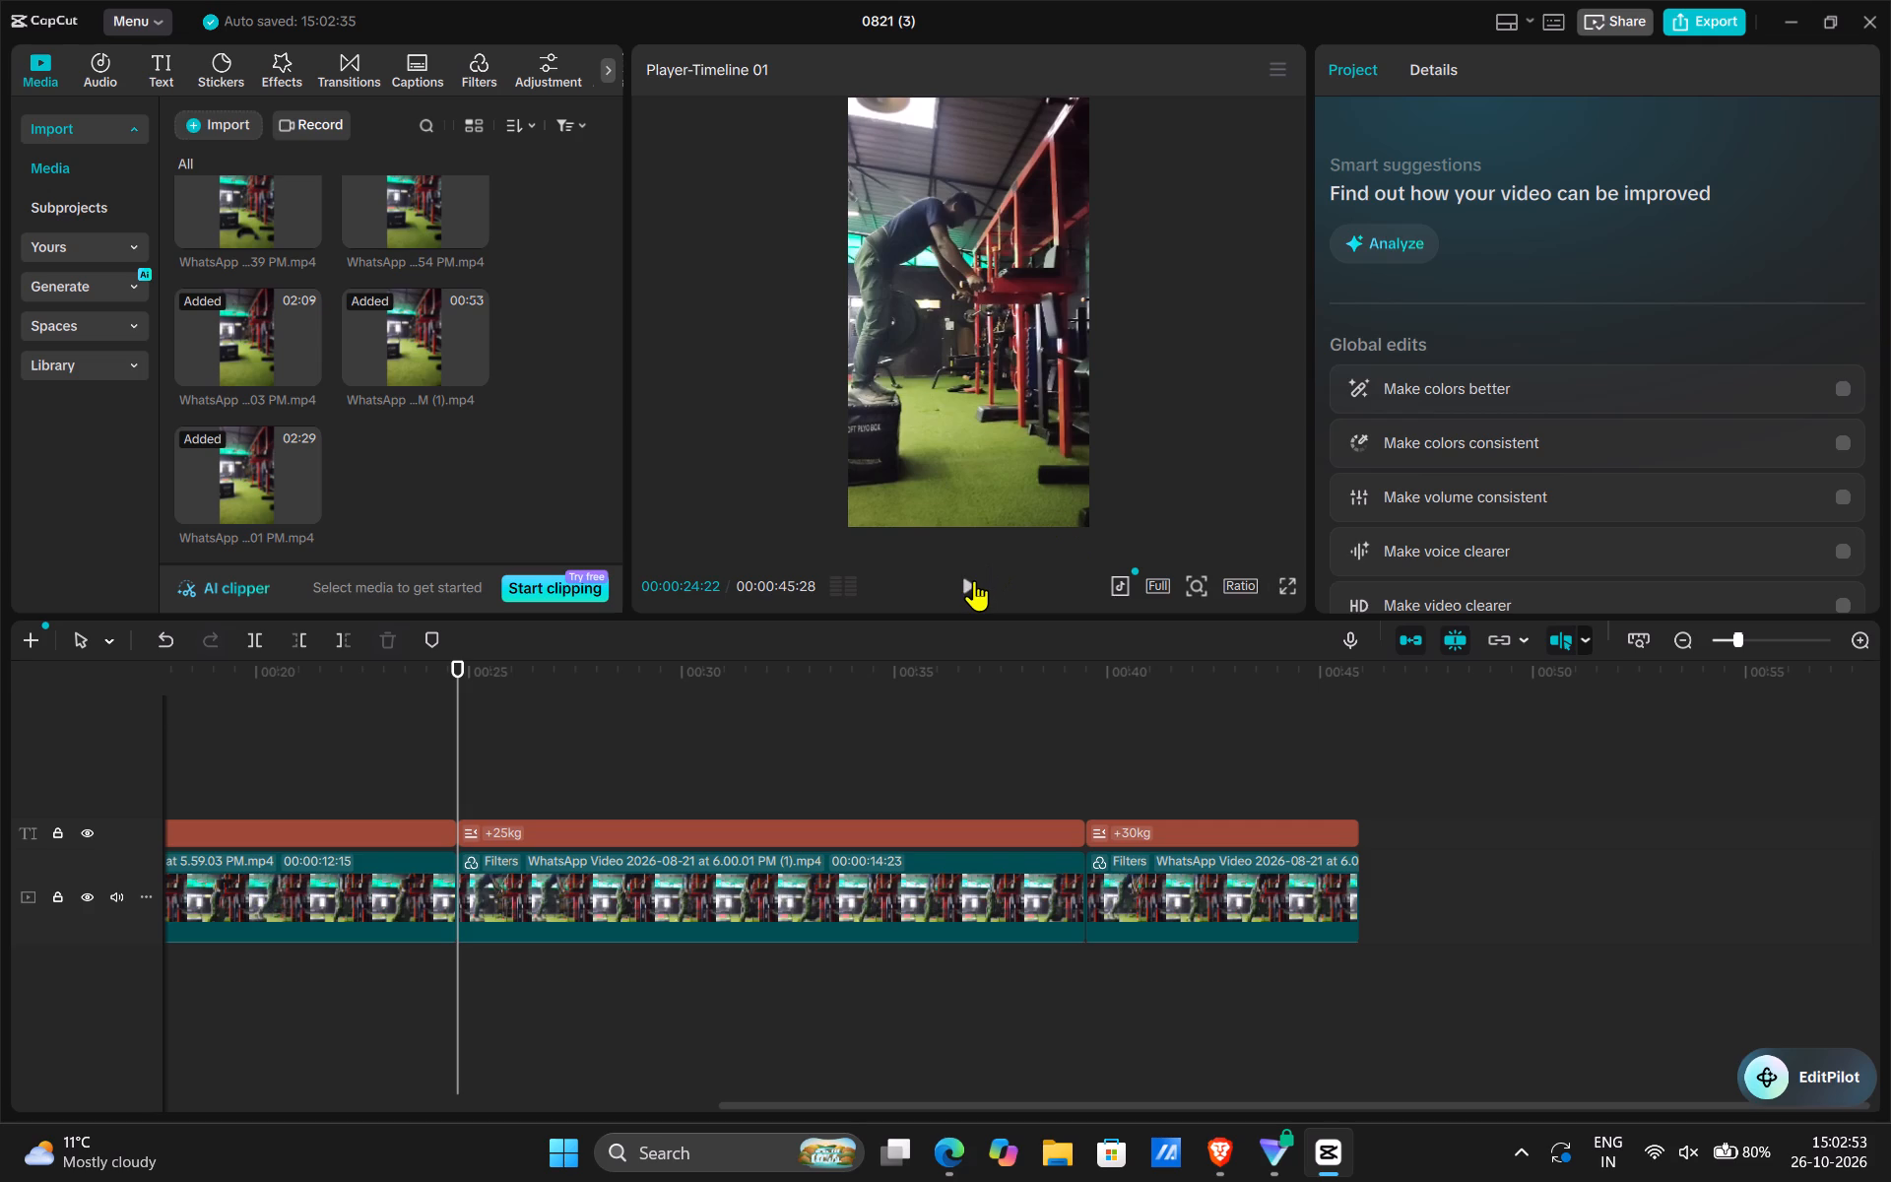
{"action": "left_click", "coordinate": [974, 580]}
{"action": "left_click", "coordinate": [974, 580]}
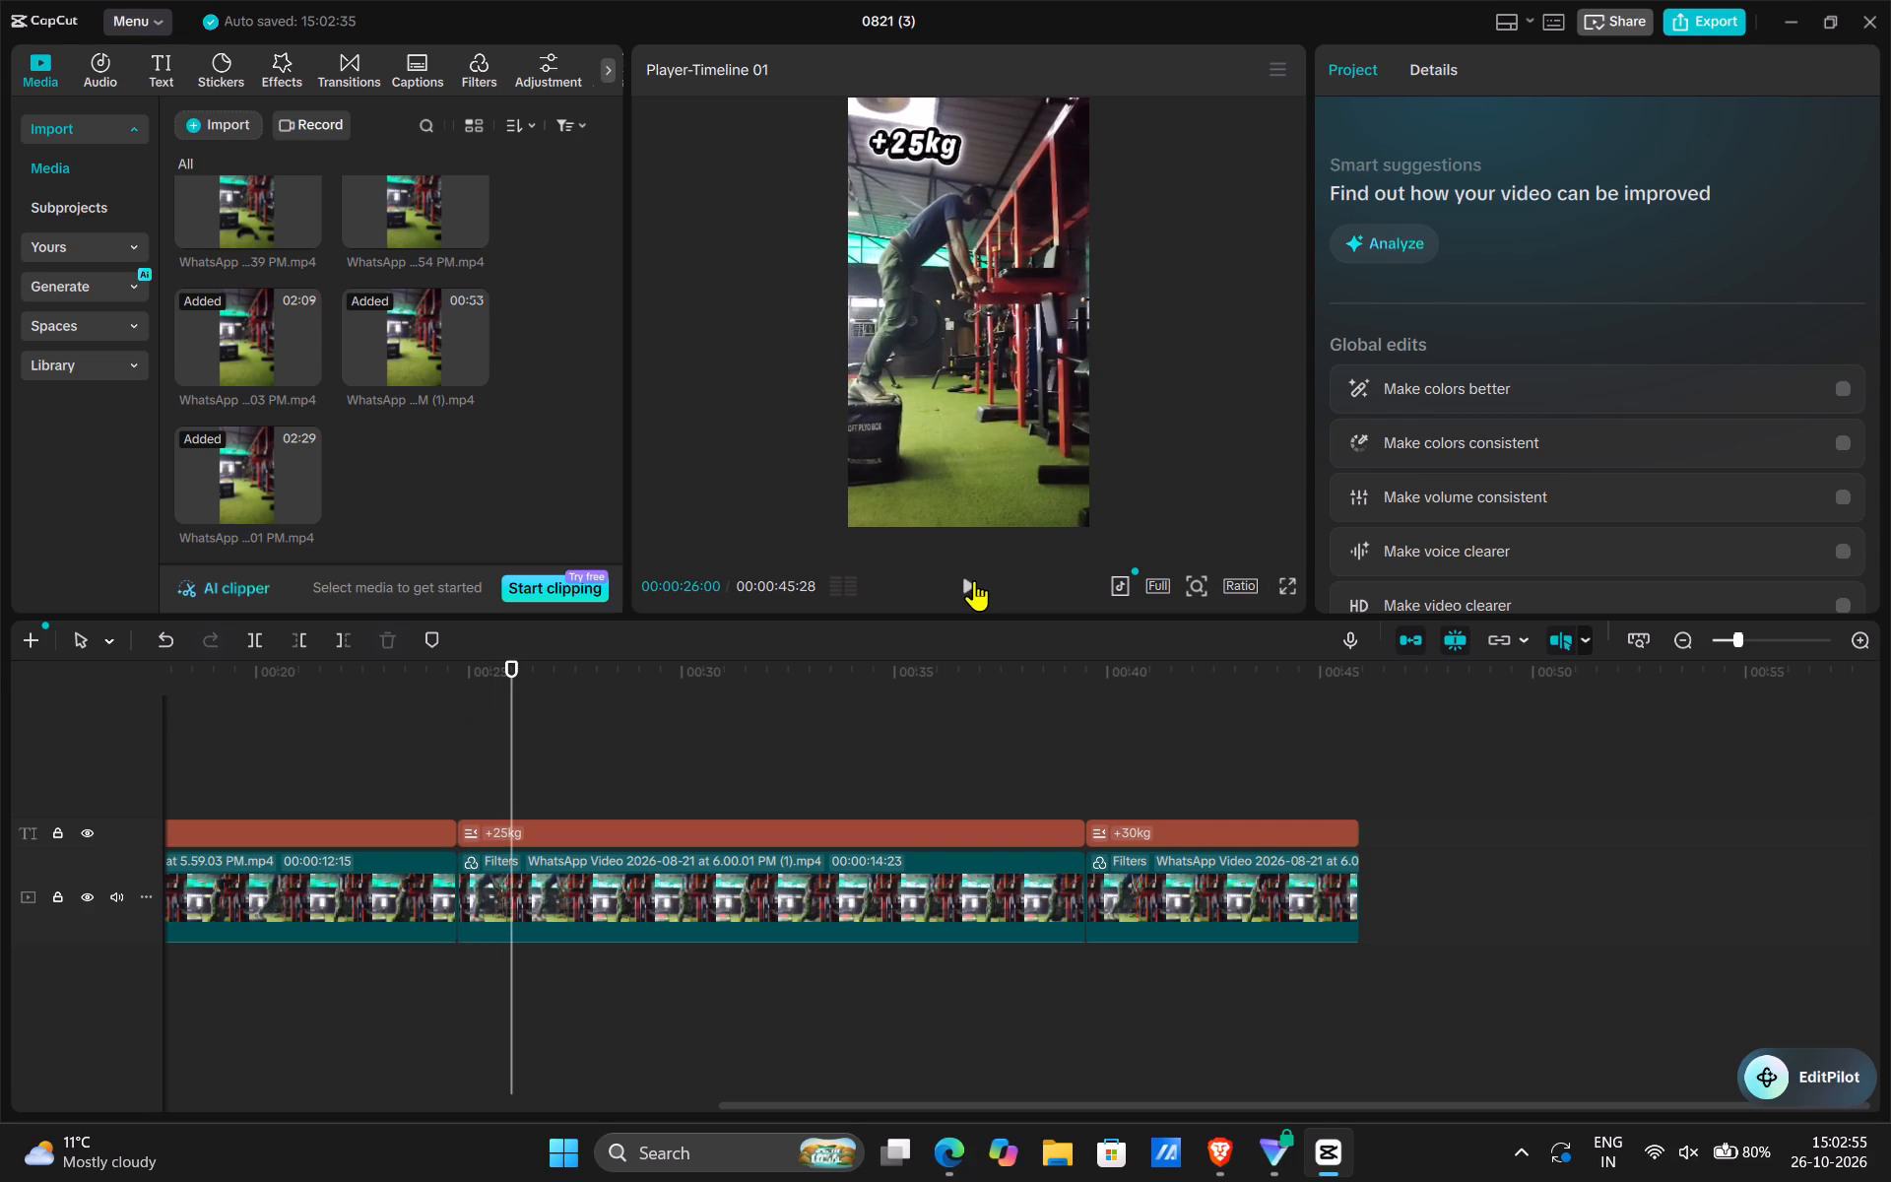
{"action": "left_click", "coordinate": [490, 879]}
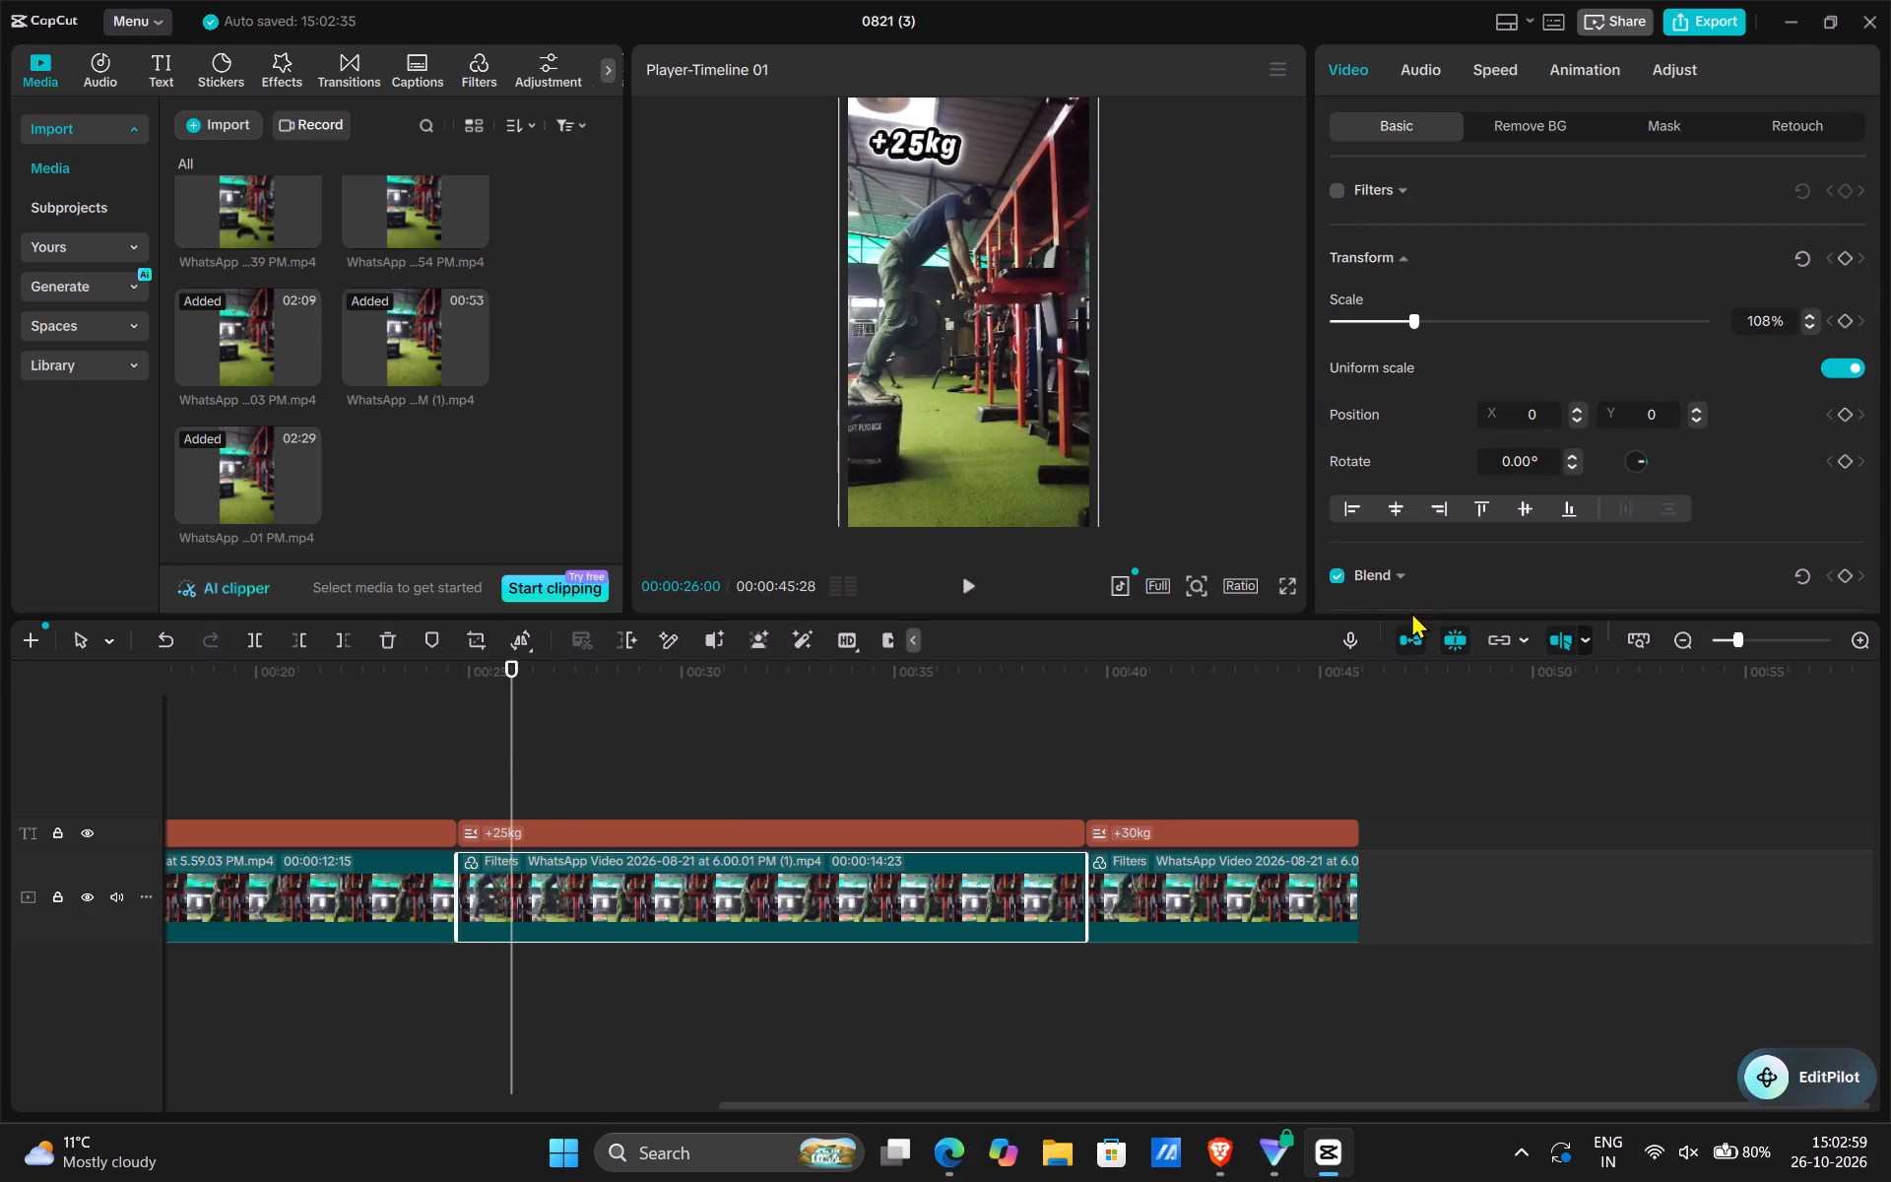
{"action": "left_click", "coordinate": [1413, 643]}
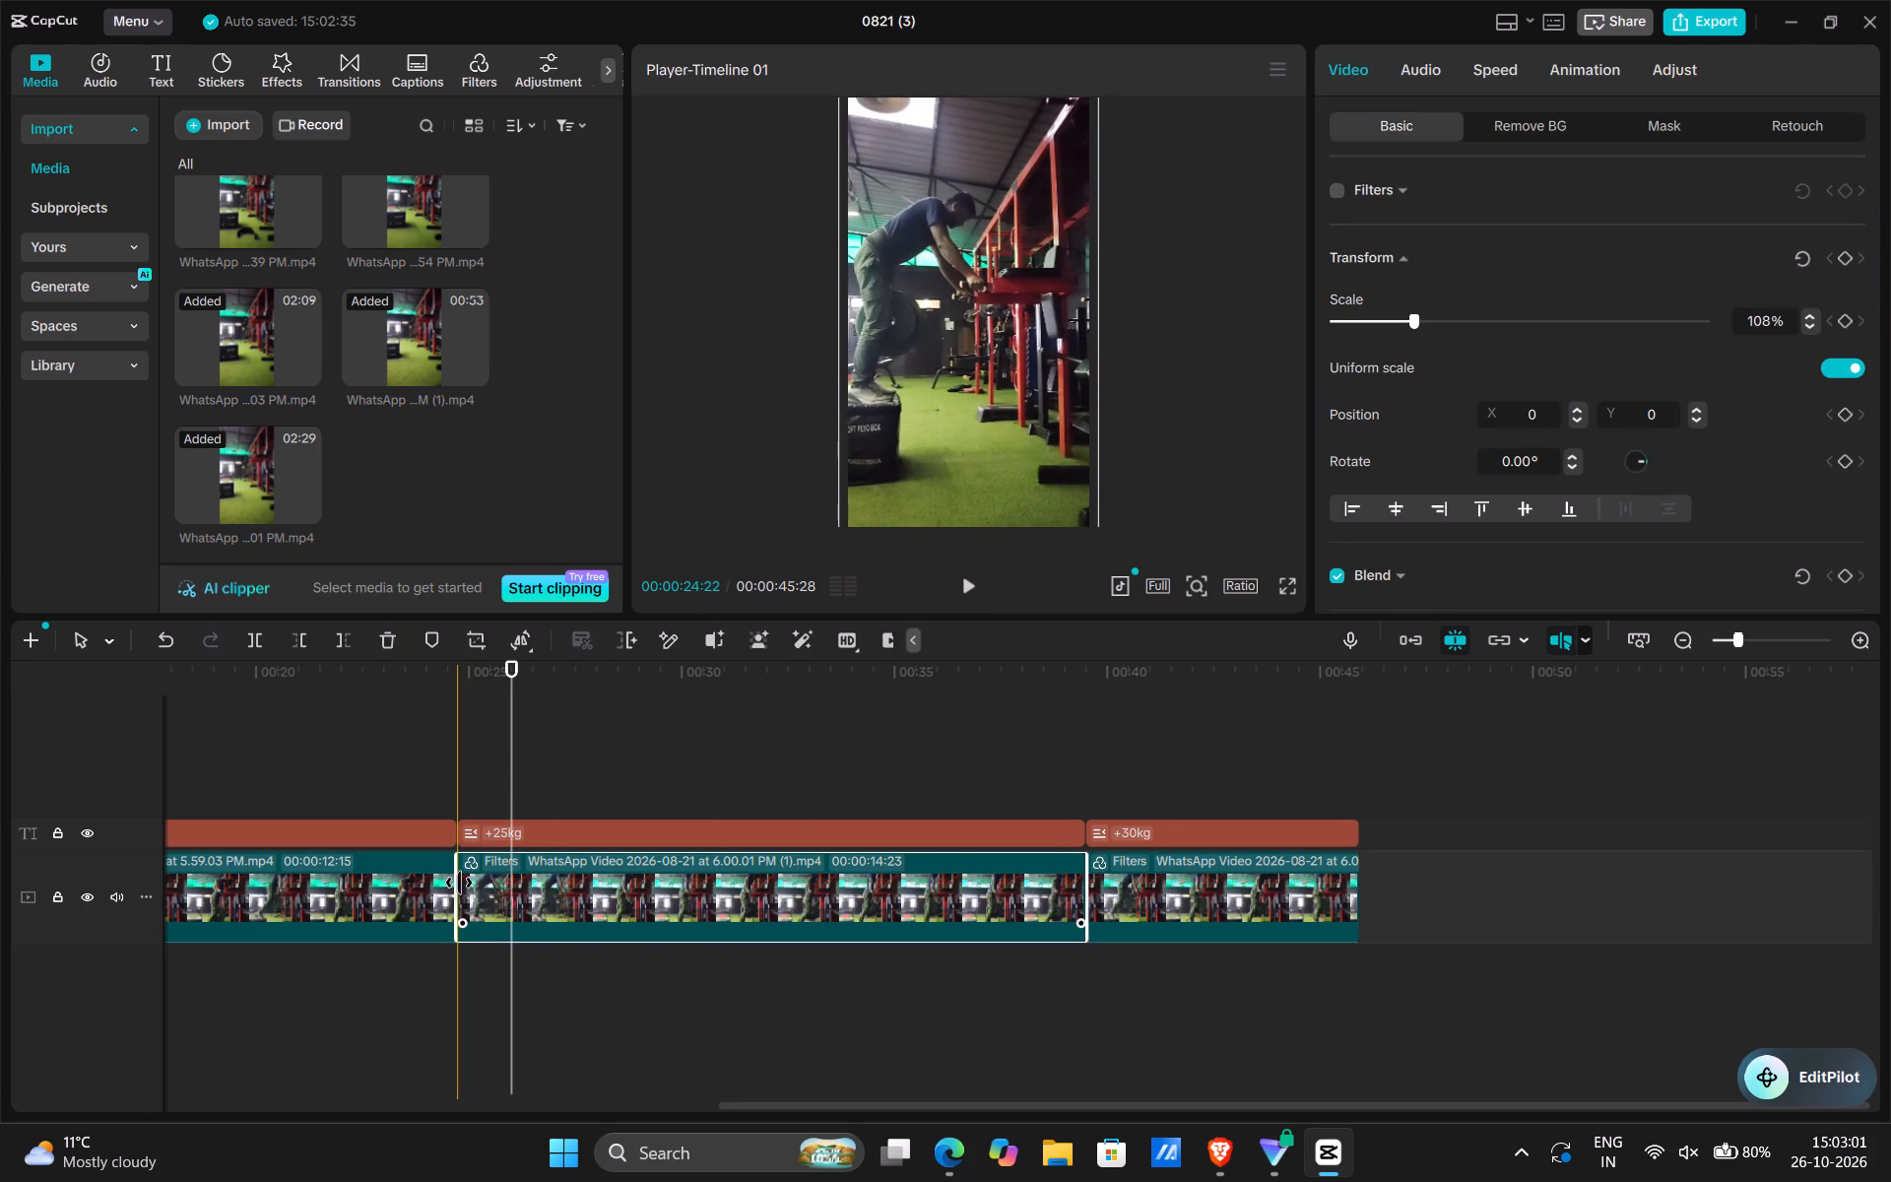
{"action": "left_click_drag", "start_coordinate": [459, 883], "coordinate": [510, 897]}
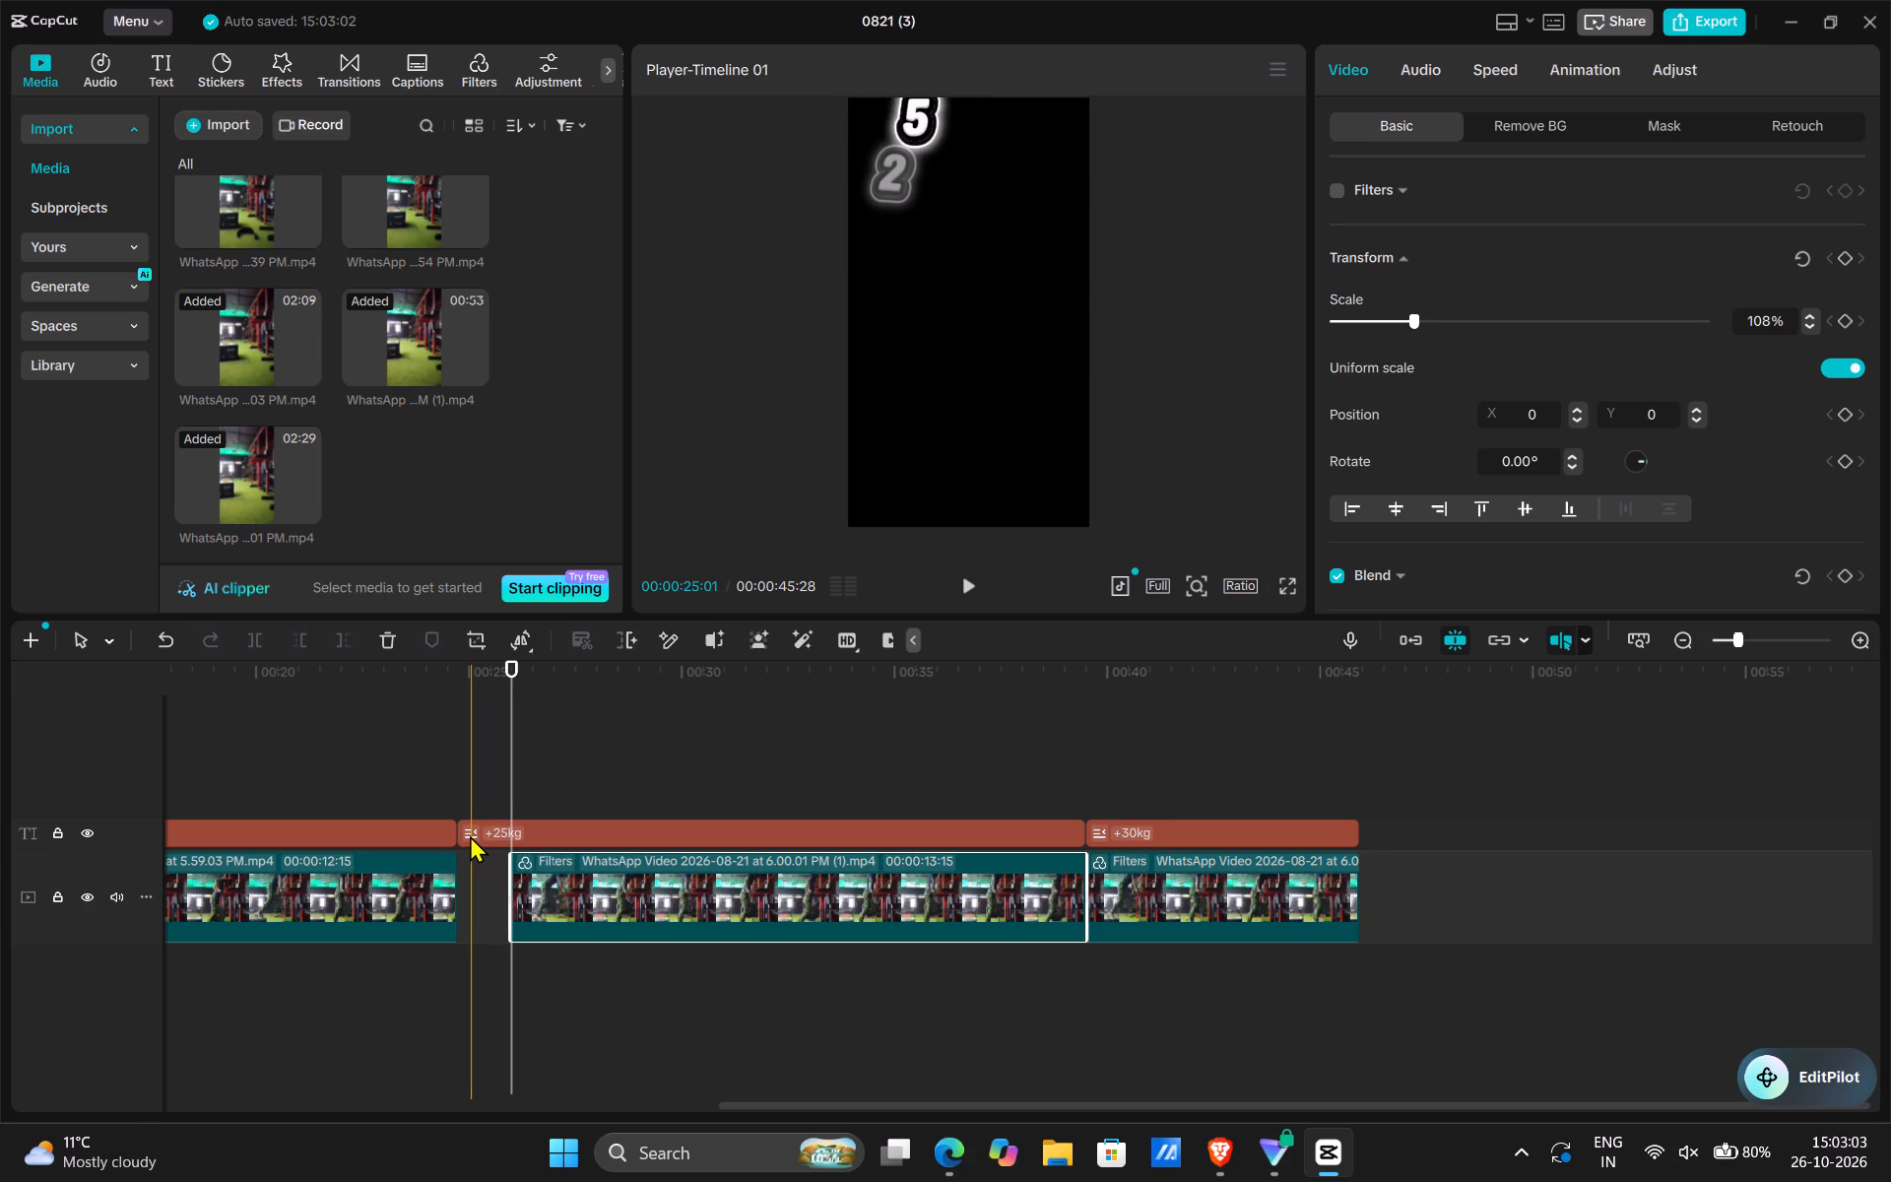
{"action": "left_click", "coordinate": [470, 835]}
{"action": "left_click_drag", "start_coordinate": [458, 831], "coordinate": [516, 843]}
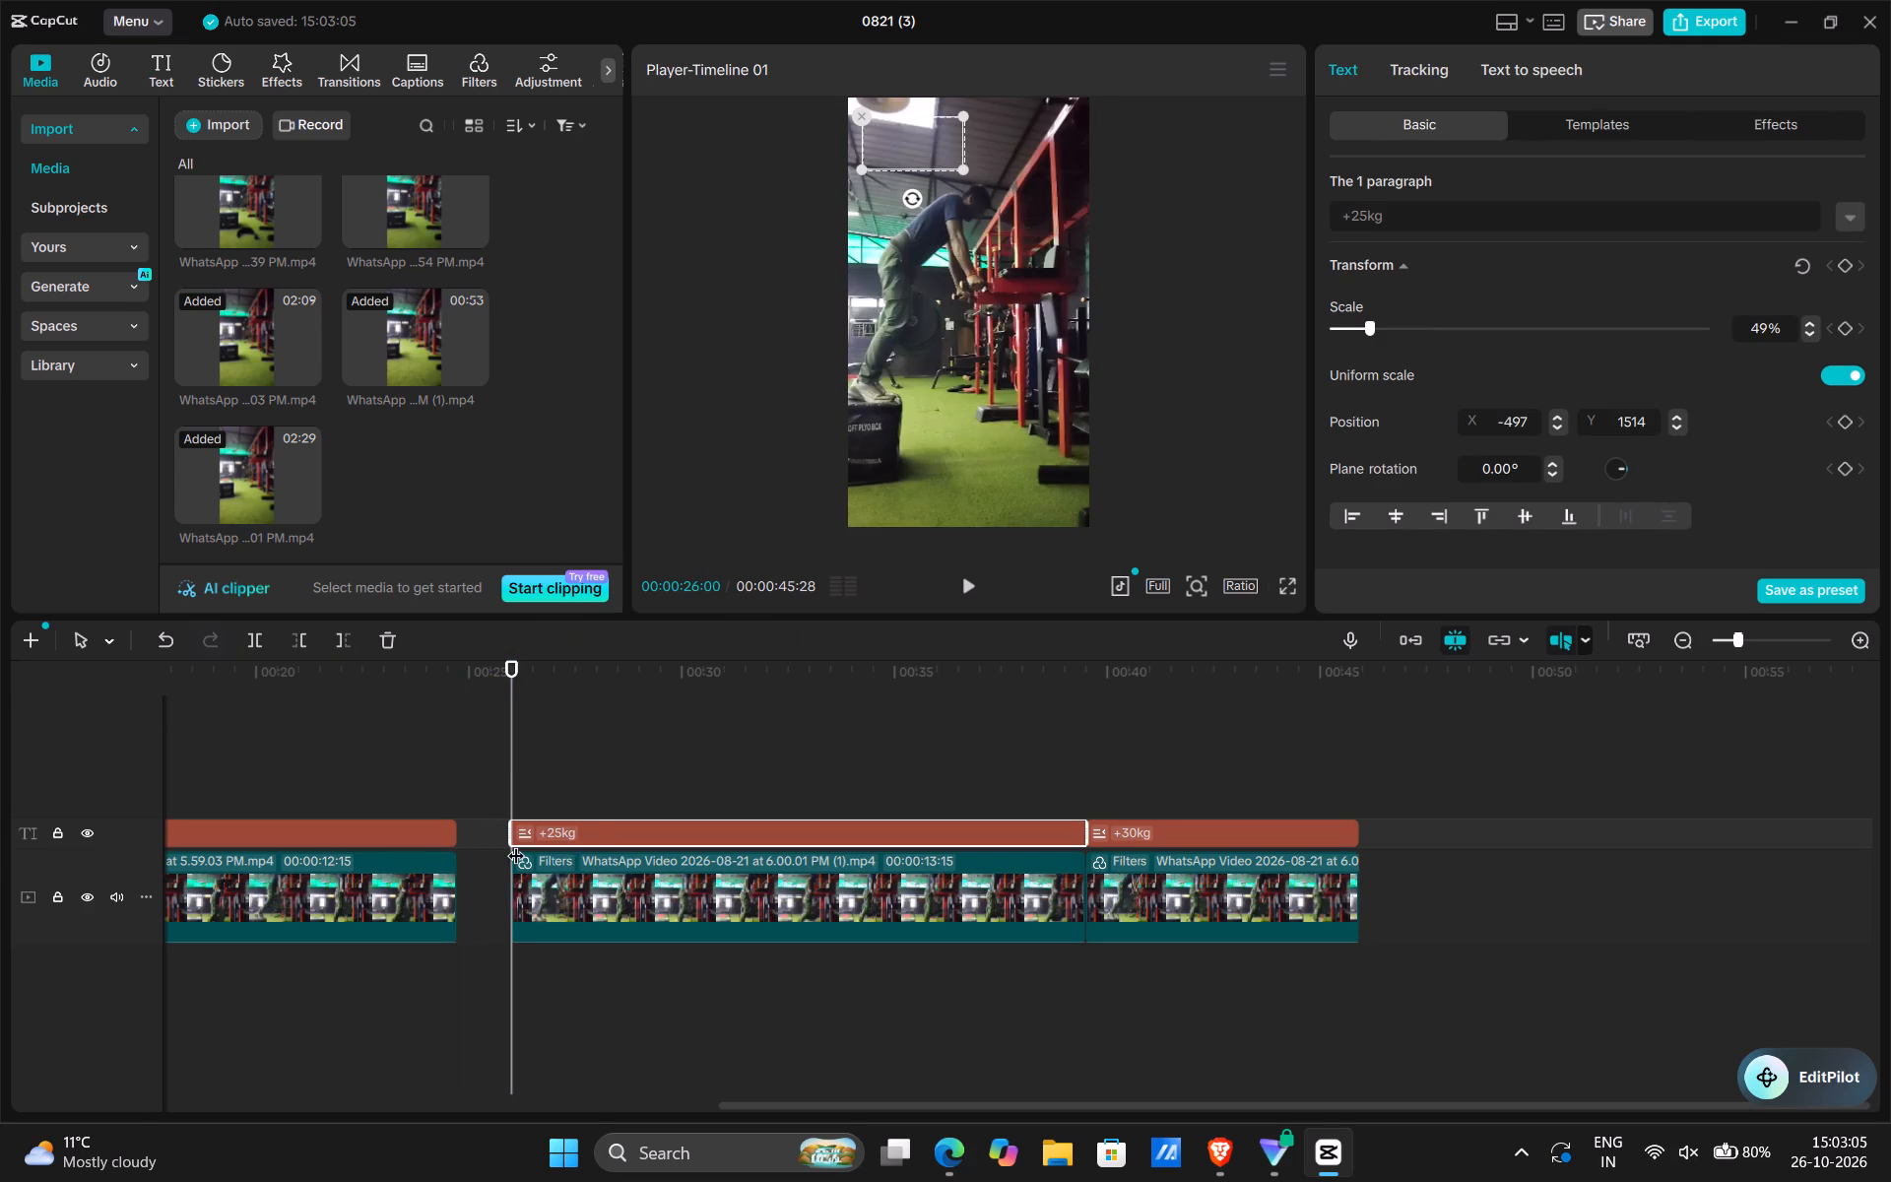
Move the +25kg and +30kg clips and captions together earlier, flush against the +20kg clip, and play through into the +30kg clip.
{"action": "left_click_drag", "start_coordinate": [580, 758], "coordinate": [1226, 922]}
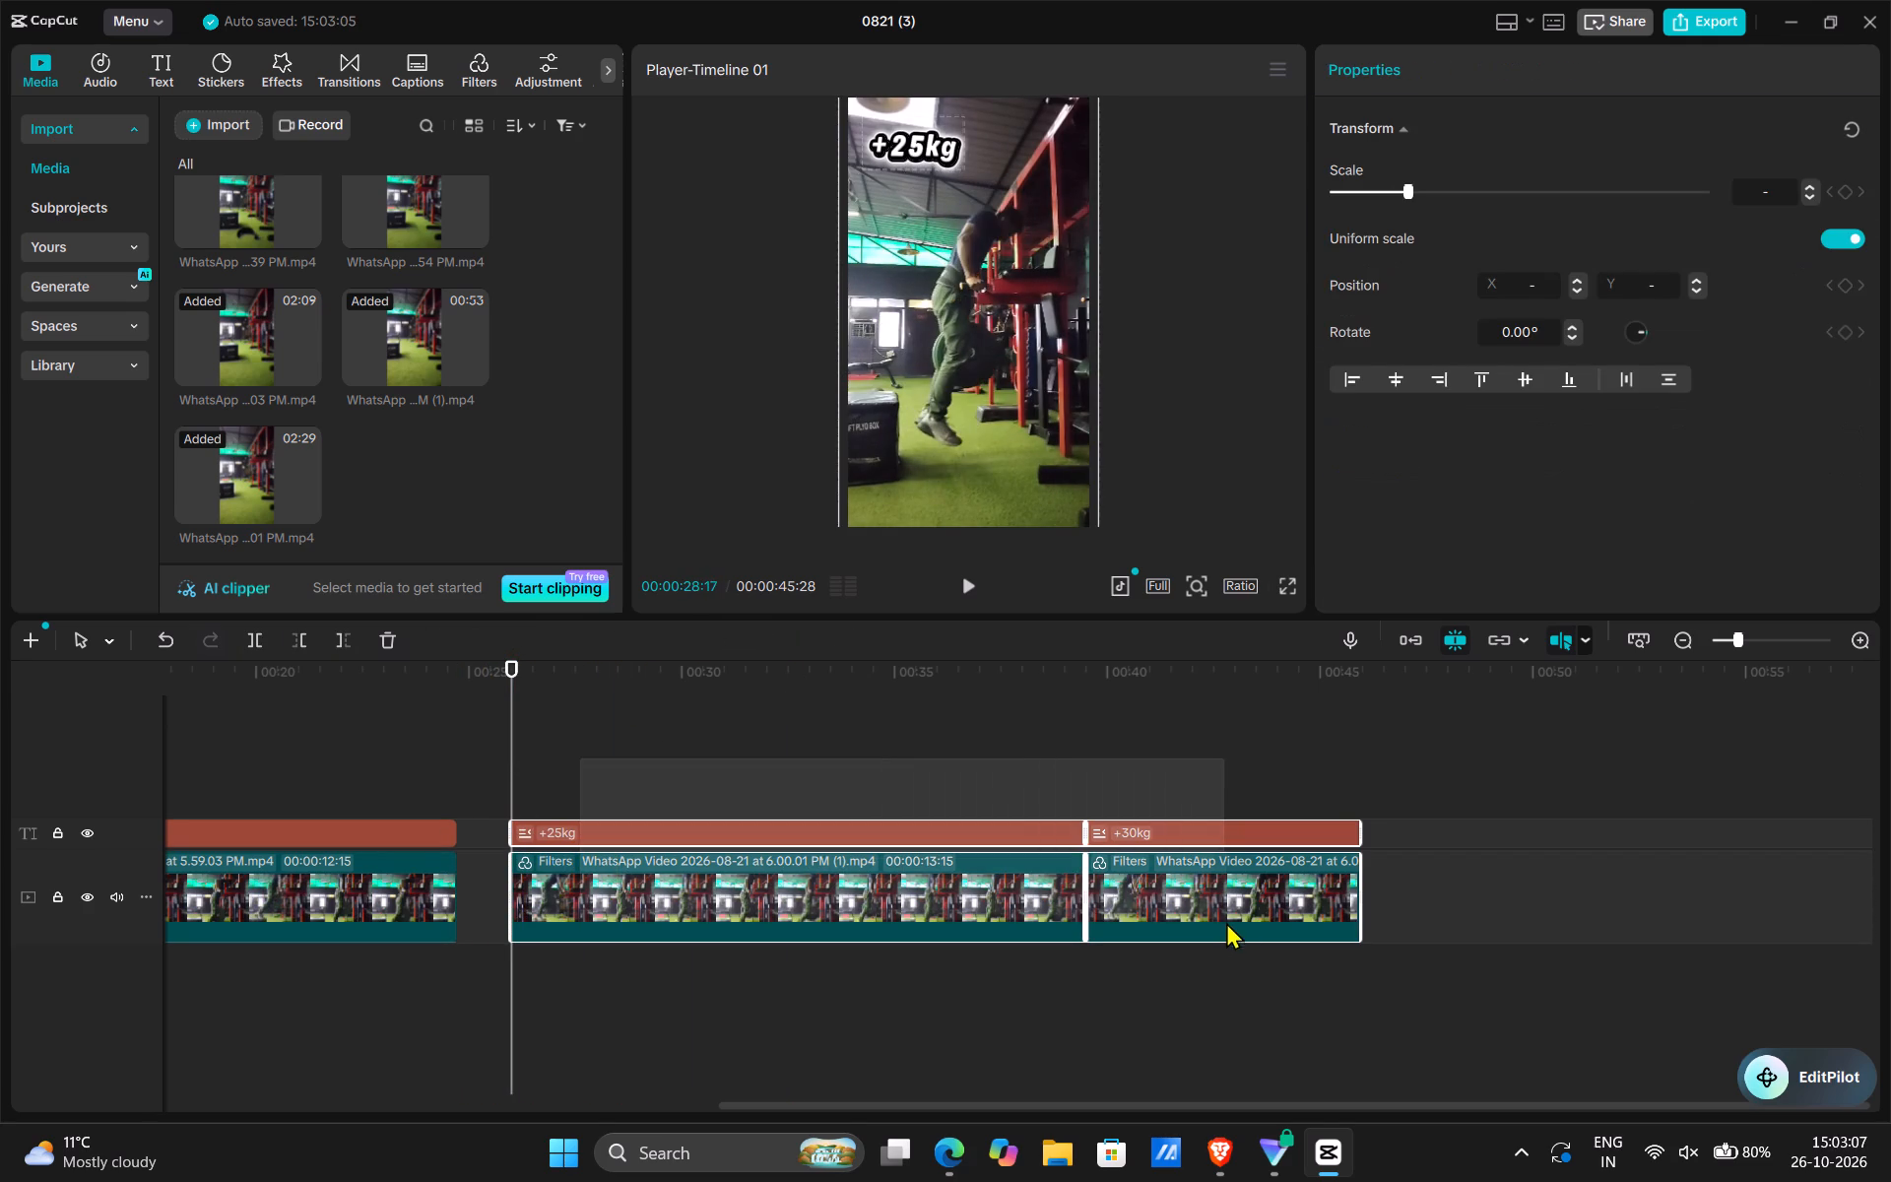
{"action": "left_click_drag", "start_coordinate": [1226, 922], "coordinate": [1236, 927]}
{"action": "left_click_drag", "start_coordinate": [885, 901], "coordinate": [824, 898]}
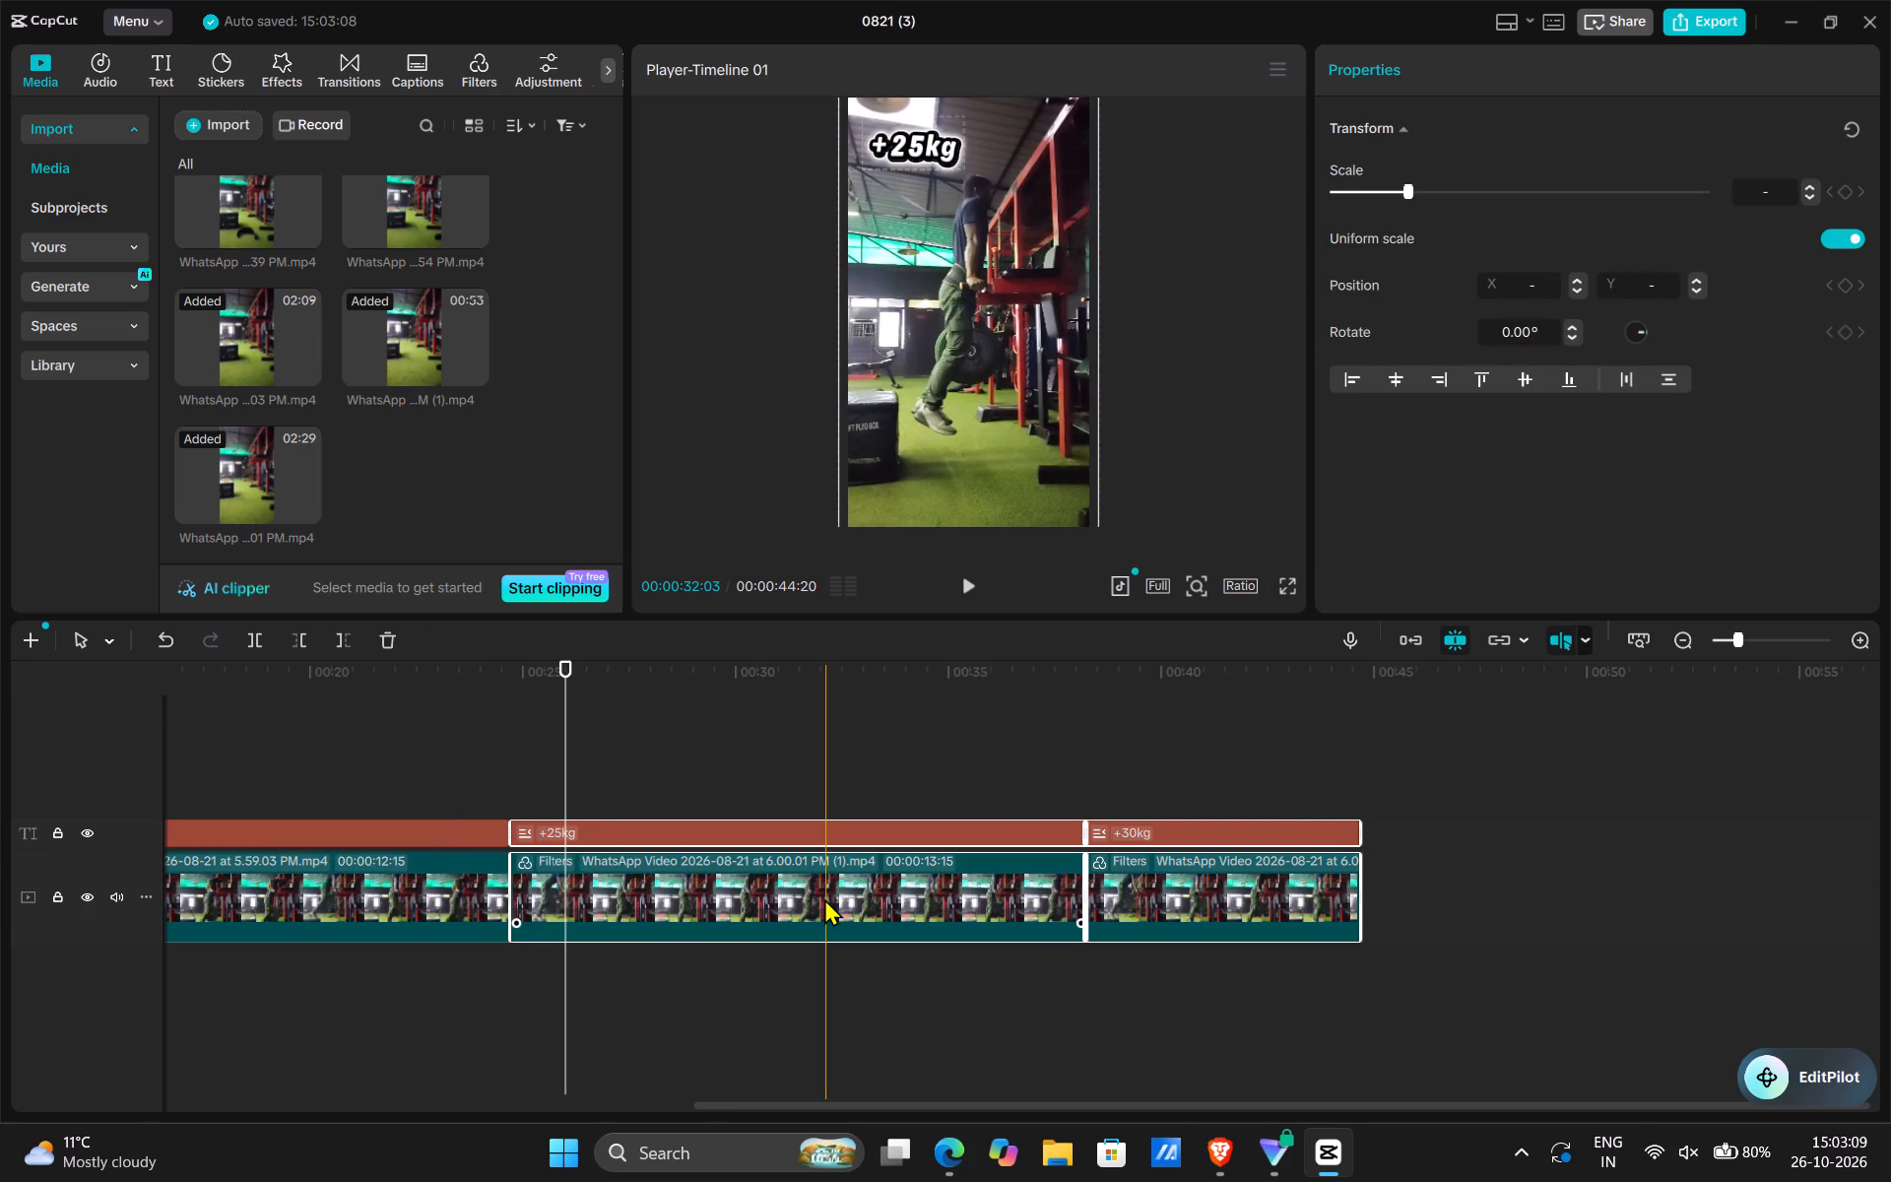
{"action": "left_click", "coordinate": [482, 784]}
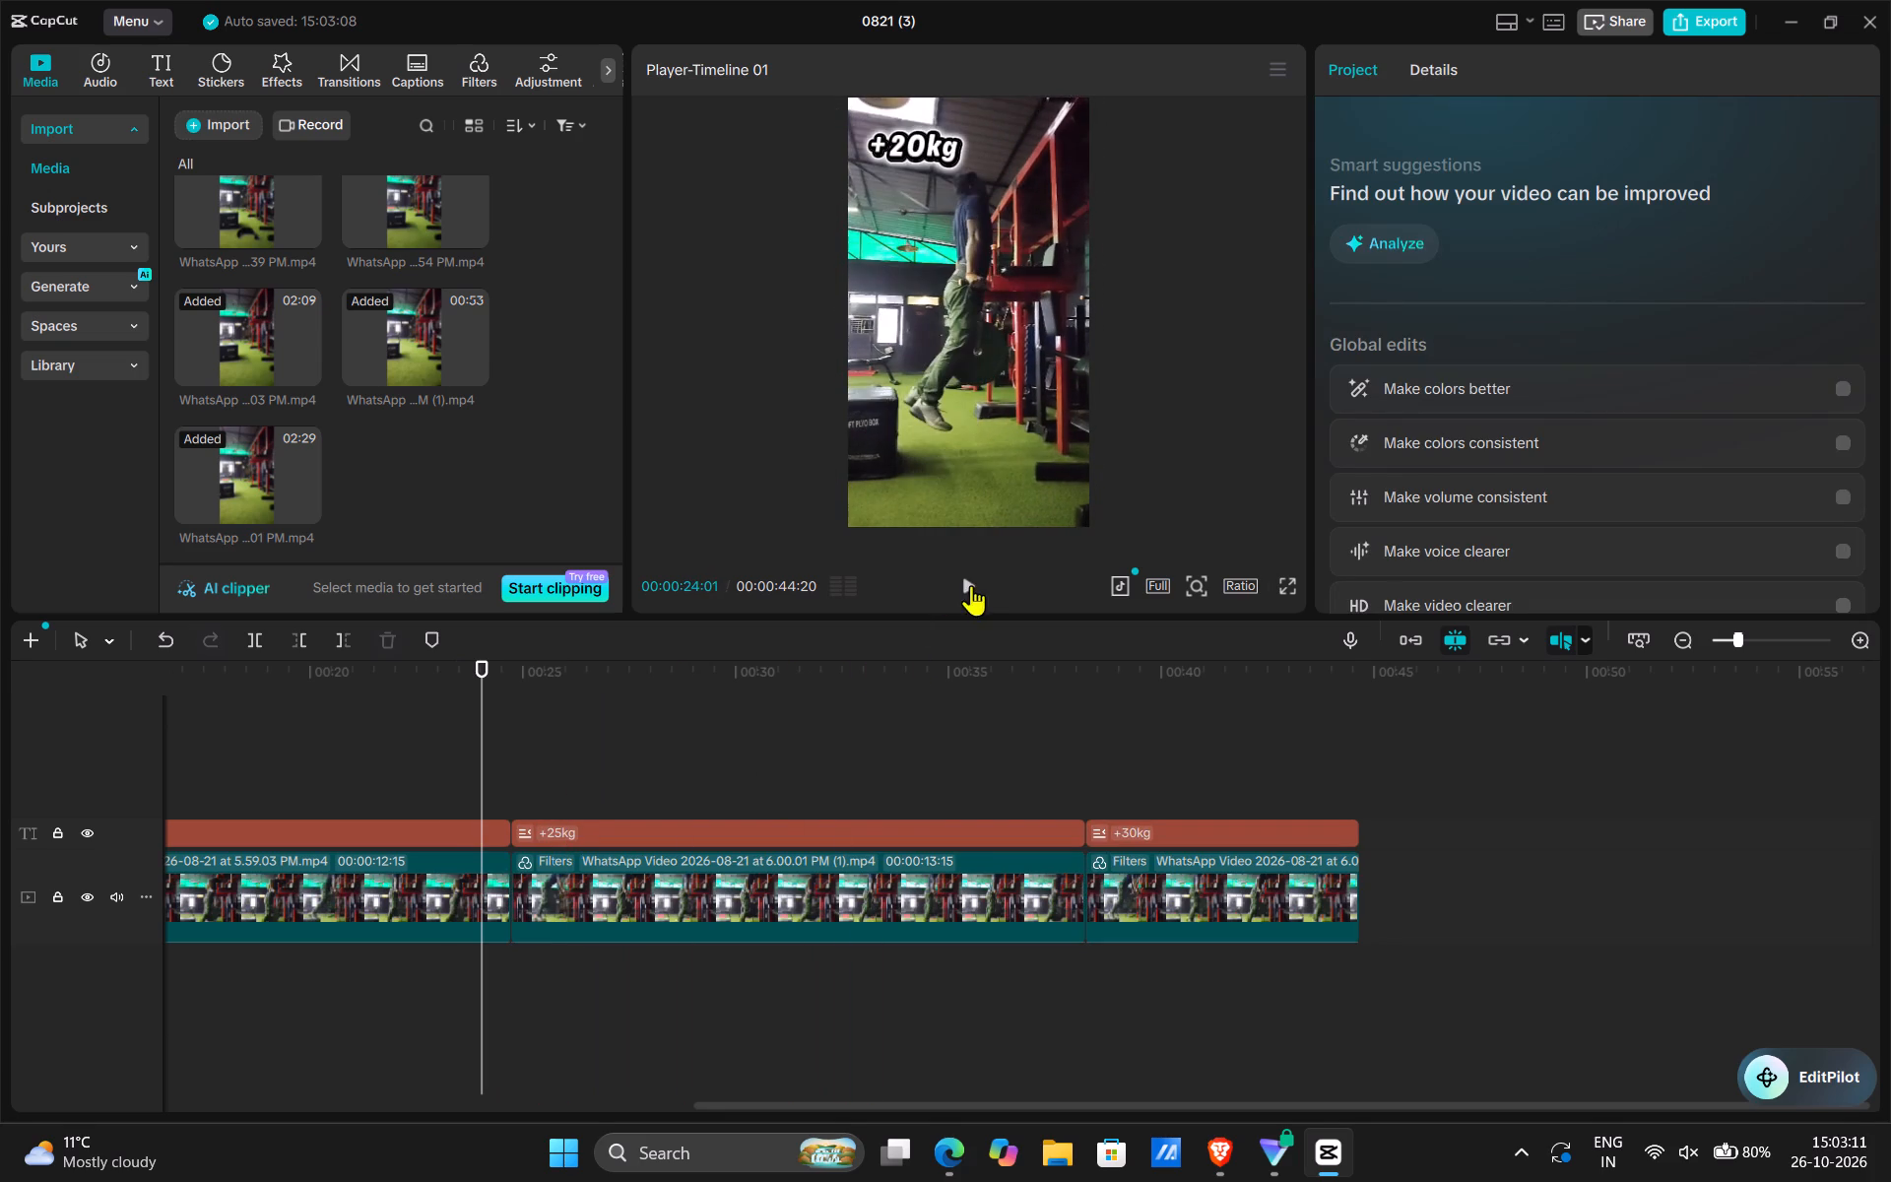
{"action": "left_click", "coordinate": [483, 758]}
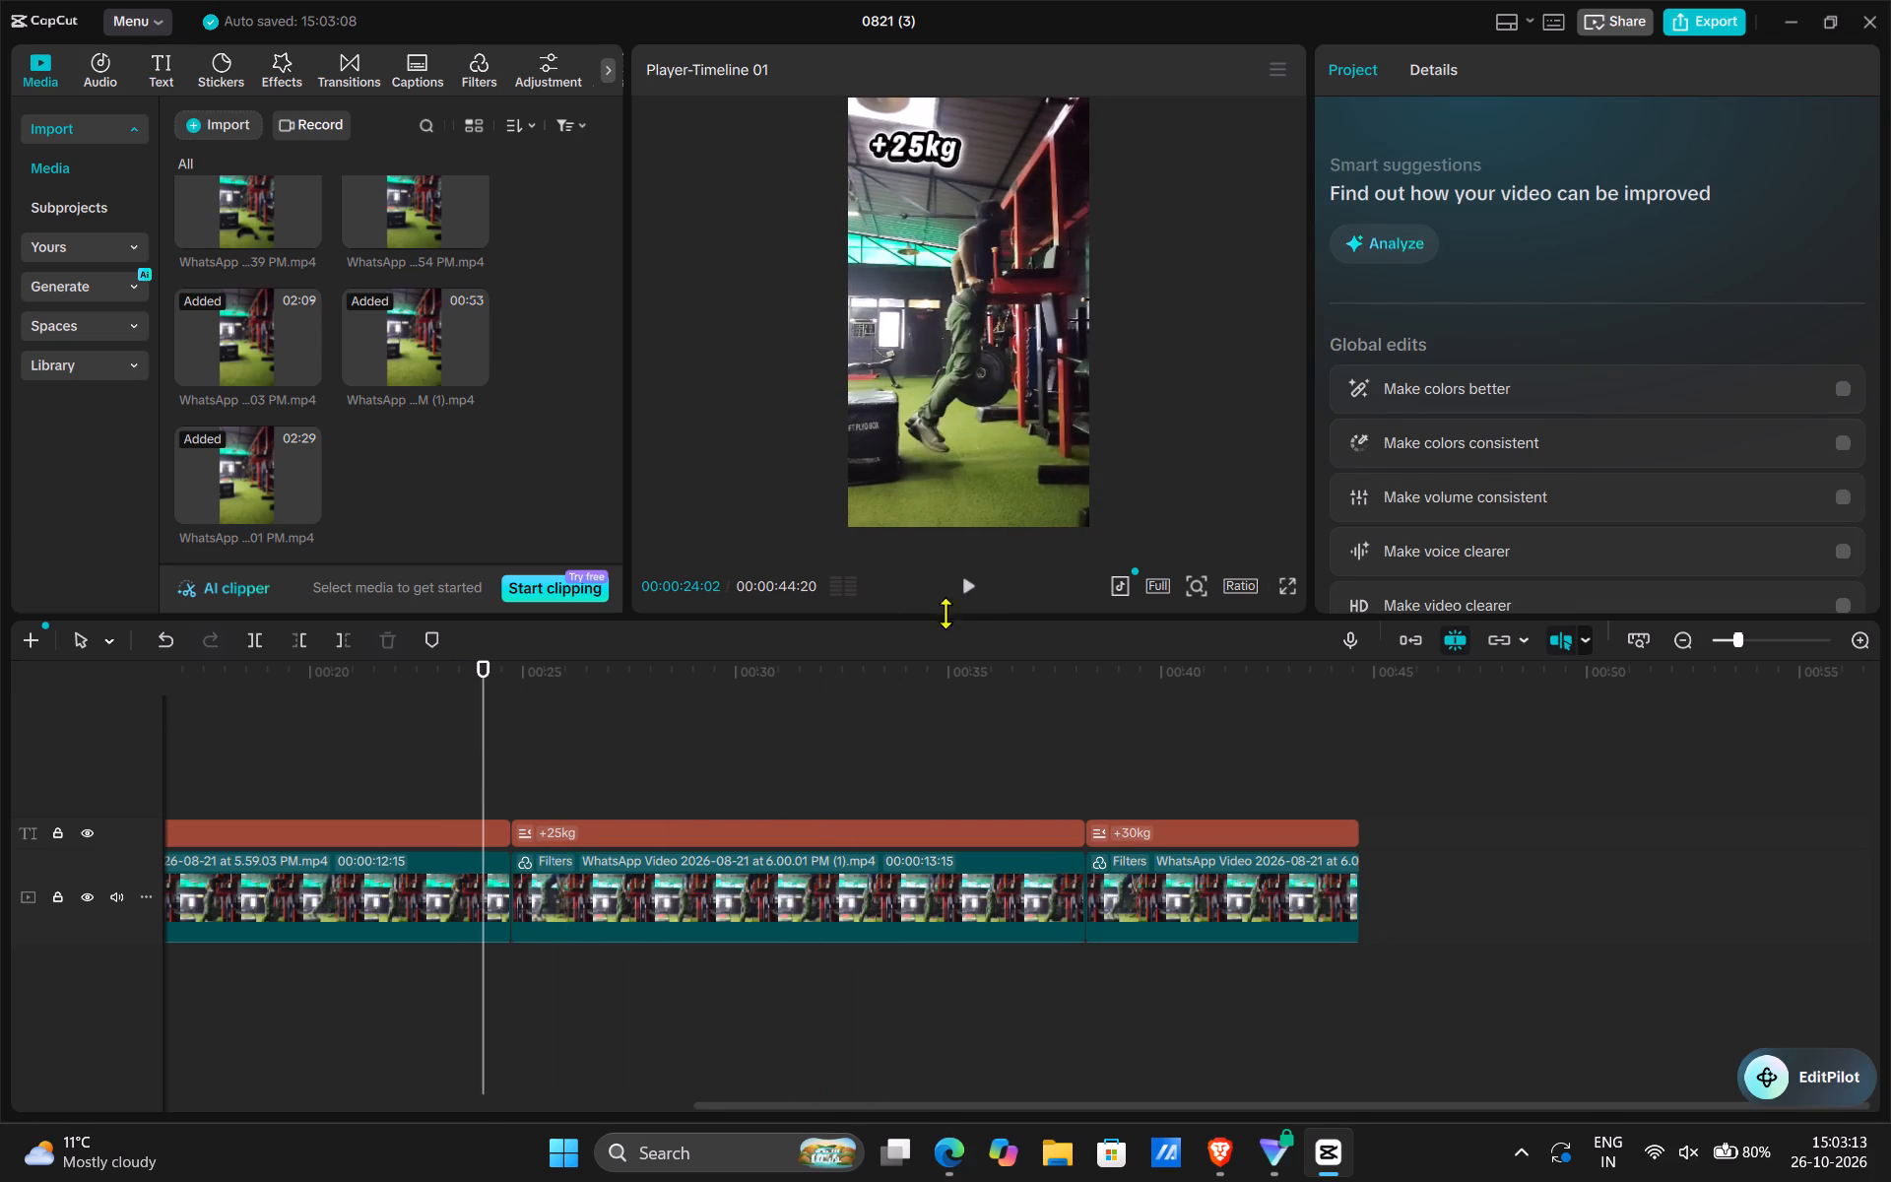
{"action": "left_click", "coordinate": [972, 584]}
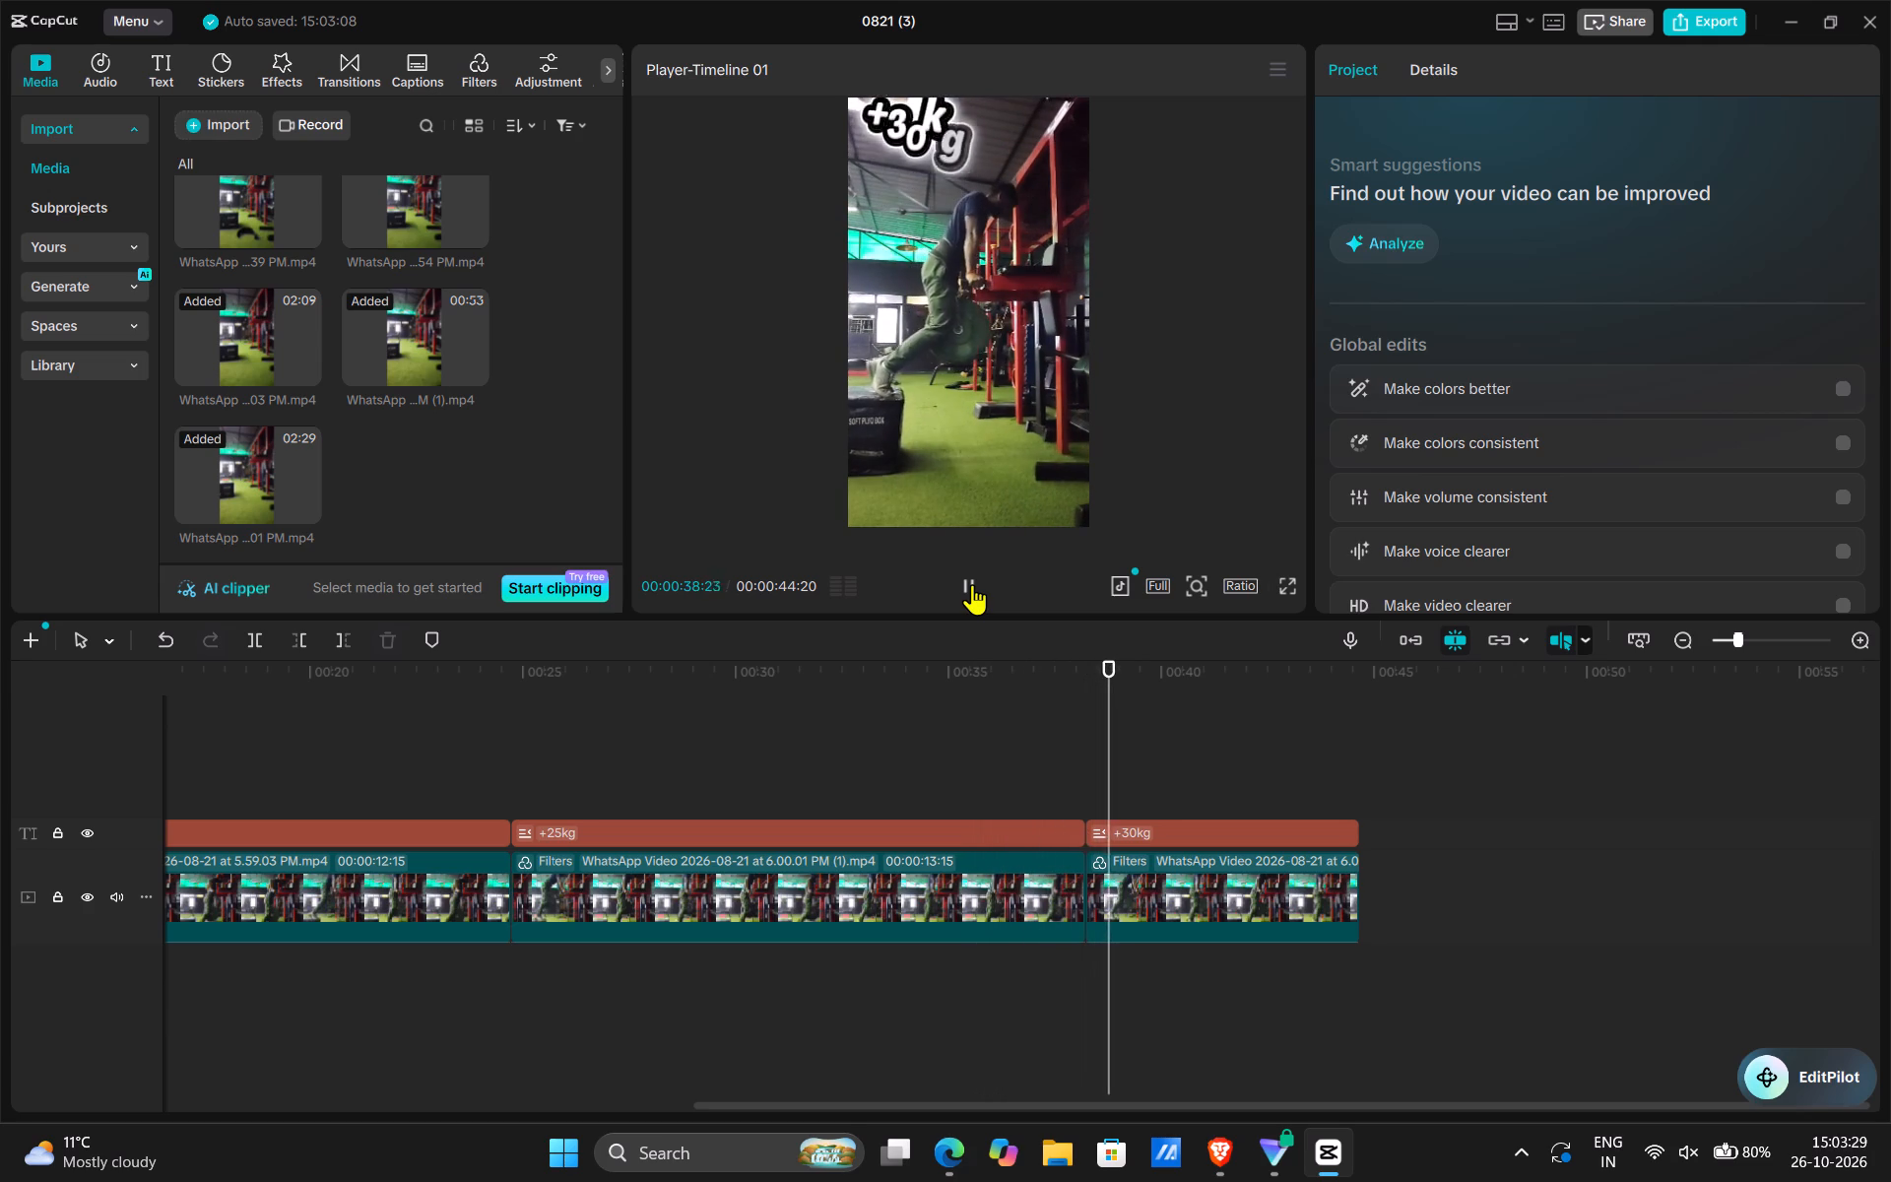
{"action": "left_click", "coordinate": [972, 584]}
Preview the +20kg clip's beginning and trim the starts of its video and caption to 00:00:13:14.
{"action": "scroll", "coordinate": [626, 755], "scroll_direction": "right", "scroll_amount": 1}
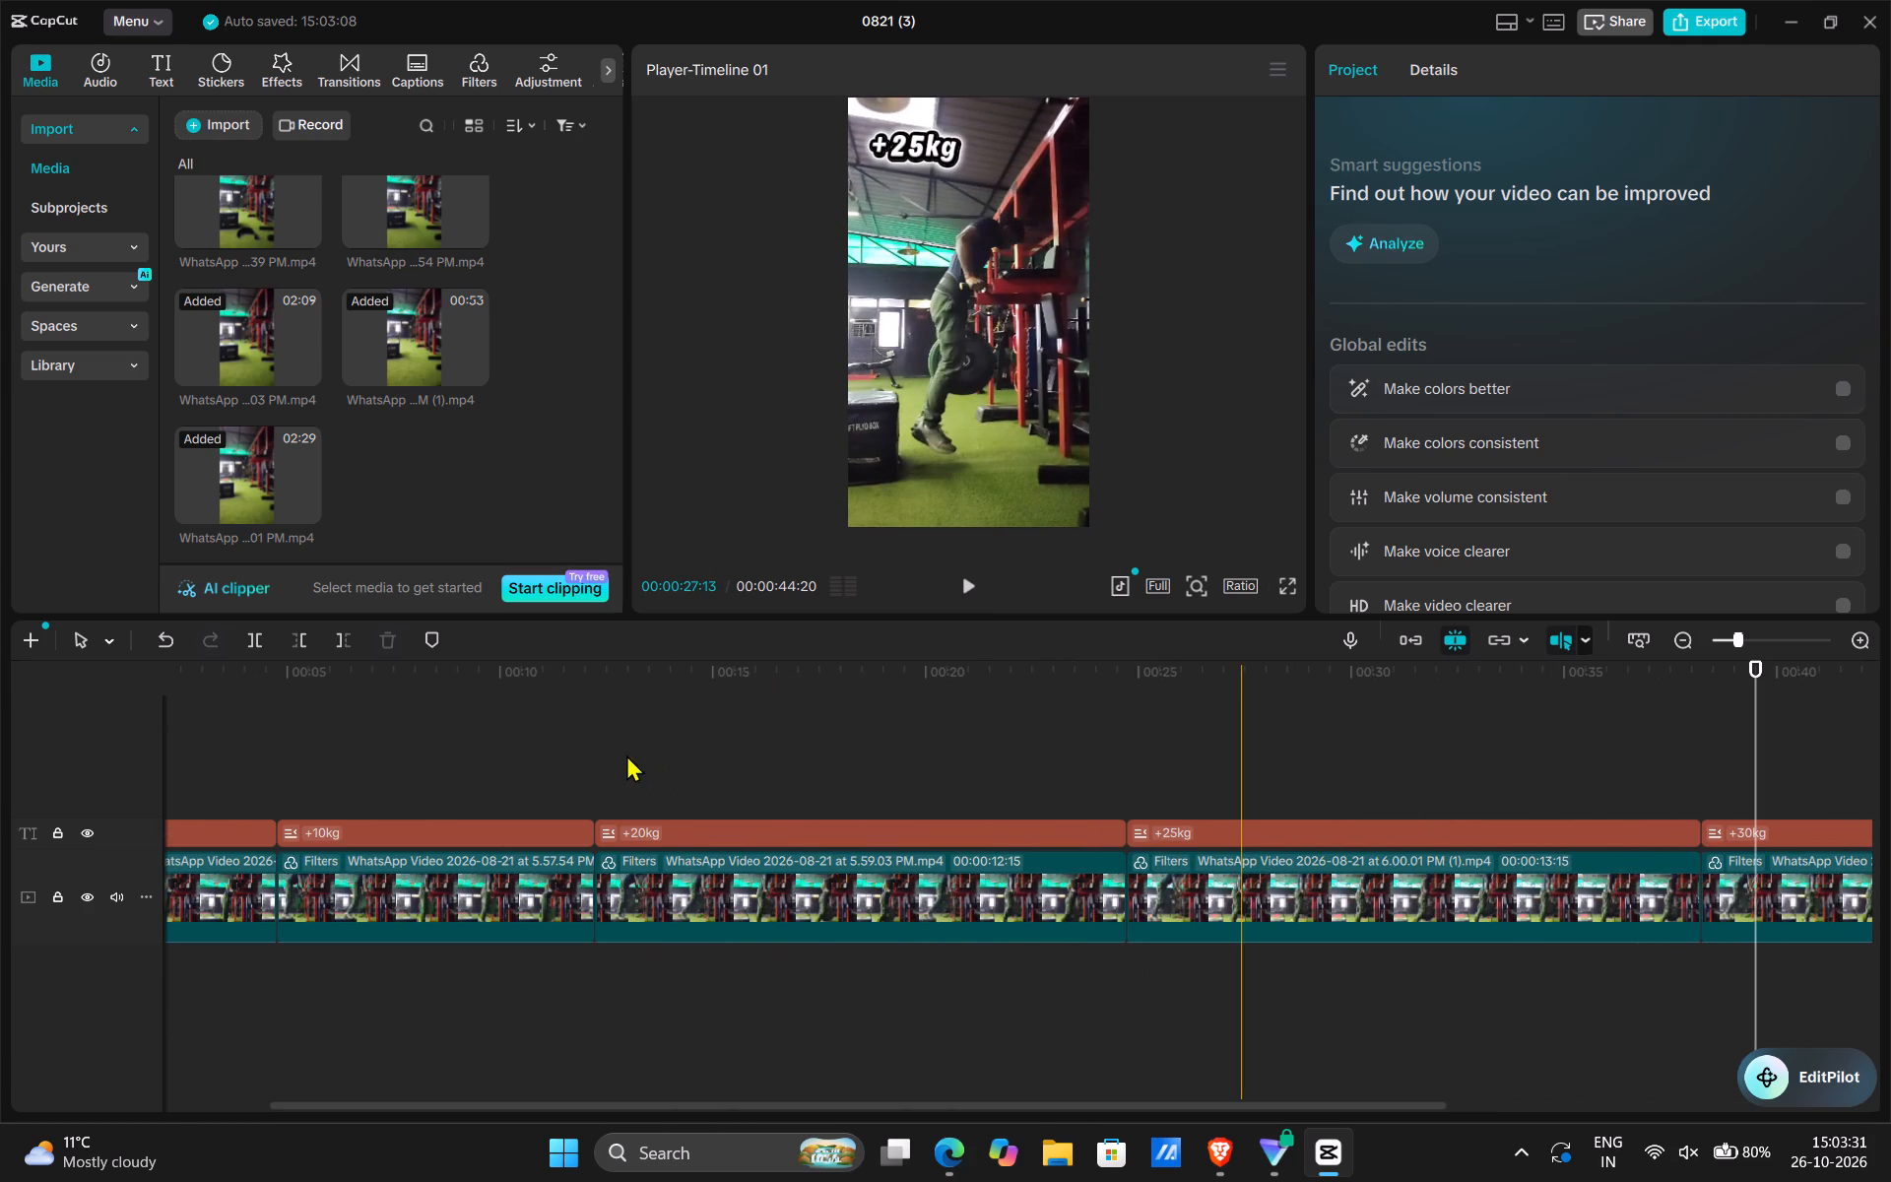
{"action": "left_click", "coordinate": [598, 751]}
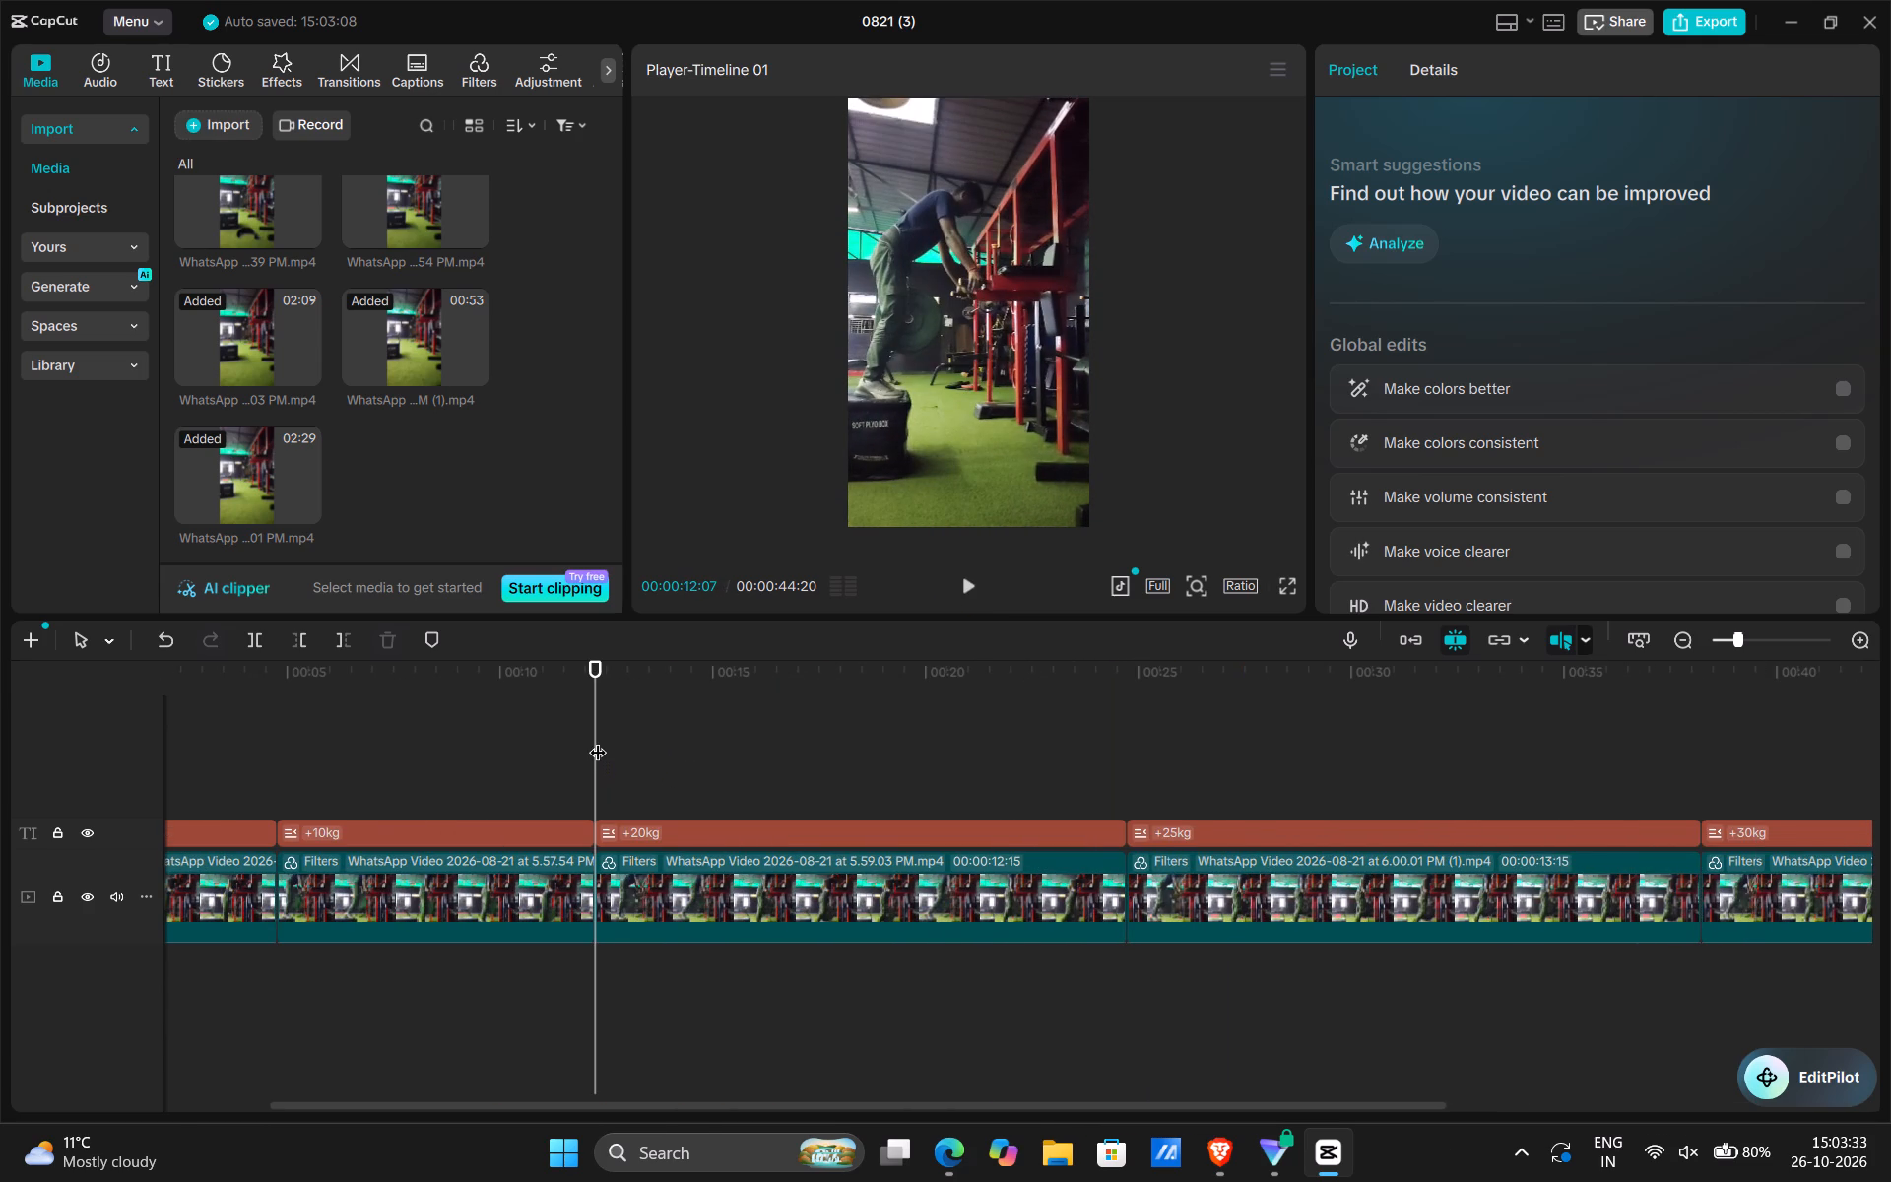
{"action": "scroll", "coordinate": [1223, 725], "scroll_direction": "left", "scroll_amount": 1}
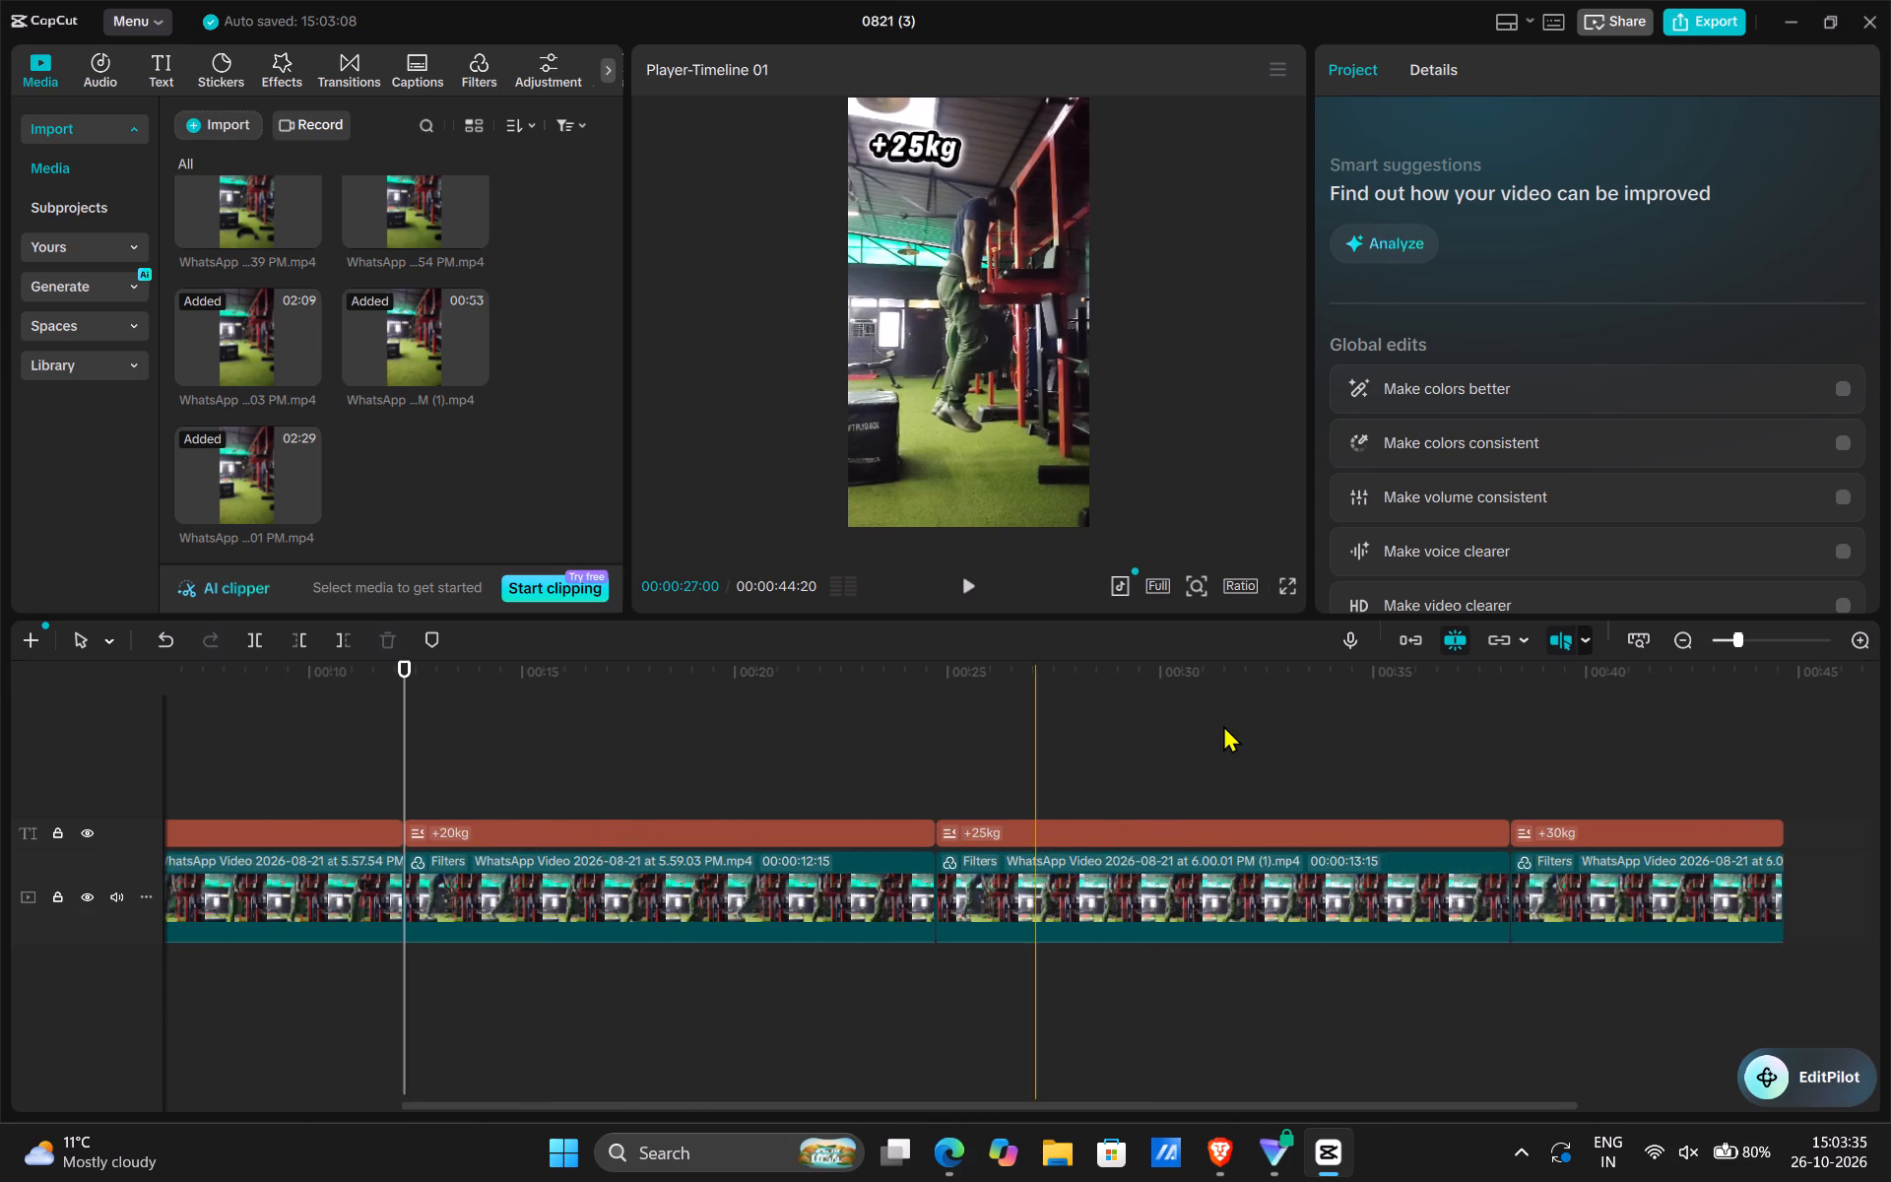
{"action": "scroll", "coordinate": [1223, 725], "scroll_direction": "left", "scroll_amount": 1}
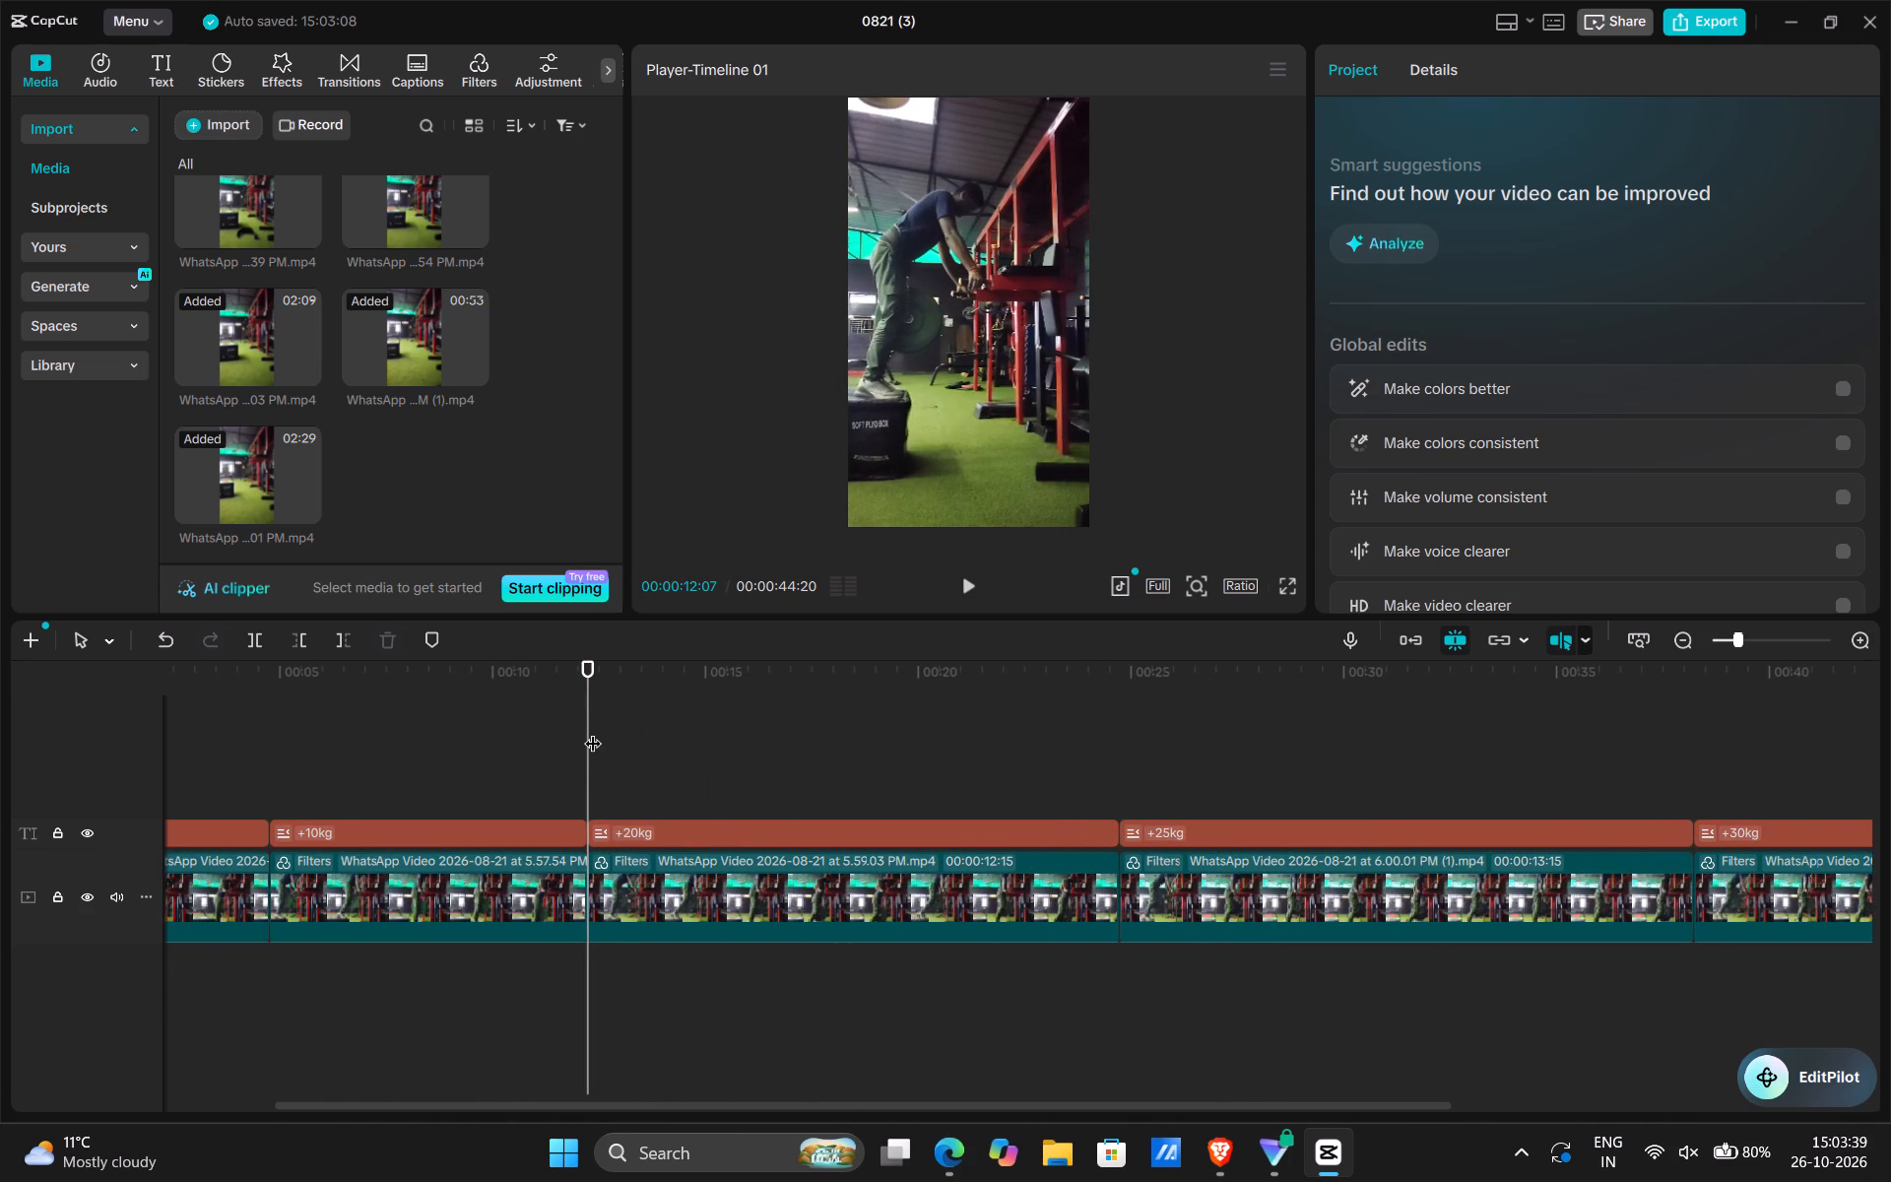
{"action": "left_click", "coordinate": [967, 582]}
{"action": "left_click", "coordinate": [967, 582]}
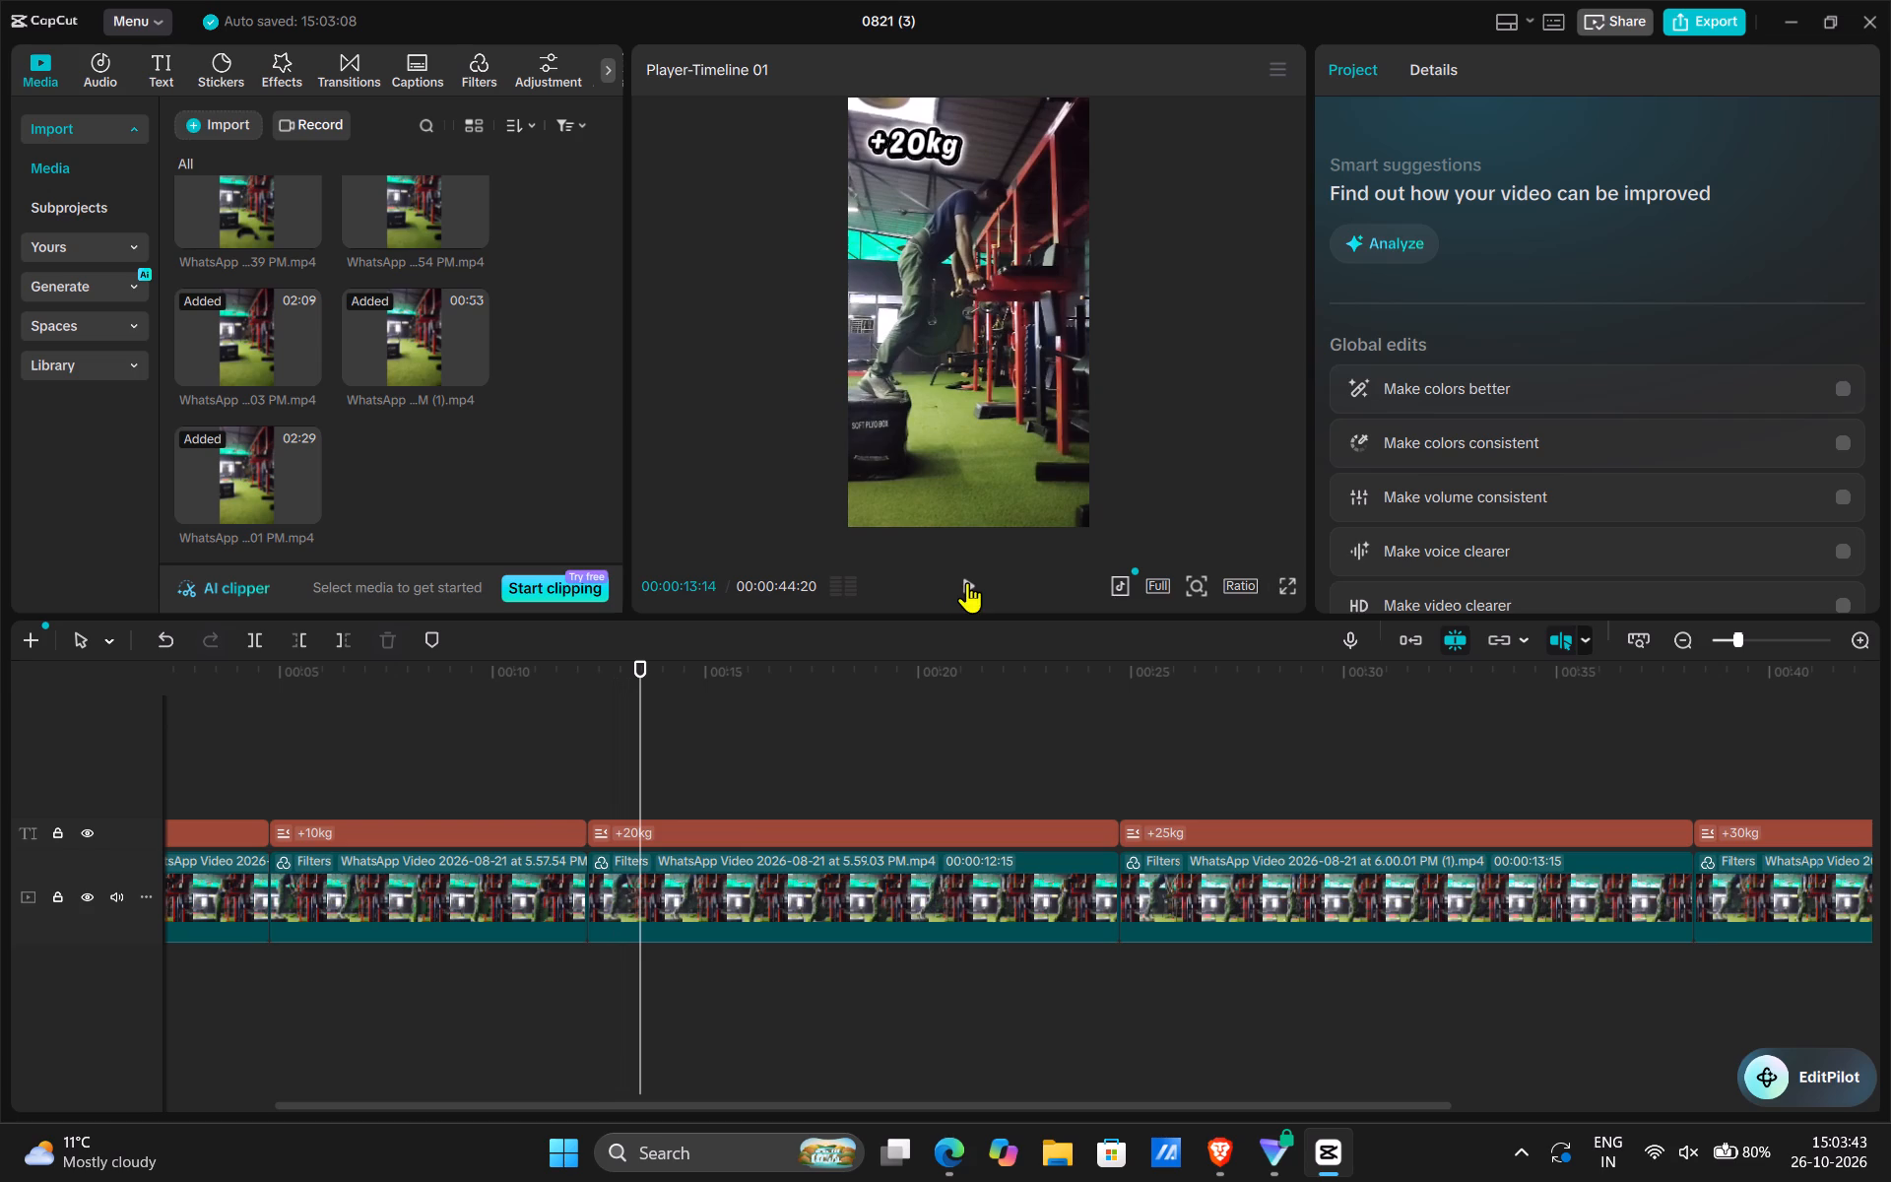
{"action": "left_click", "coordinate": [616, 884]}
{"action": "left_click_drag", "start_coordinate": [590, 881], "coordinate": [638, 890]}
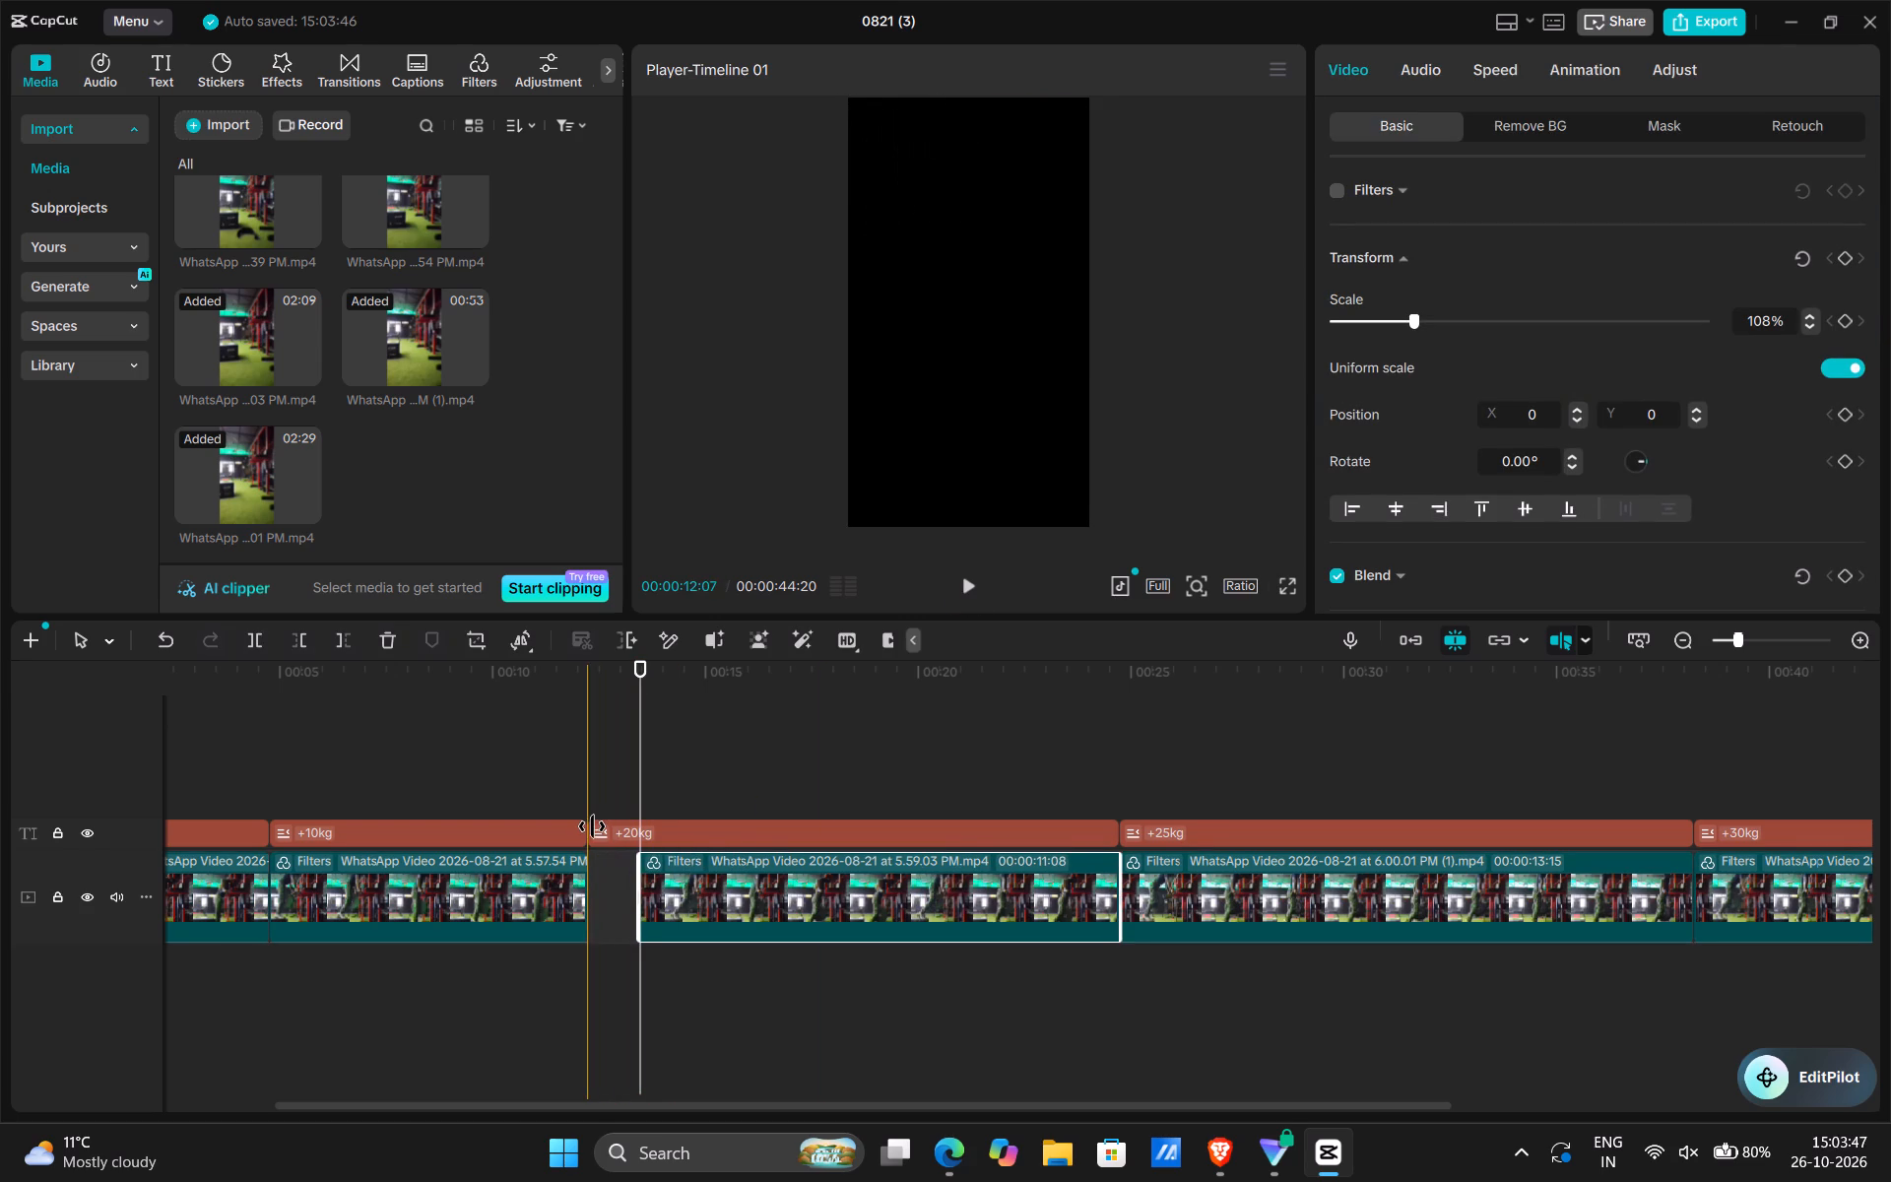
{"action": "left_click", "coordinate": [592, 826]}
{"action": "left_click_drag", "start_coordinate": [587, 827], "coordinate": [629, 832]}
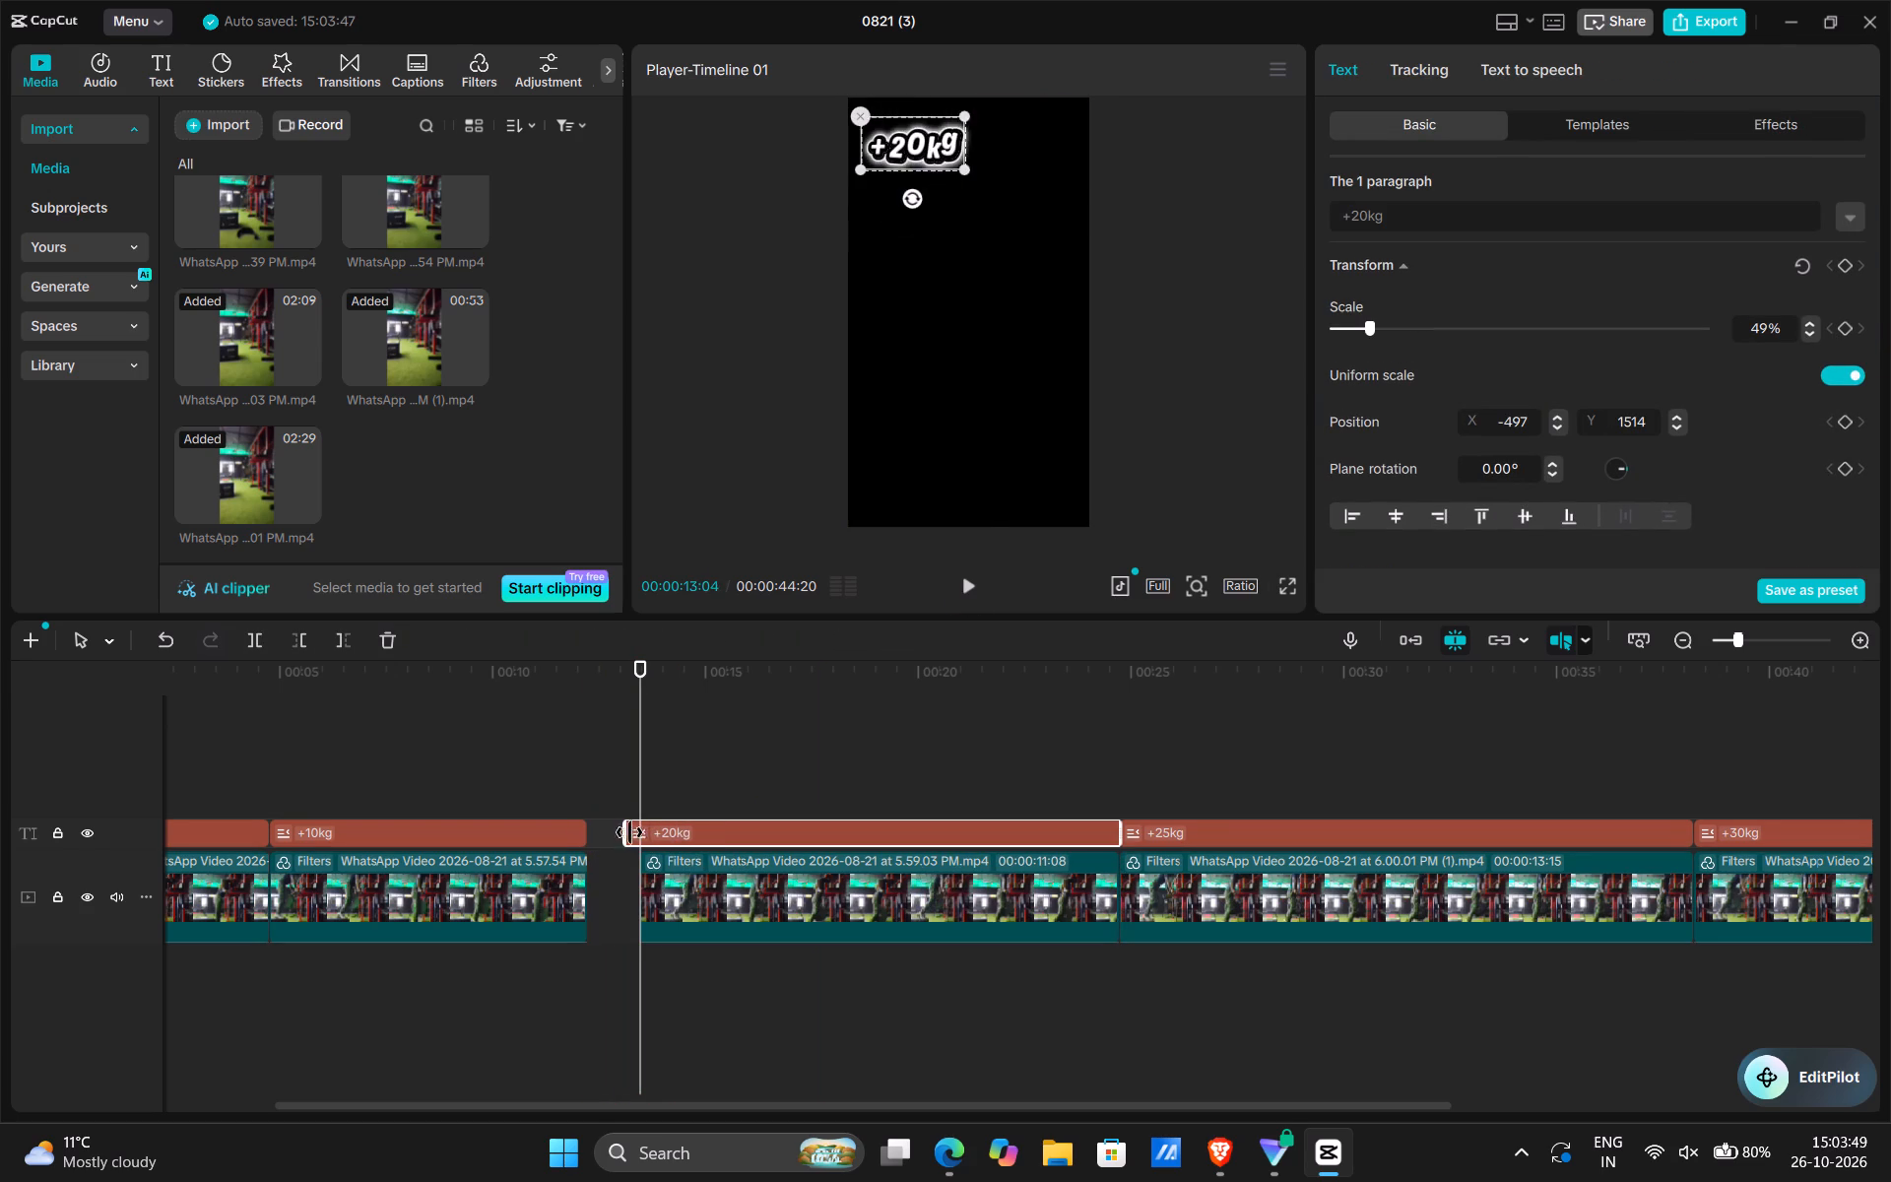
{"action": "left_click_drag", "start_coordinate": [629, 832], "coordinate": [644, 837]}
Move the +20kg, +25kg and +30kg clips and captions together earlier, flush against the +10kg clip, and play through into the +25kg clip.
{"action": "left_click_drag", "start_coordinate": [737, 760], "coordinate": [1352, 947]}
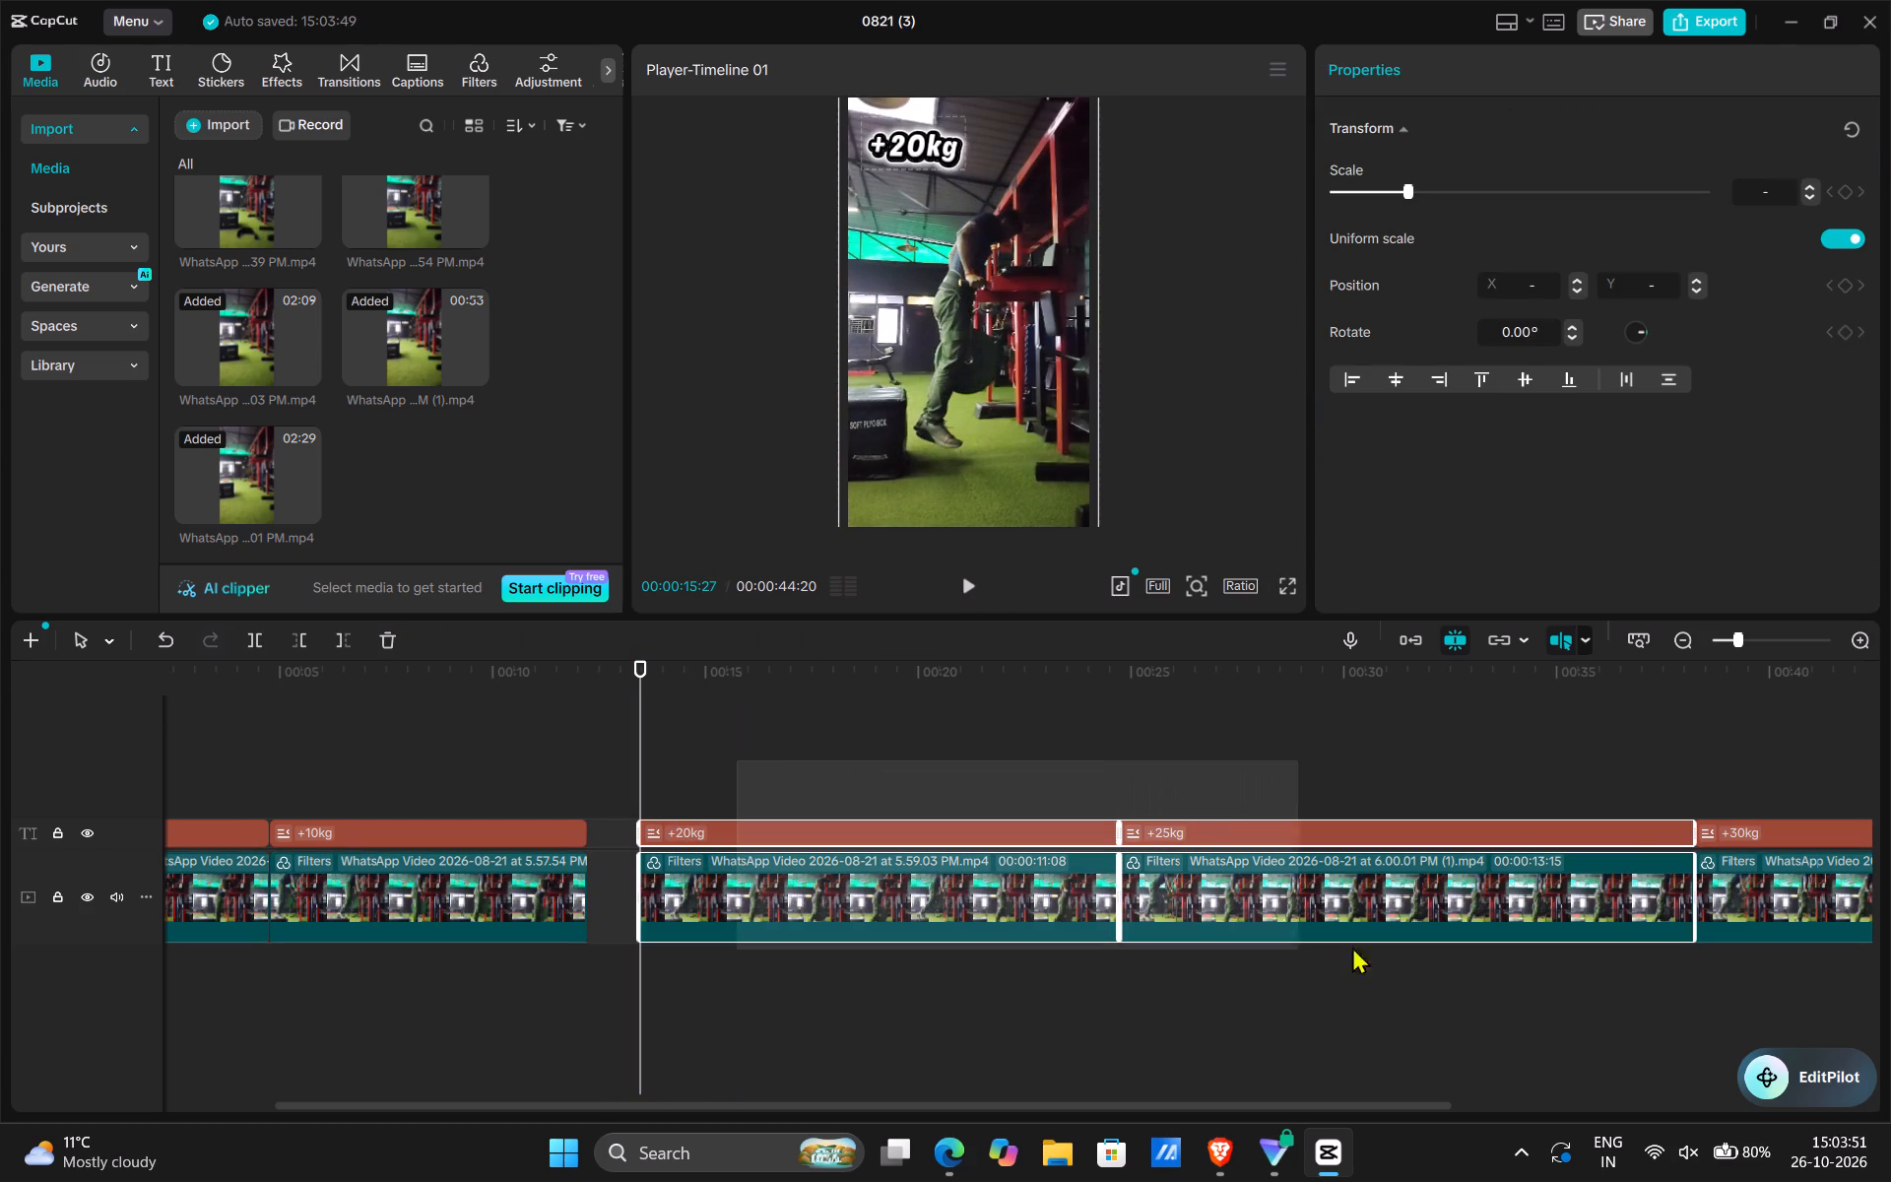
{"action": "left_click_drag", "start_coordinate": [1352, 947], "coordinate": [1723, 952]}
{"action": "left_click_drag", "start_coordinate": [1321, 894], "coordinate": [1281, 894]}
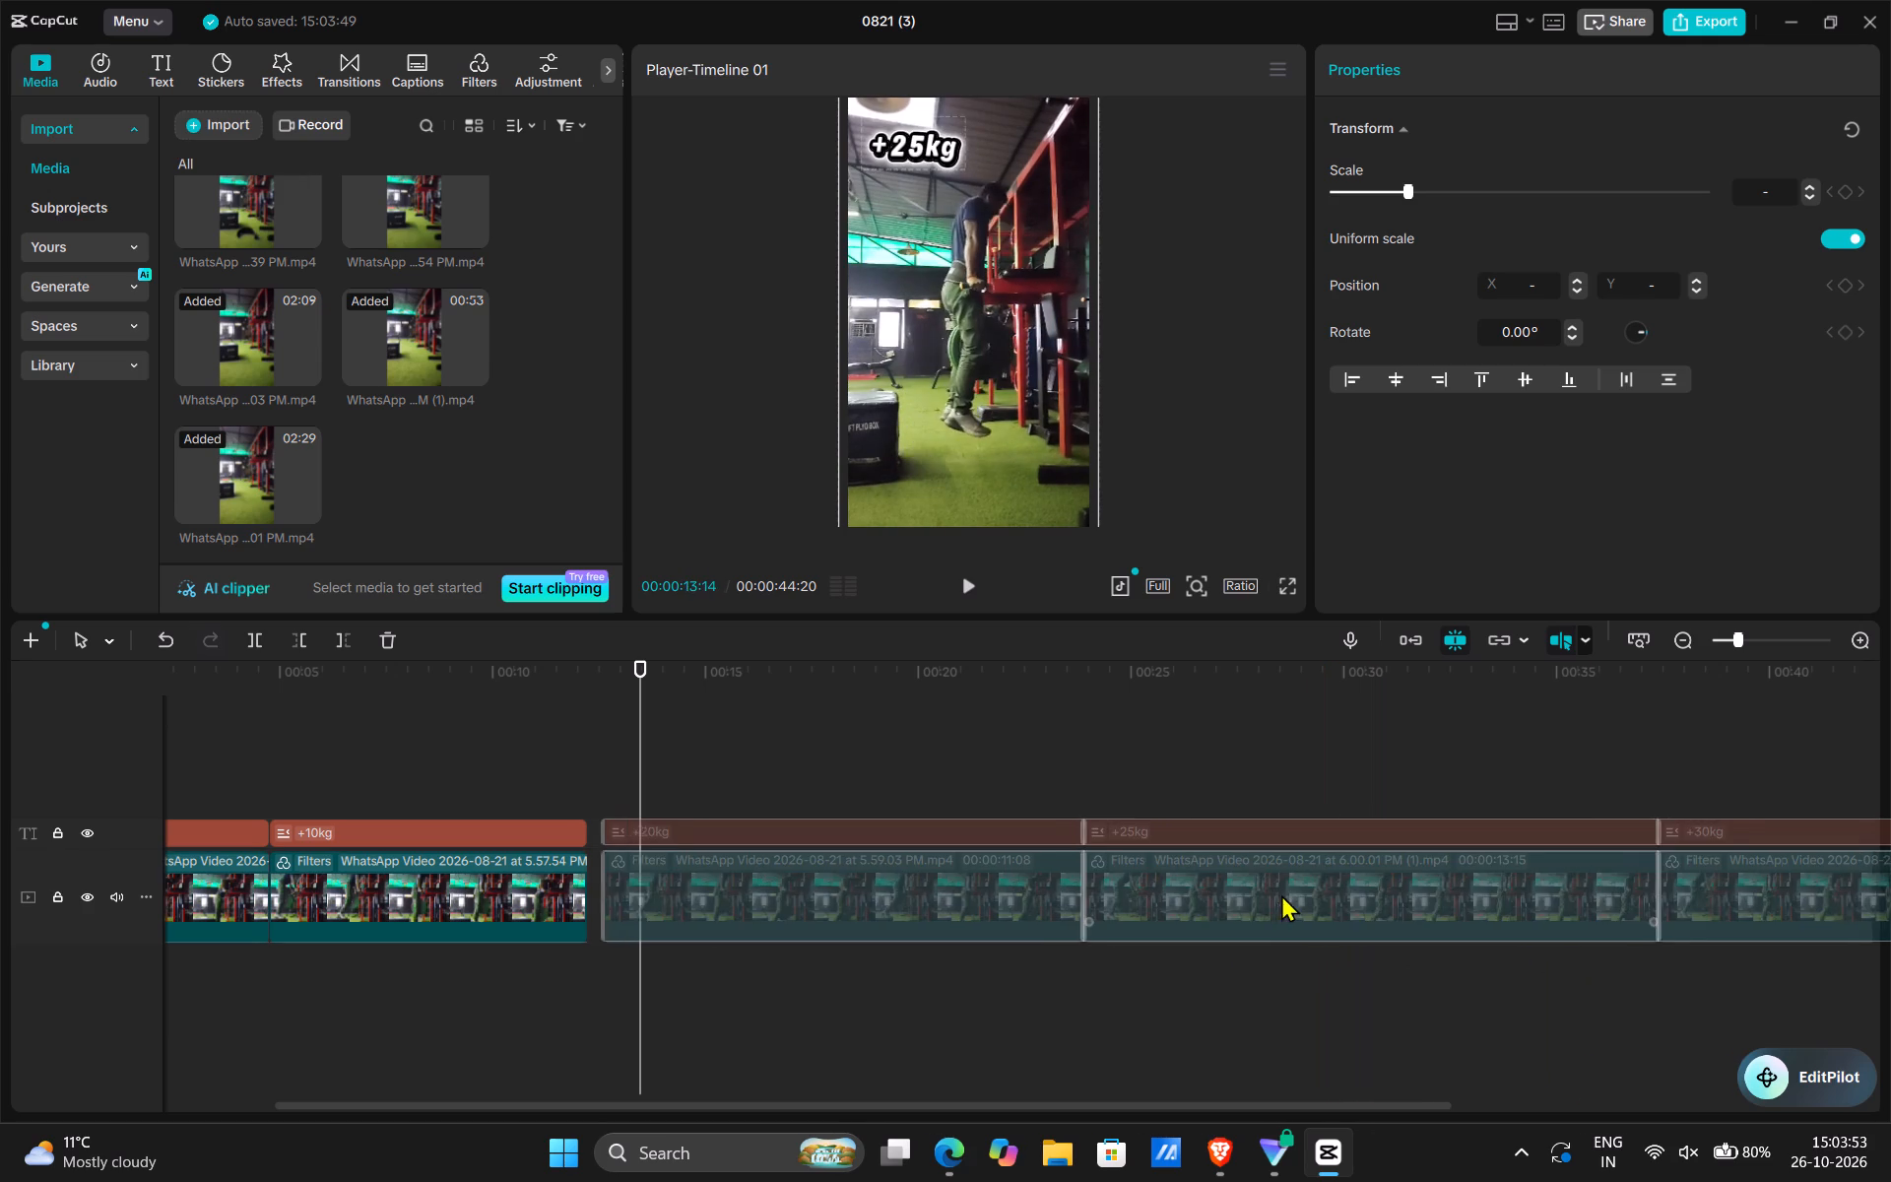
{"action": "left_click_drag", "start_coordinate": [1281, 894], "coordinate": [1271, 894]}
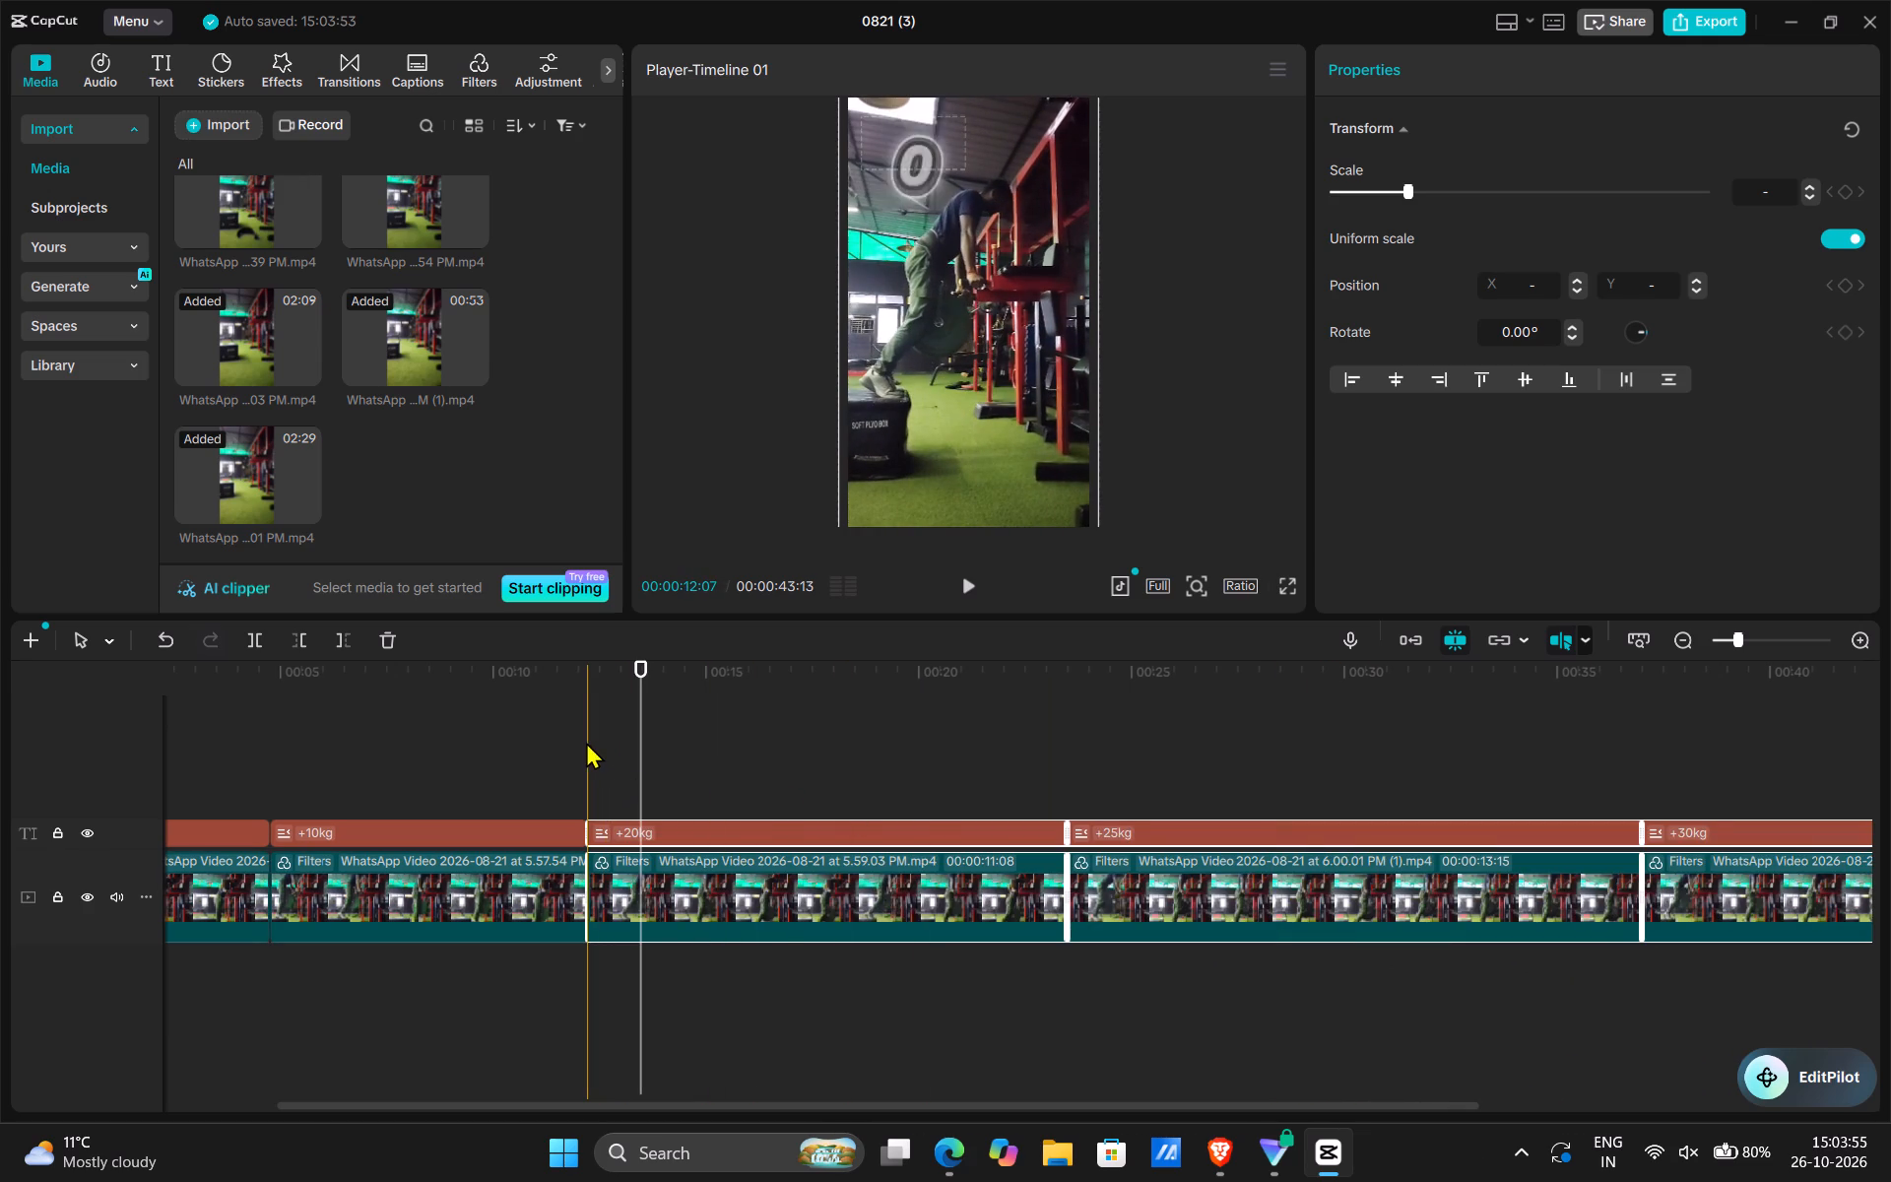
{"action": "left_click", "coordinate": [586, 742]}
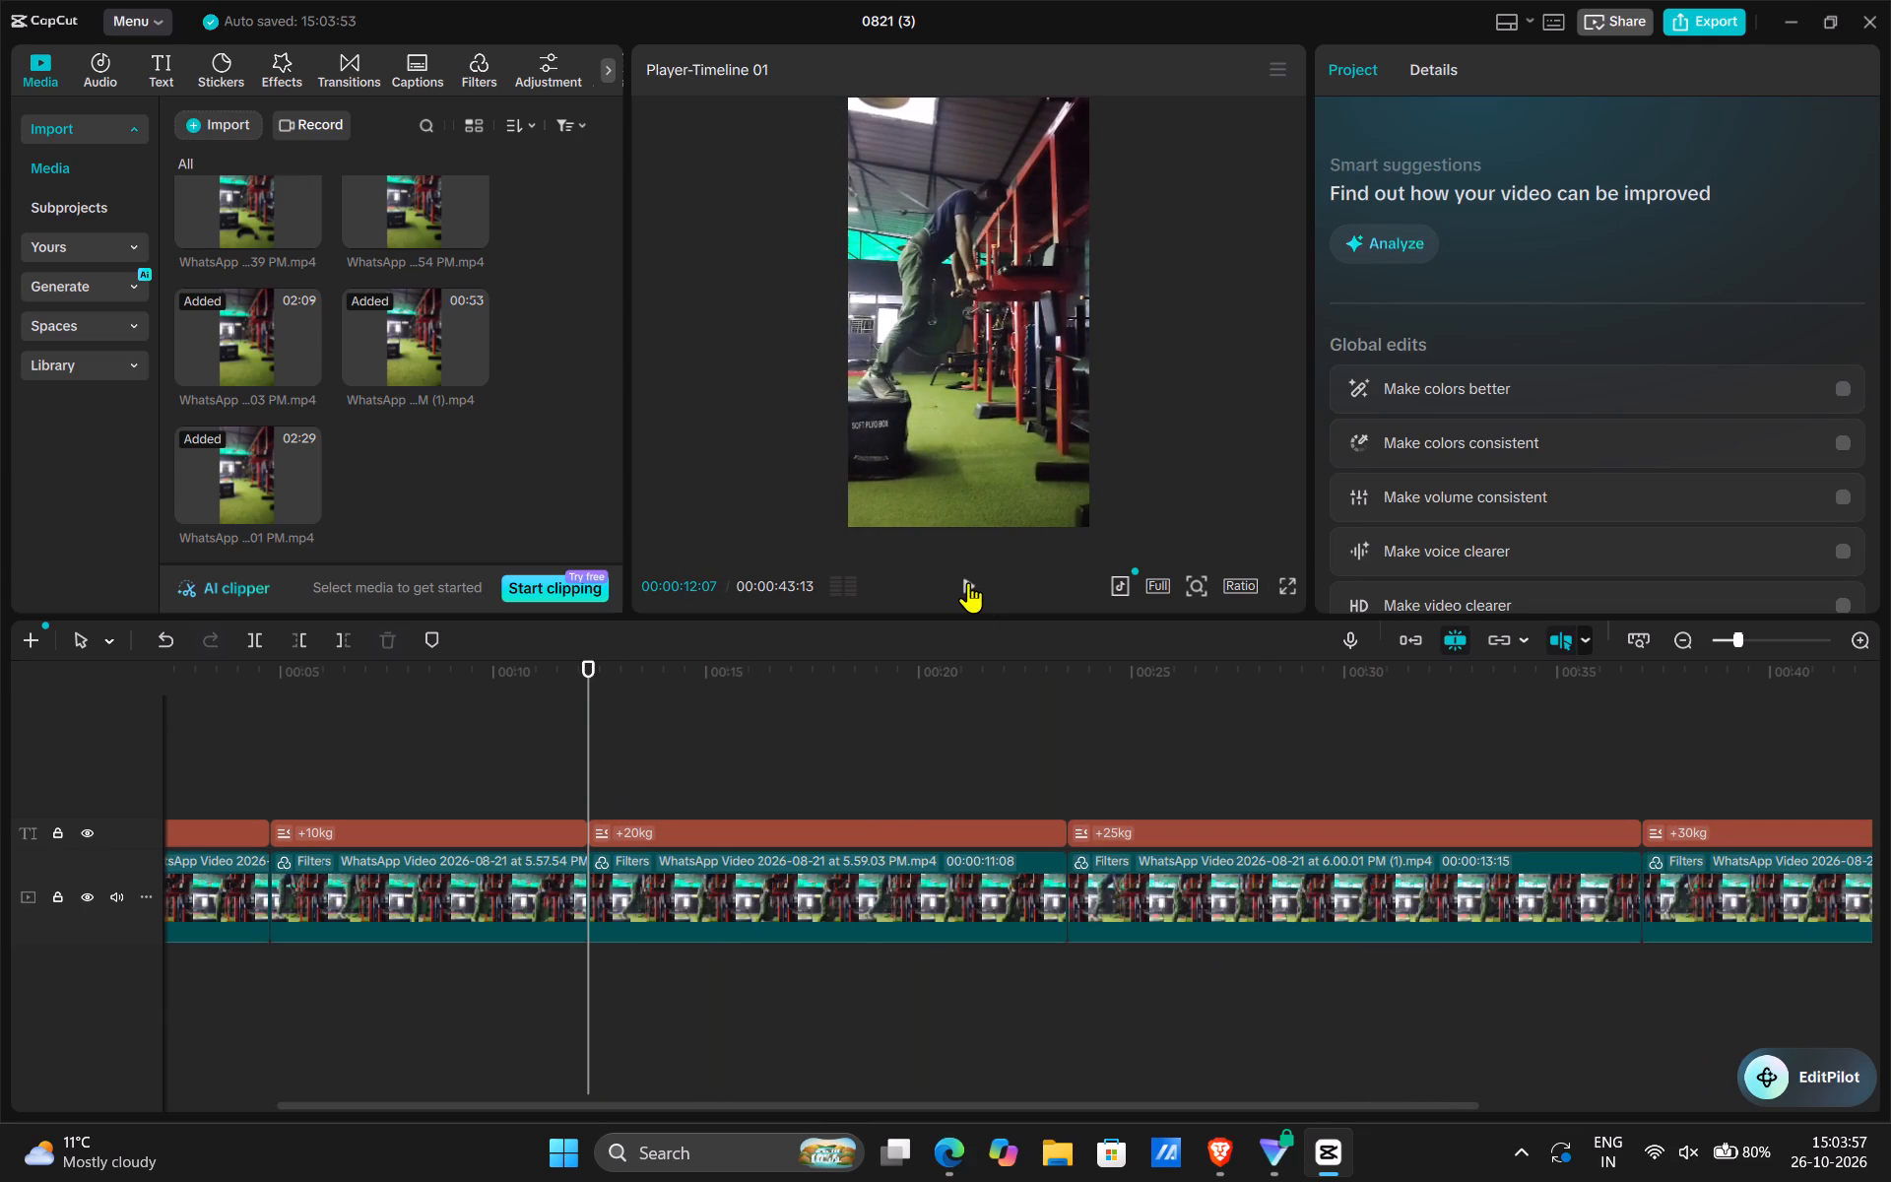
{"action": "left_click", "coordinate": [968, 582]}
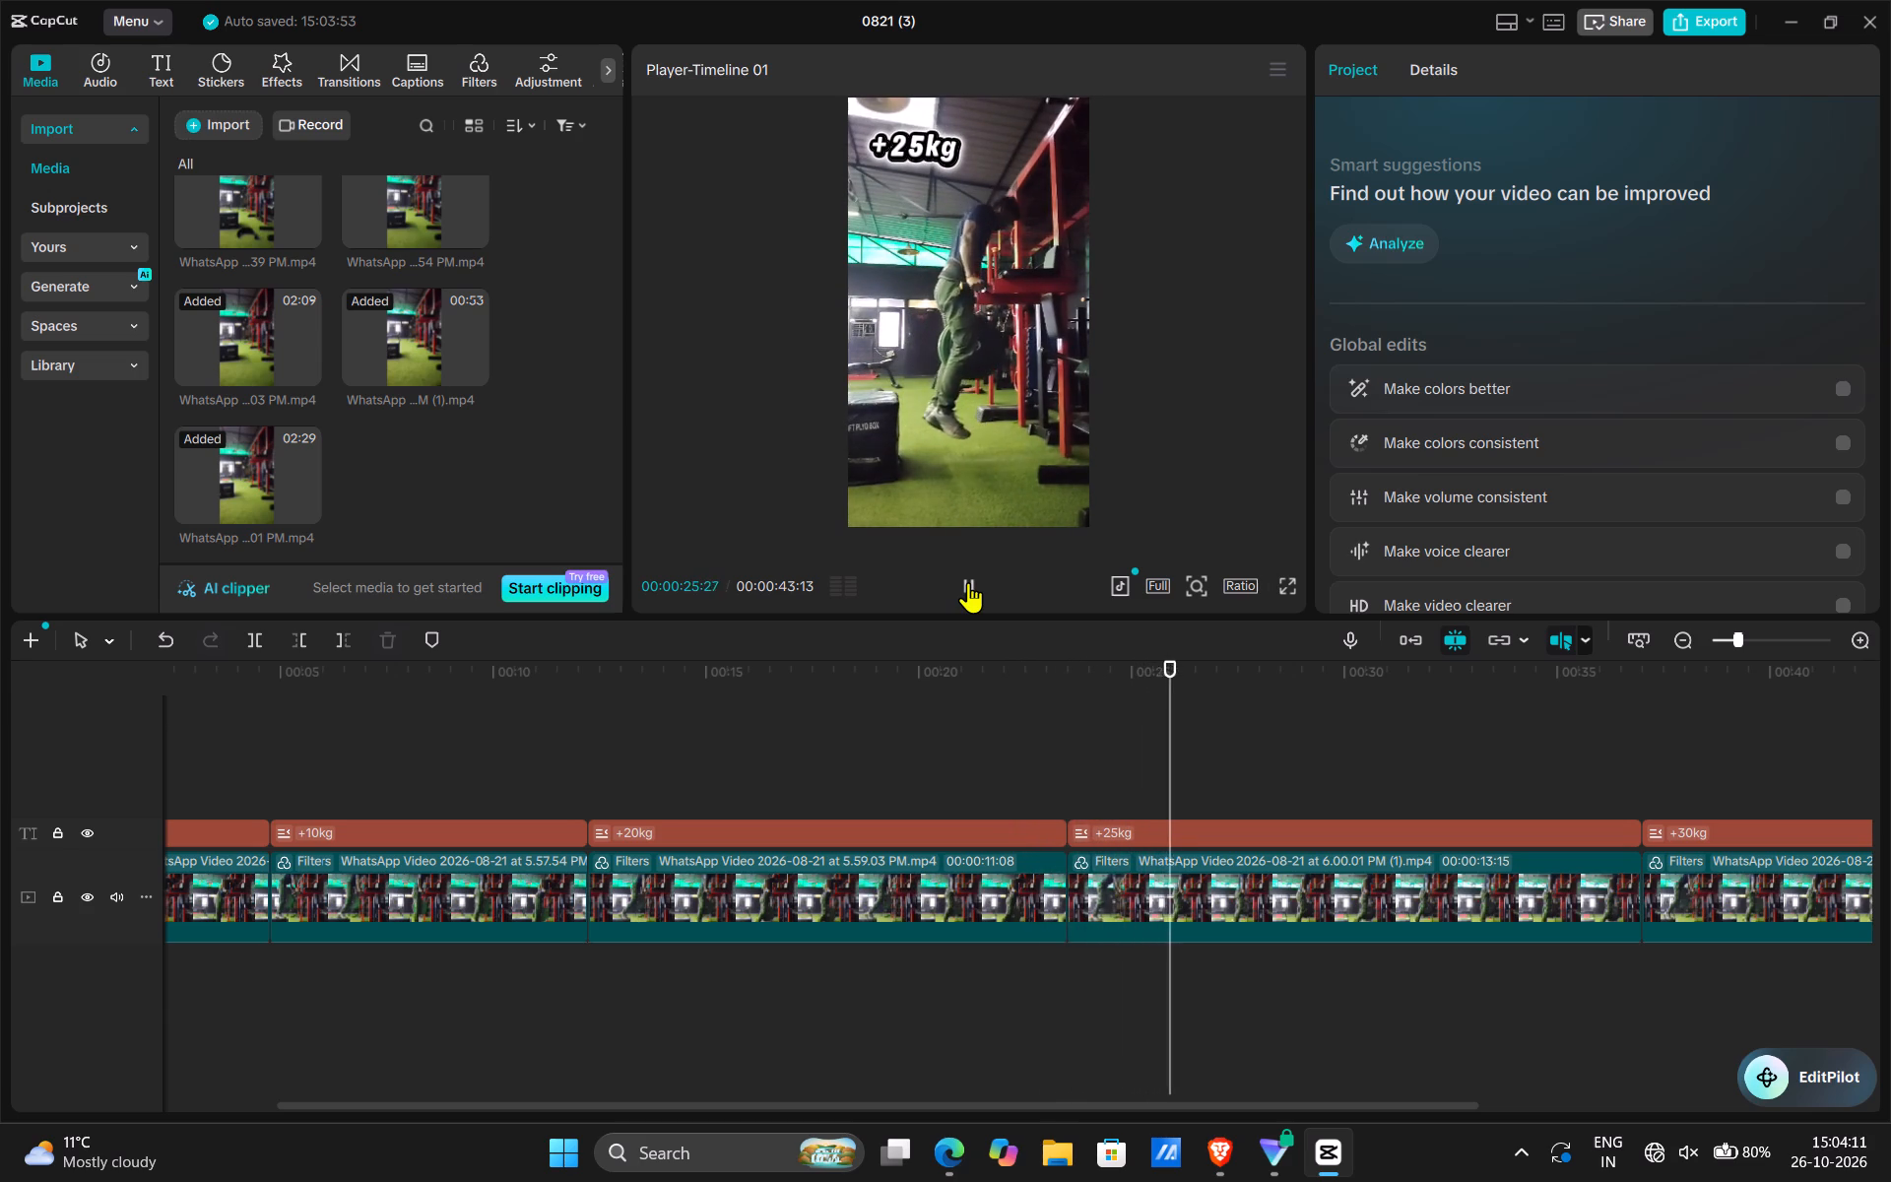
{"action": "left_click", "coordinate": [968, 582]}
{"action": "scroll", "coordinate": [639, 738], "scroll_direction": "right", "scroll_amount": 1}
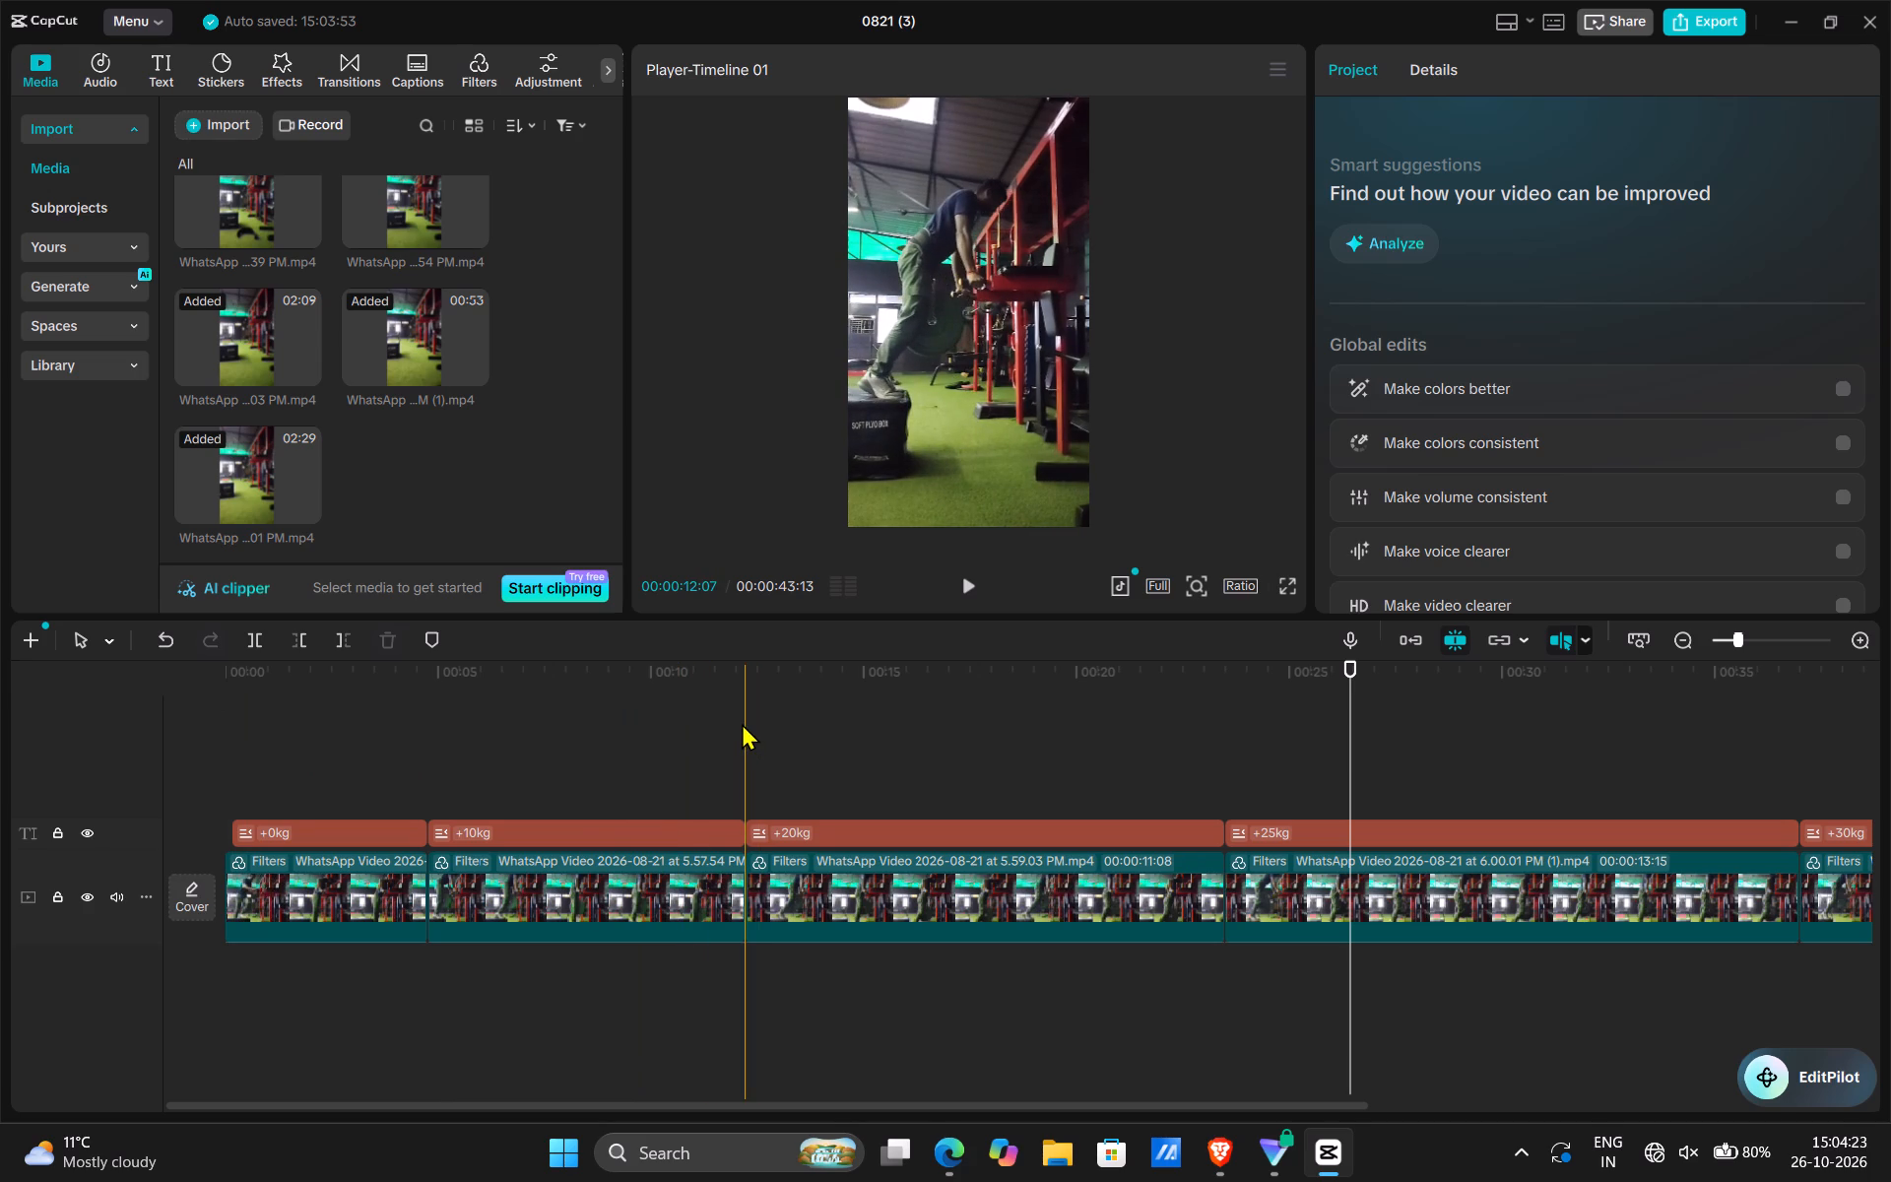
Preview the +20kg clip's beginning and trim the starts of its video and caption to 00:00:12:28.
{"action": "left_click", "coordinate": [742, 723]}
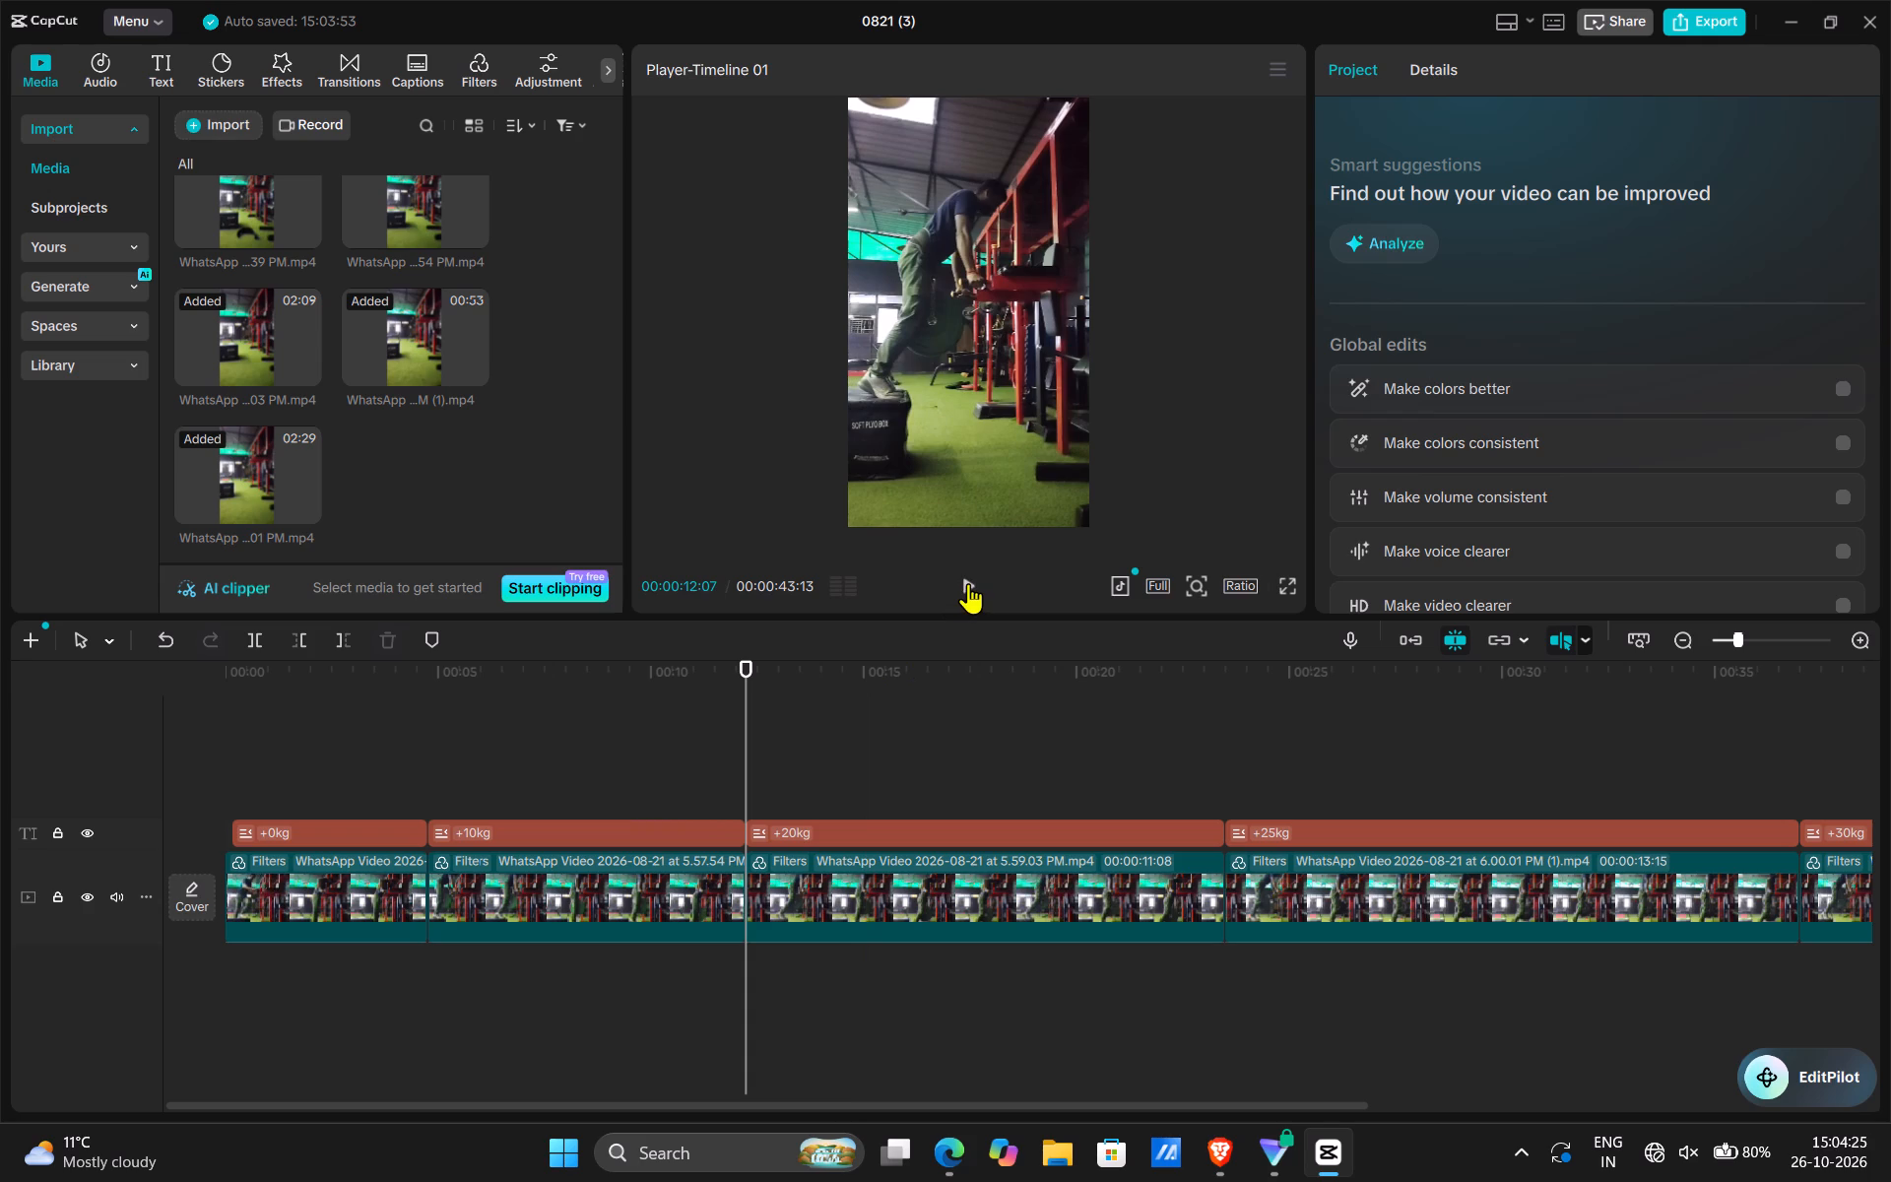
{"action": "left_click", "coordinate": [968, 583]}
{"action": "left_click", "coordinate": [968, 583]}
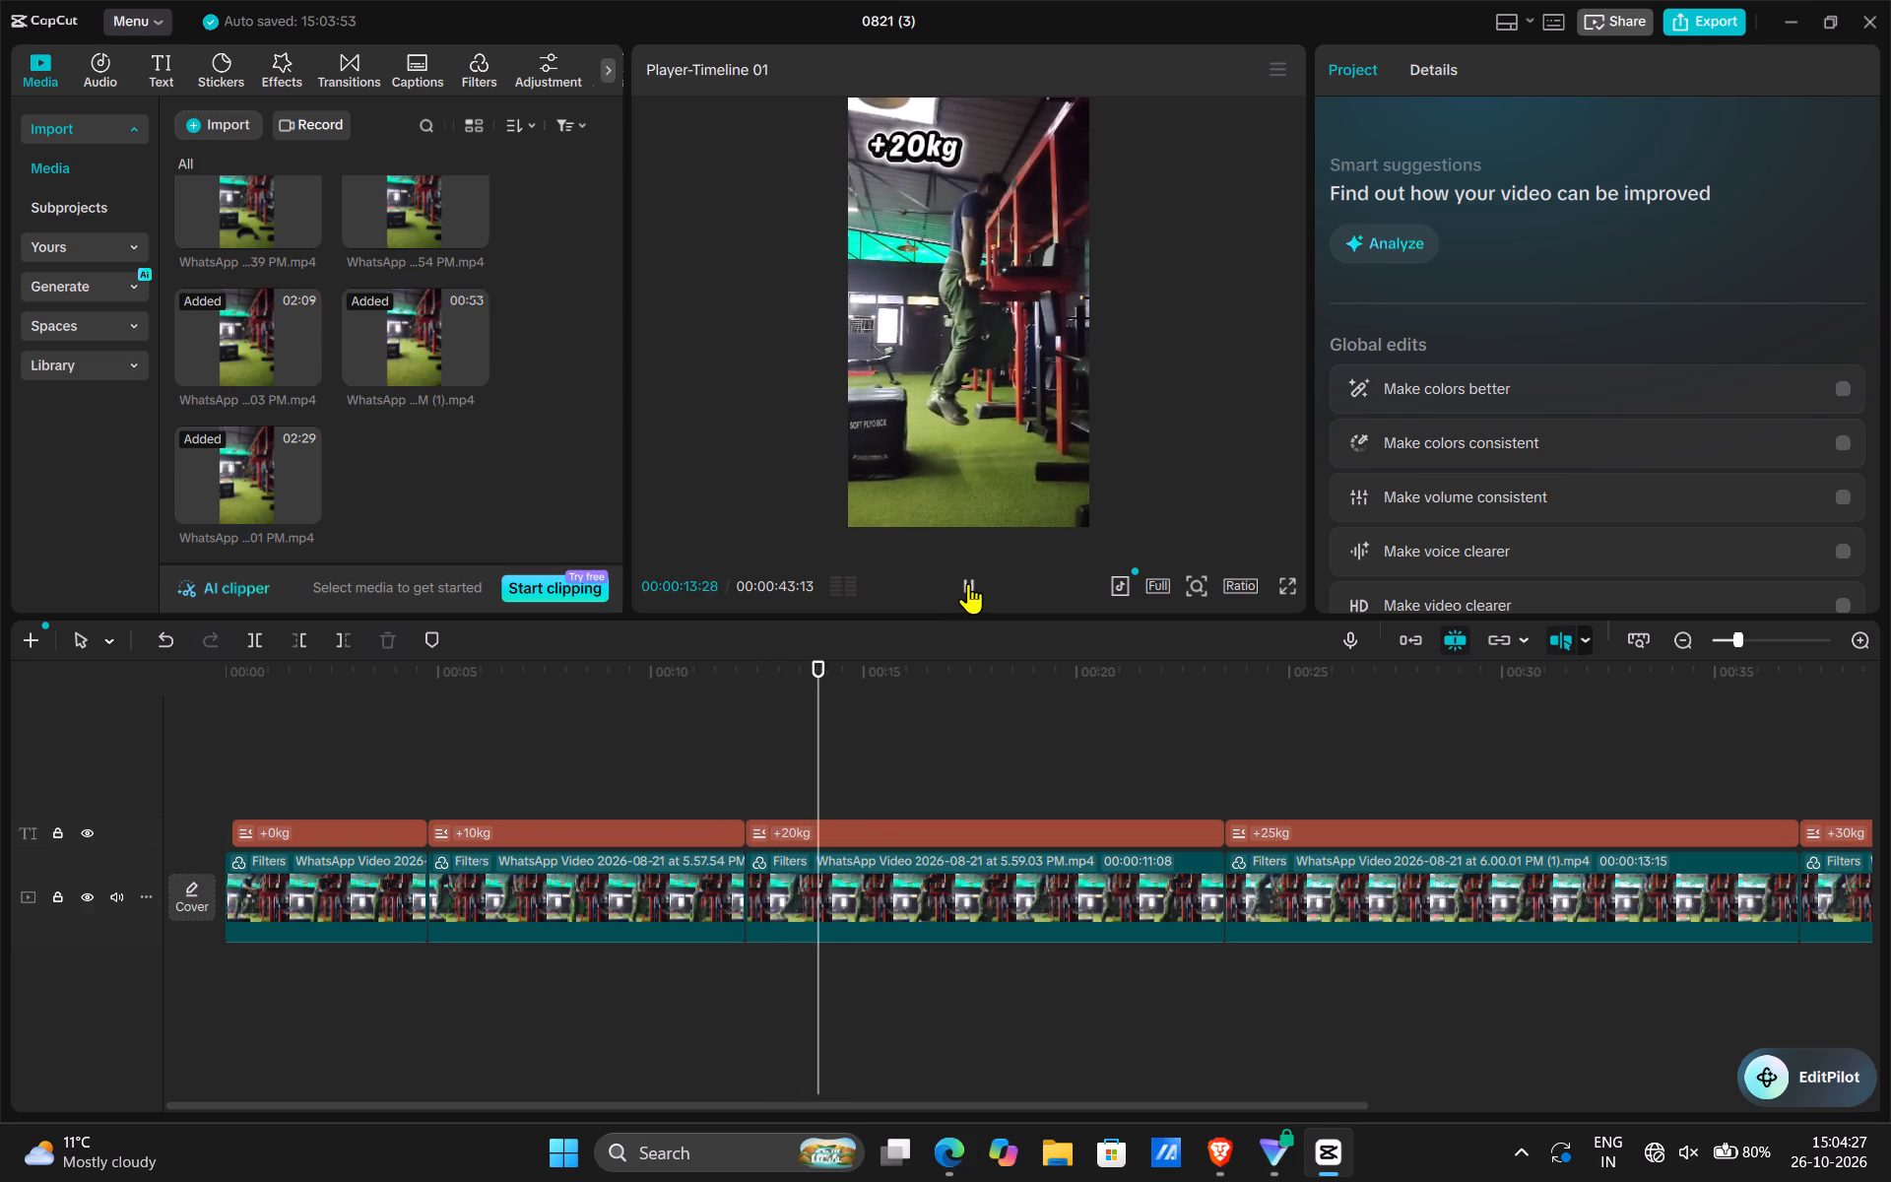
{"action": "left_click_drag", "start_coordinate": [813, 735], "coordinate": [821, 746]}
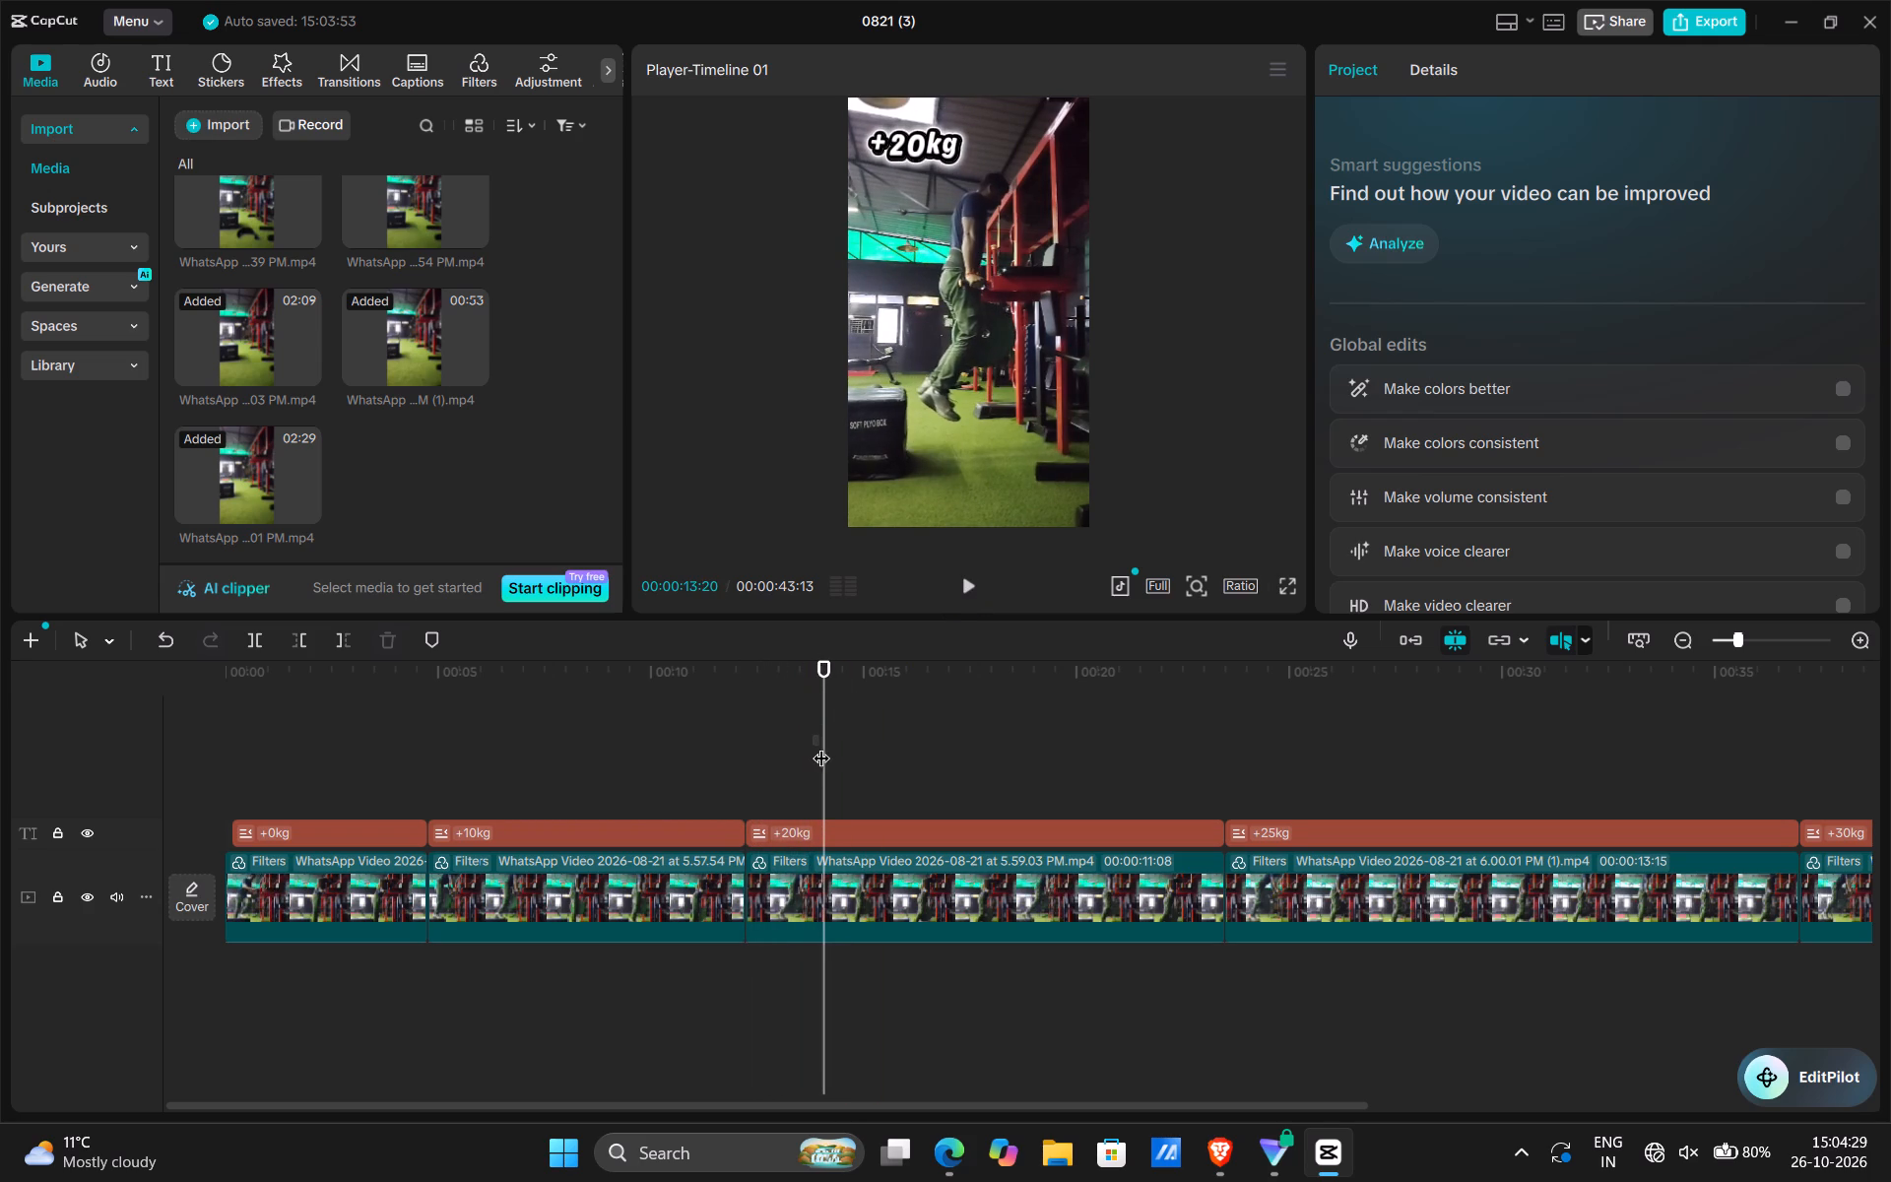
{"action": "left_click_drag", "start_coordinate": [821, 746], "coordinate": [775, 747]}
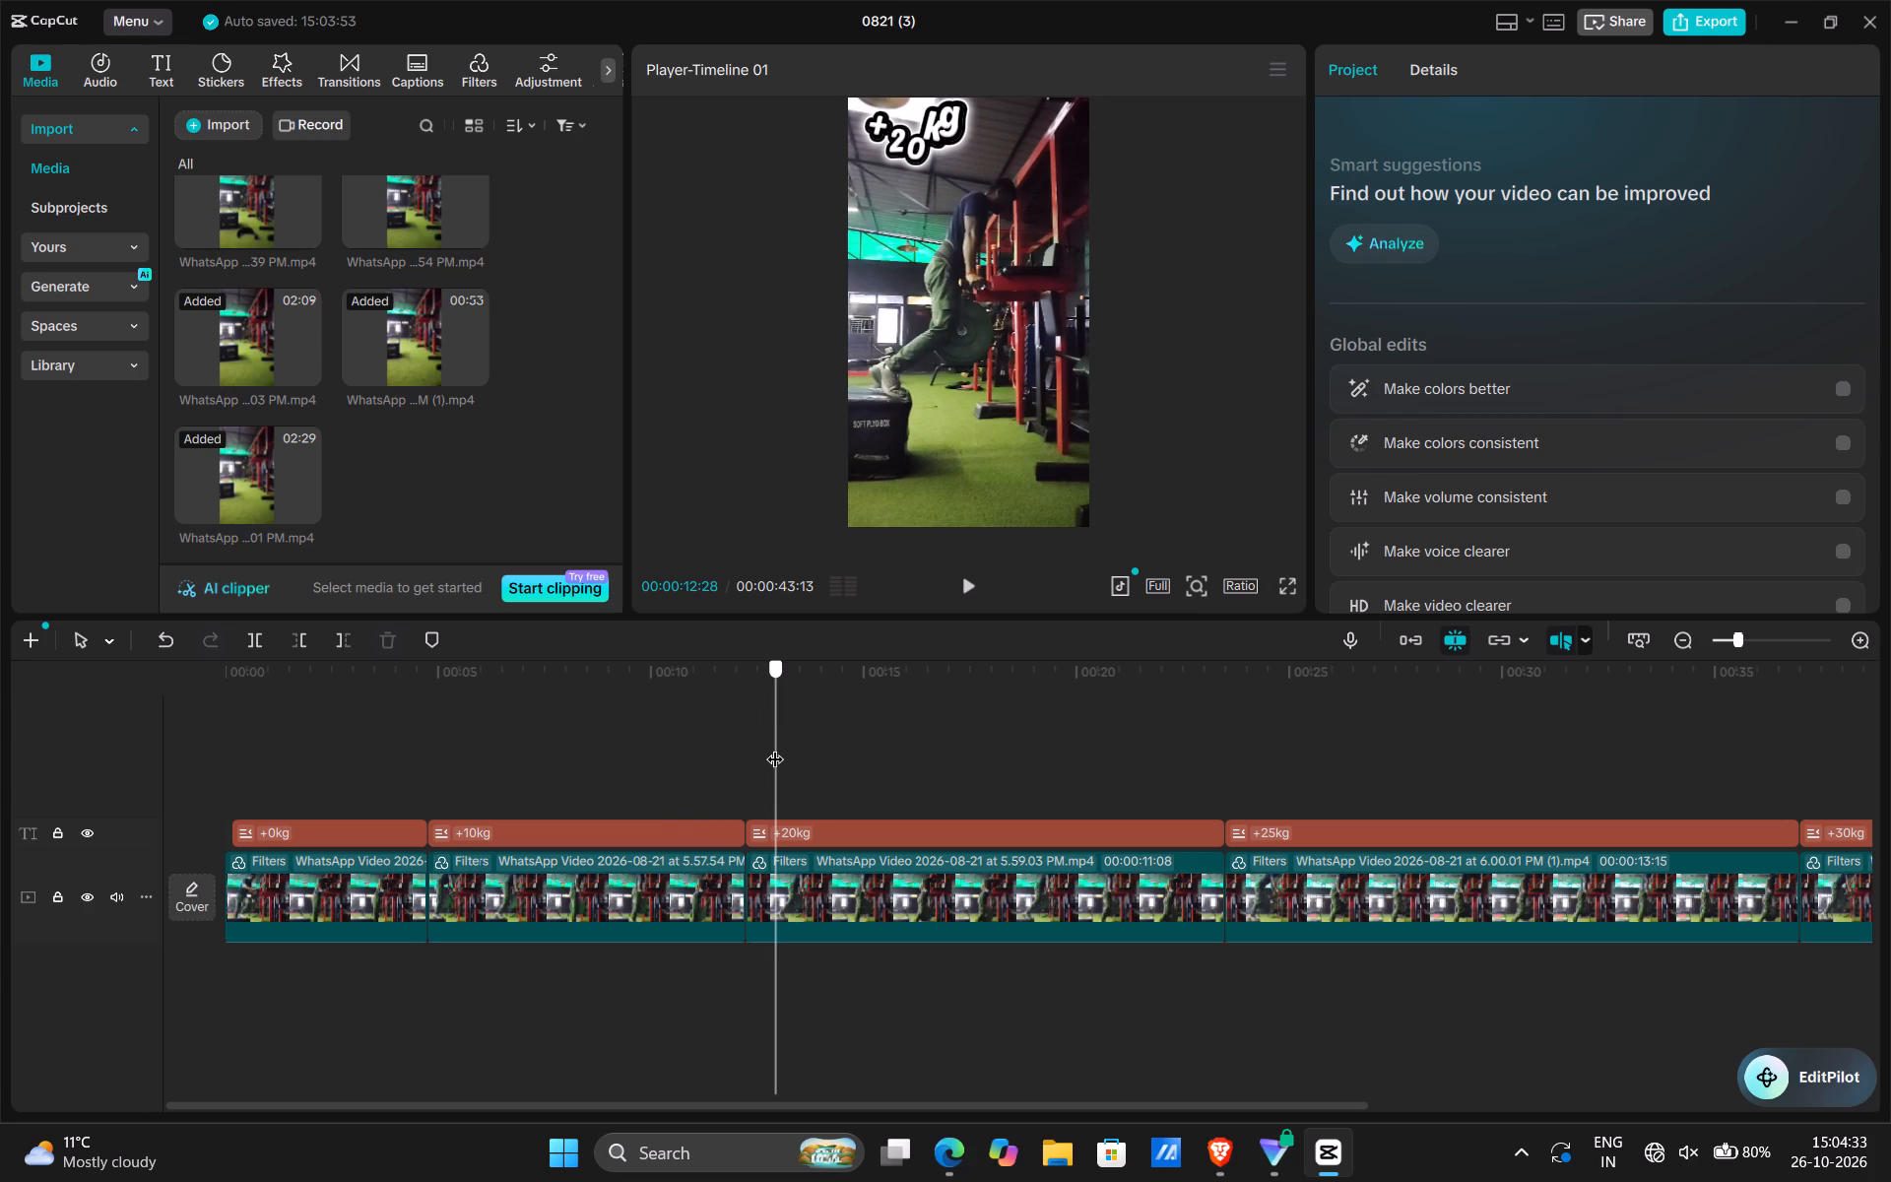
{"action": "left_click", "coordinate": [771, 892]}
{"action": "left_click_drag", "start_coordinate": [750, 890], "coordinate": [759, 891]}
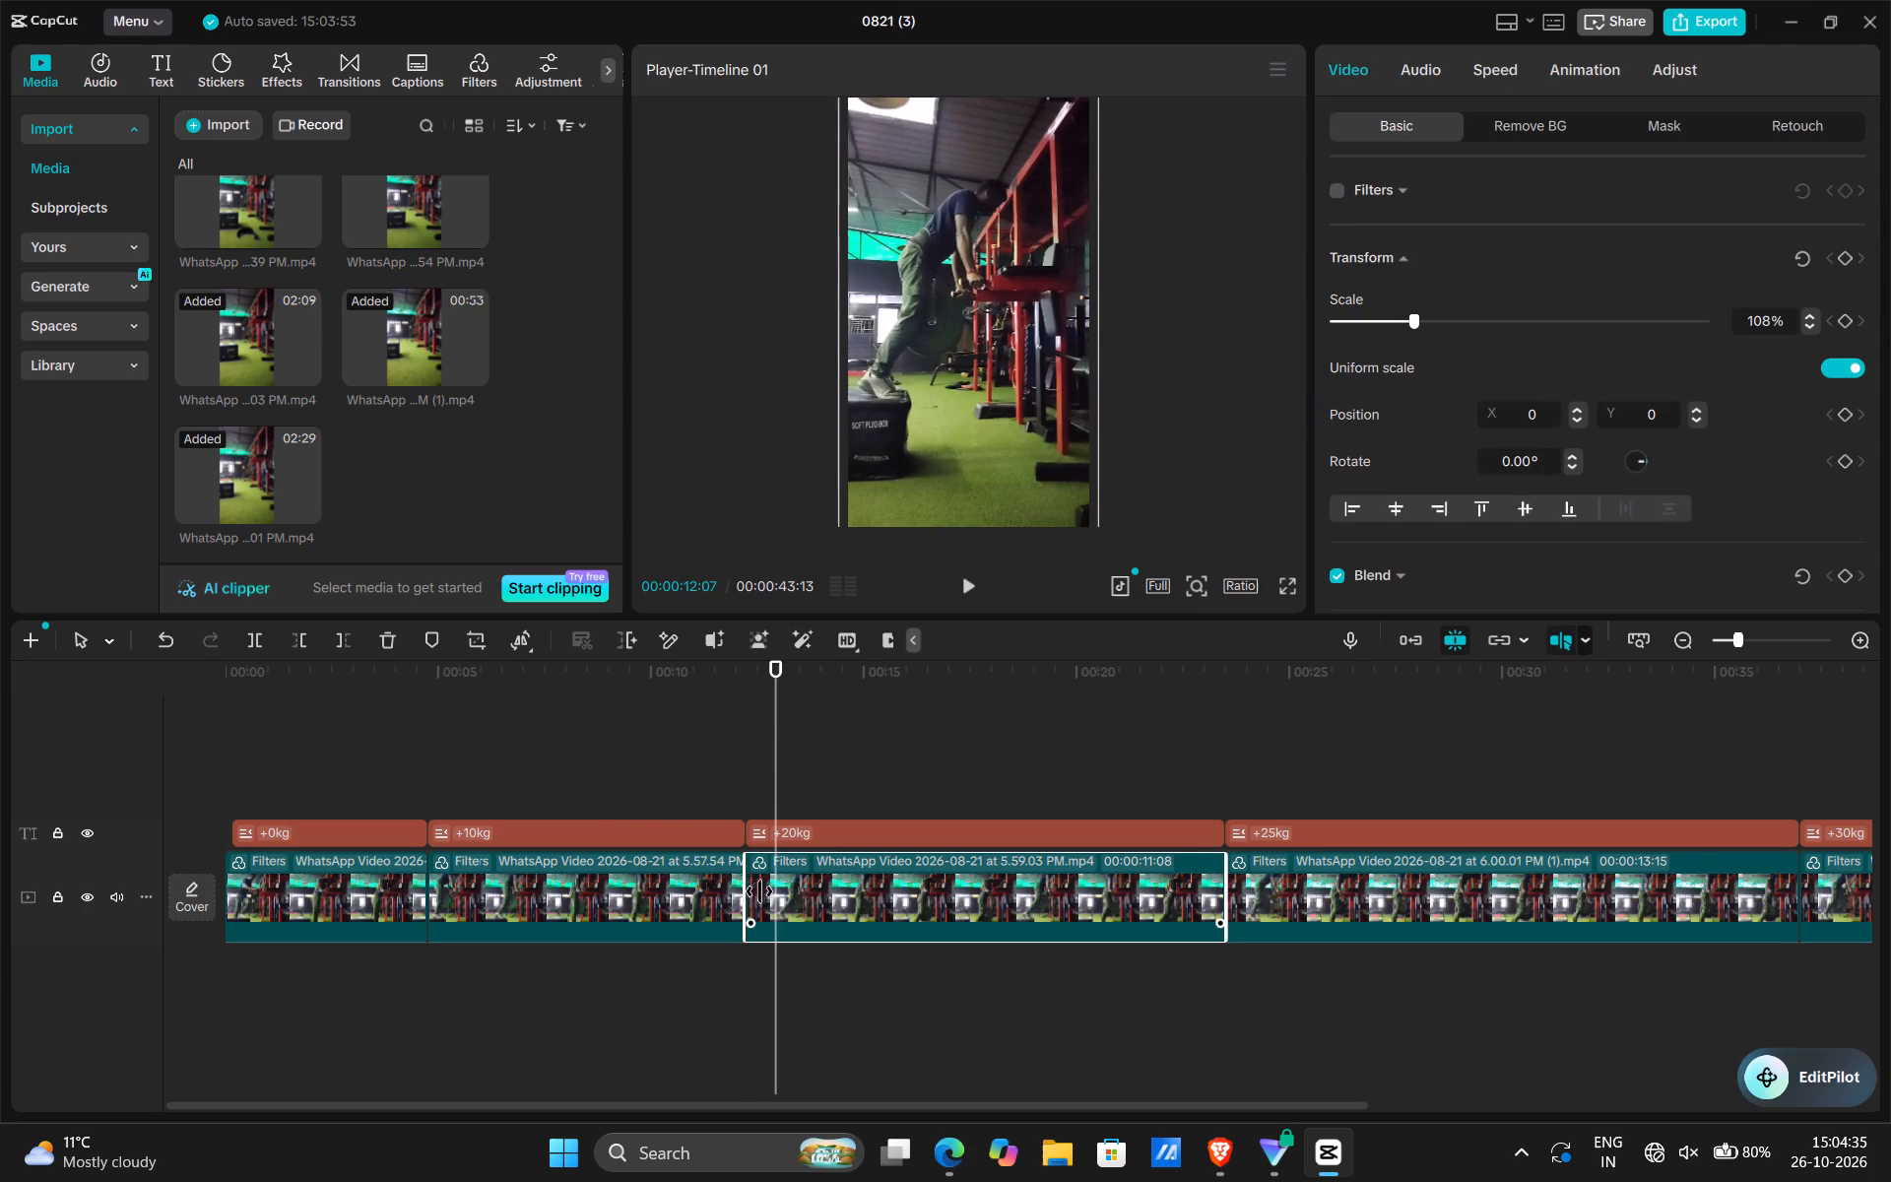
{"action": "left_click_drag", "start_coordinate": [759, 891], "coordinate": [779, 894]}
{"action": "left_click", "coordinate": [756, 833]}
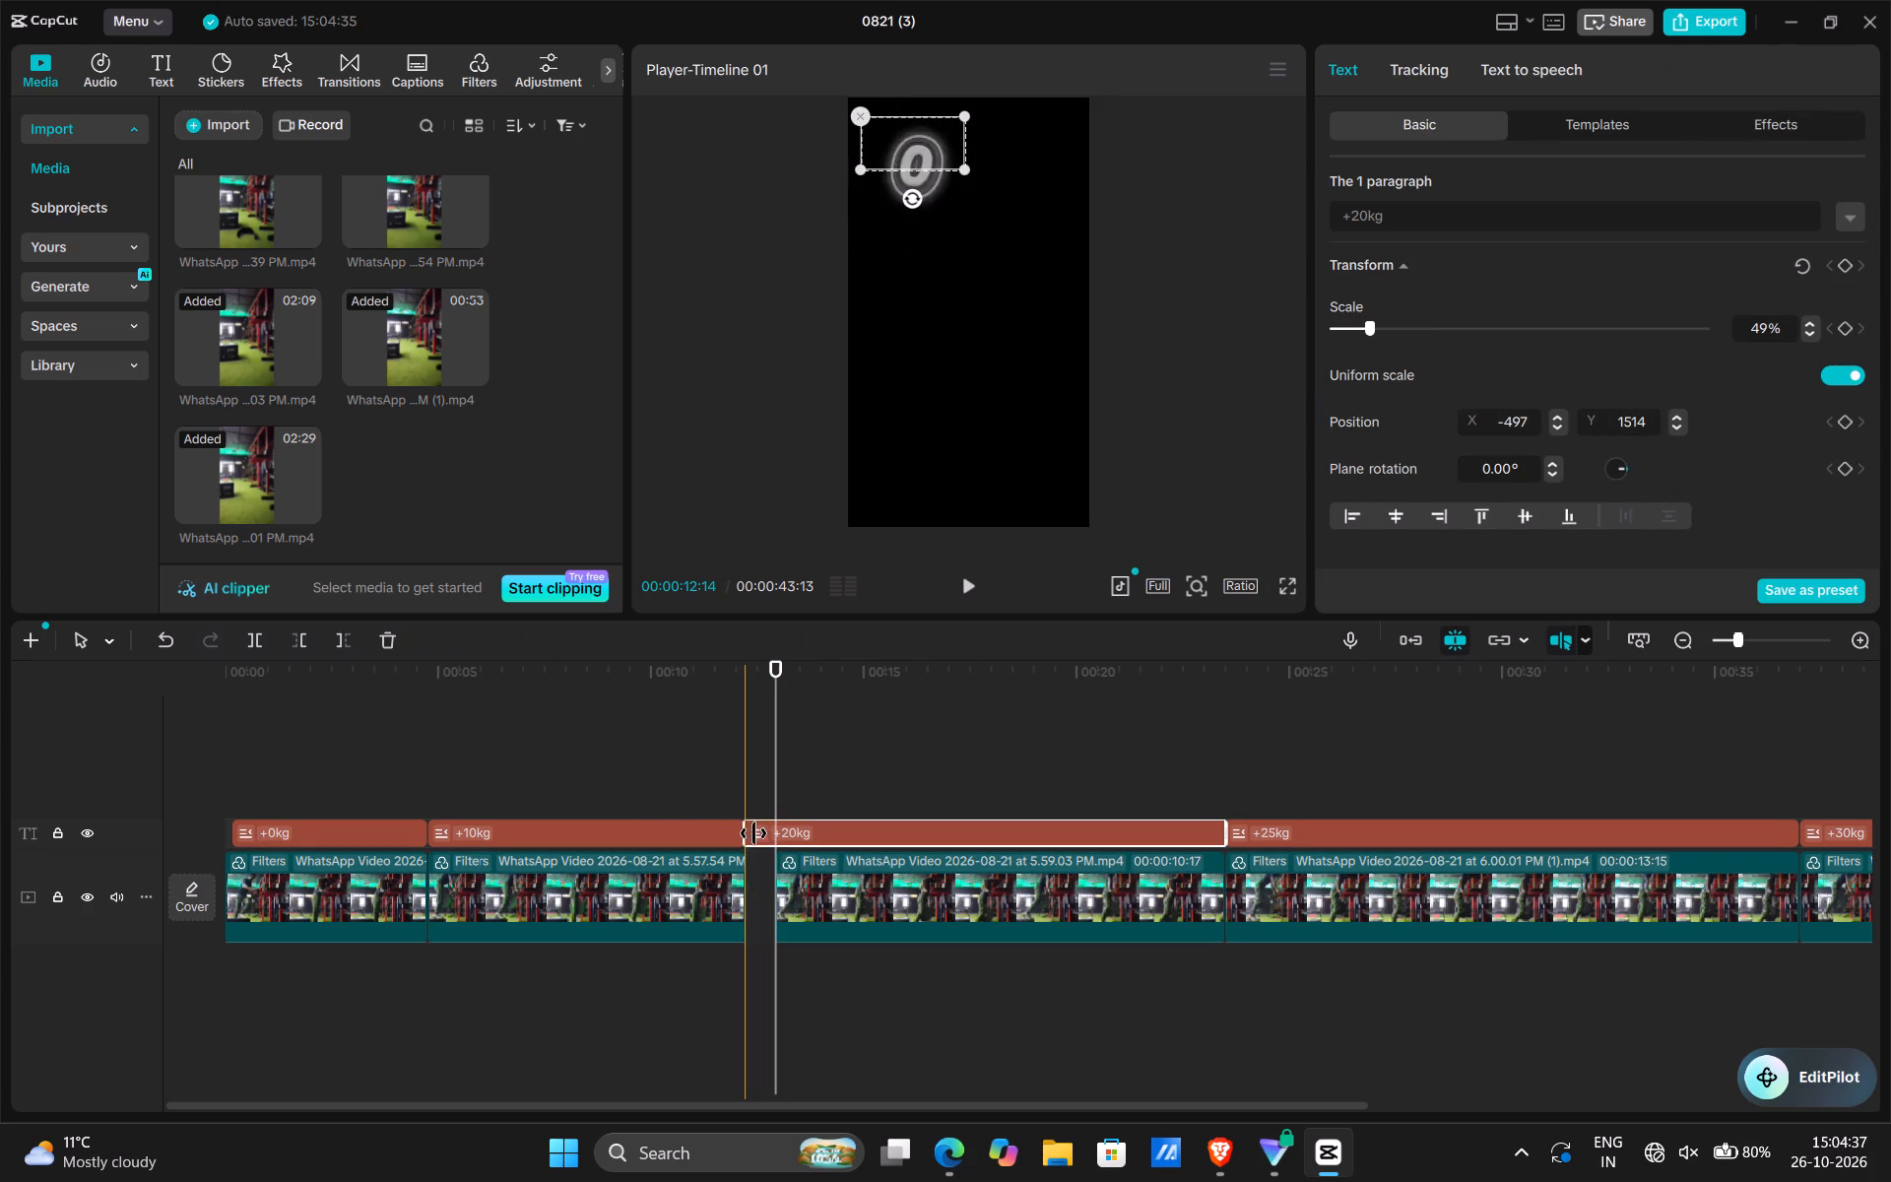
{"action": "left_click_drag", "start_coordinate": [744, 833], "coordinate": [772, 835]}
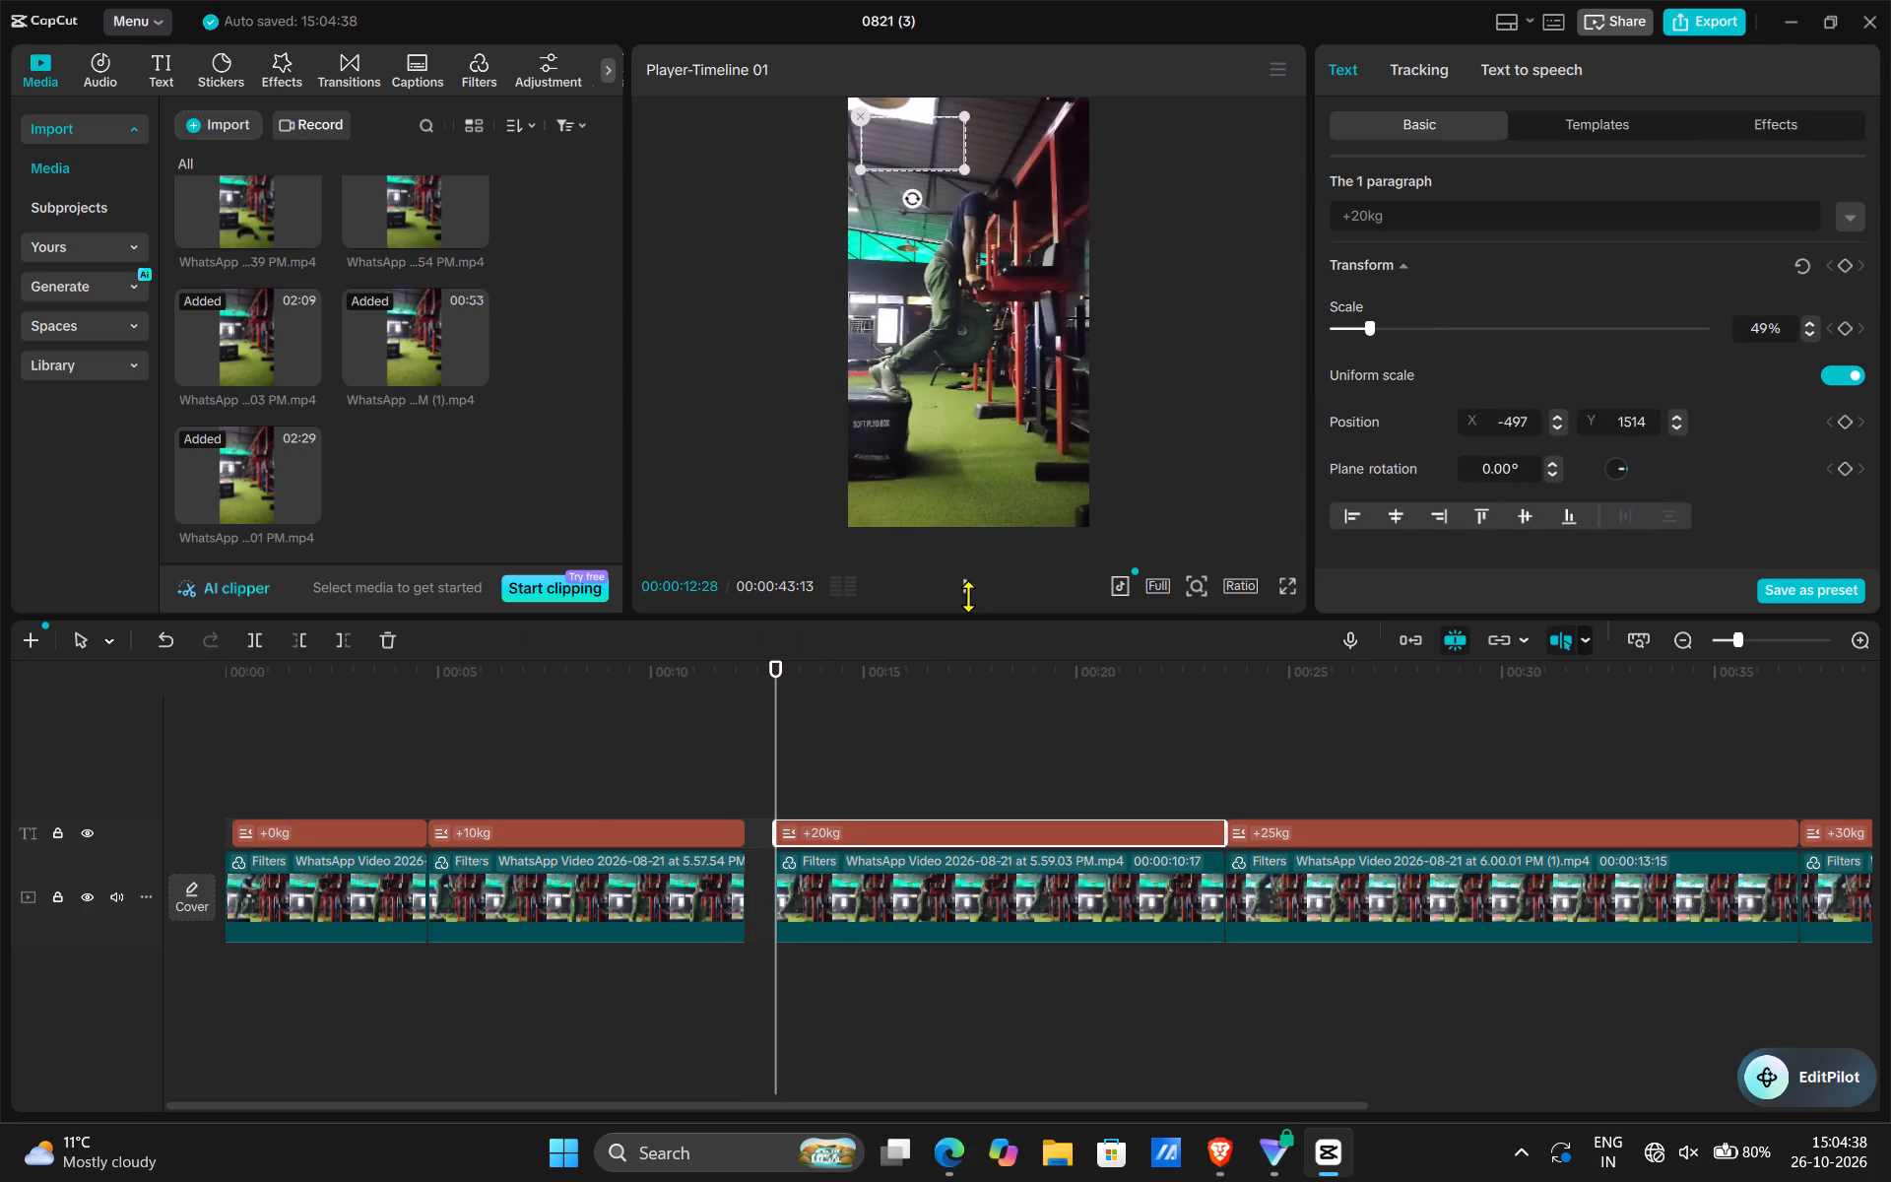
Play through into the +25kg clip and trim the starts of its video and caption to about 00:00:24:11.
{"action": "left_click", "coordinate": [968, 596]}
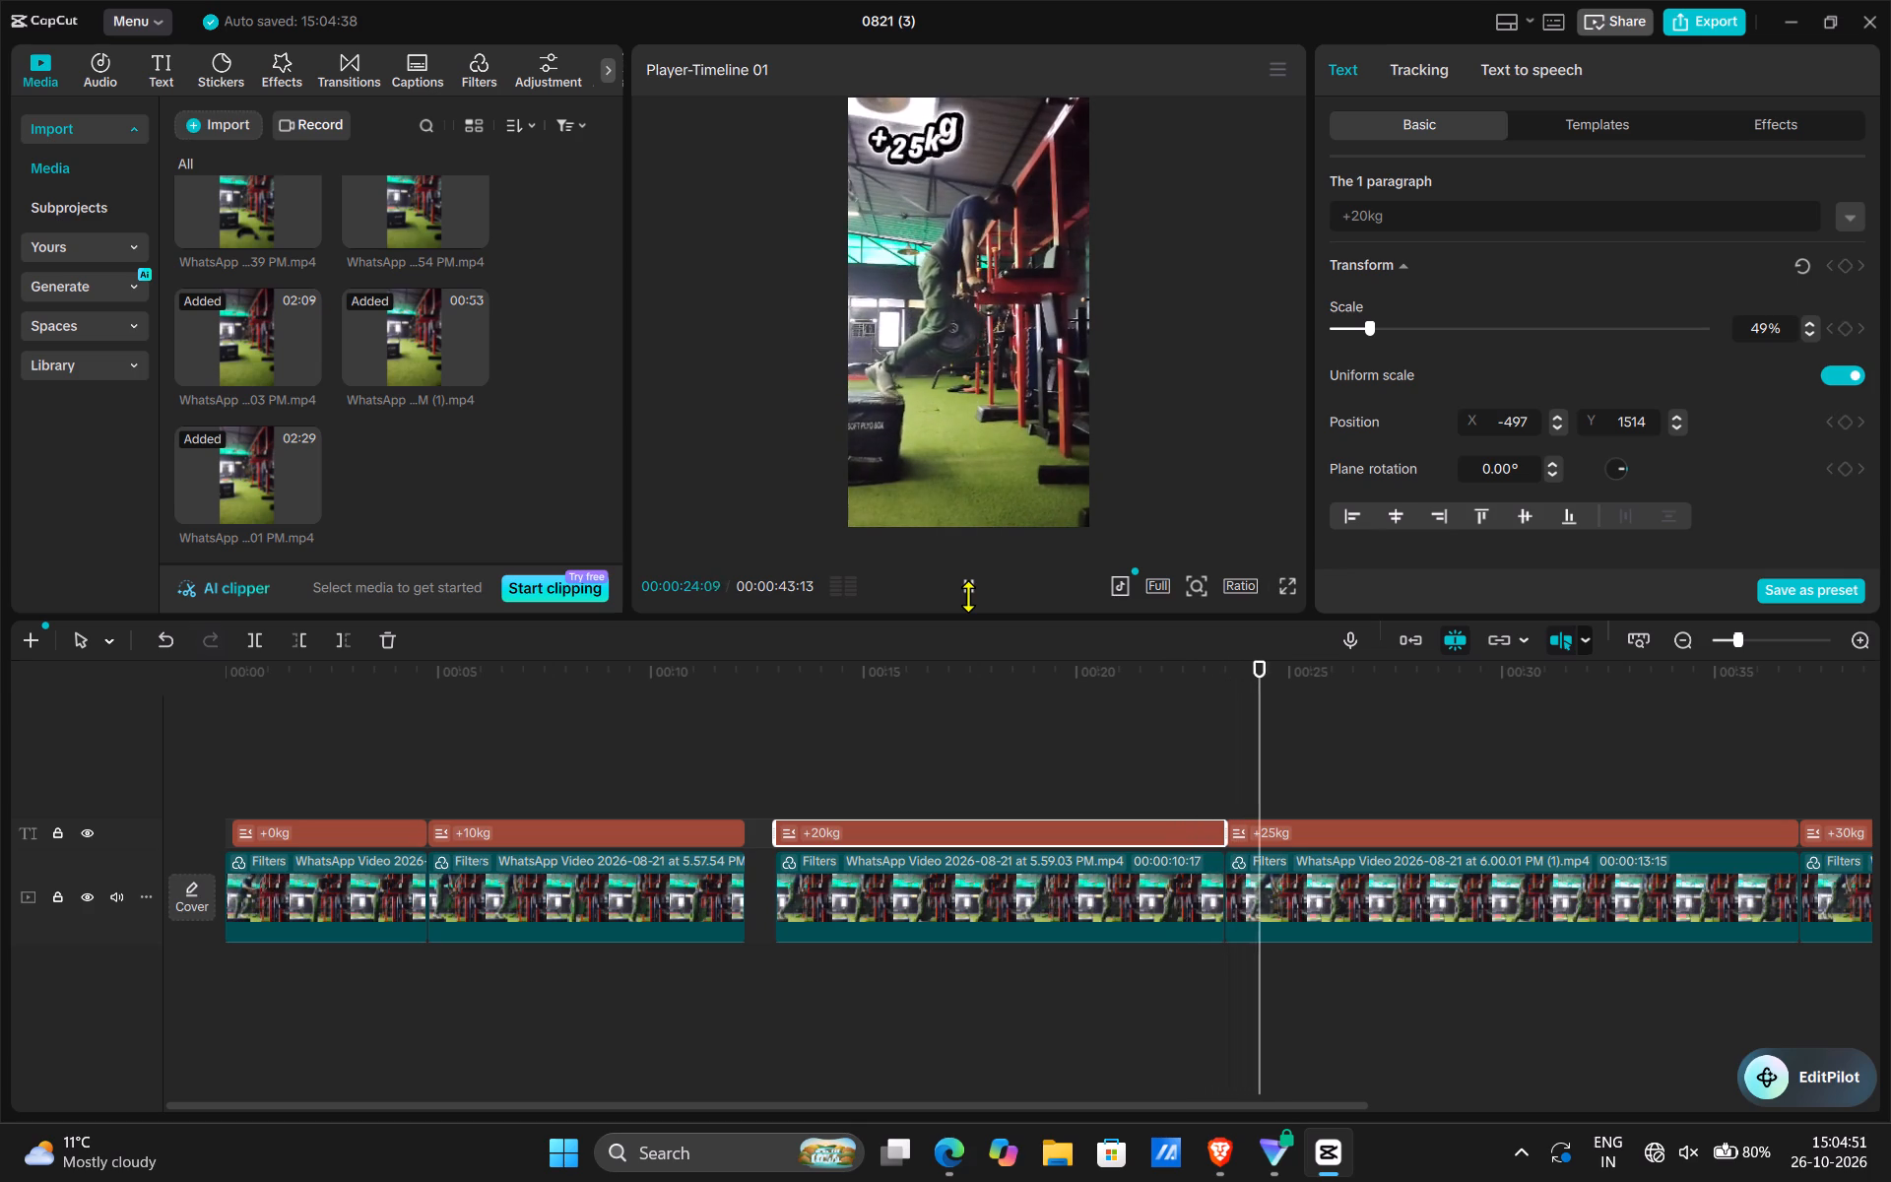
{"action": "left_click", "coordinate": [968, 596]}
{"action": "left_click_drag", "start_coordinate": [1287, 727], "coordinate": [1242, 742]}
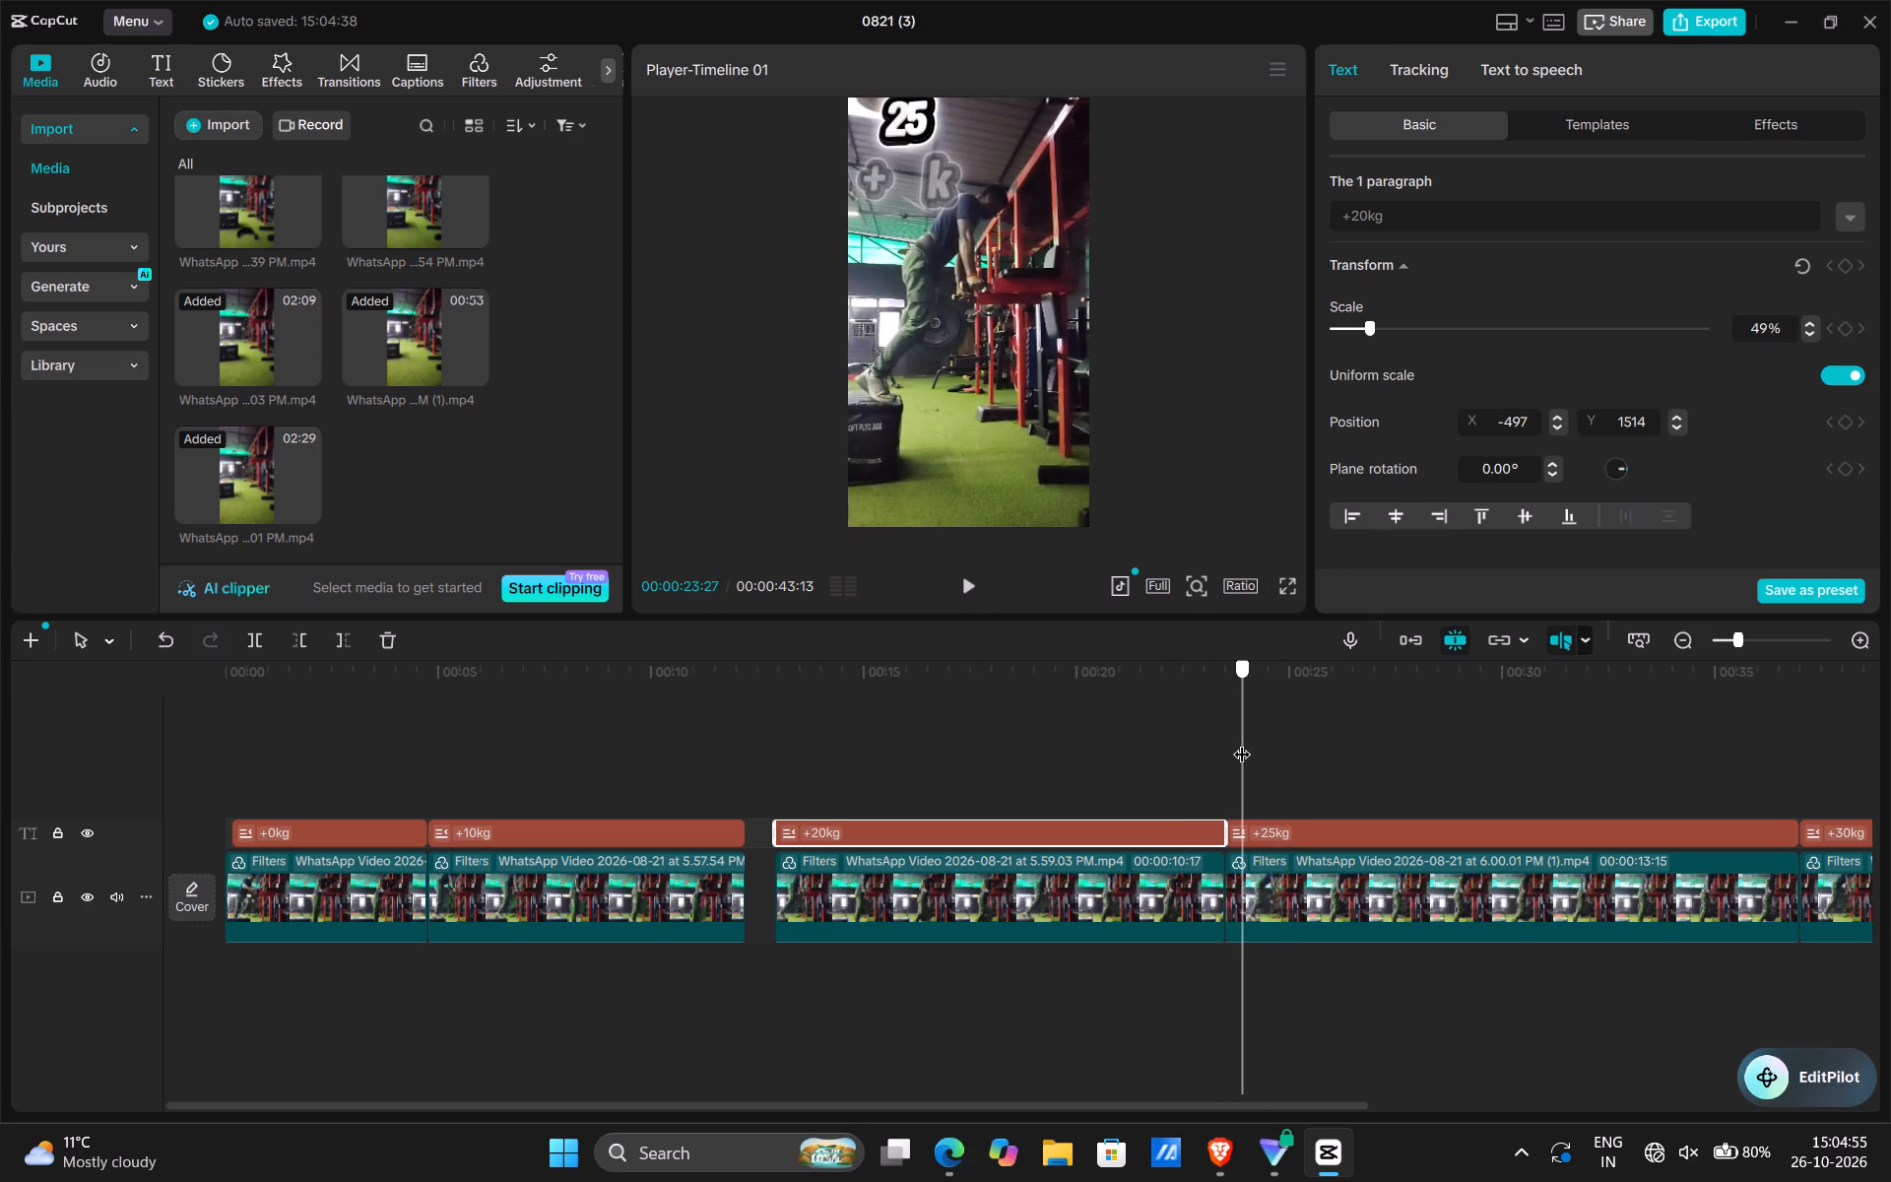
{"action": "left_click_drag", "start_coordinate": [1242, 742], "coordinate": [1223, 743]}
{"action": "left_click", "coordinate": [1040, 748]}
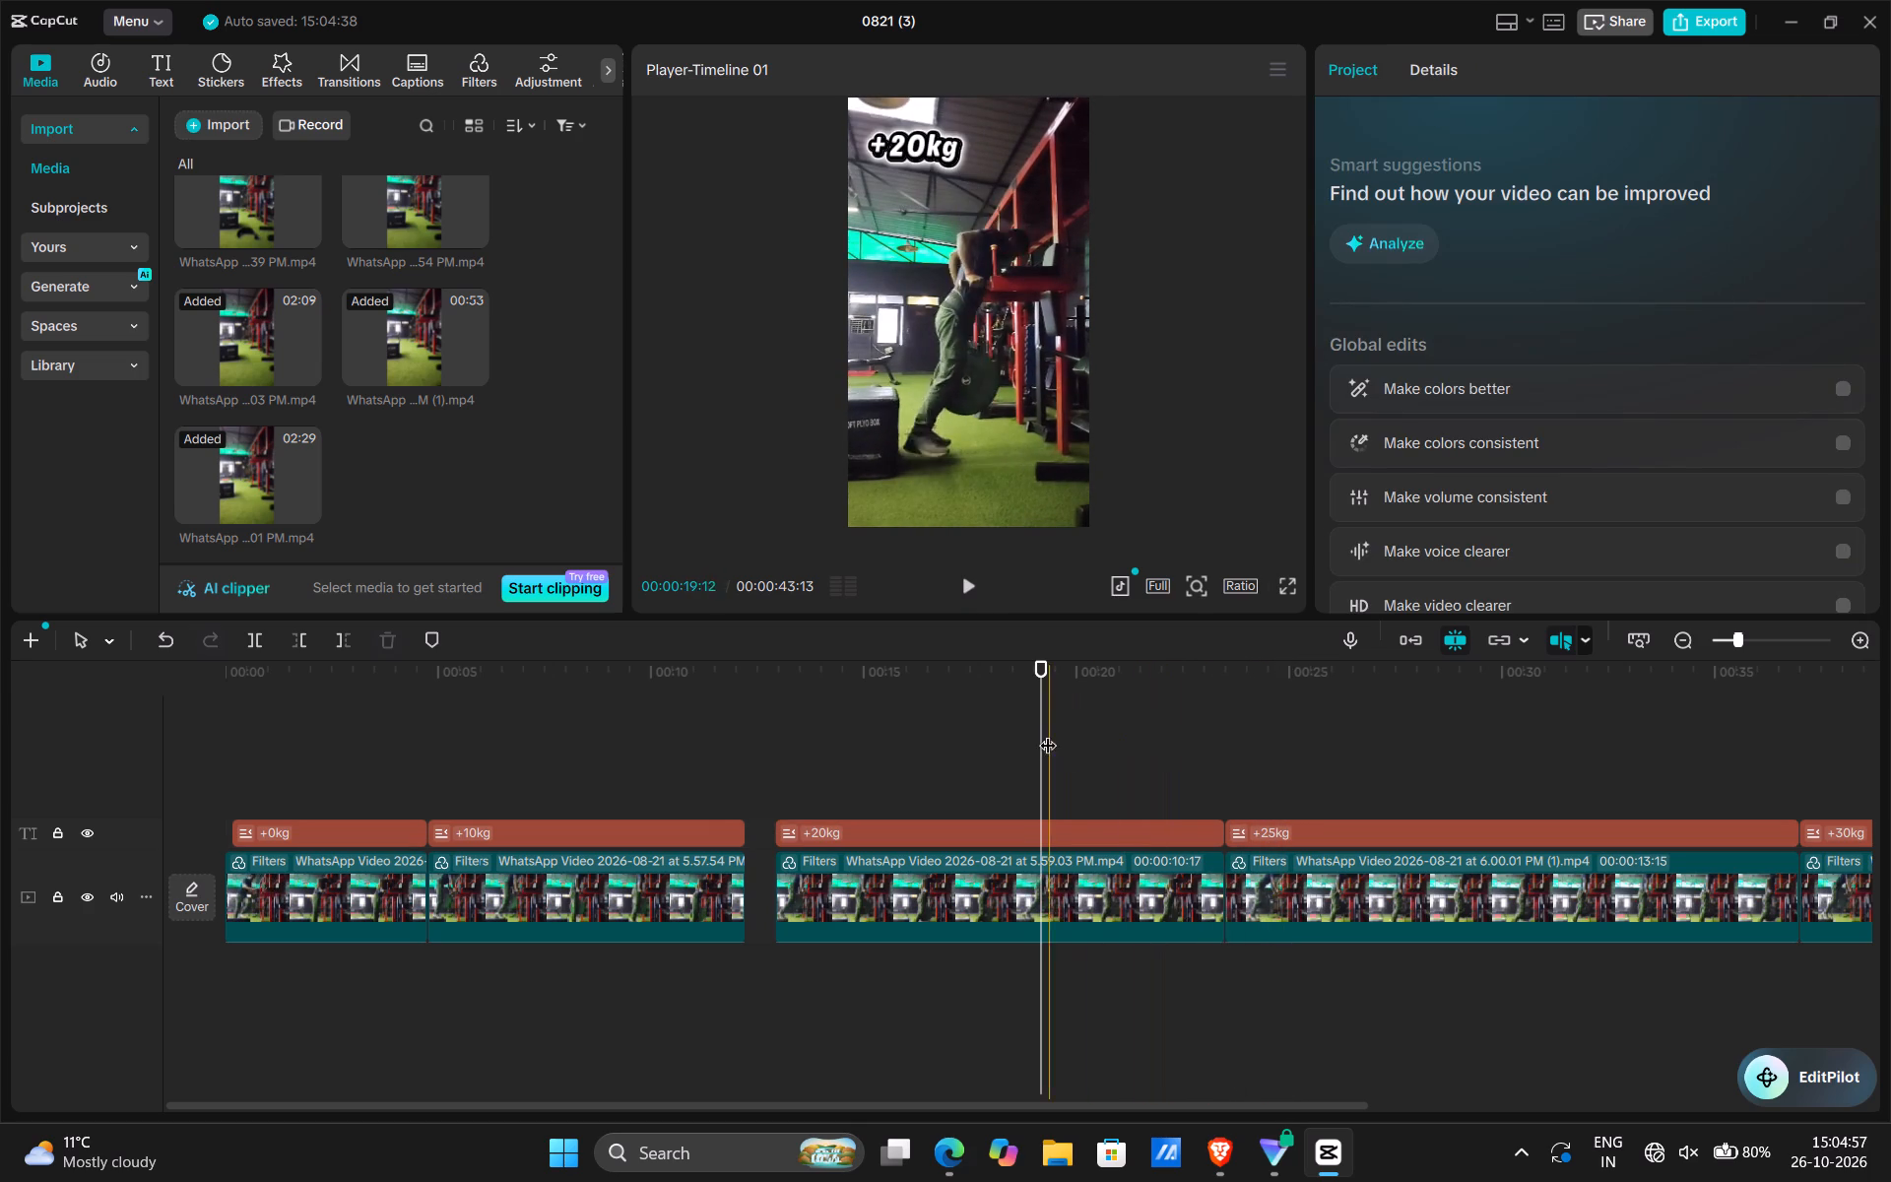
{"action": "left_click_drag", "start_coordinate": [1039, 723], "coordinate": [1220, 755]}
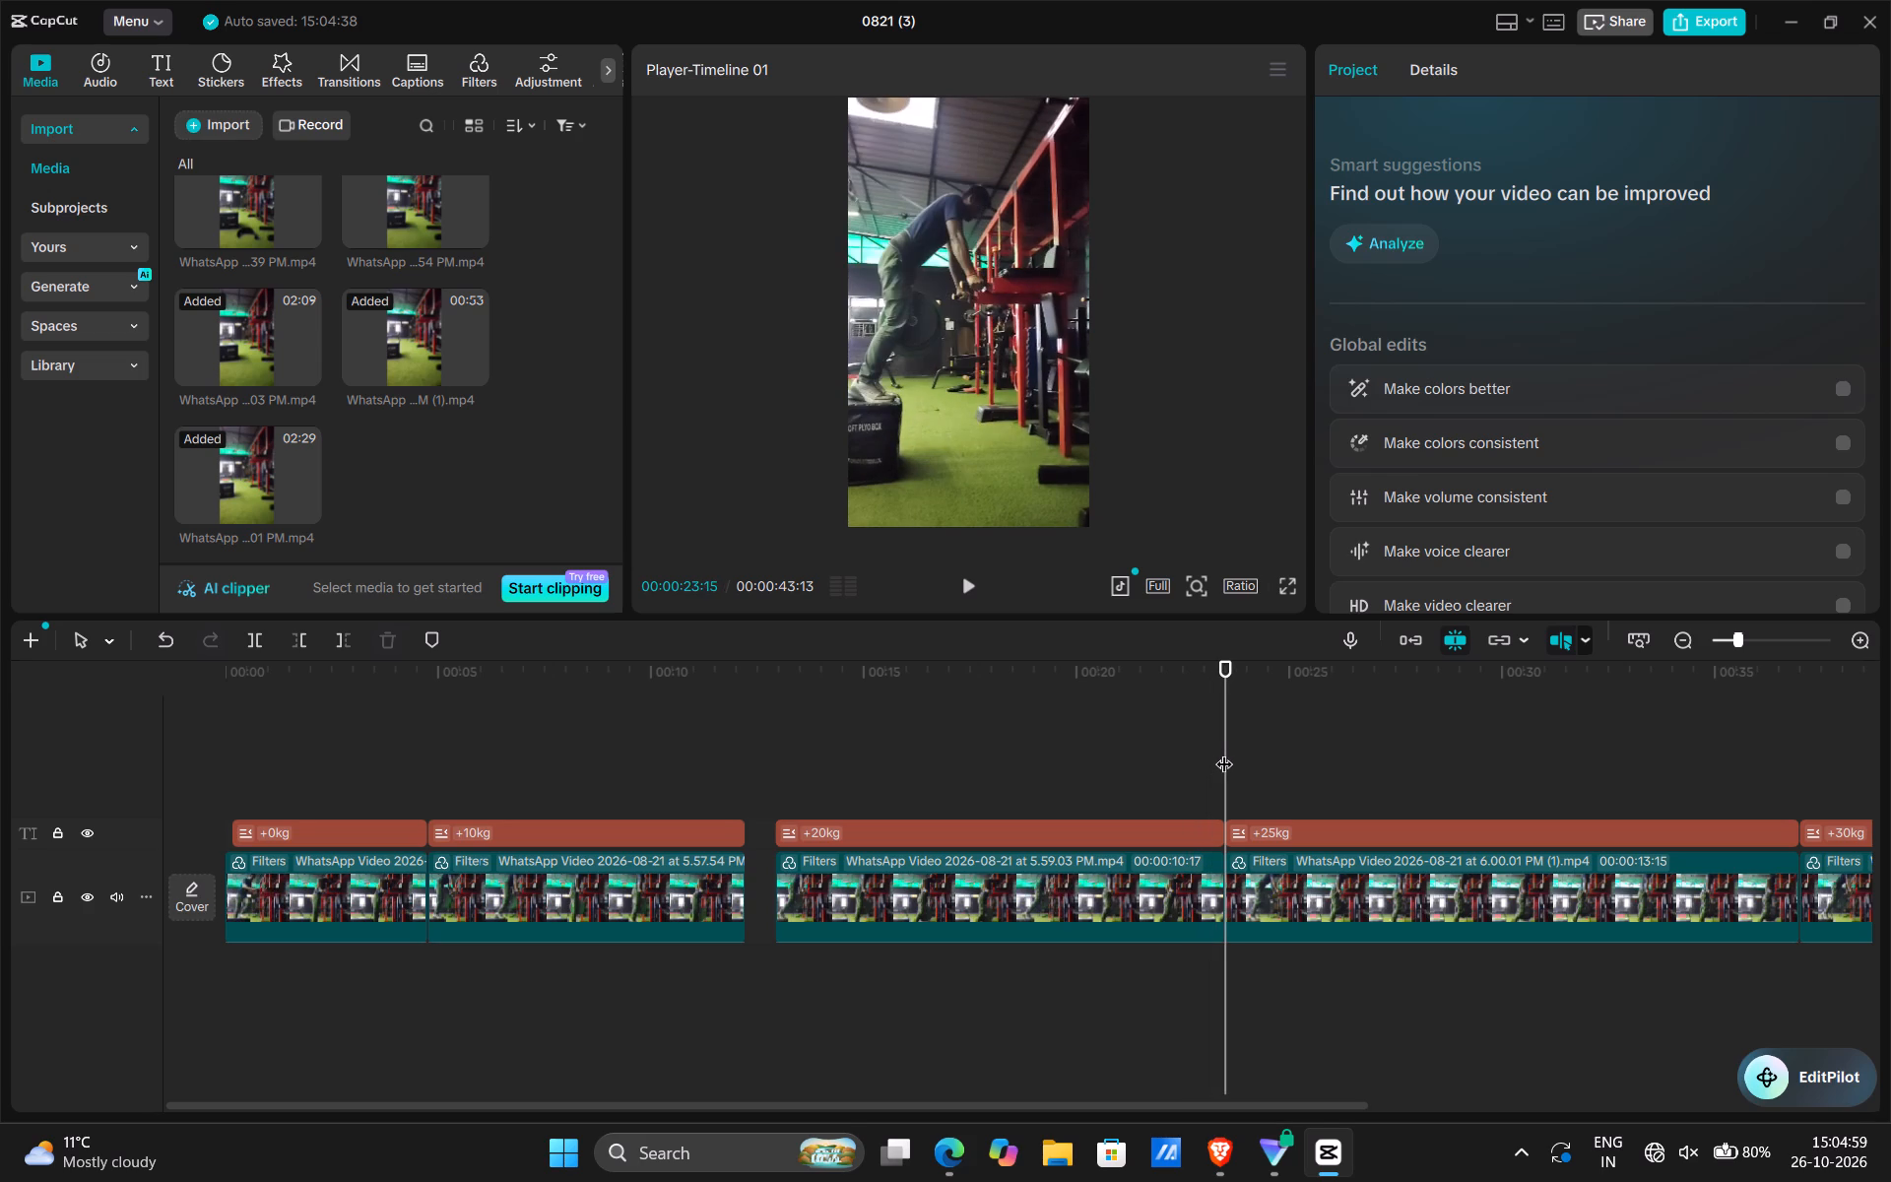
{"action": "left_click_drag", "start_coordinate": [1227, 745], "coordinate": [1262, 757]}
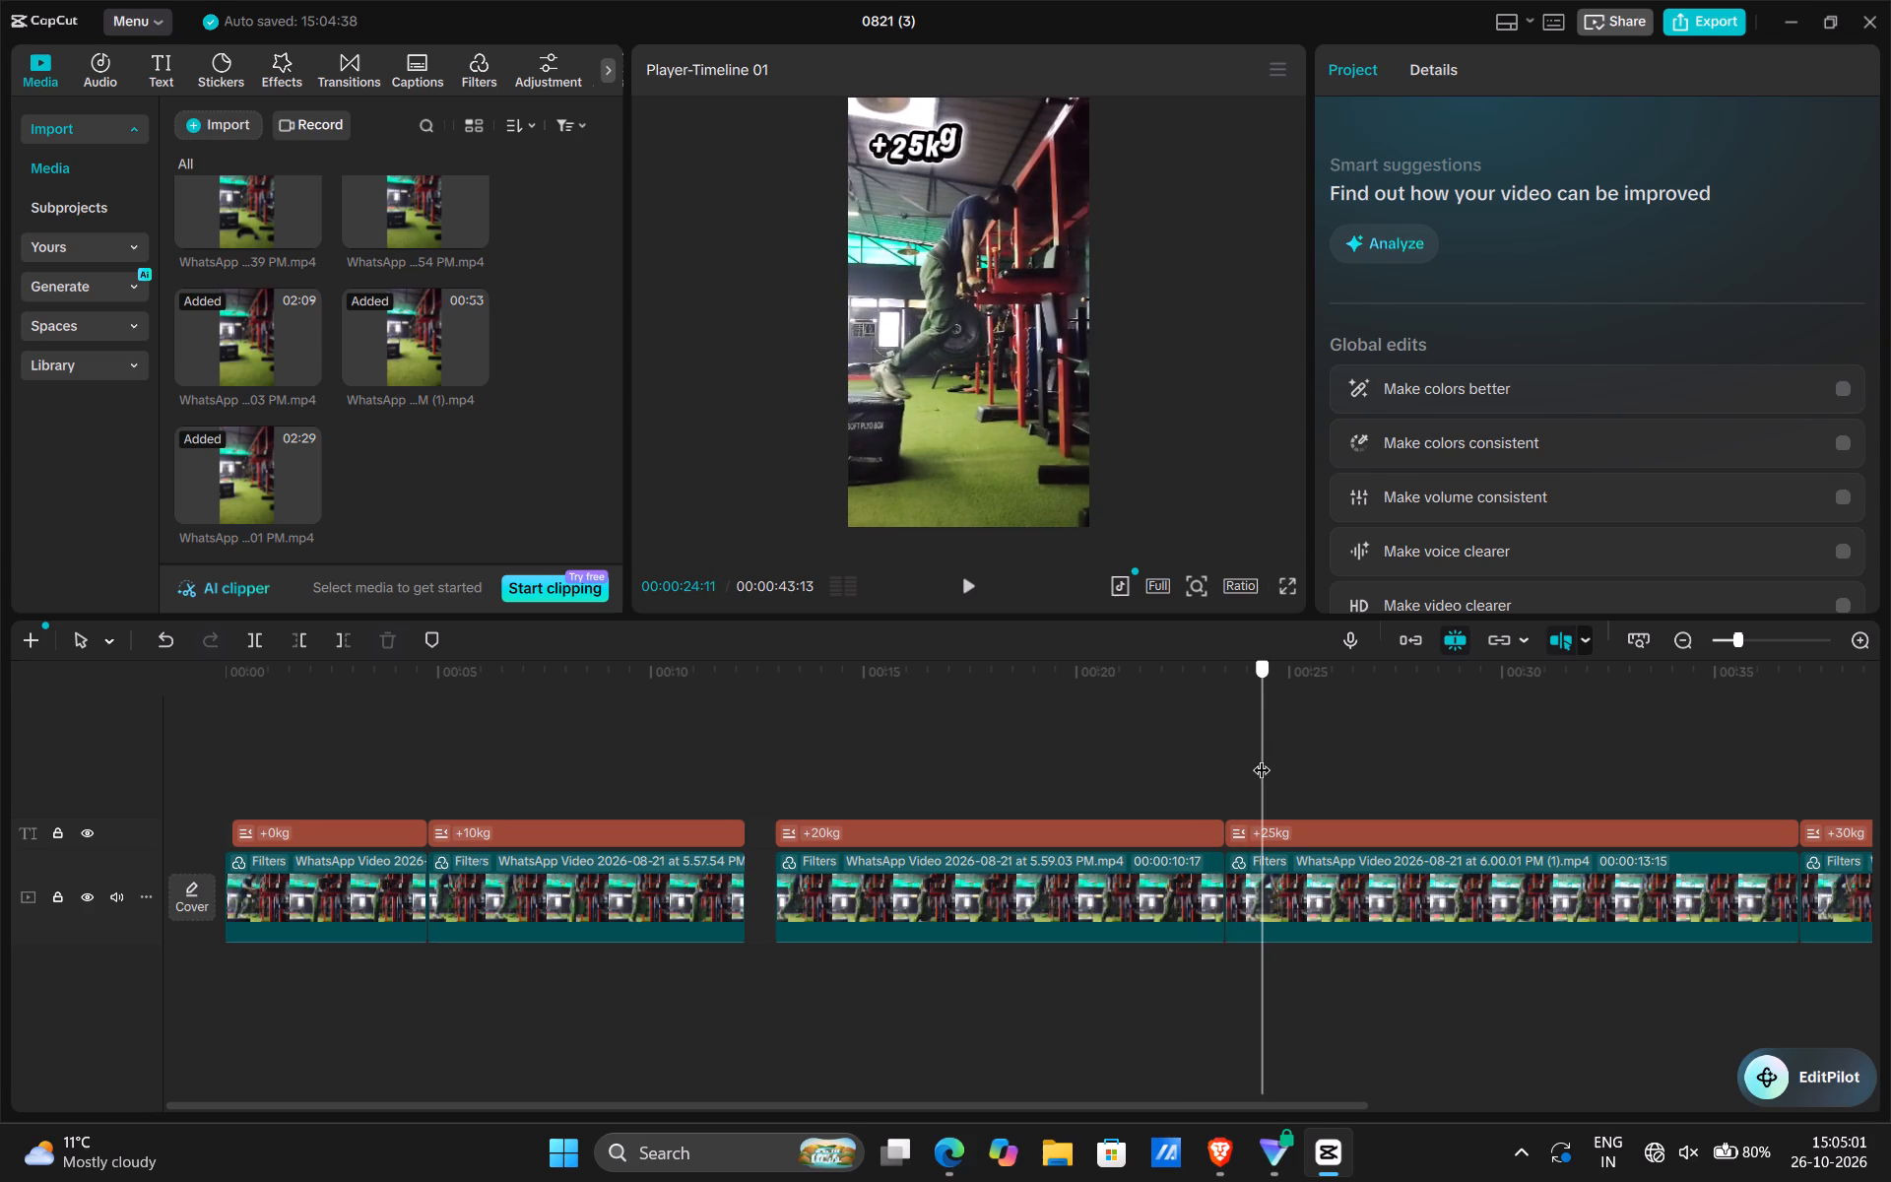
{"action": "left_click_drag", "start_coordinate": [1262, 757], "coordinate": [1262, 756]}
{"action": "left_click", "coordinate": [1240, 907]}
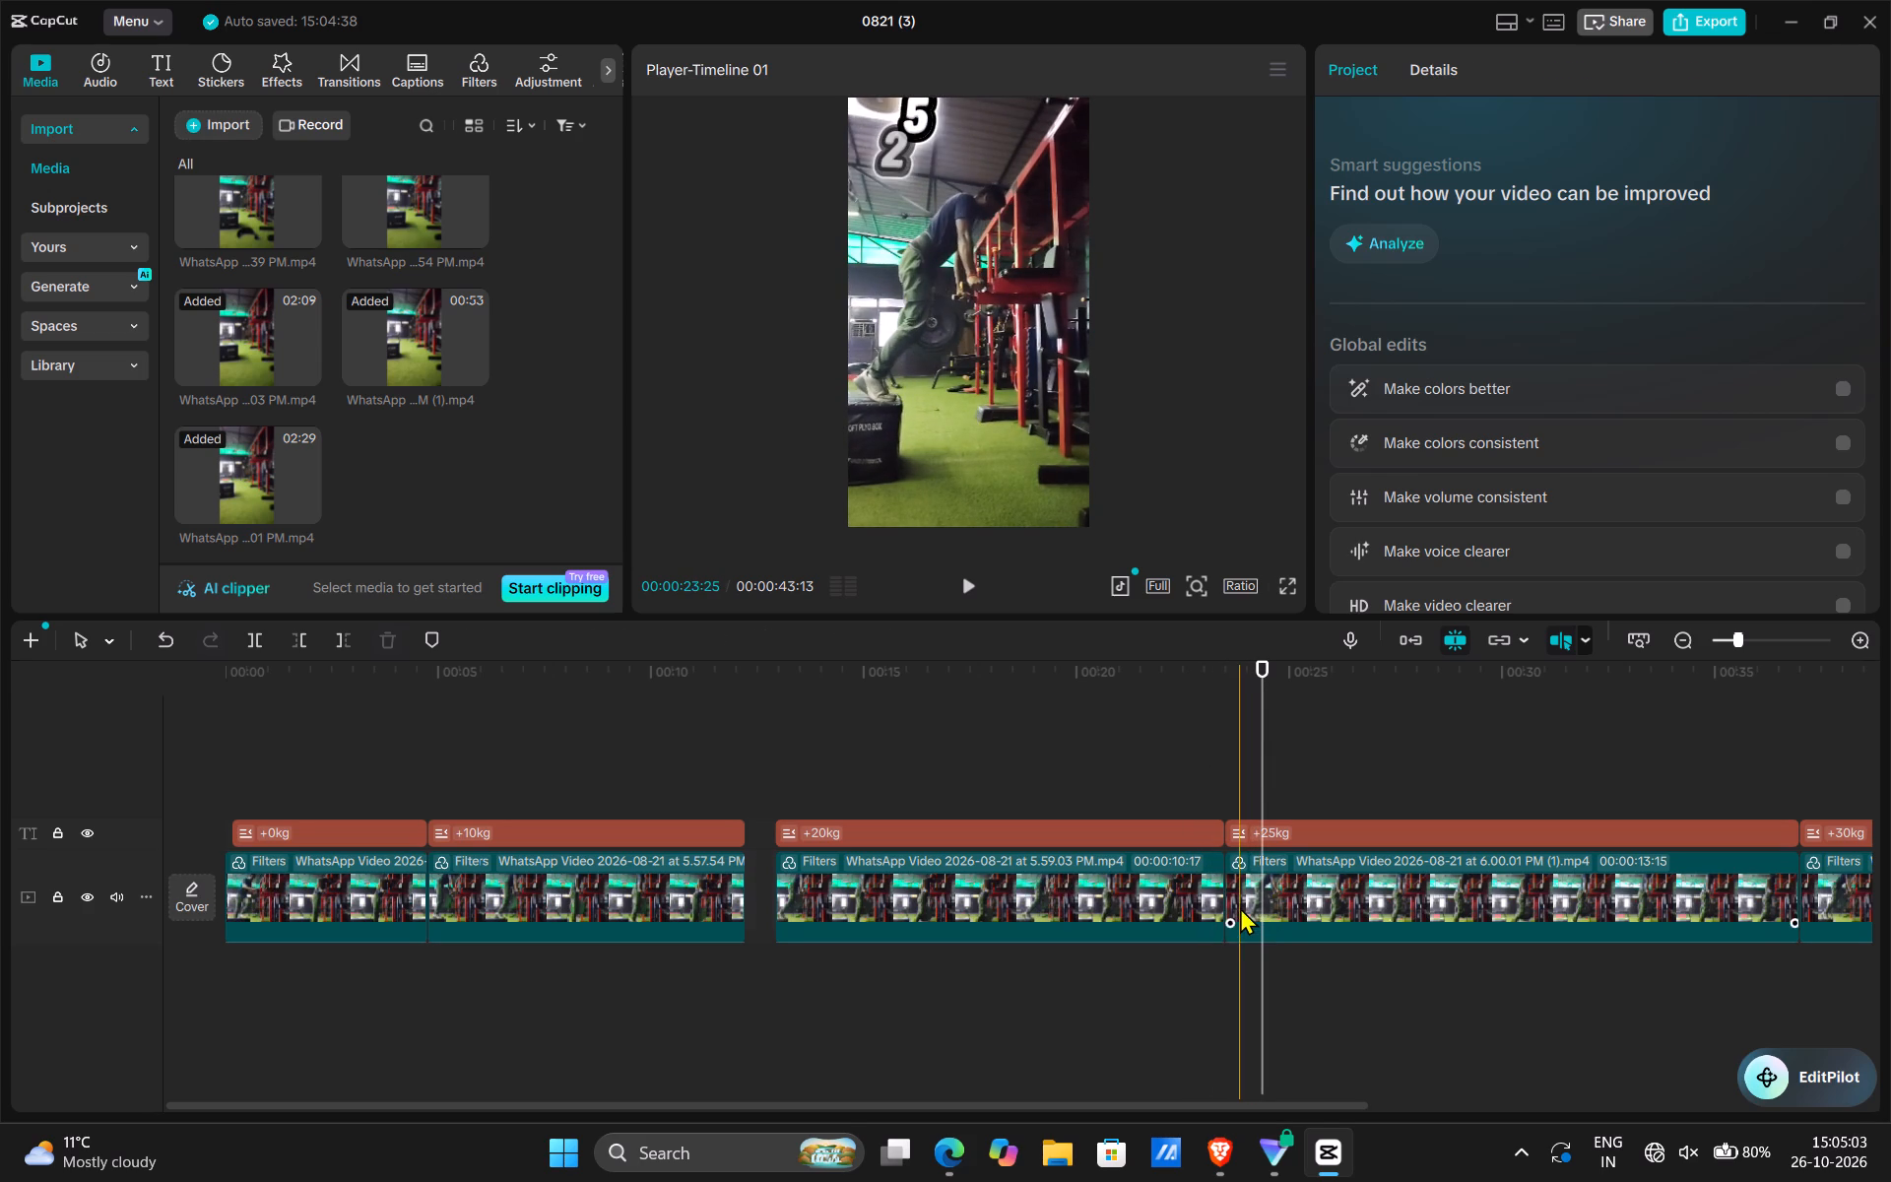
{"action": "left_click_drag", "start_coordinate": [1226, 878], "coordinate": [1261, 893]}
{"action": "left_click", "coordinate": [1243, 834]}
{"action": "left_click_drag", "start_coordinate": [1228, 833], "coordinate": [1267, 833]}
Review the trimmed clip starts and trim the starts of the +10kg video and caption to about 00:00:06:04.
{"action": "left_click_drag", "start_coordinate": [1256, 762], "coordinate": [1160, 767]}
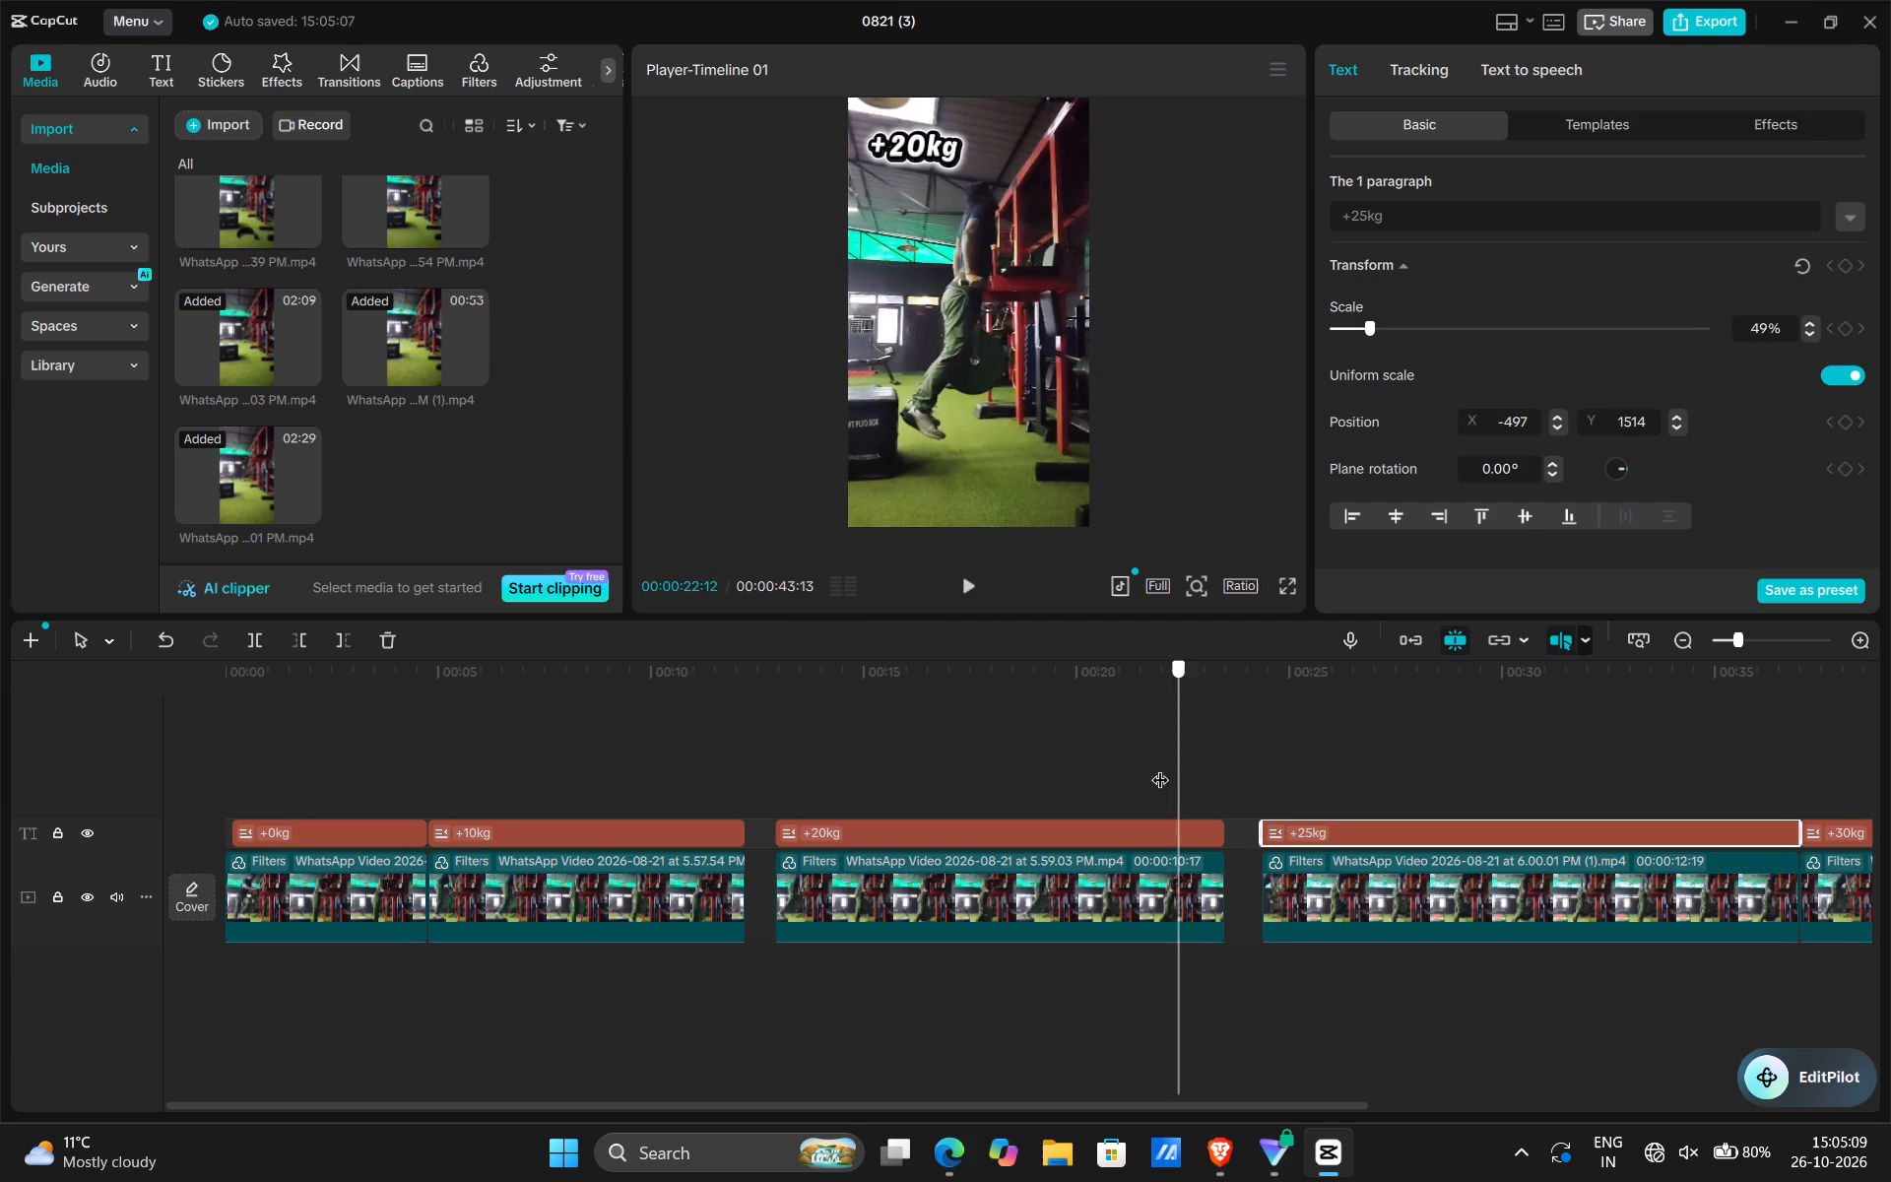
{"action": "left_click_drag", "start_coordinate": [1160, 767], "coordinate": [1209, 789]}
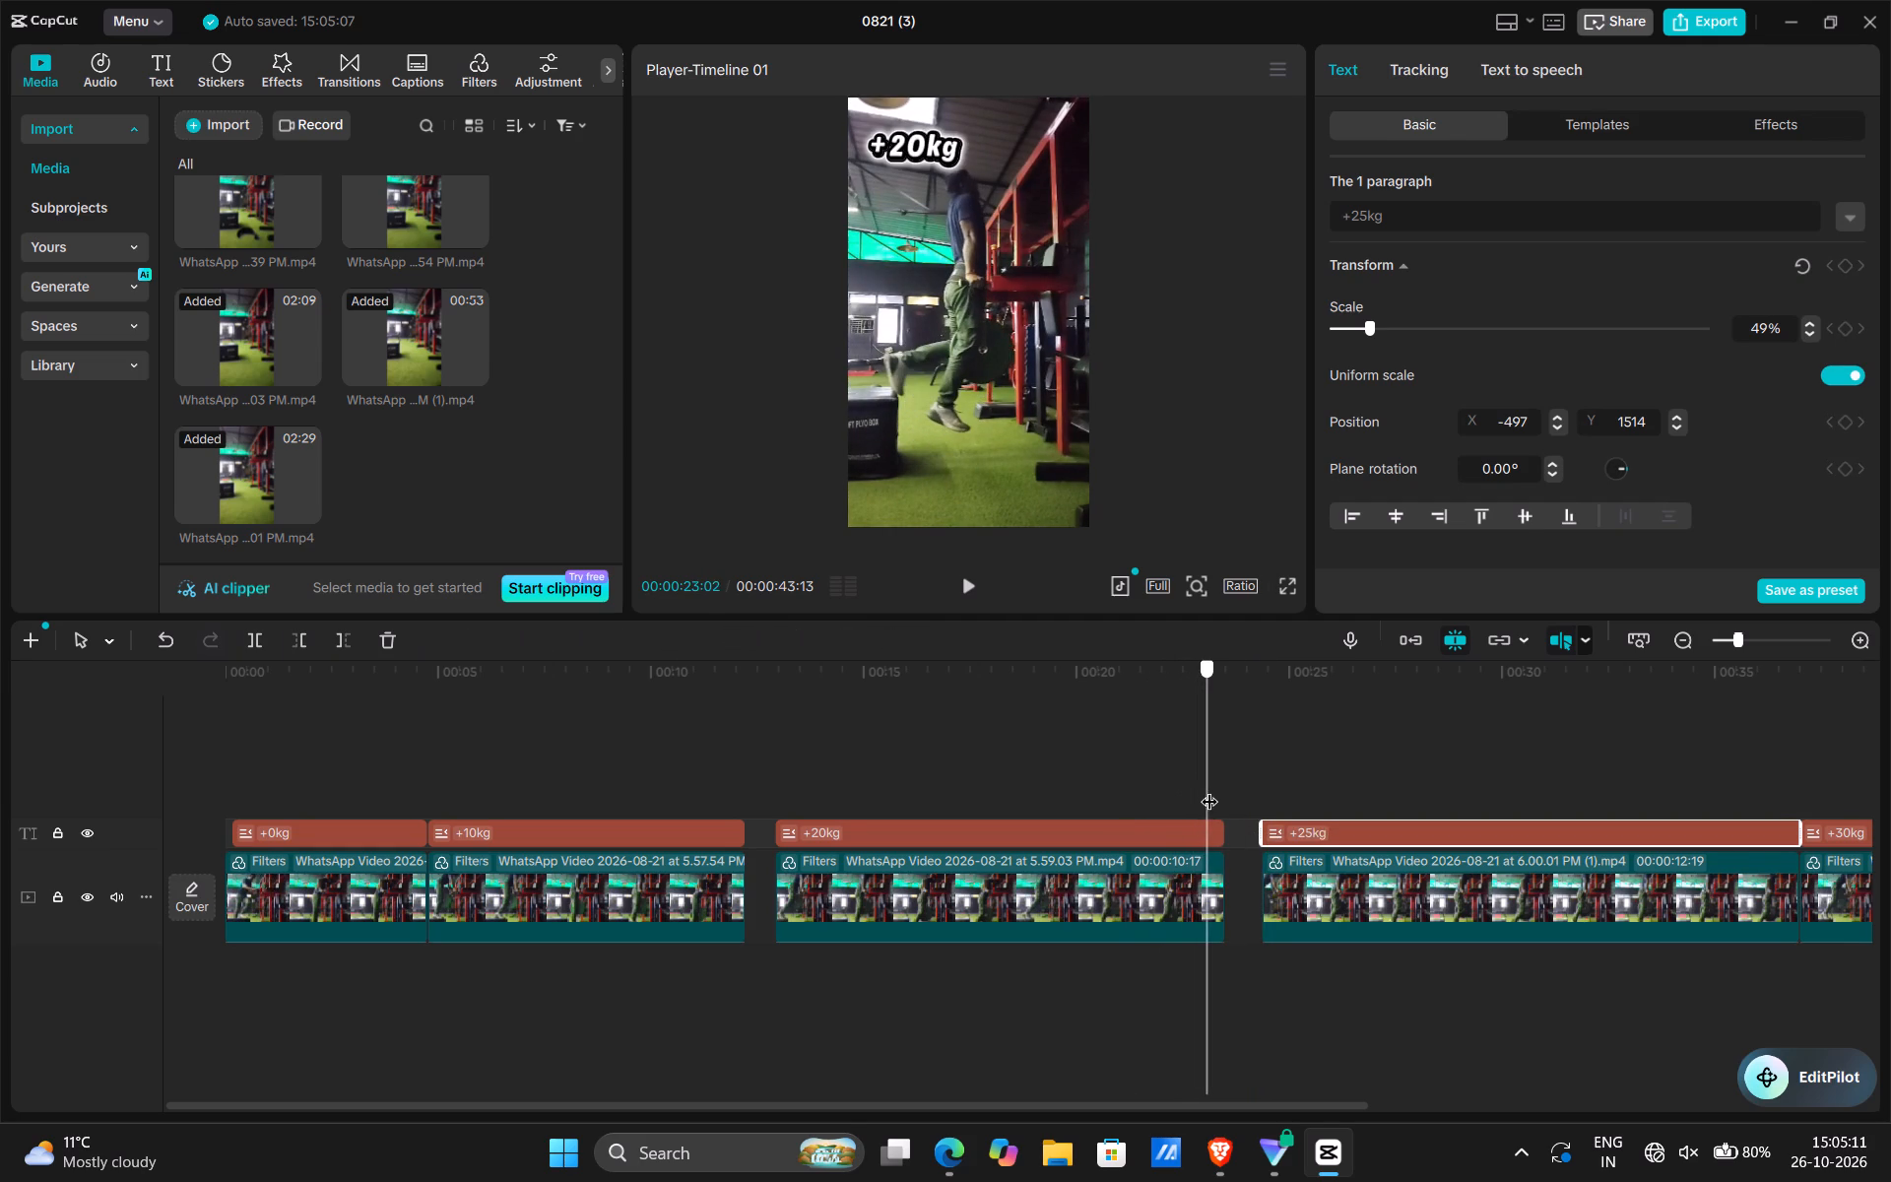
{"action": "left_click_drag", "start_coordinate": [1209, 789], "coordinate": [1274, 790]}
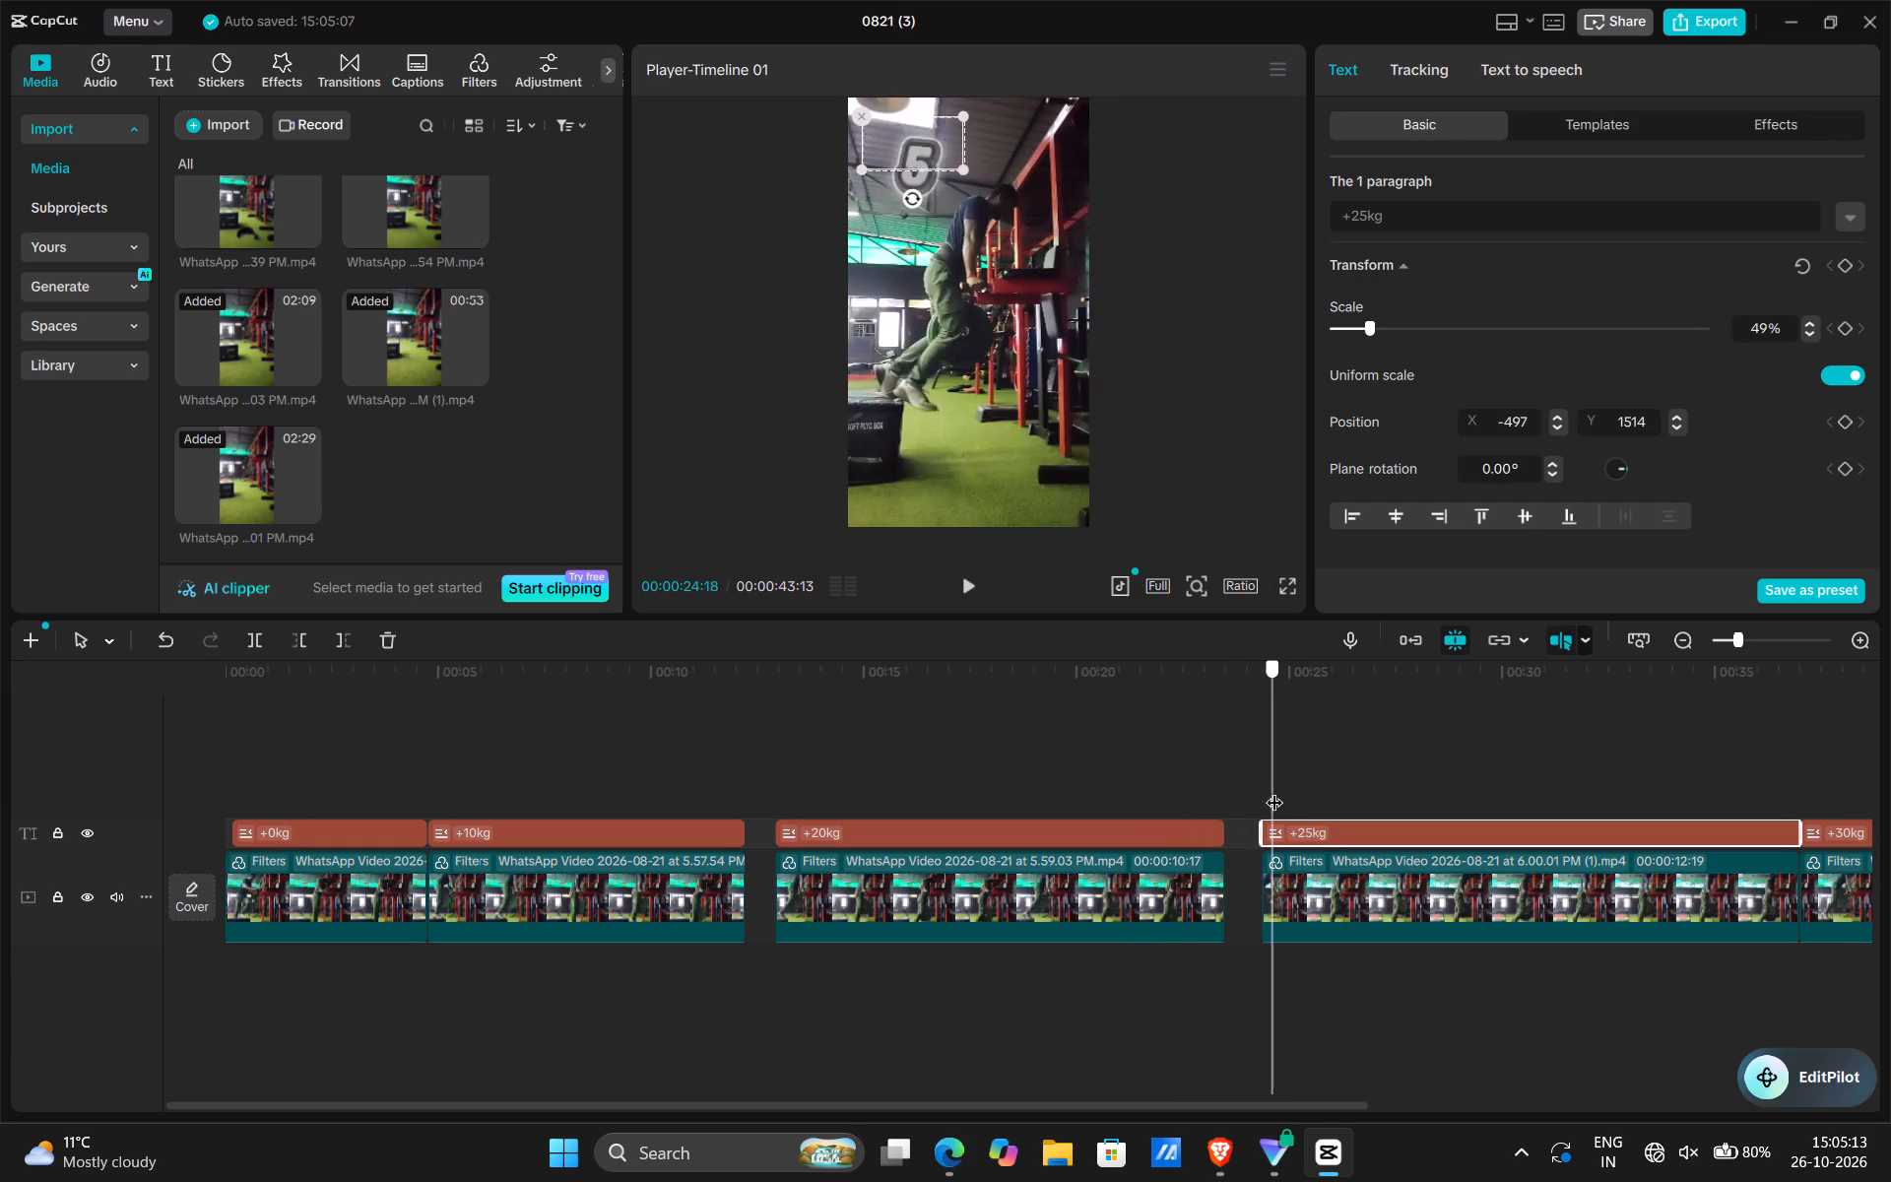
{"action": "left_click_drag", "start_coordinate": [1274, 790], "coordinate": [777, 786]}
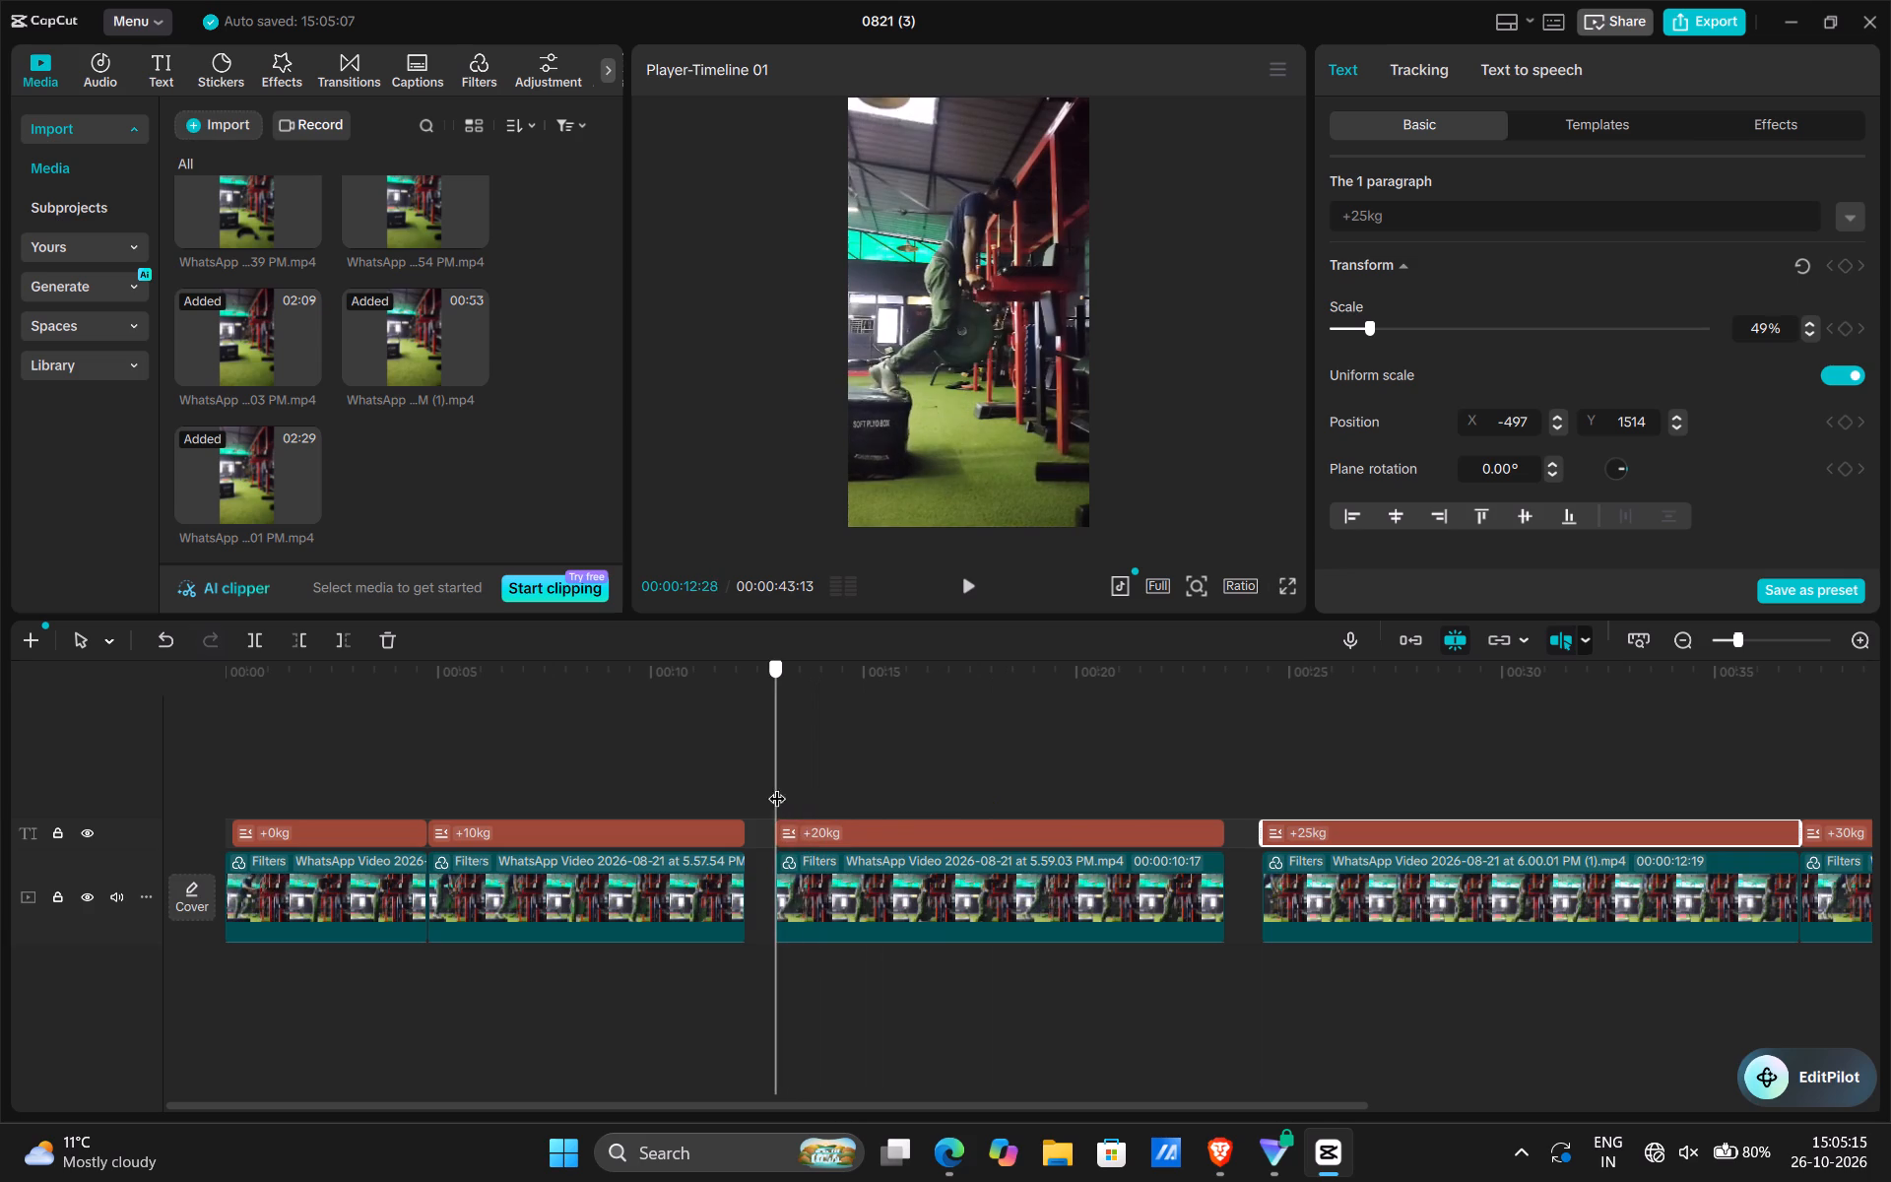
{"action": "left_click_drag", "start_coordinate": [777, 786], "coordinate": [430, 824]}
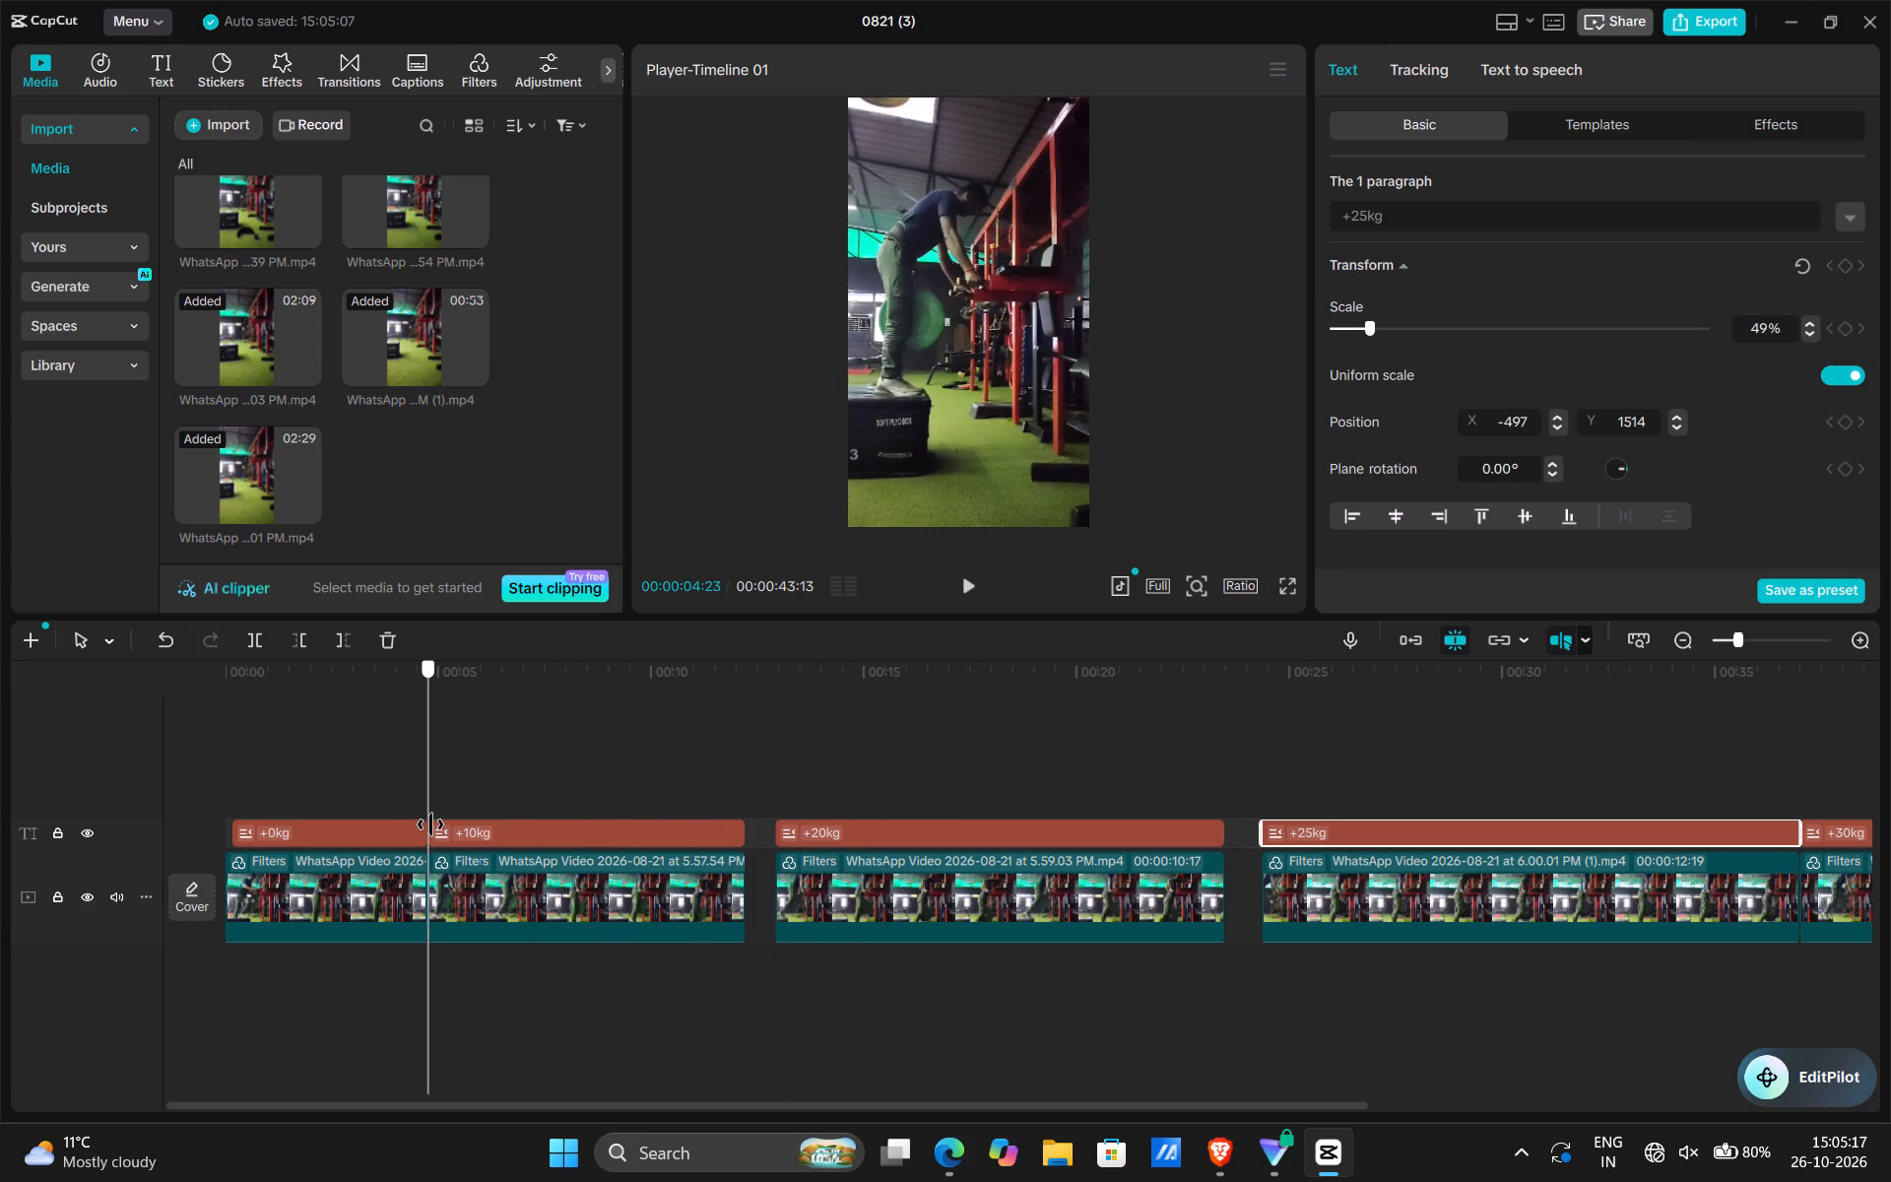
{"action": "left_click_drag", "start_coordinate": [430, 824], "coordinate": [471, 843]}
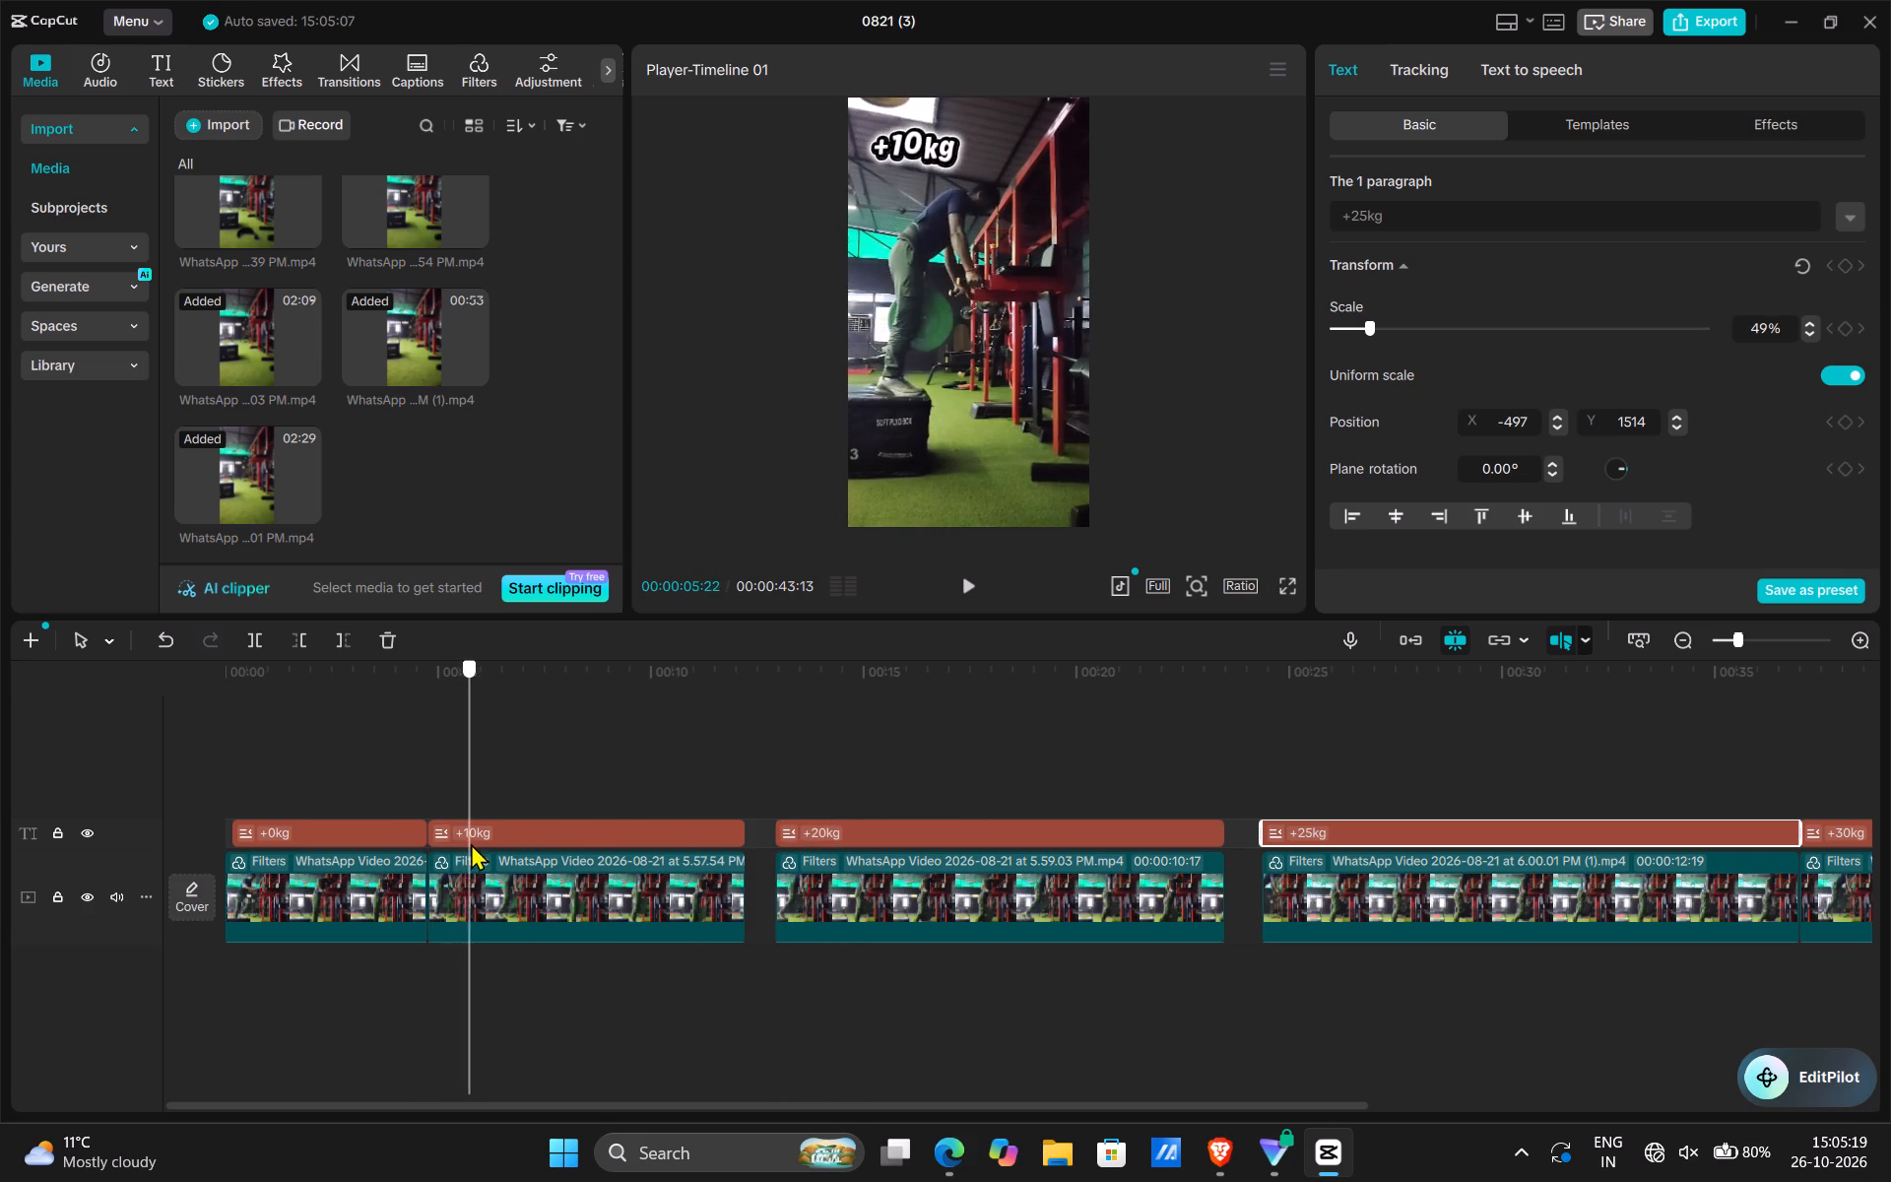
{"action": "left_click_drag", "start_coordinate": [471, 843], "coordinate": [487, 862]}
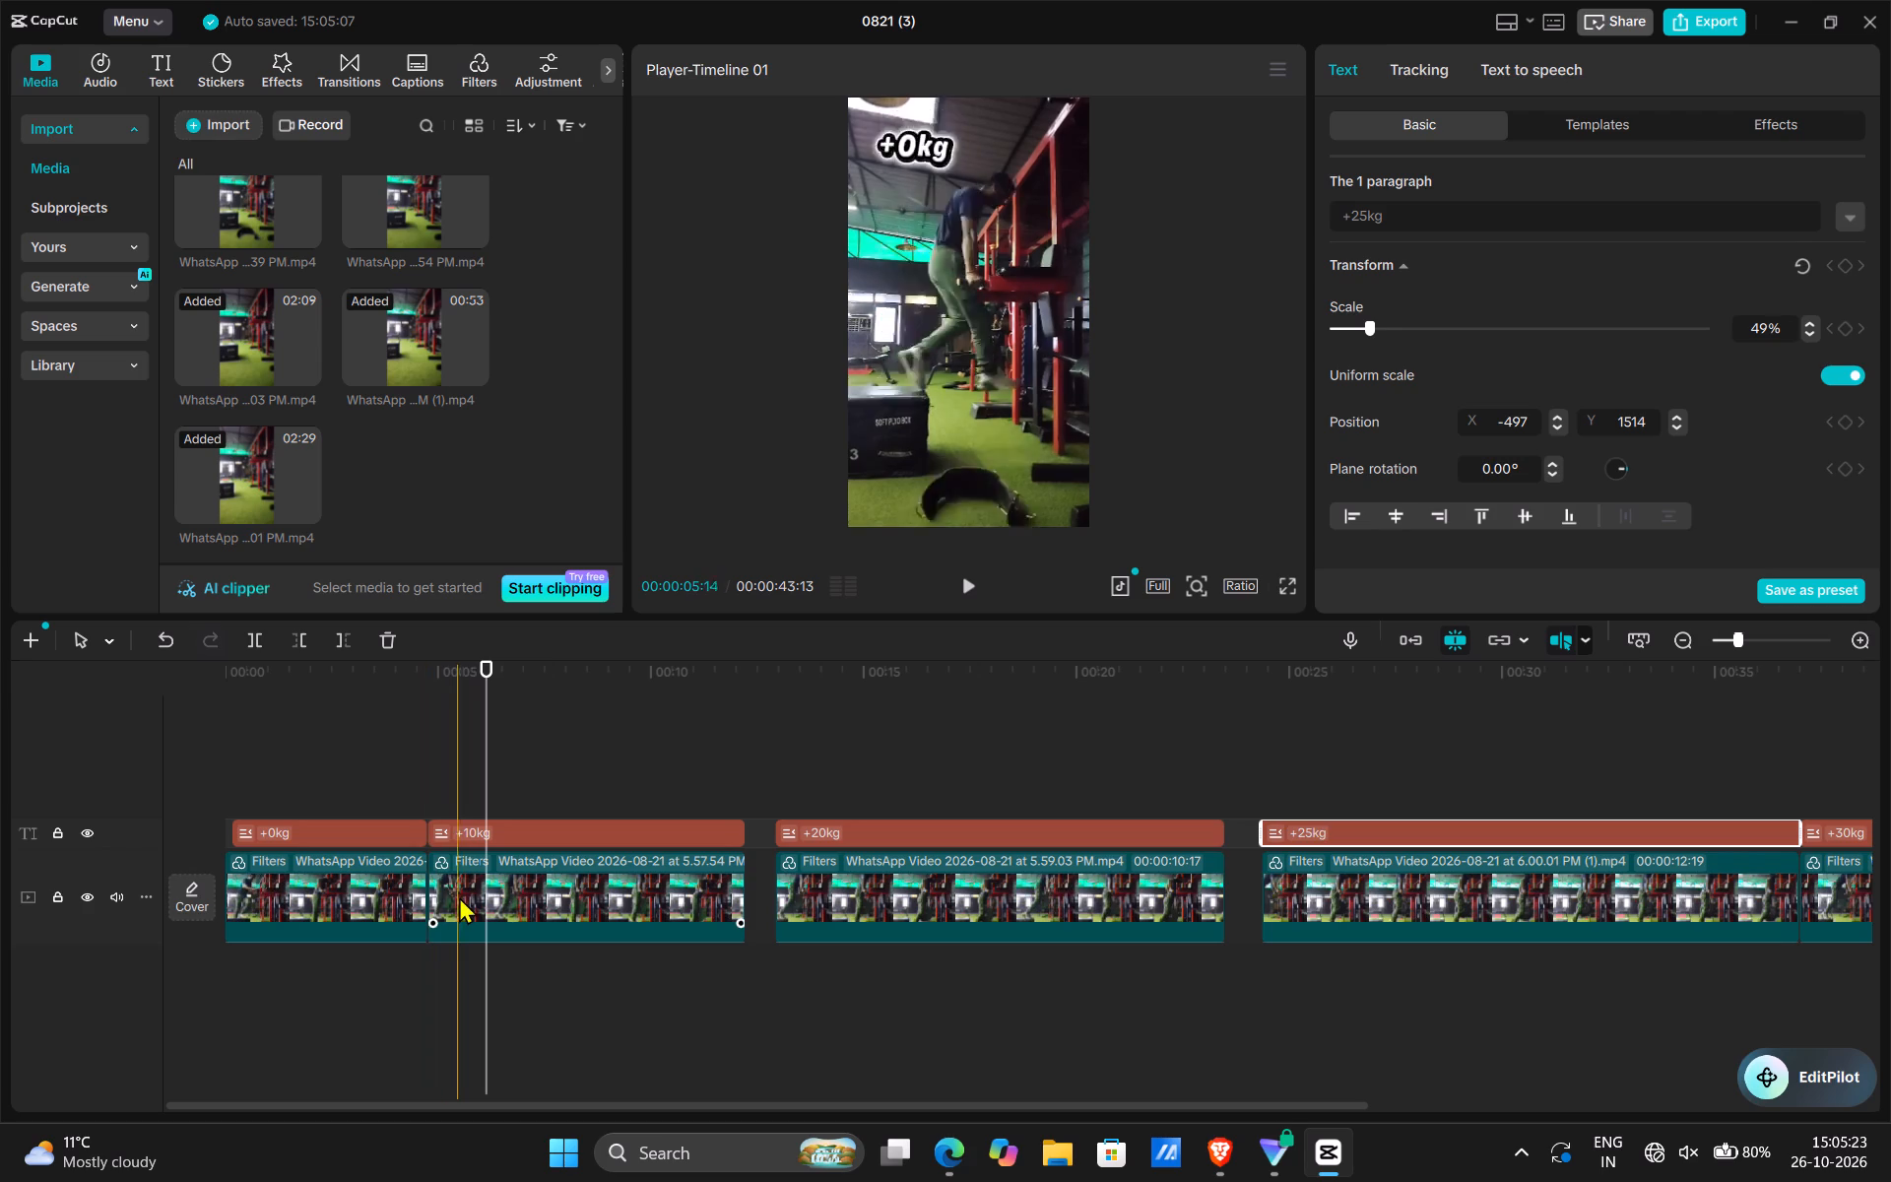
{"action": "left_click", "coordinate": [460, 896]}
{"action": "left_click_drag", "start_coordinate": [429, 886], "coordinate": [475, 894]}
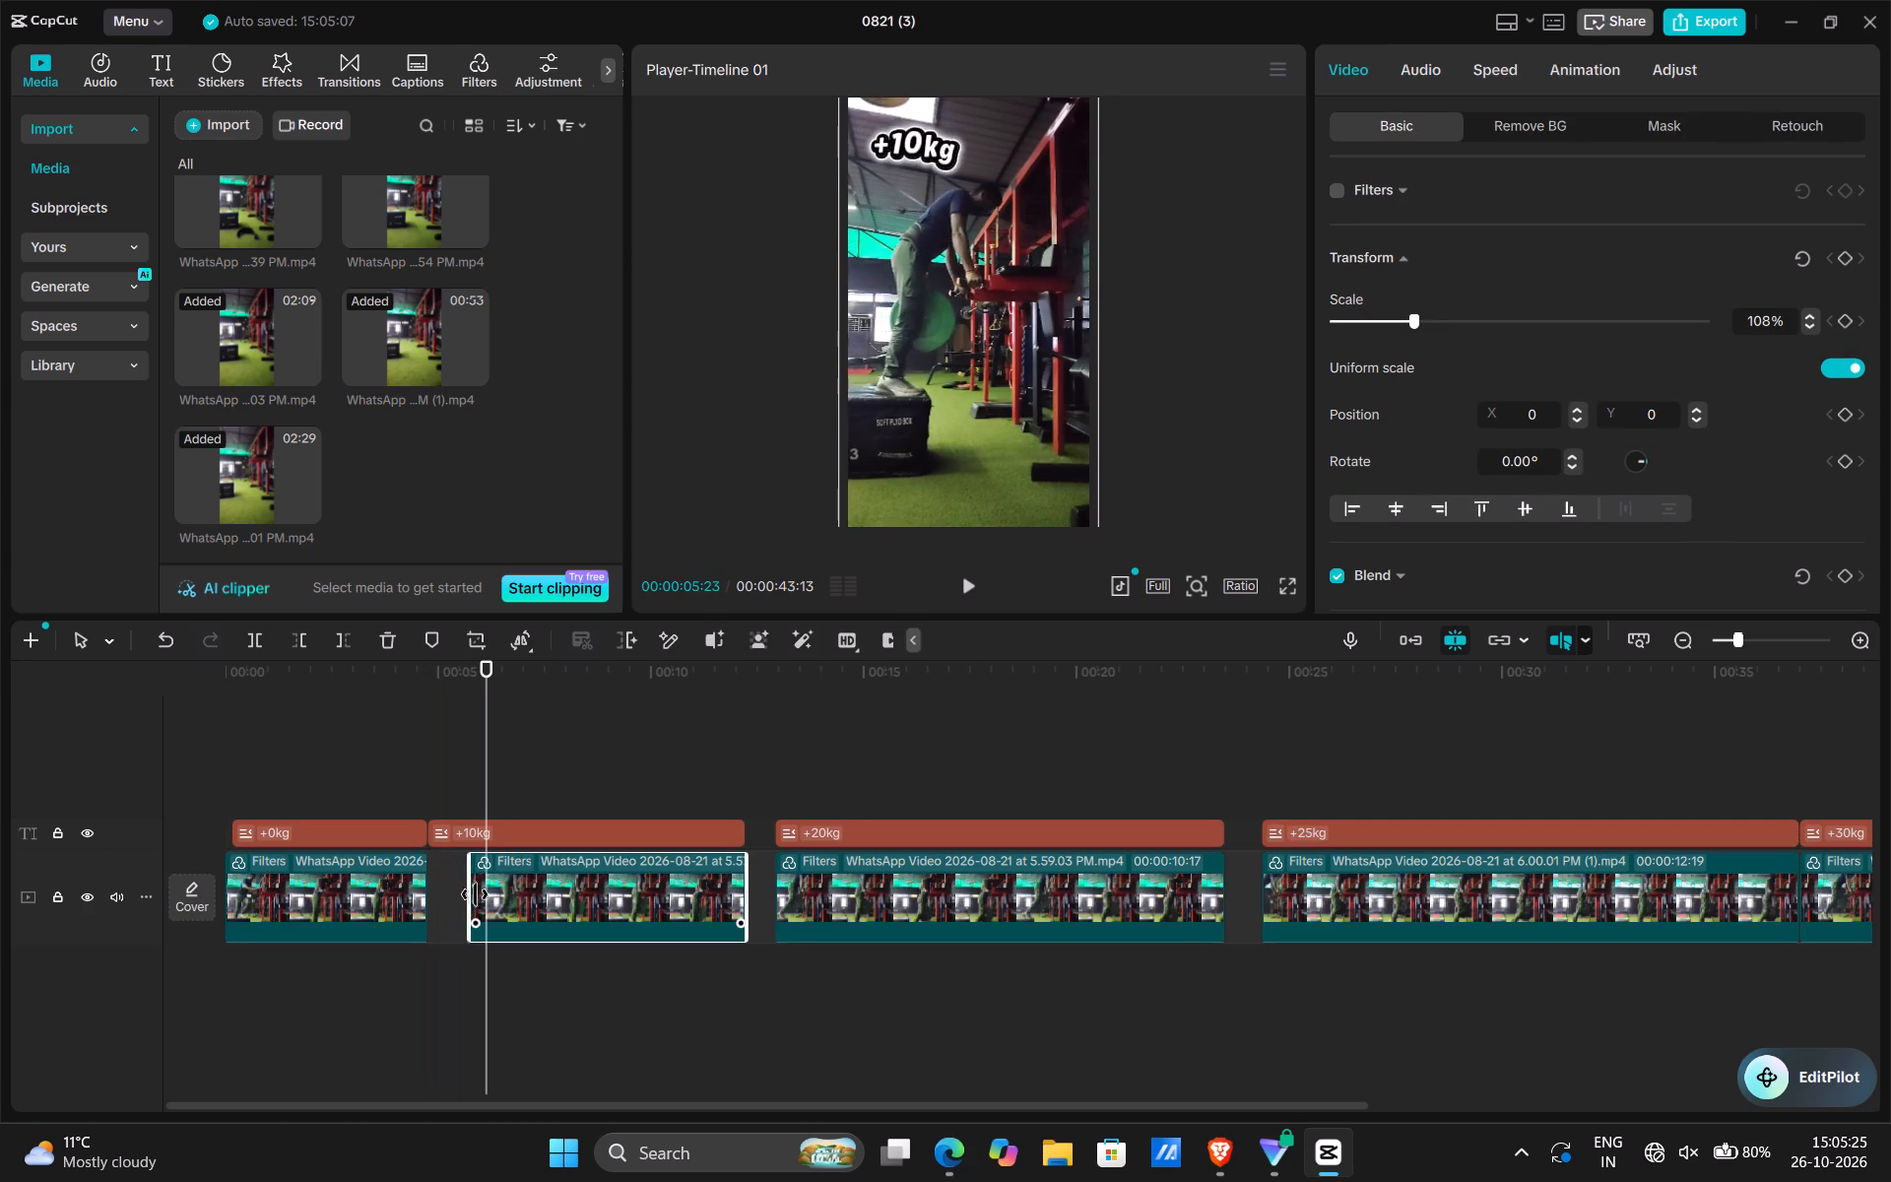
{"action": "left_click_drag", "start_coordinate": [475, 894], "coordinate": [488, 901]}
{"action": "left_click", "coordinate": [446, 839]}
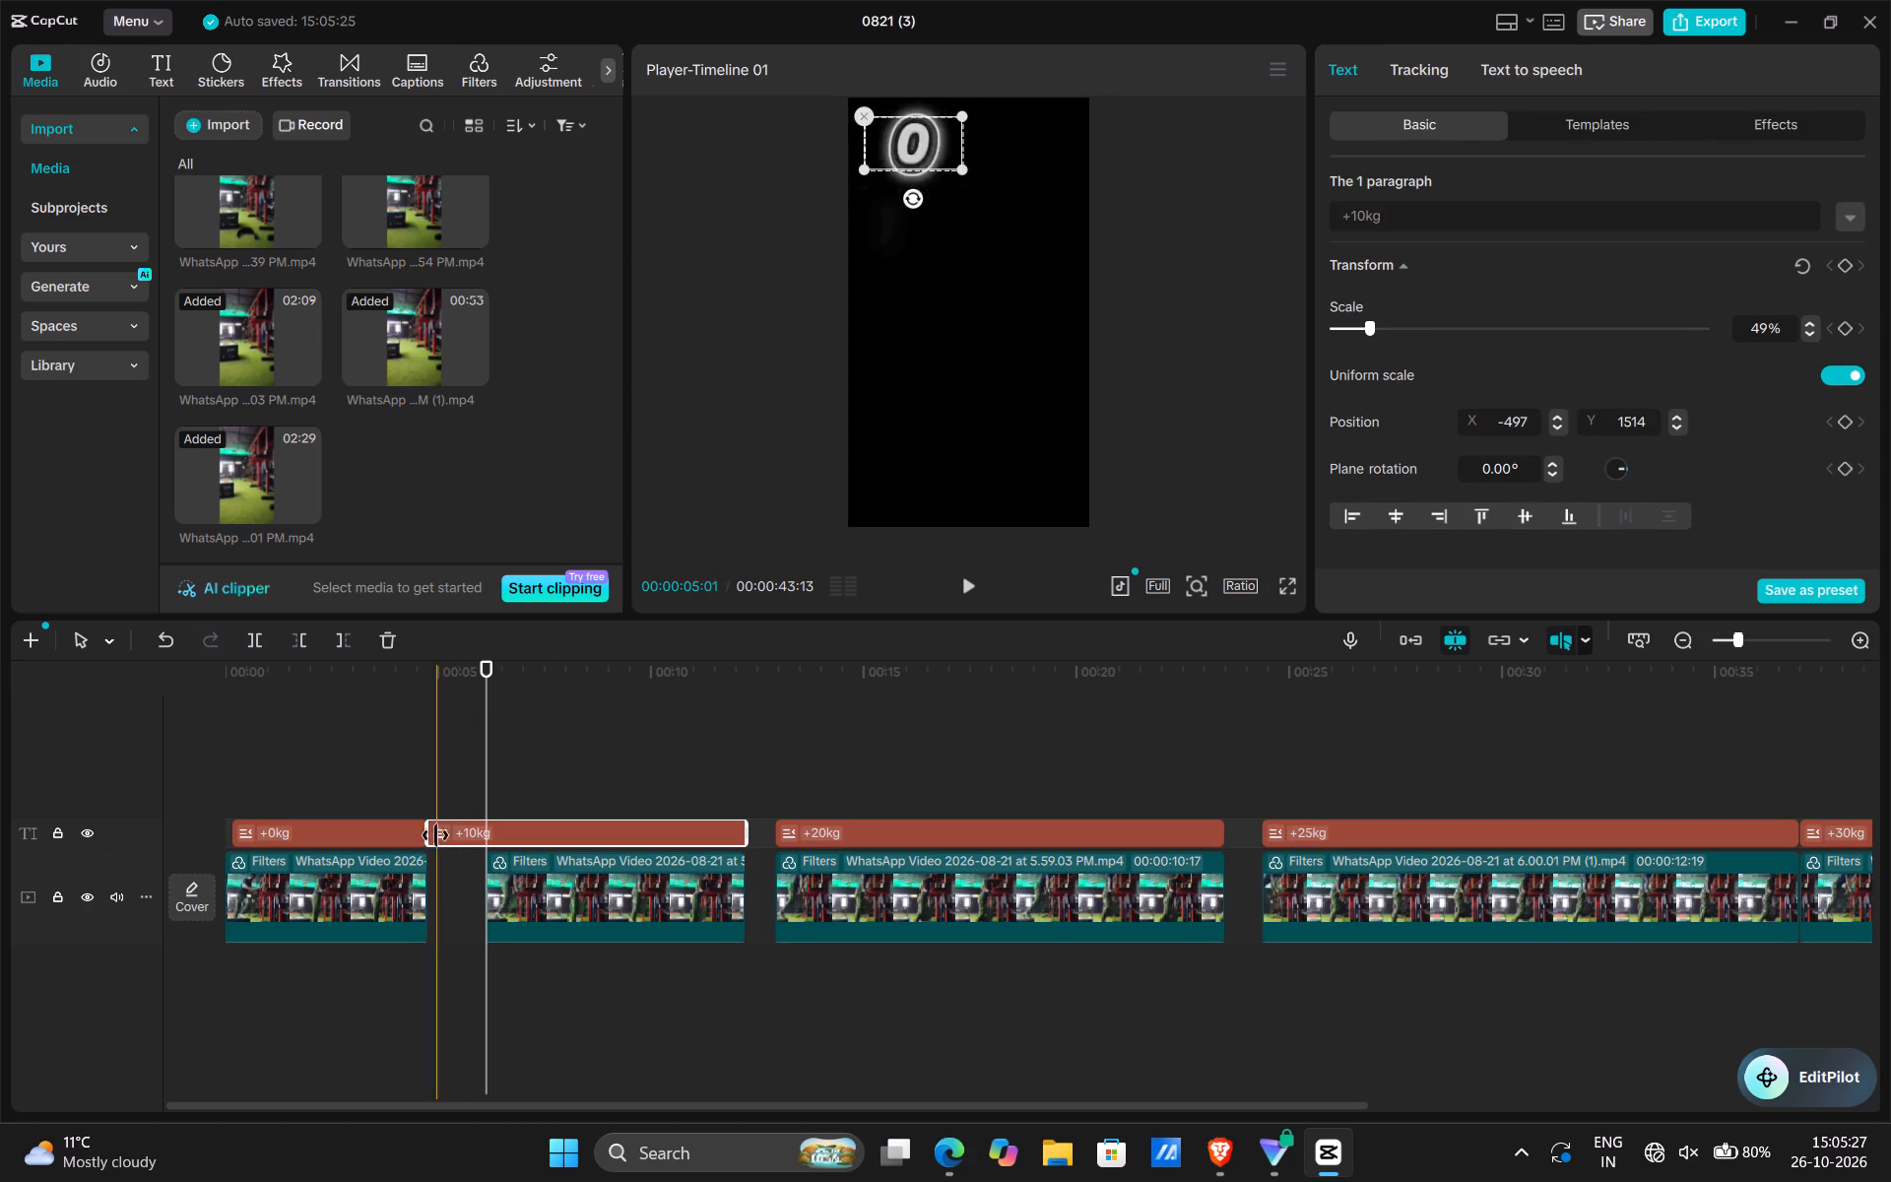
{"action": "left_click_drag", "start_coordinate": [425, 830], "coordinate": [488, 847]}
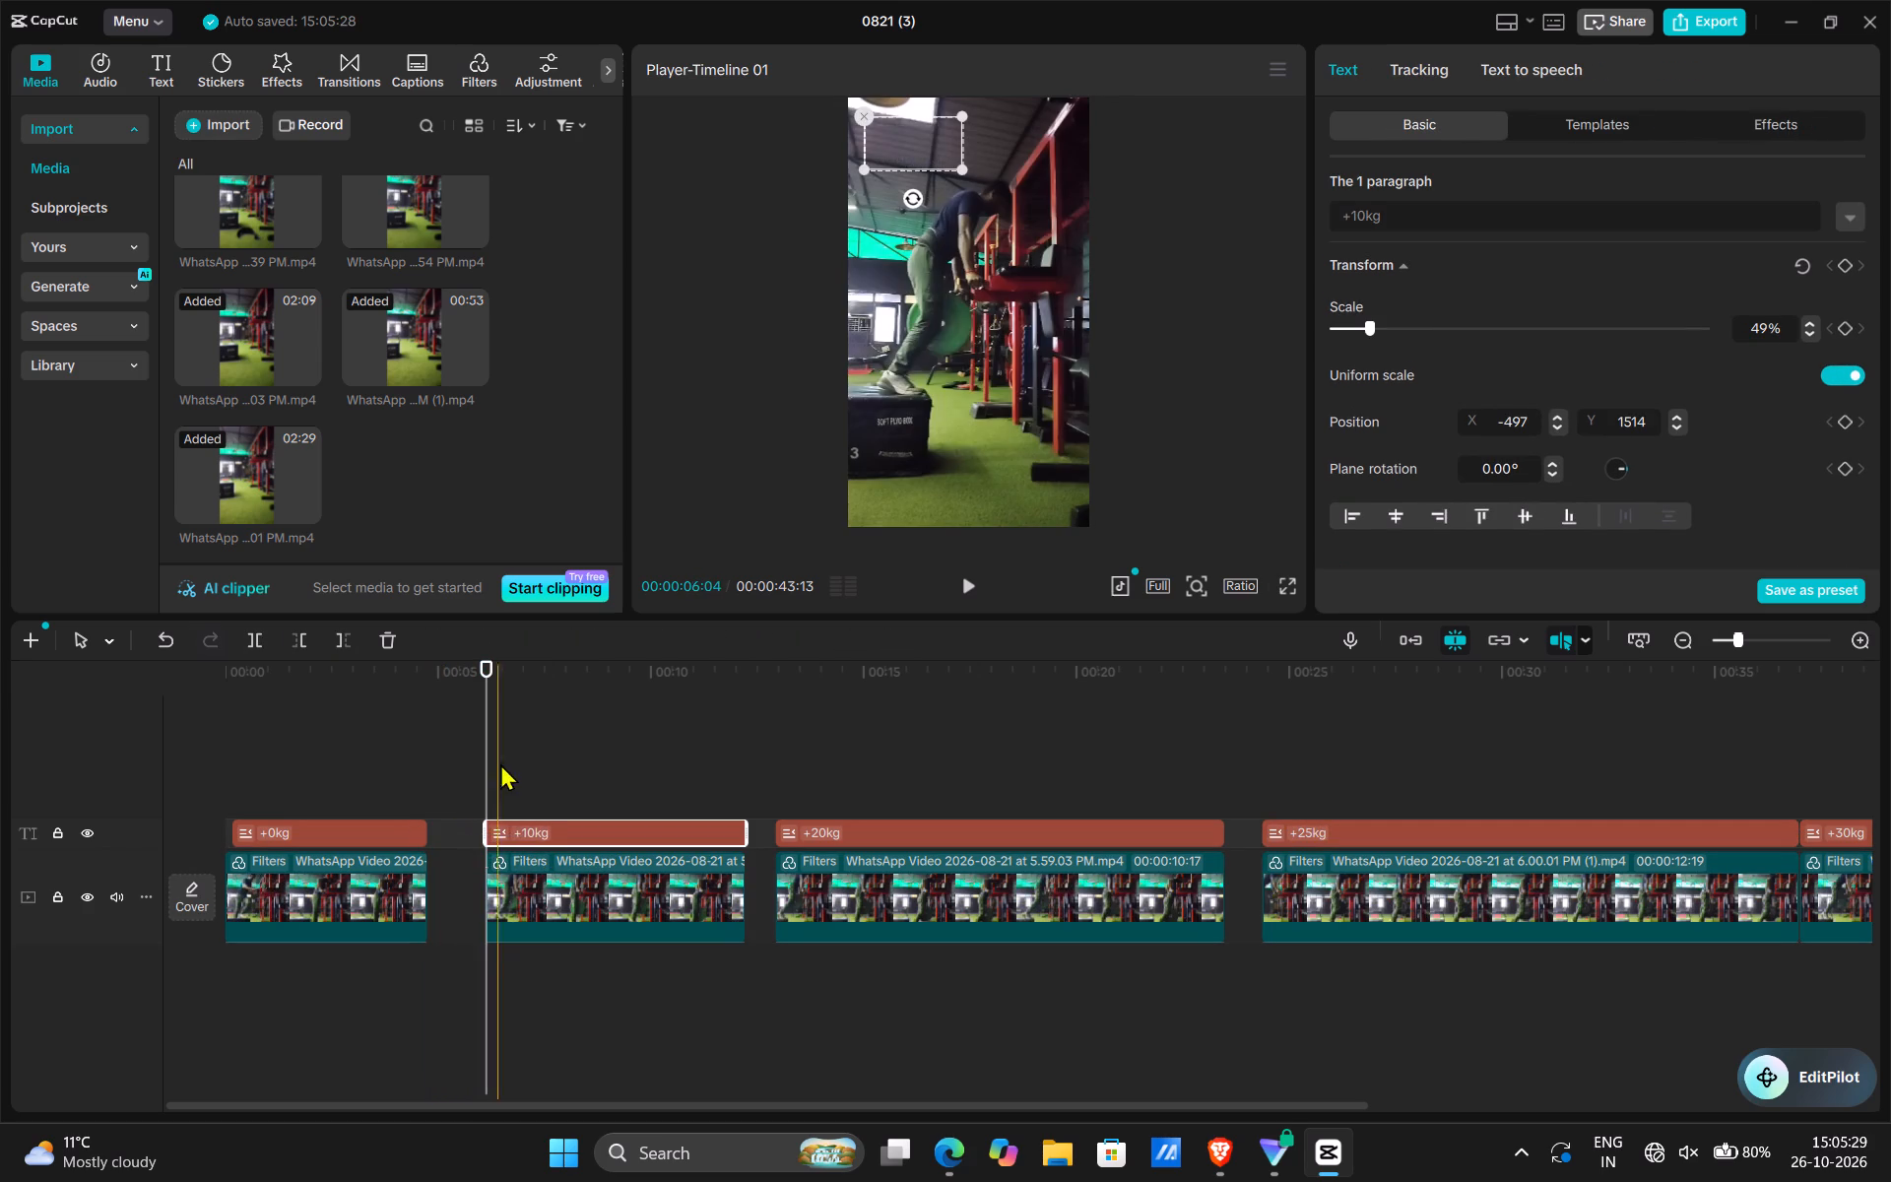
Move the +10kg, +20kg, +25kg and +30kg clips and captions together earlier, flush against the +0kg clip.
{"action": "left_click_drag", "start_coordinate": [482, 731], "coordinate": [731, 779]}
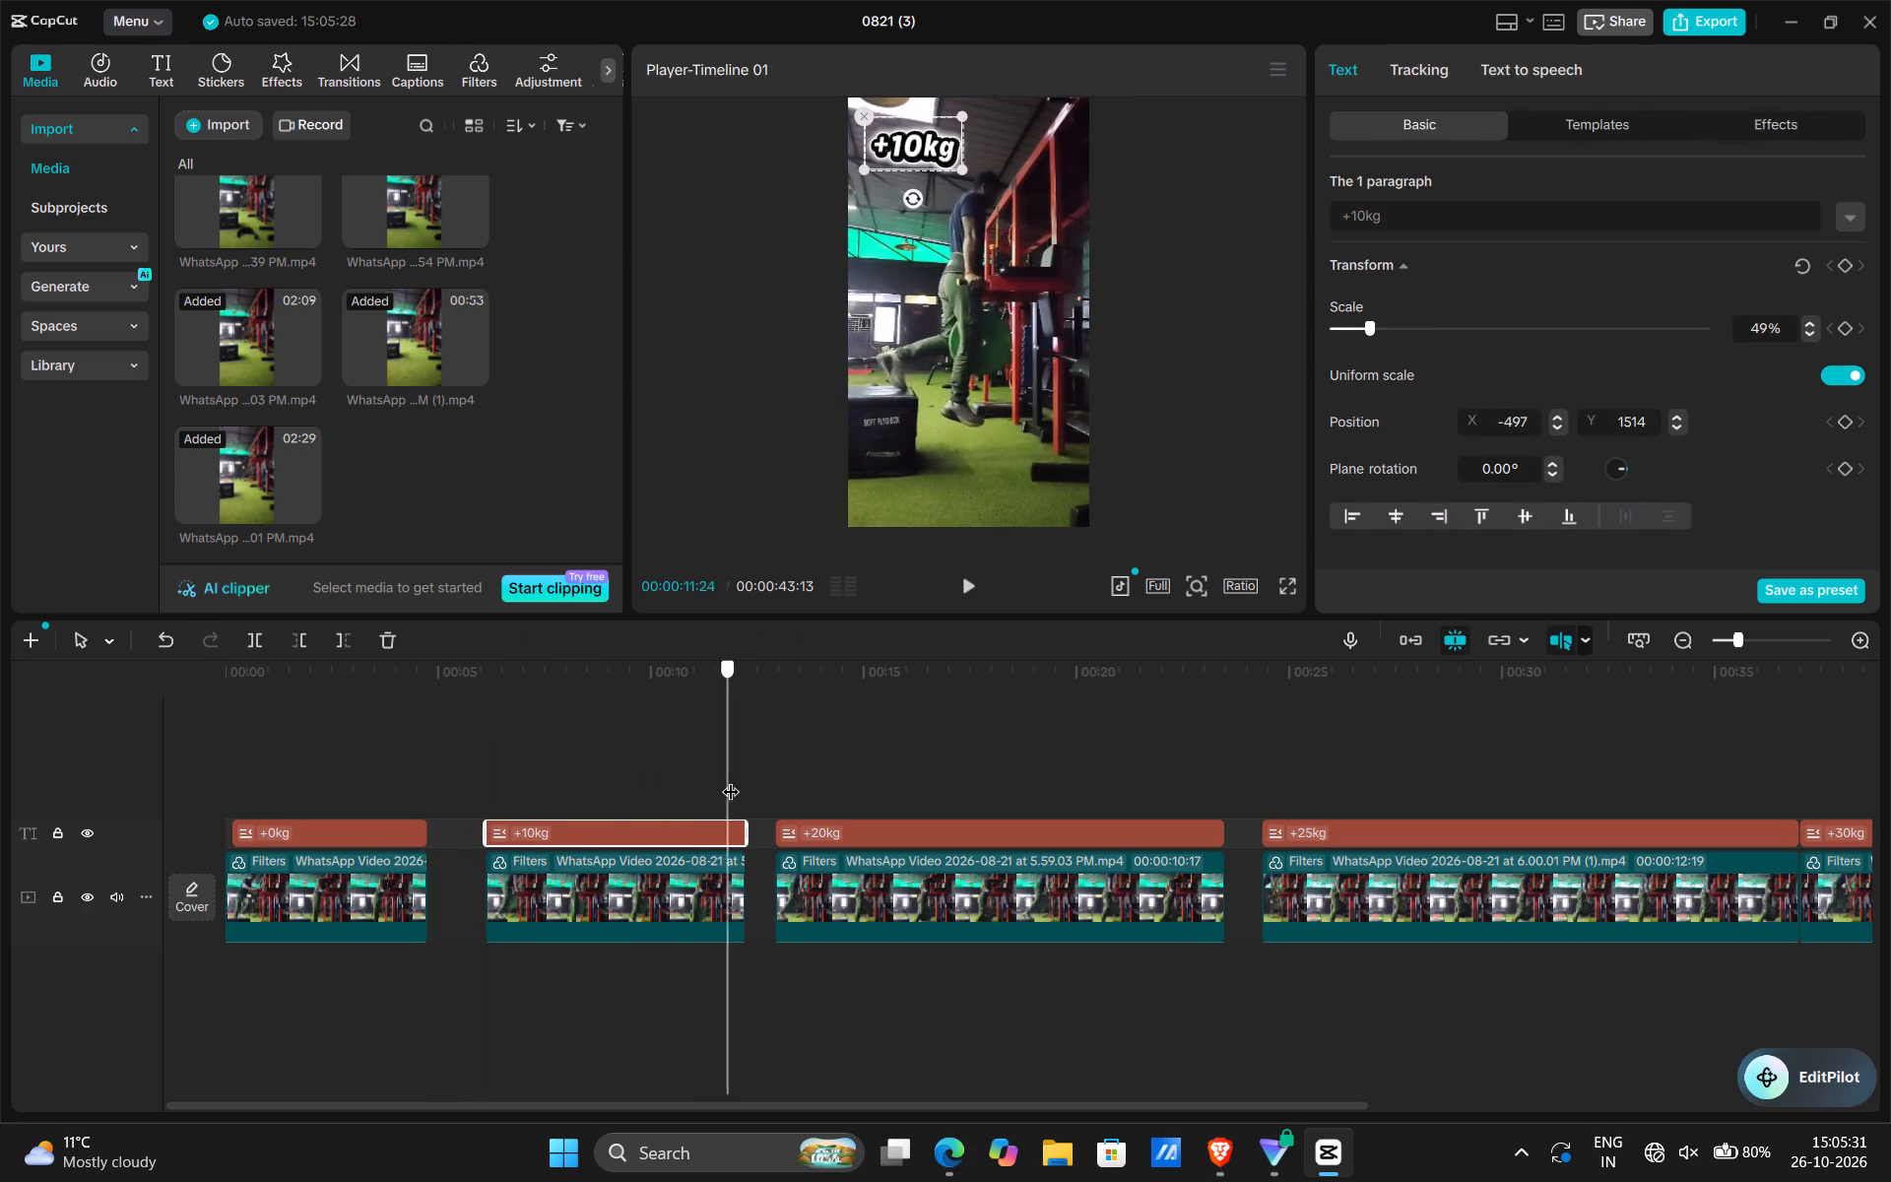
{"action": "left_click_drag", "start_coordinate": [731, 779], "coordinate": [218, 782]}
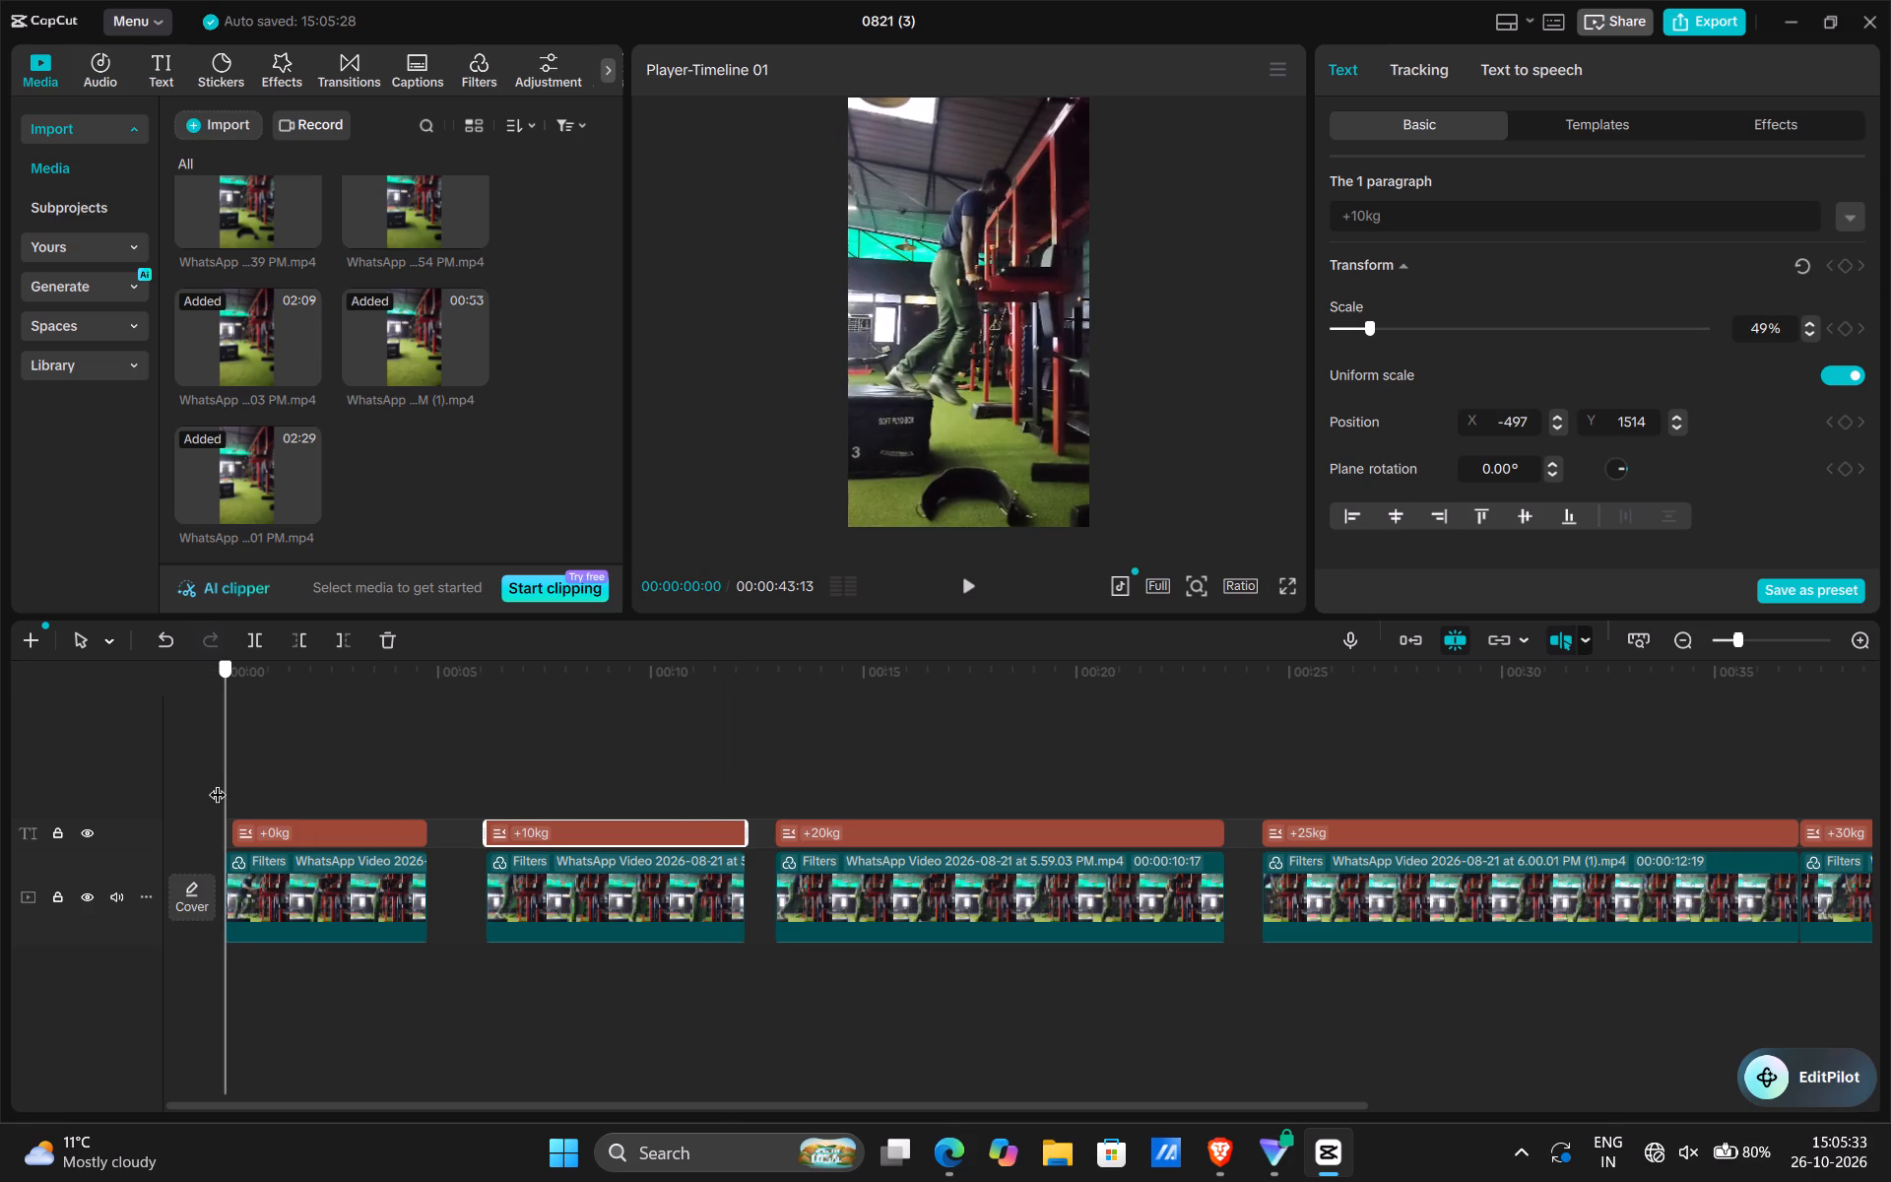
{"action": "left_click_drag", "start_coordinate": [218, 782], "coordinate": [499, 785]}
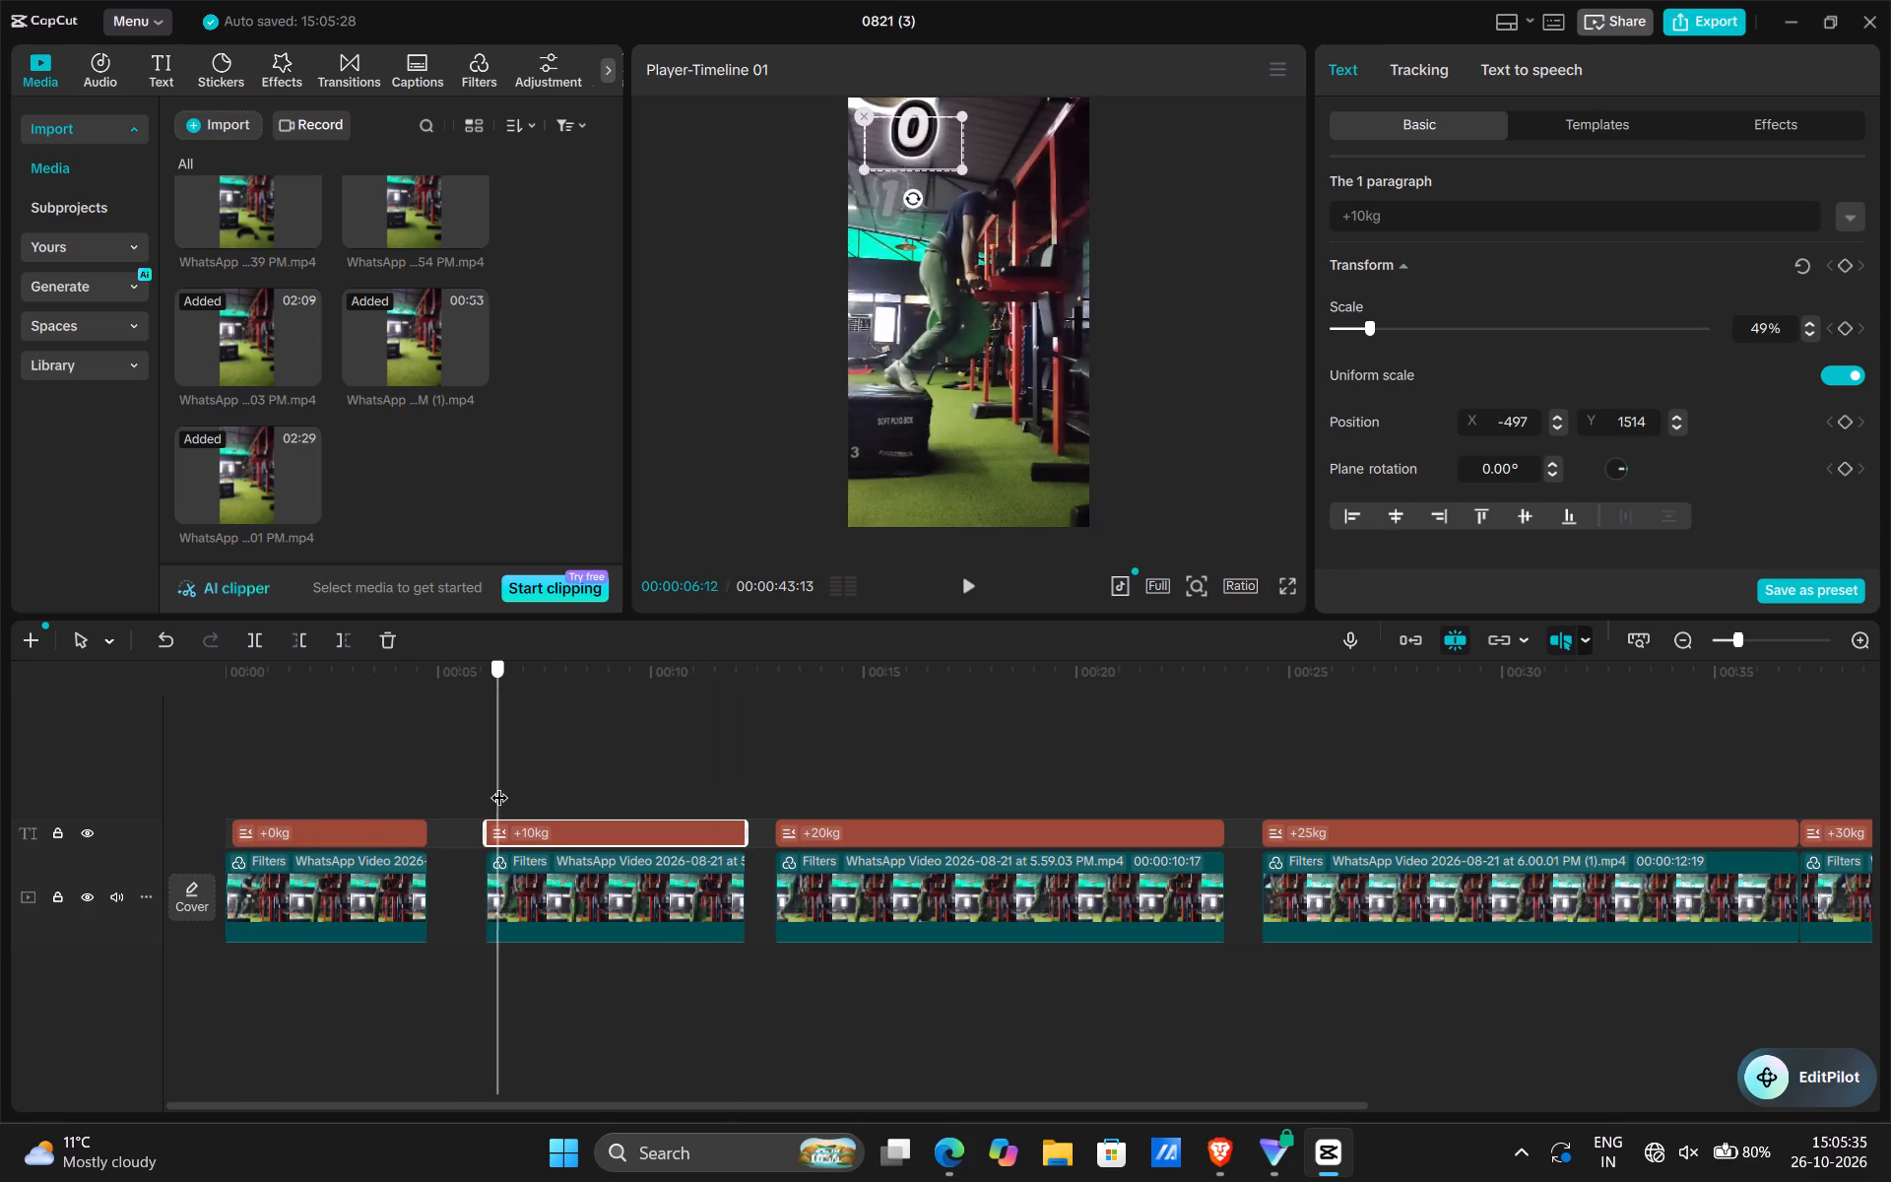
{"action": "left_click_drag", "start_coordinate": [499, 785], "coordinate": [500, 785]}
{"action": "scroll", "coordinate": [500, 785], "scroll_direction": "down", "scroll_amount": 2, "text": "ctrl"}
{"action": "left_click_drag", "start_coordinate": [485, 774], "coordinate": [1698, 965]}
{"action": "left_click_drag", "start_coordinate": [887, 882], "coordinate": [840, 886]}
Close the remaining gaps by moving the +20kg clip and caption flush against +10kg, and the +25kg and +30kg clips and captions flush against +20kg.
{"action": "left_click", "coordinate": [736, 778]}
{"action": "left_click_drag", "start_coordinate": [736, 778], "coordinate": [760, 735]}
{"action": "left_click_drag", "start_coordinate": [760, 735], "coordinate": [867, 939]}
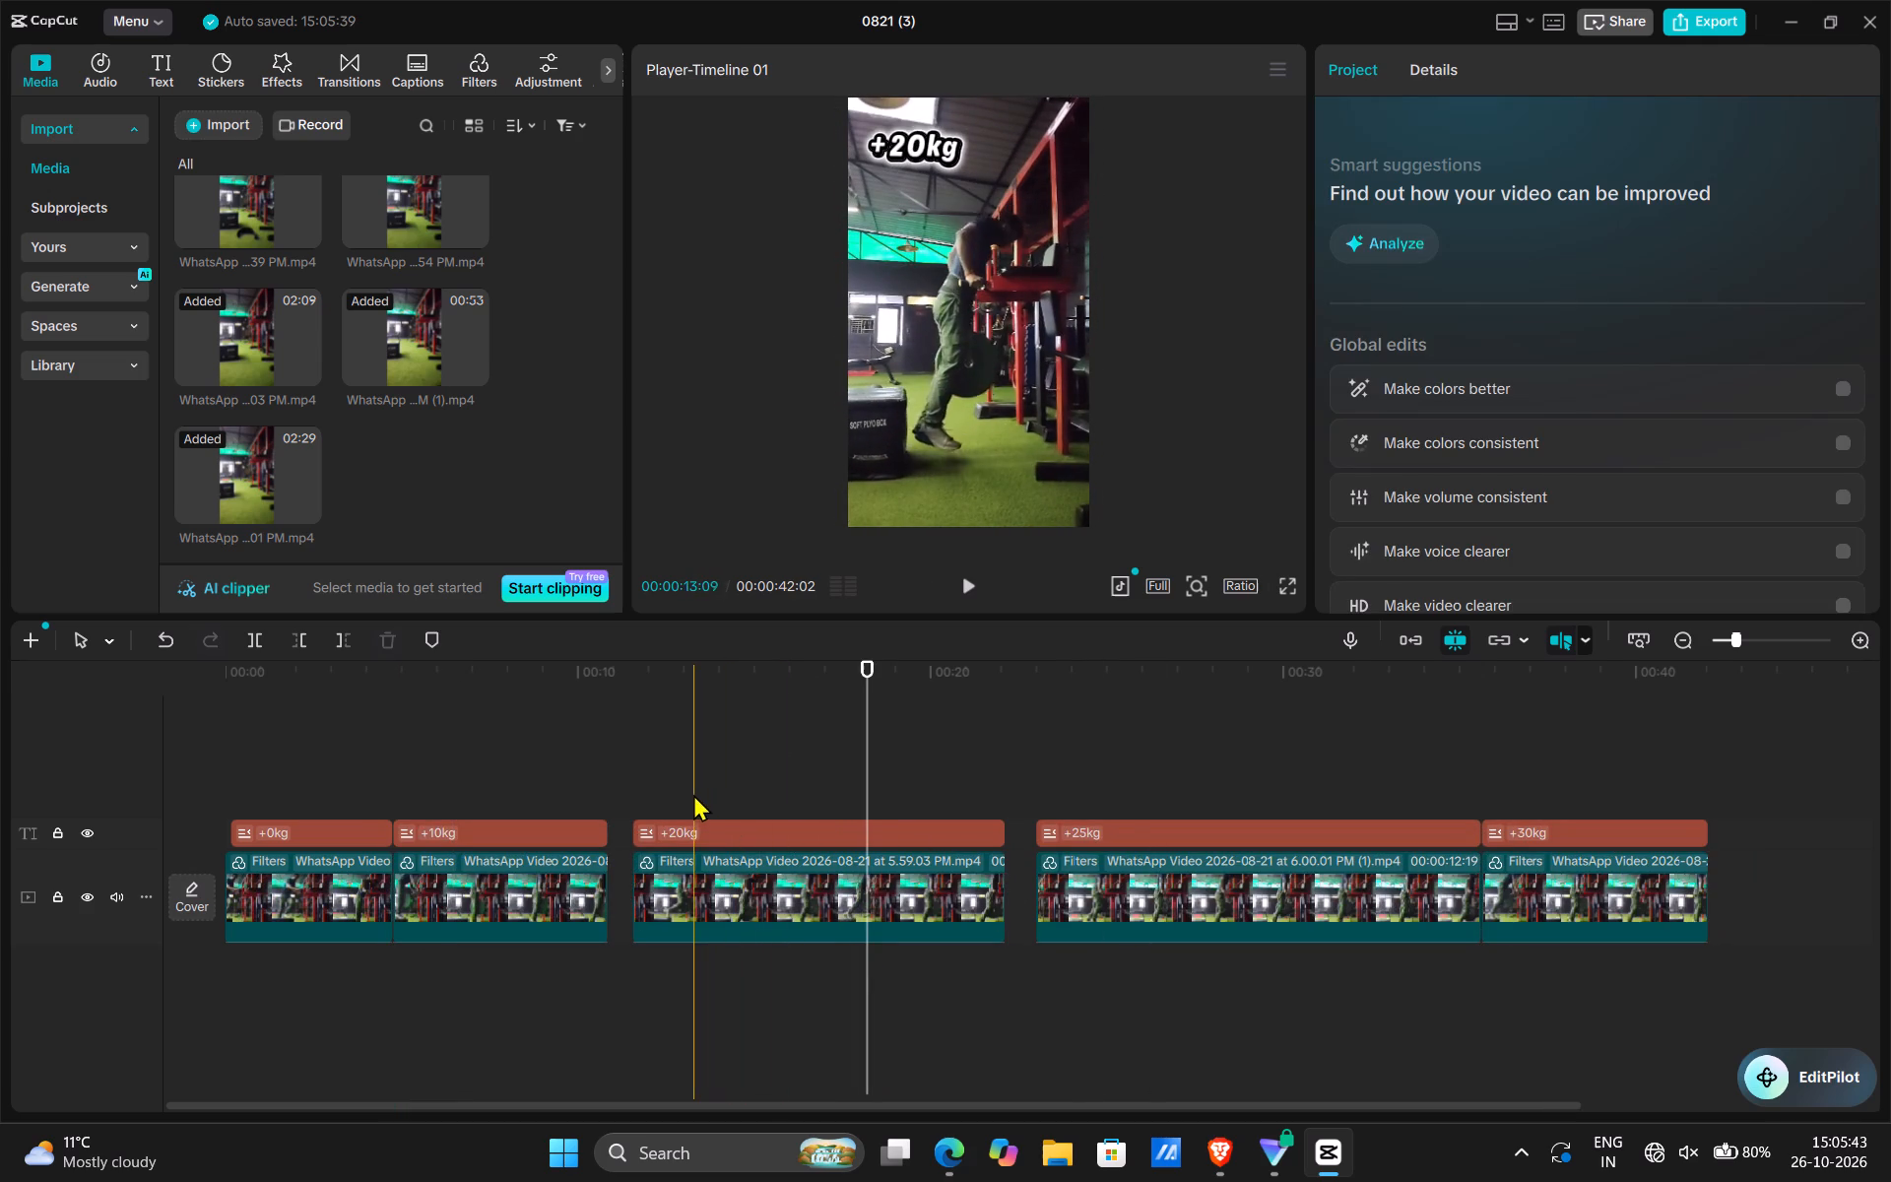
{"action": "left_click_drag", "start_coordinate": [693, 787], "coordinate": [802, 894]}
{"action": "left_click_drag", "start_coordinate": [802, 894], "coordinate": [774, 894]}
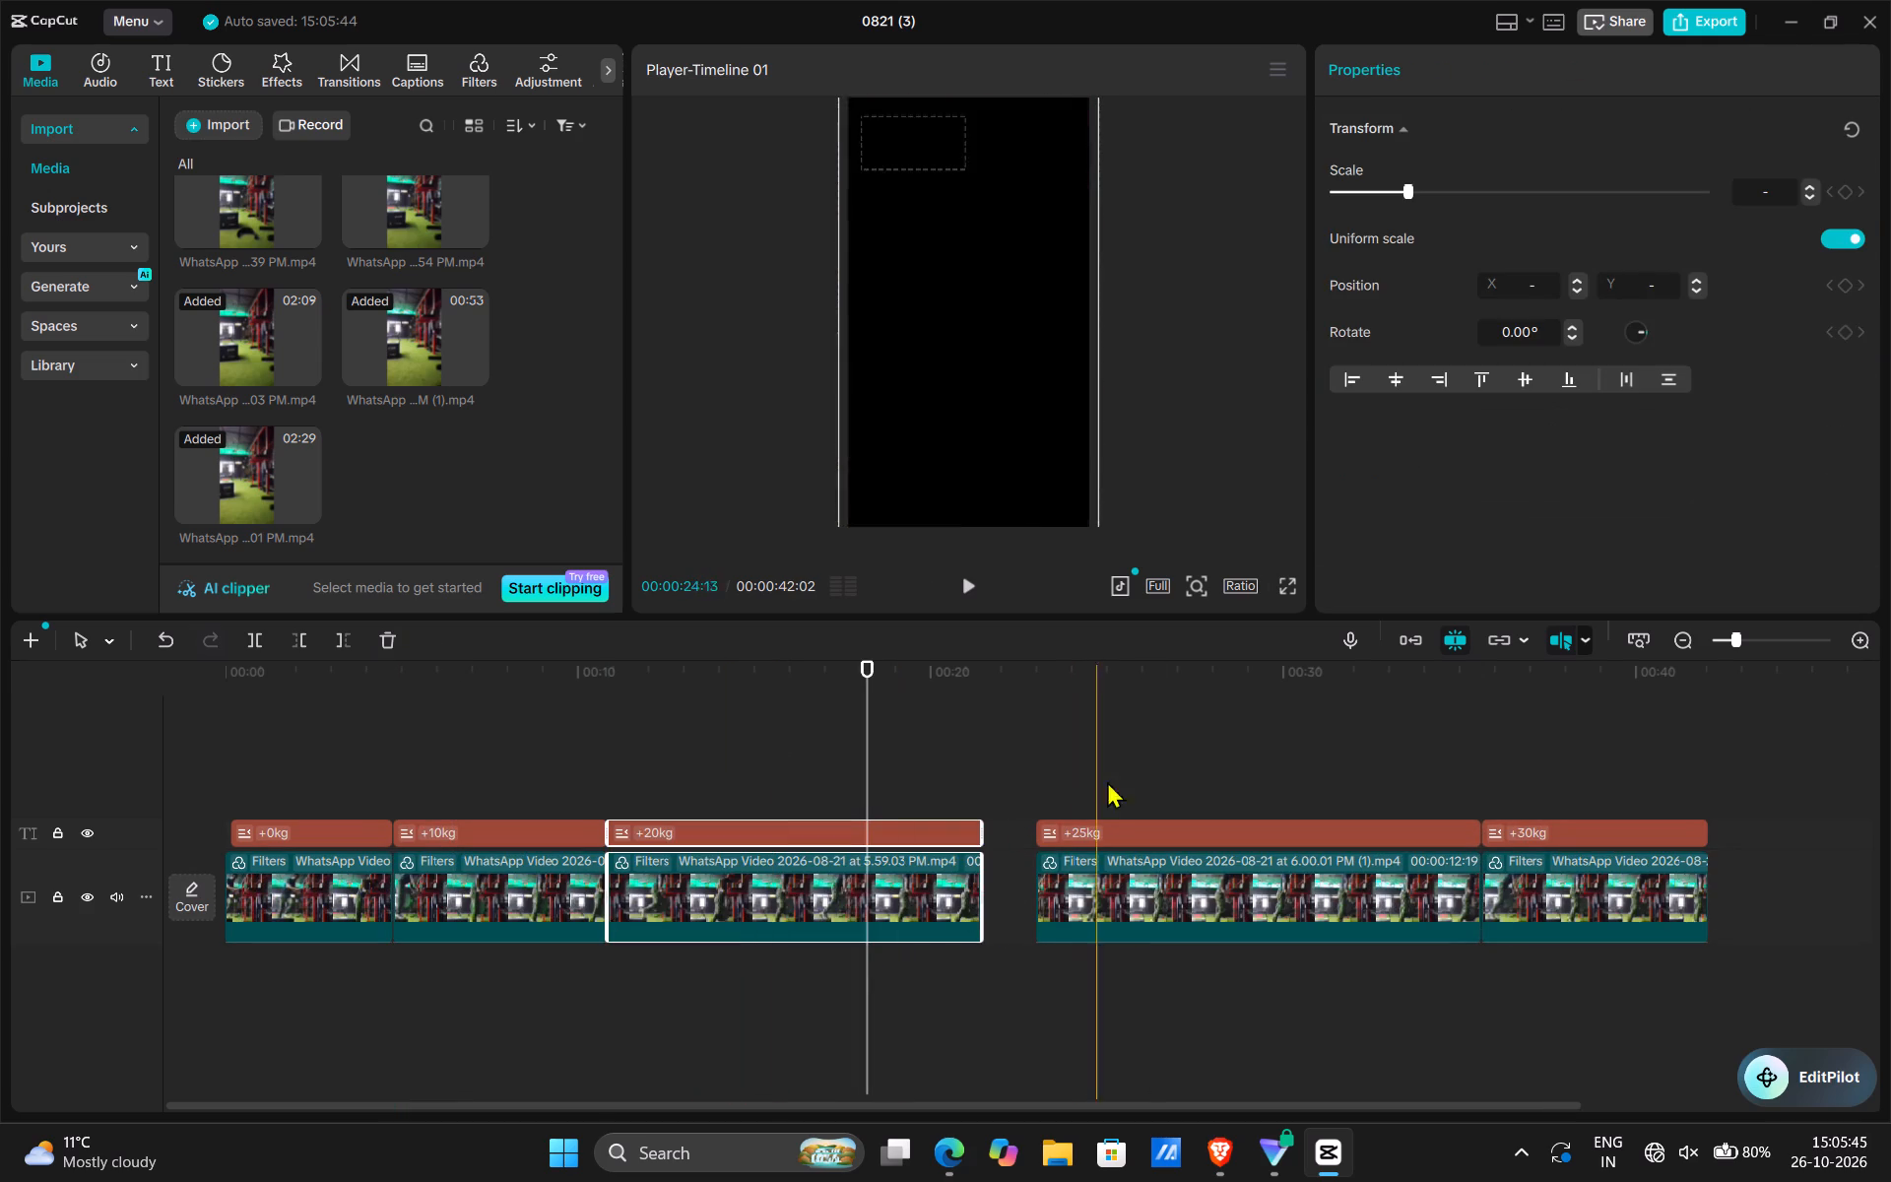
{"action": "left_click_drag", "start_coordinate": [1135, 770], "coordinate": [1564, 919]}
{"action": "left_click_drag", "start_coordinate": [1363, 879], "coordinate": [1312, 877]}
{"action": "left_click", "coordinate": [902, 739]}
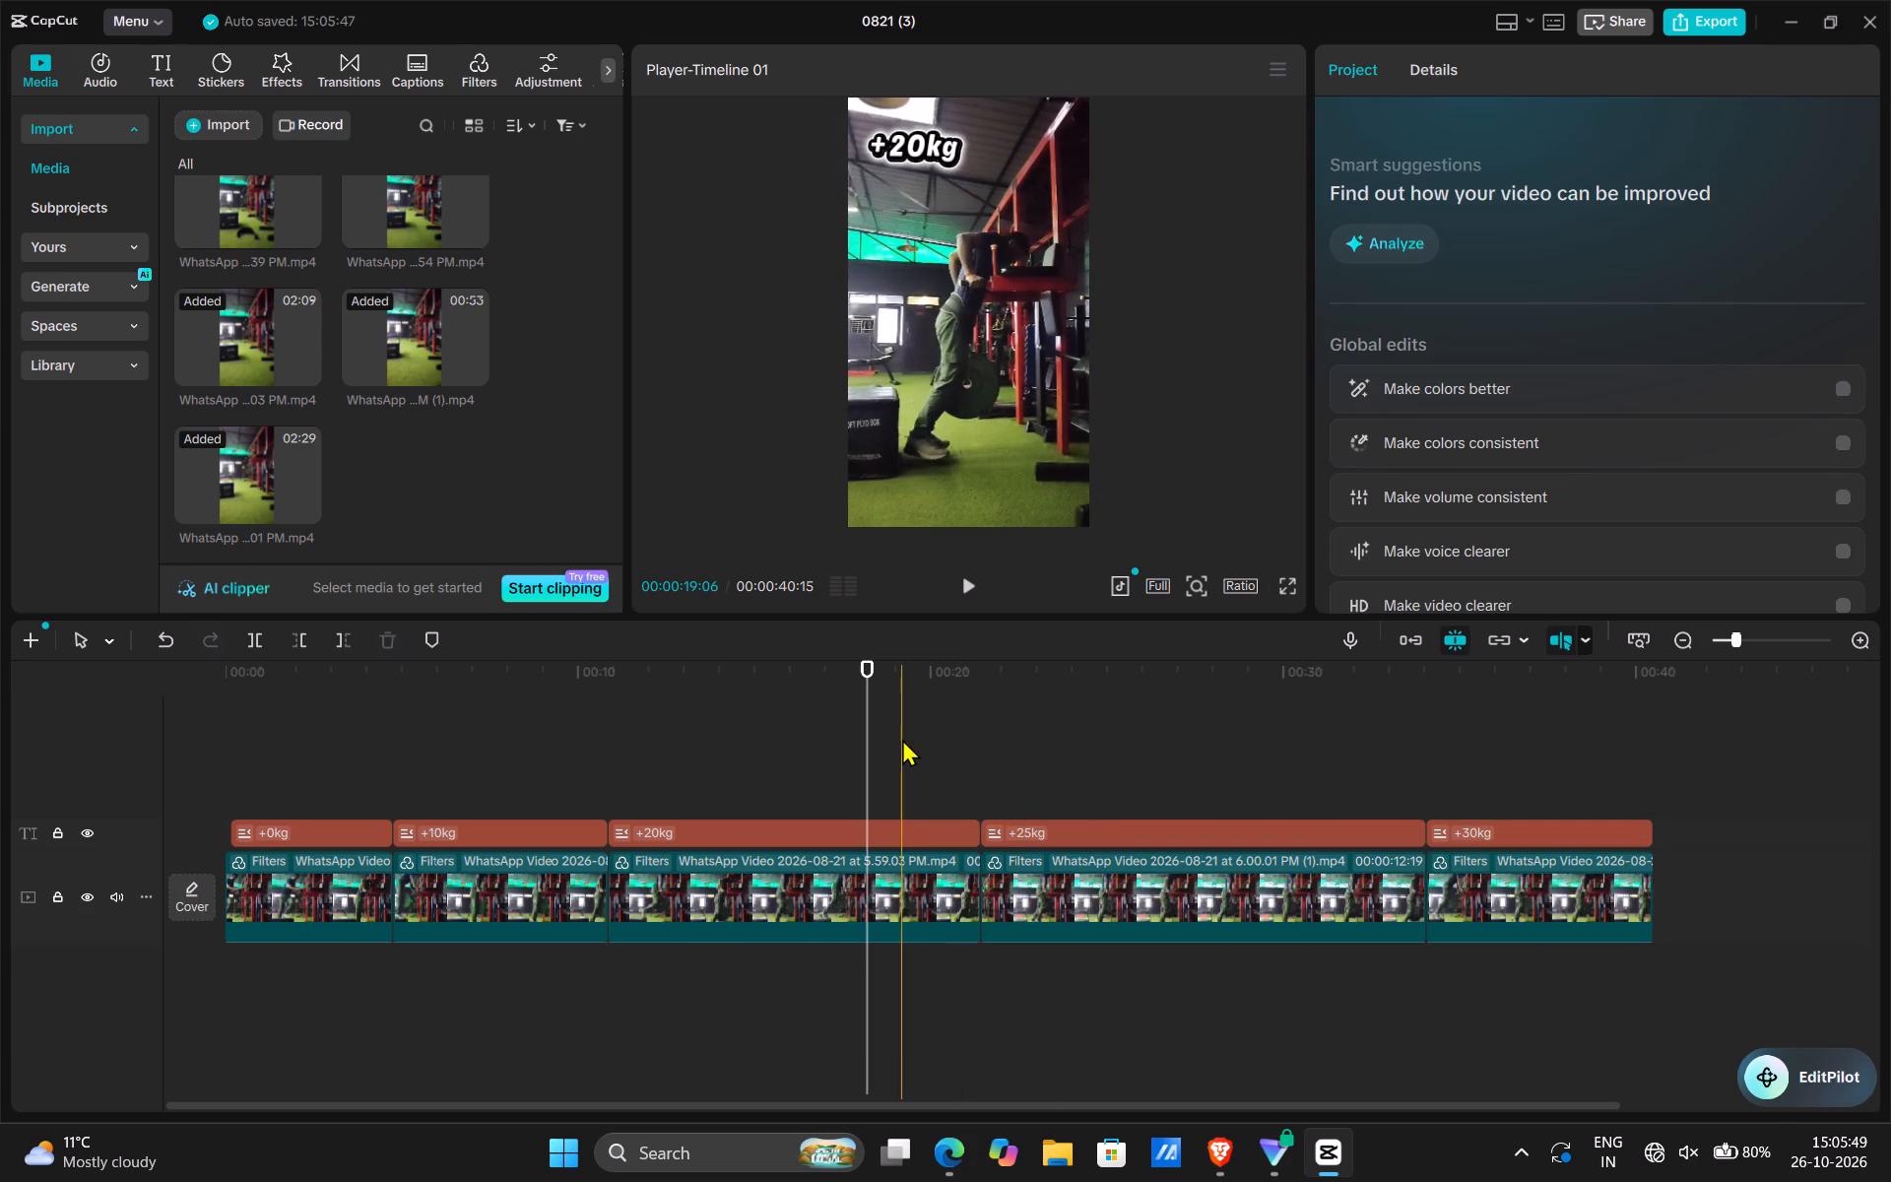
Play the tightened video from the beginning to review the cuts and captions.
{"action": "left_click_drag", "start_coordinate": [906, 757], "coordinate": [0, 923]}
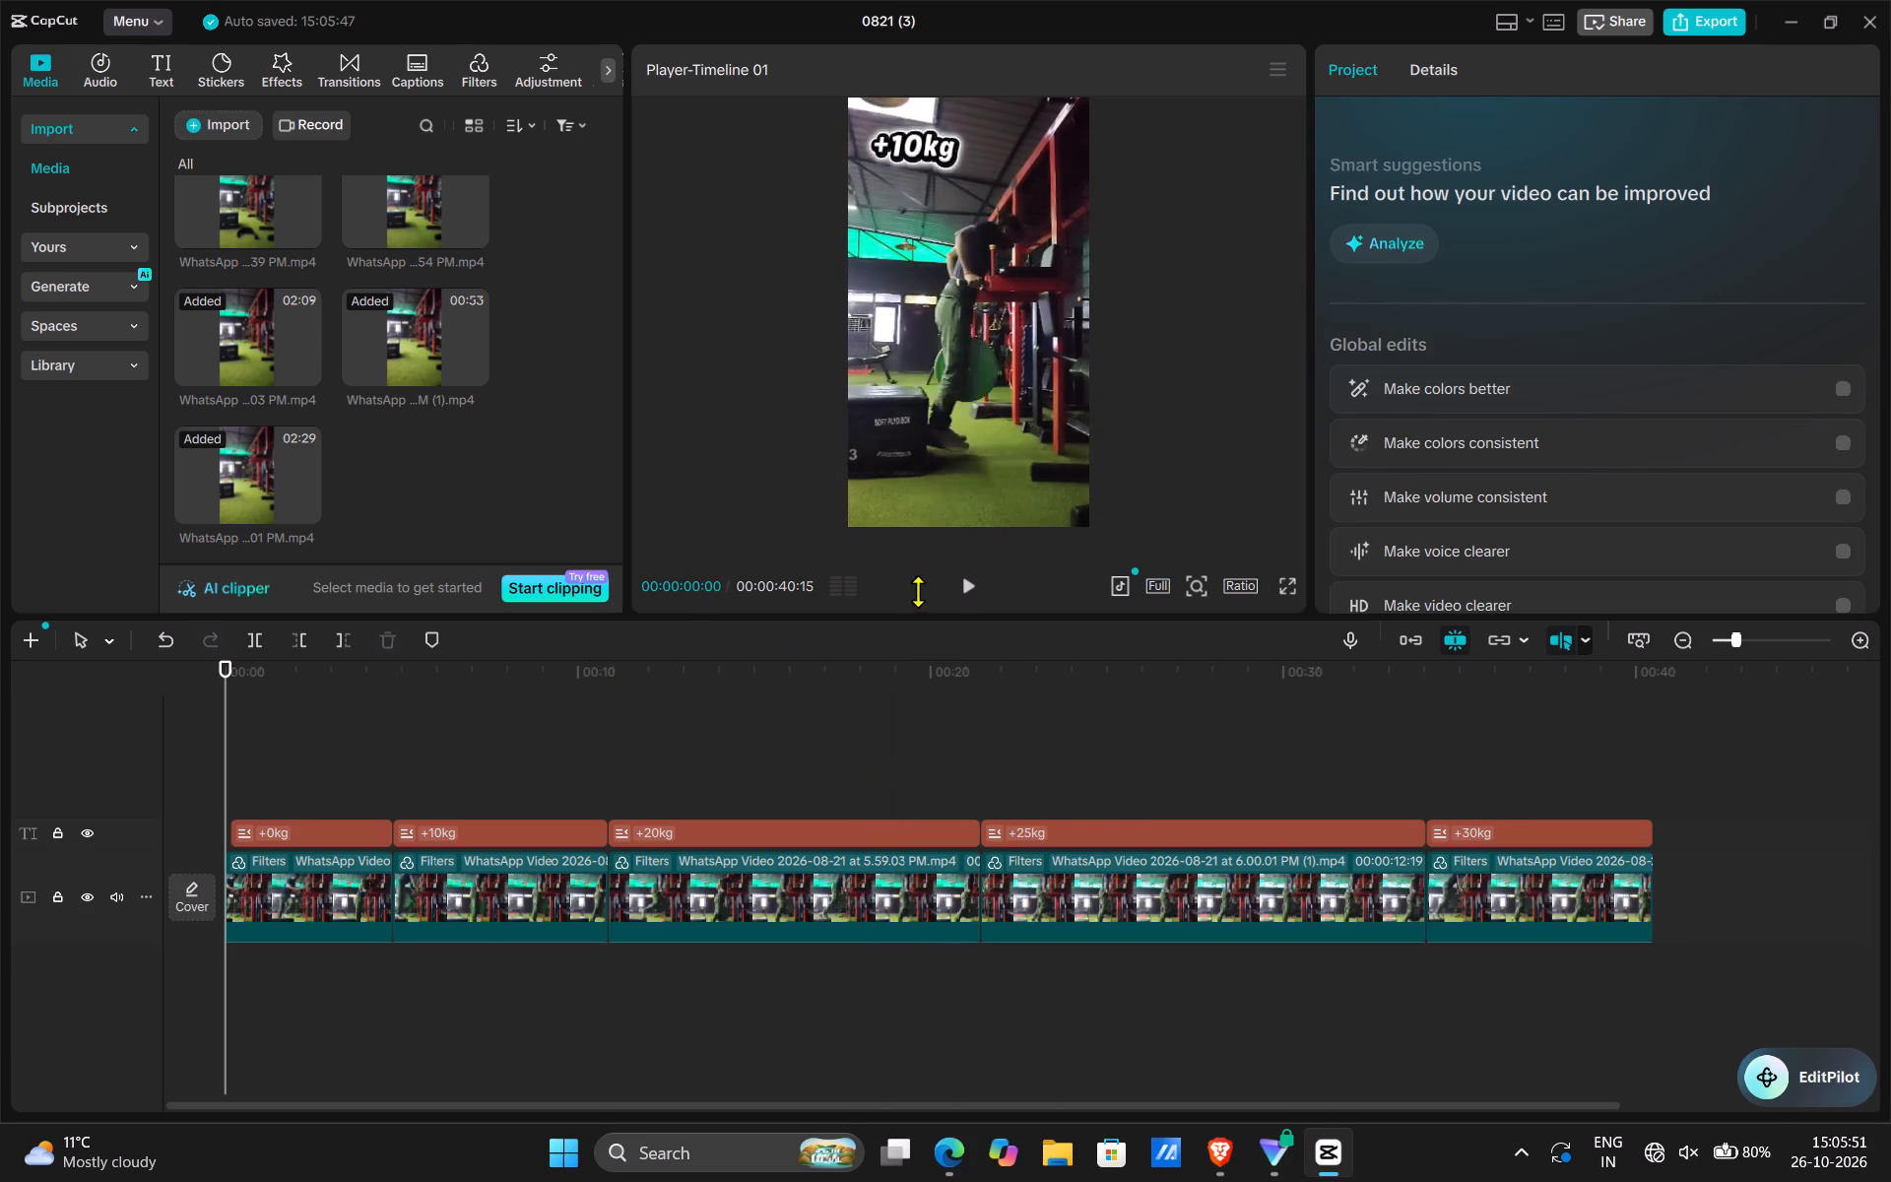
{"action": "left_click", "coordinate": [969, 584]}
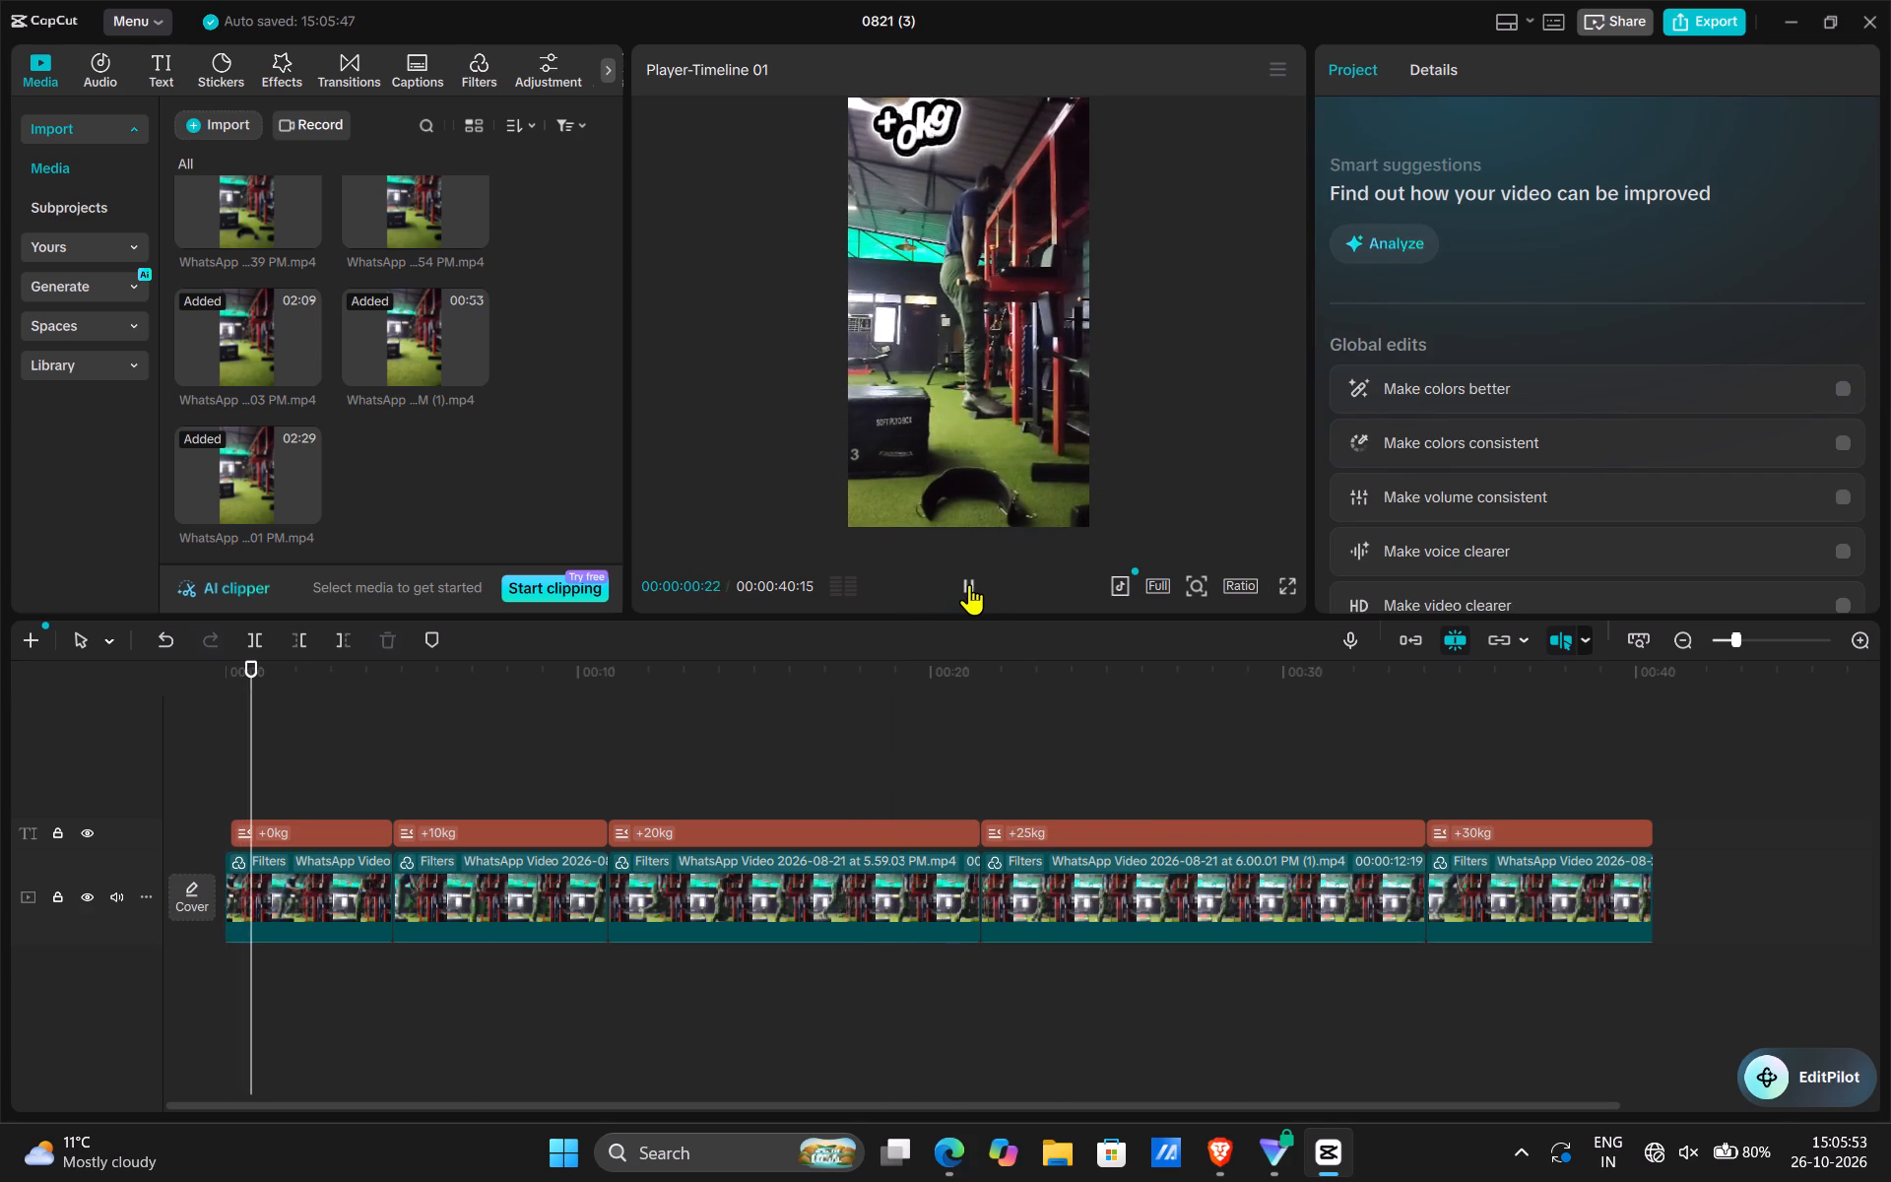
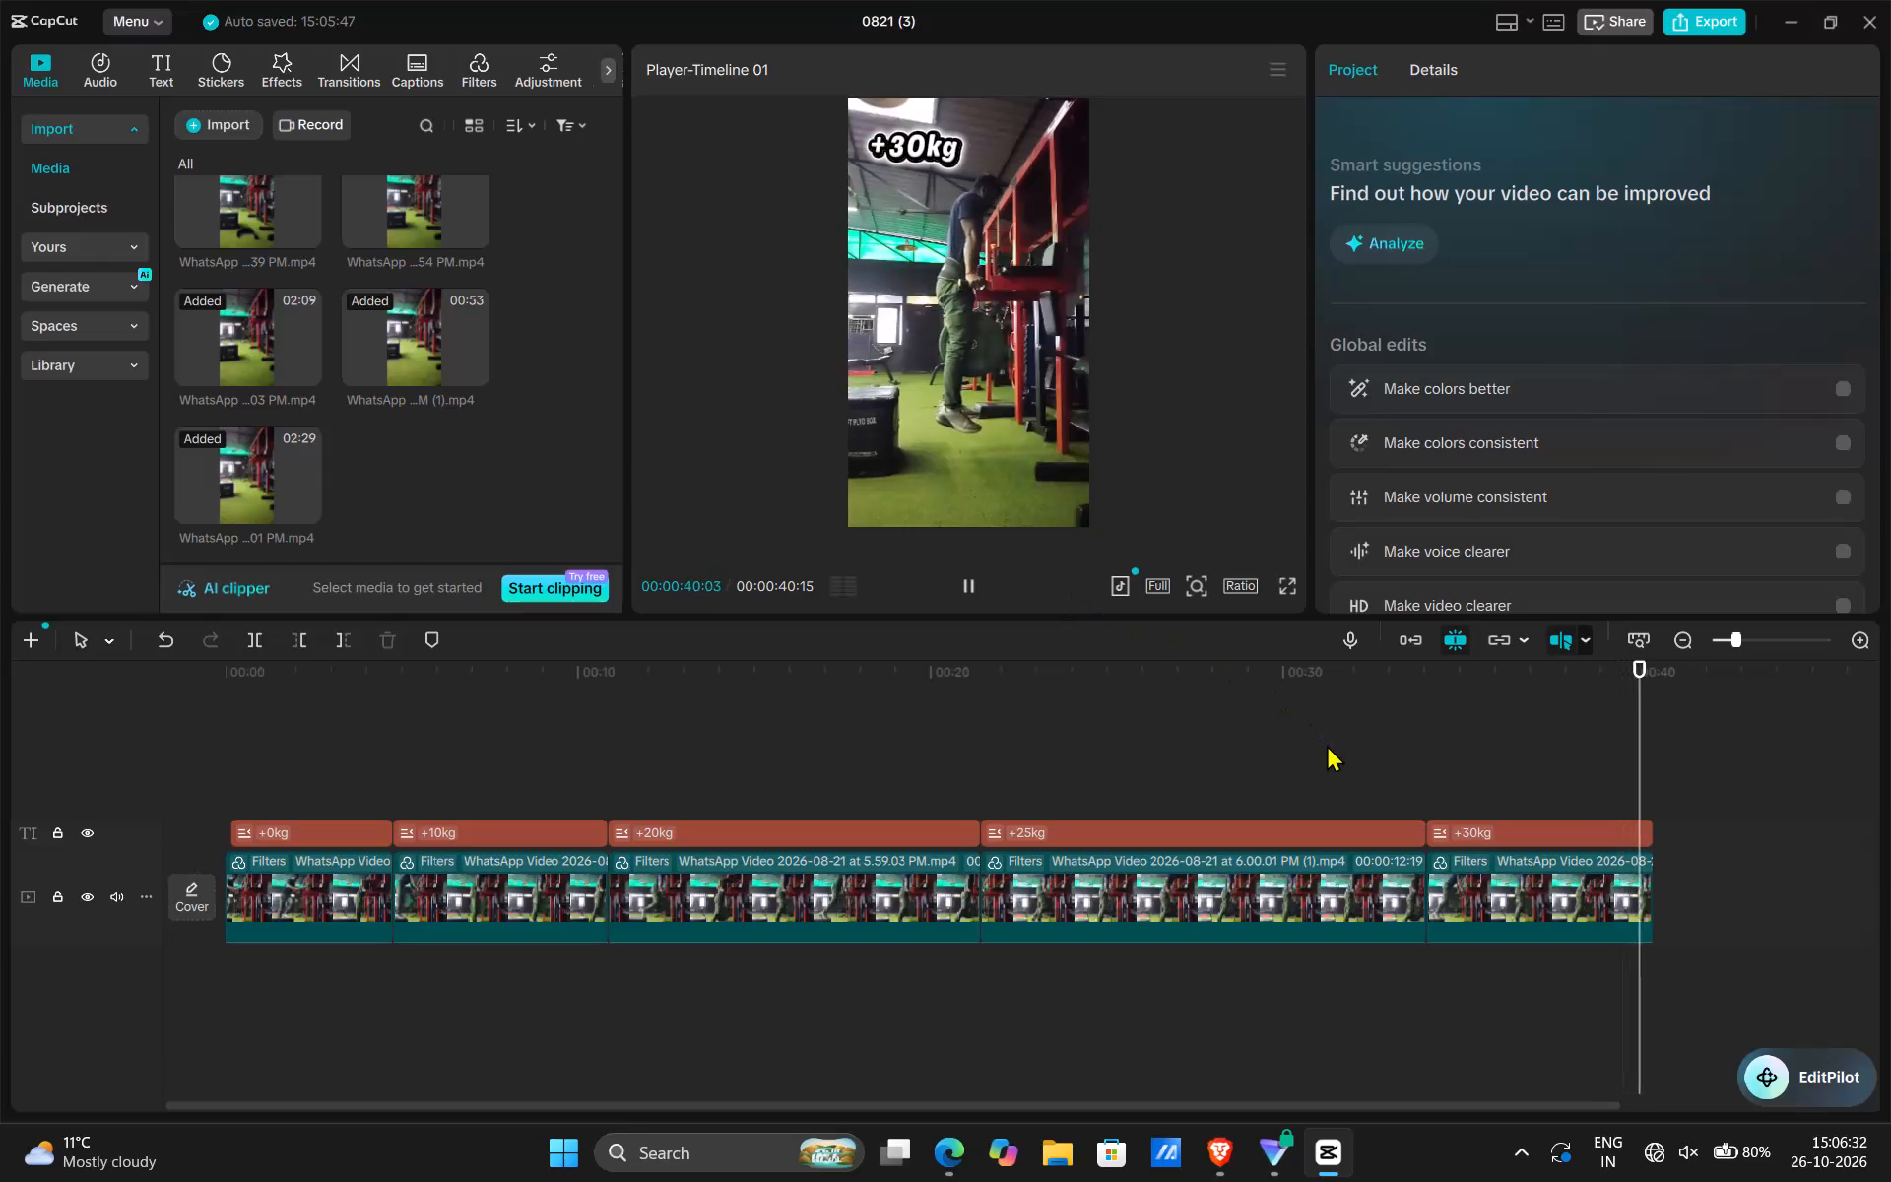
Trim the starts of the +30kg video clip and its caption to about 00:00:34:25, just before the first rep.
{"action": "left_click", "coordinate": [1327, 745]}
{"action": "left_click", "coordinate": [969, 584]}
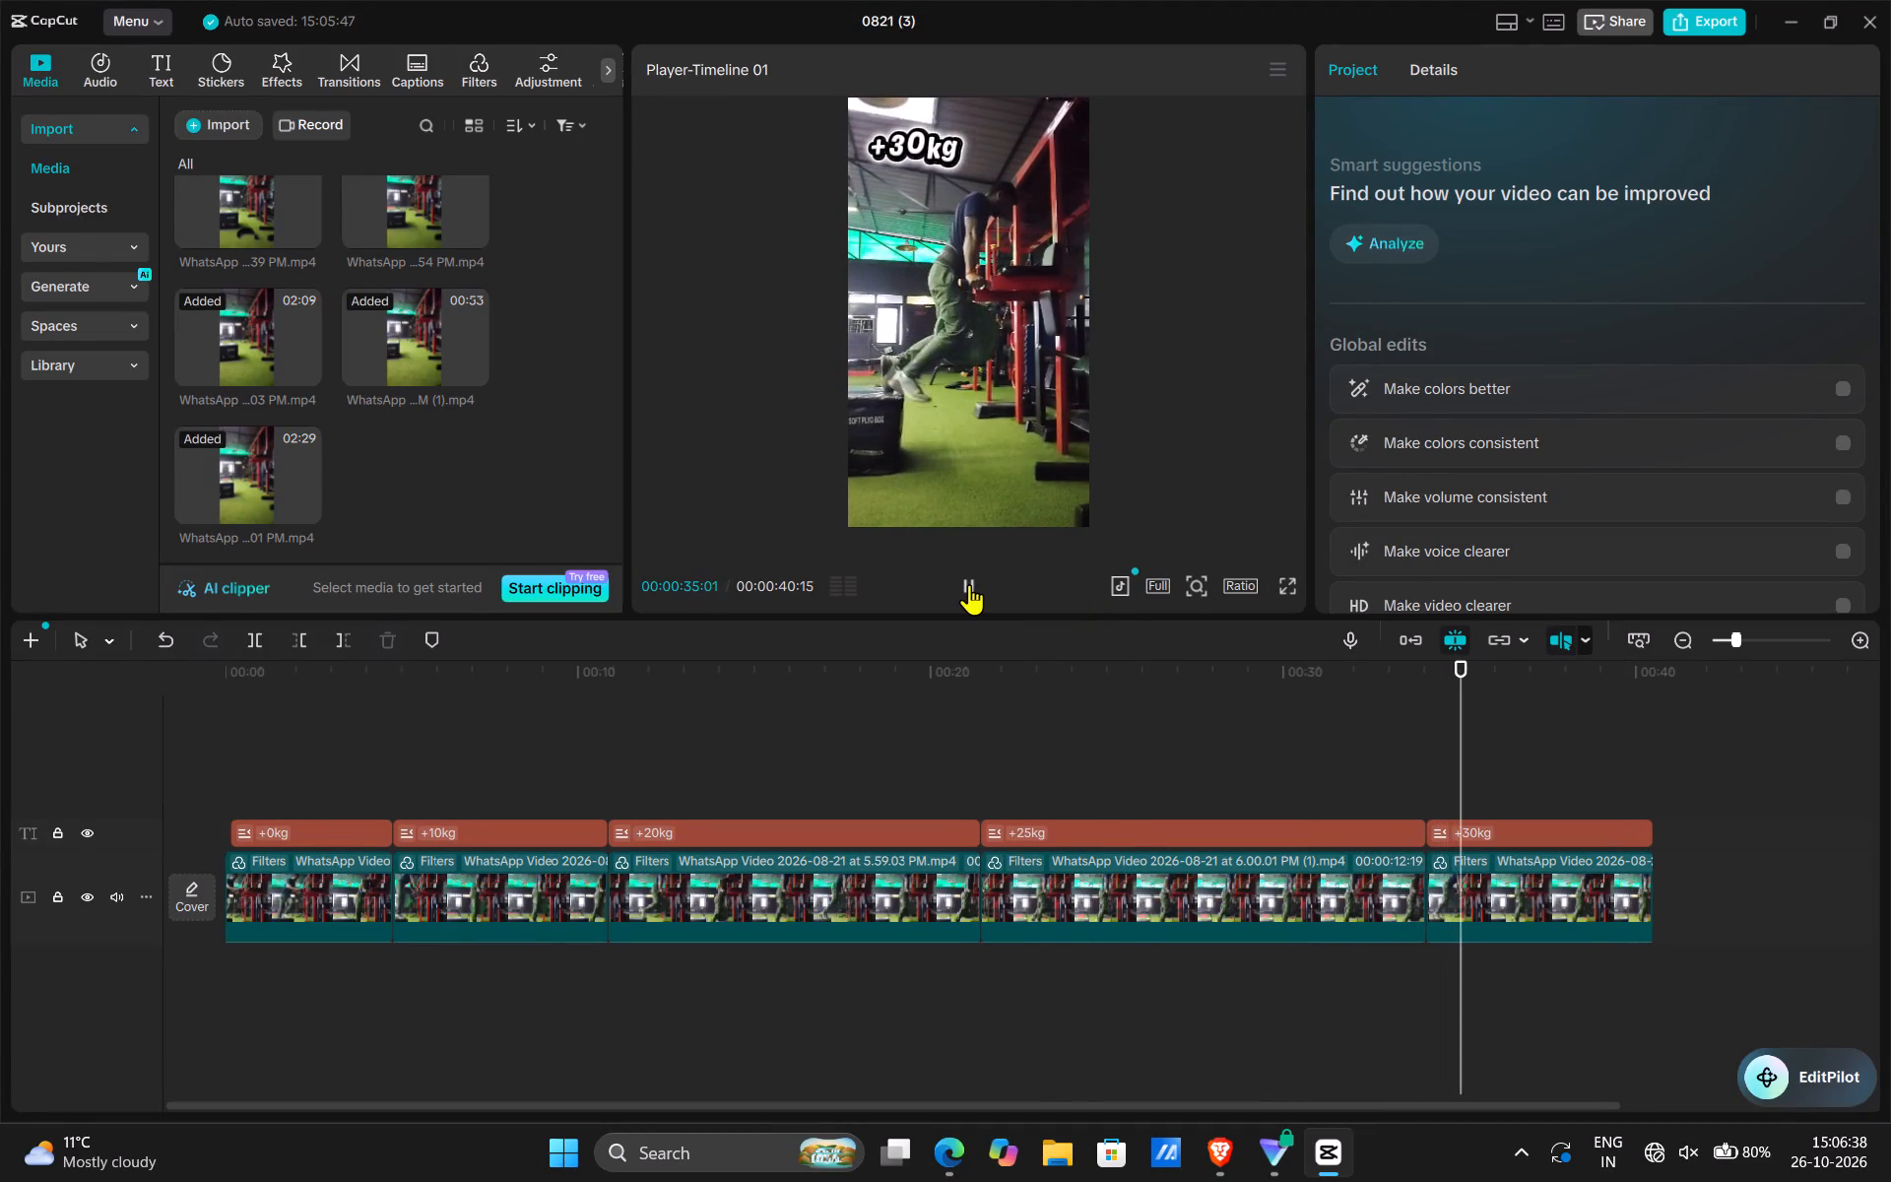
{"action": "left_click", "coordinate": [969, 584]}
{"action": "left_click_drag", "start_coordinate": [1491, 770], "coordinate": [1454, 758]}
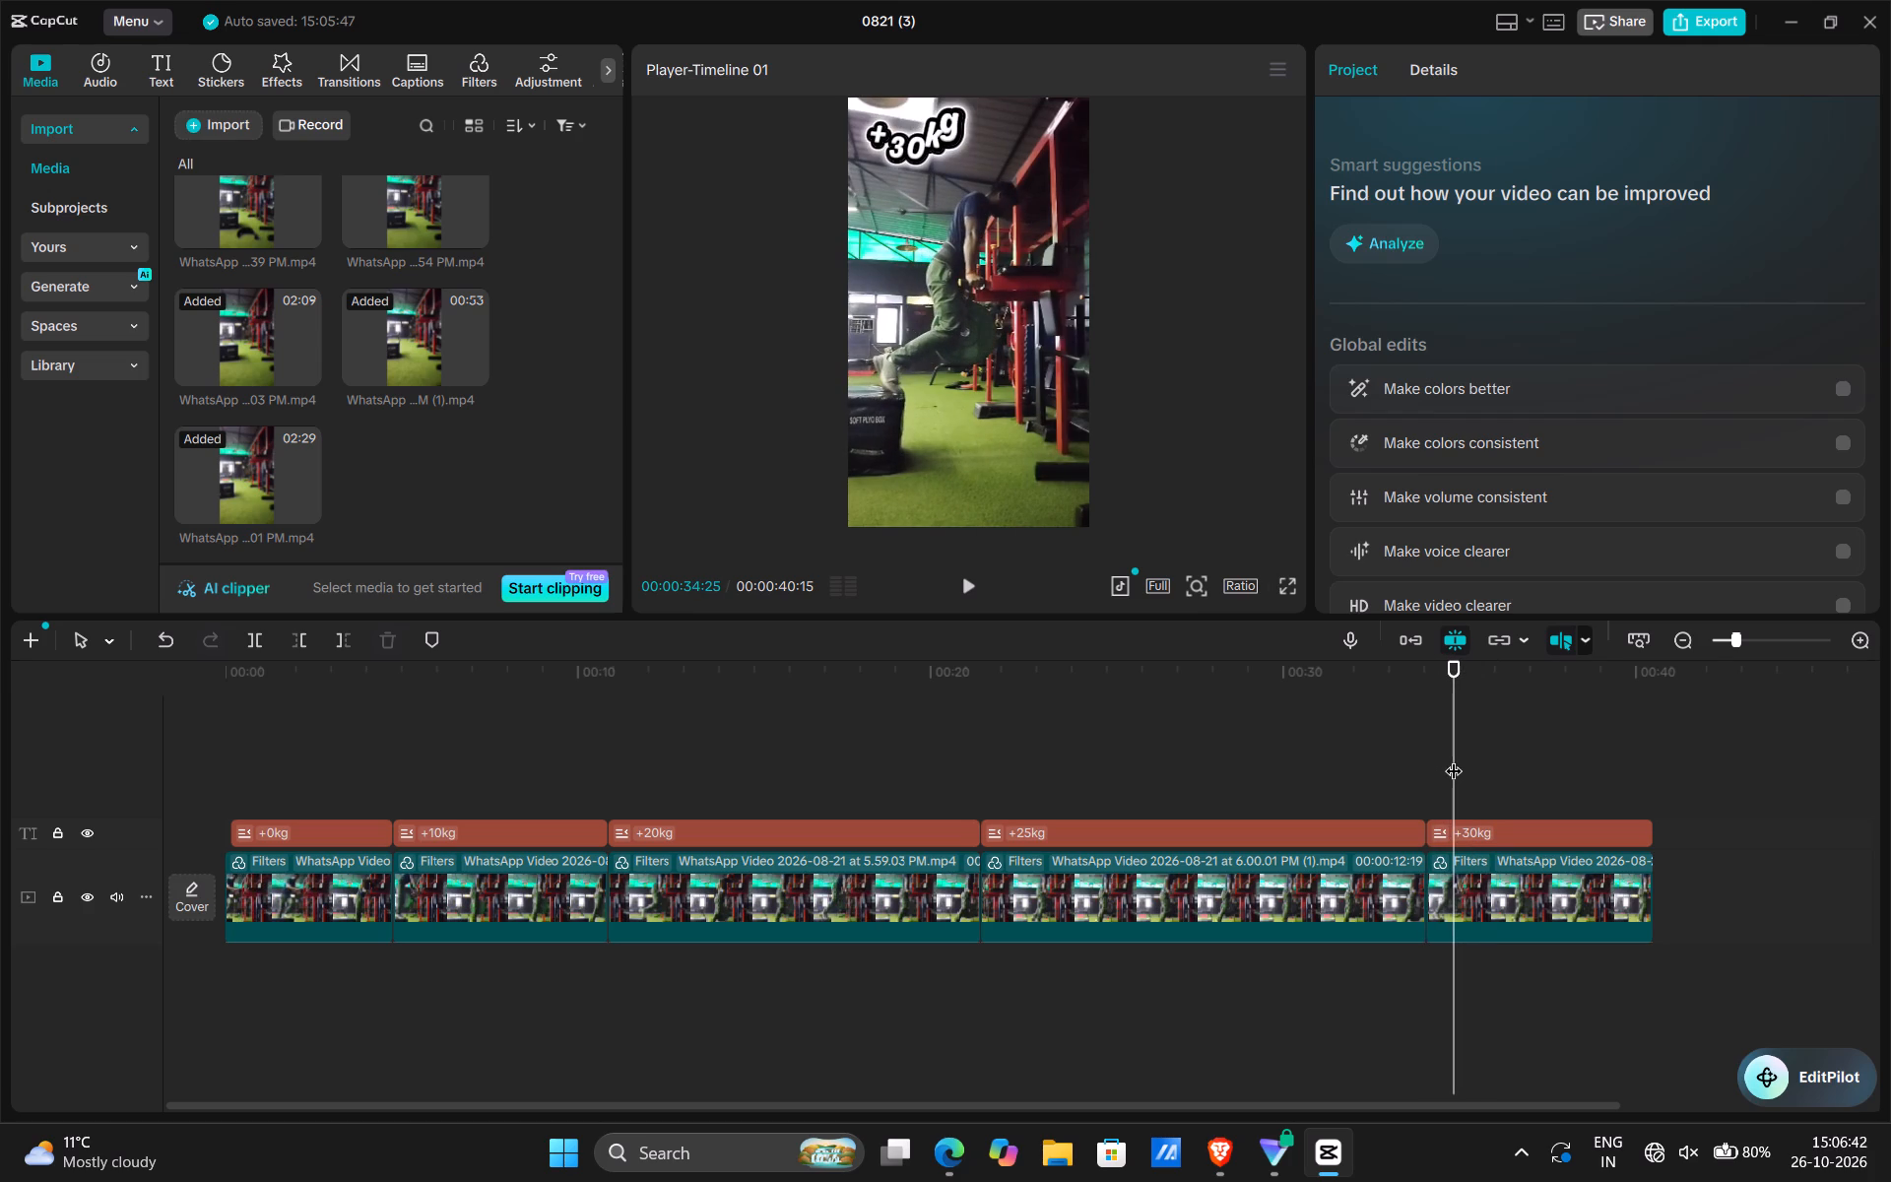
{"action": "left_click", "coordinate": [1447, 881]}
{"action": "left_click_drag", "start_coordinate": [1431, 882], "coordinate": [1452, 886]}
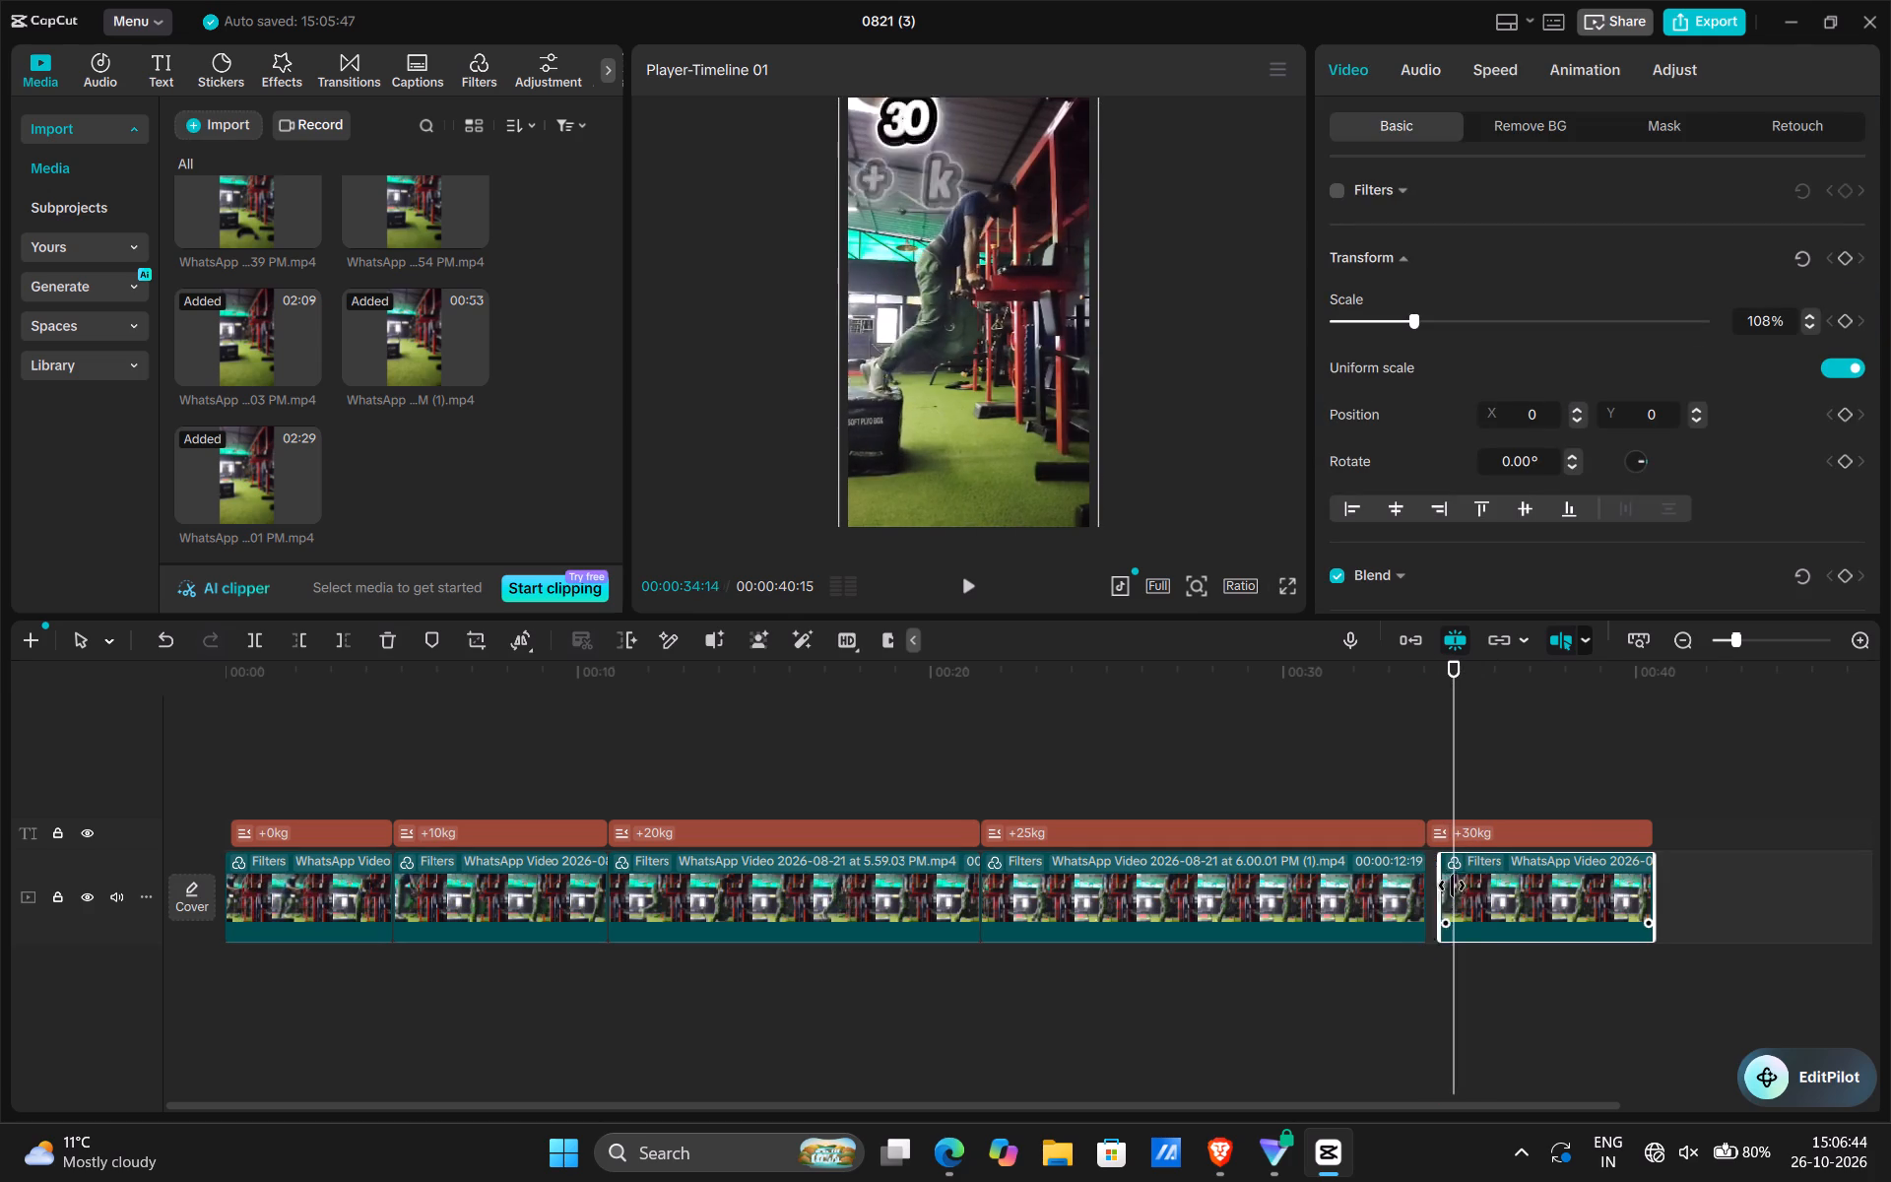
{"action": "left_click_drag", "start_coordinate": [1452, 886], "coordinate": [1454, 886]}
{"action": "left_click", "coordinate": [1439, 823]}
{"action": "left_click_drag", "start_coordinate": [1428, 827], "coordinate": [1452, 839]}
Move the +30kg clip and caption together earlier, flush against the +25kg clip.
{"action": "left_click_drag", "start_coordinate": [1495, 774], "coordinate": [1581, 938]}
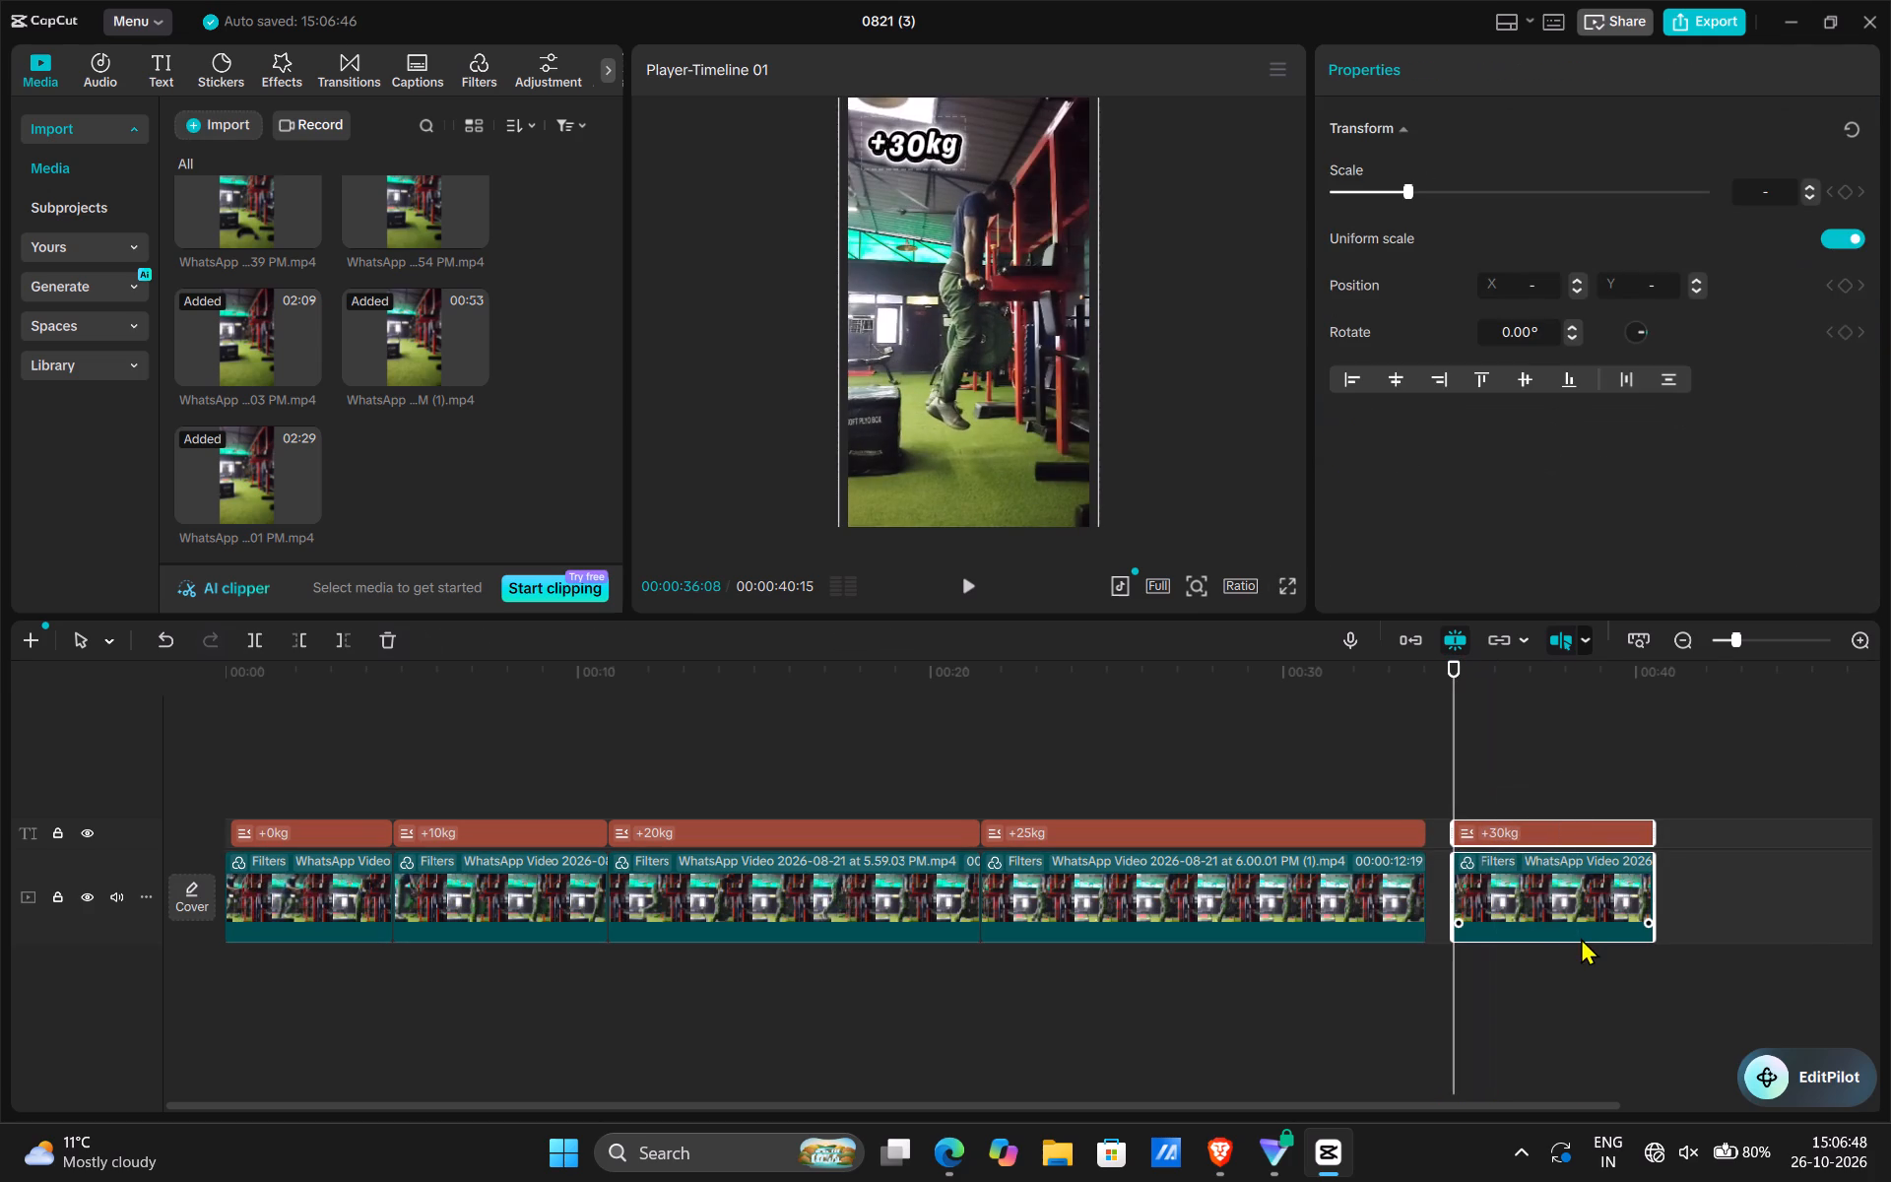
{"action": "left_click_drag", "start_coordinate": [1556, 902], "coordinate": [1532, 902]}
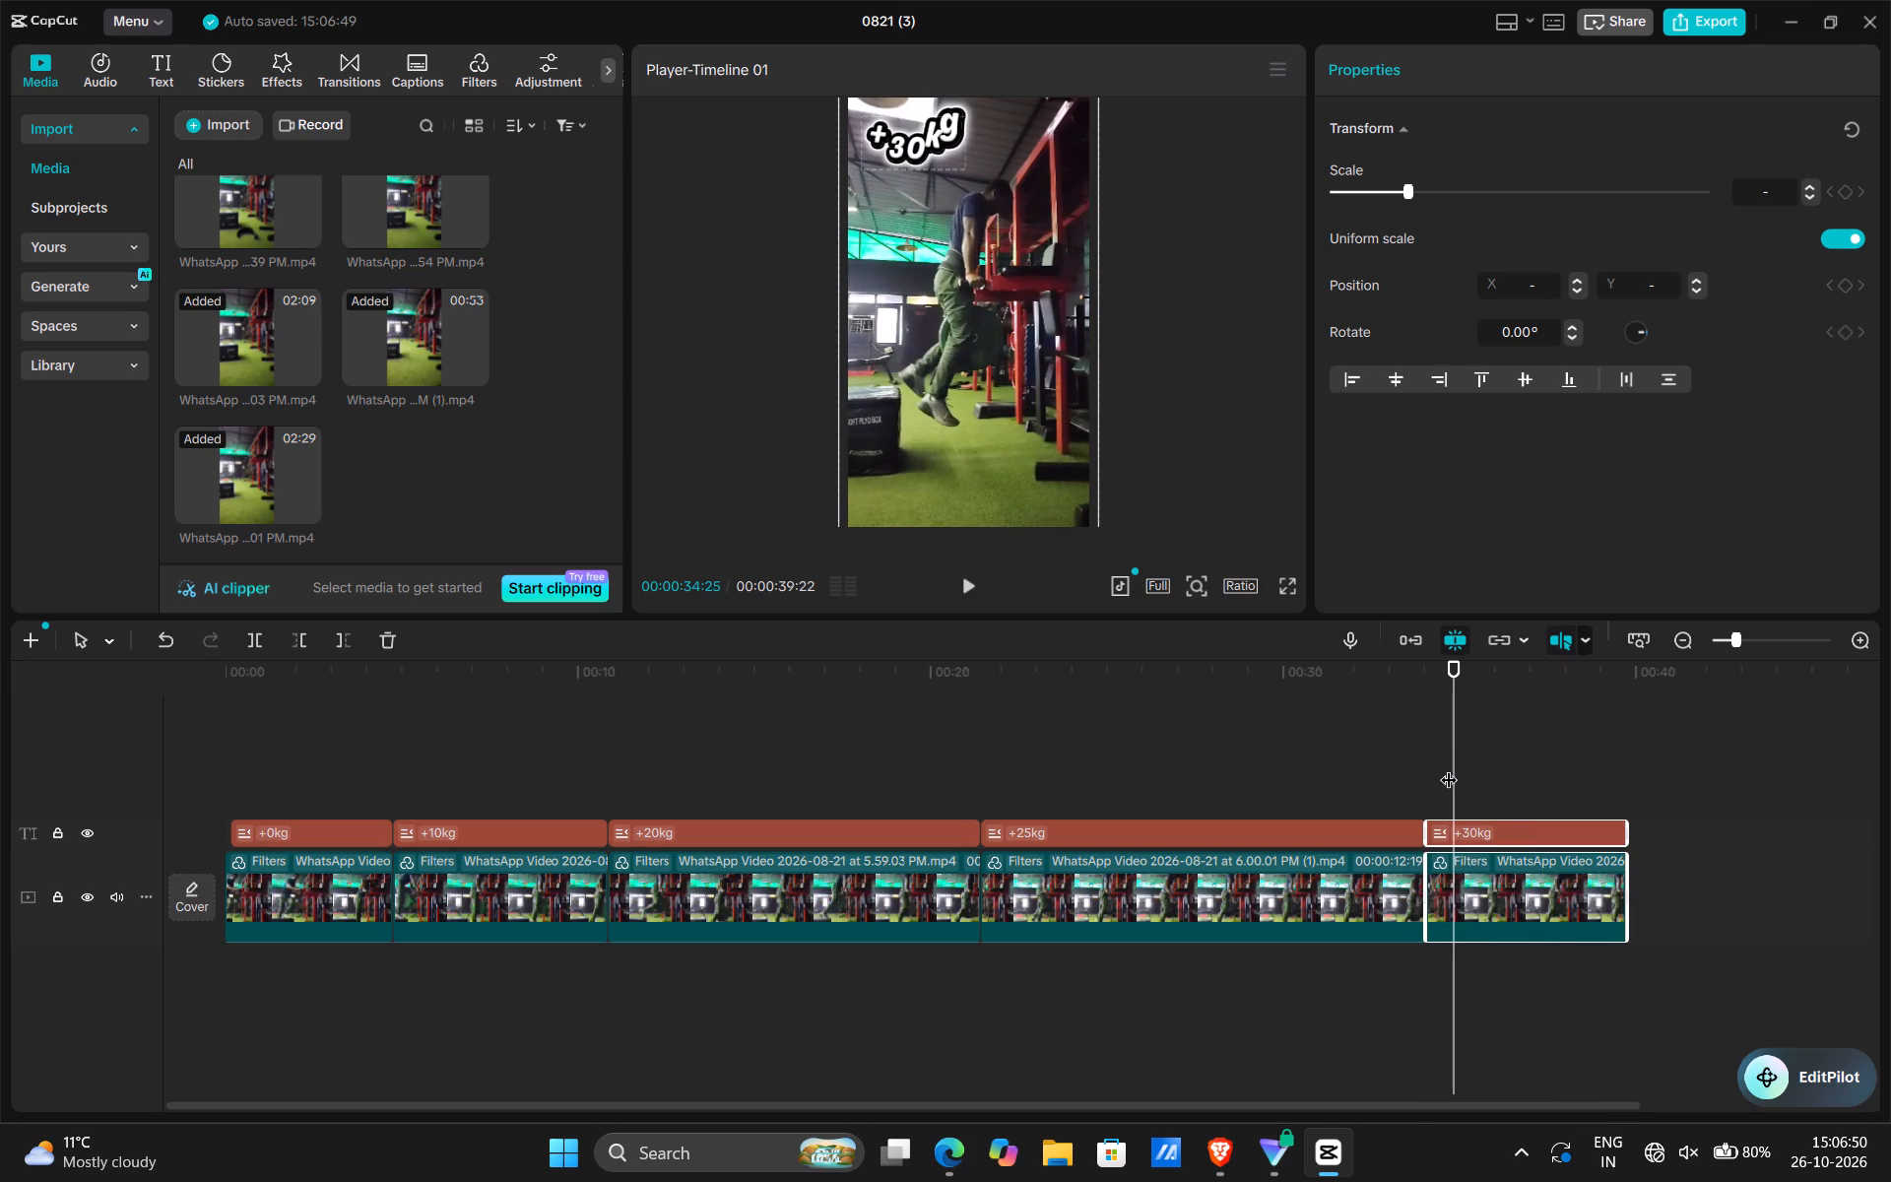
Scrub back and forth through the whole timeline to review the cuts and captions from +0kg to +30kg.
{"action": "left_click_drag", "start_coordinate": [1451, 767], "coordinate": [1402, 783]}
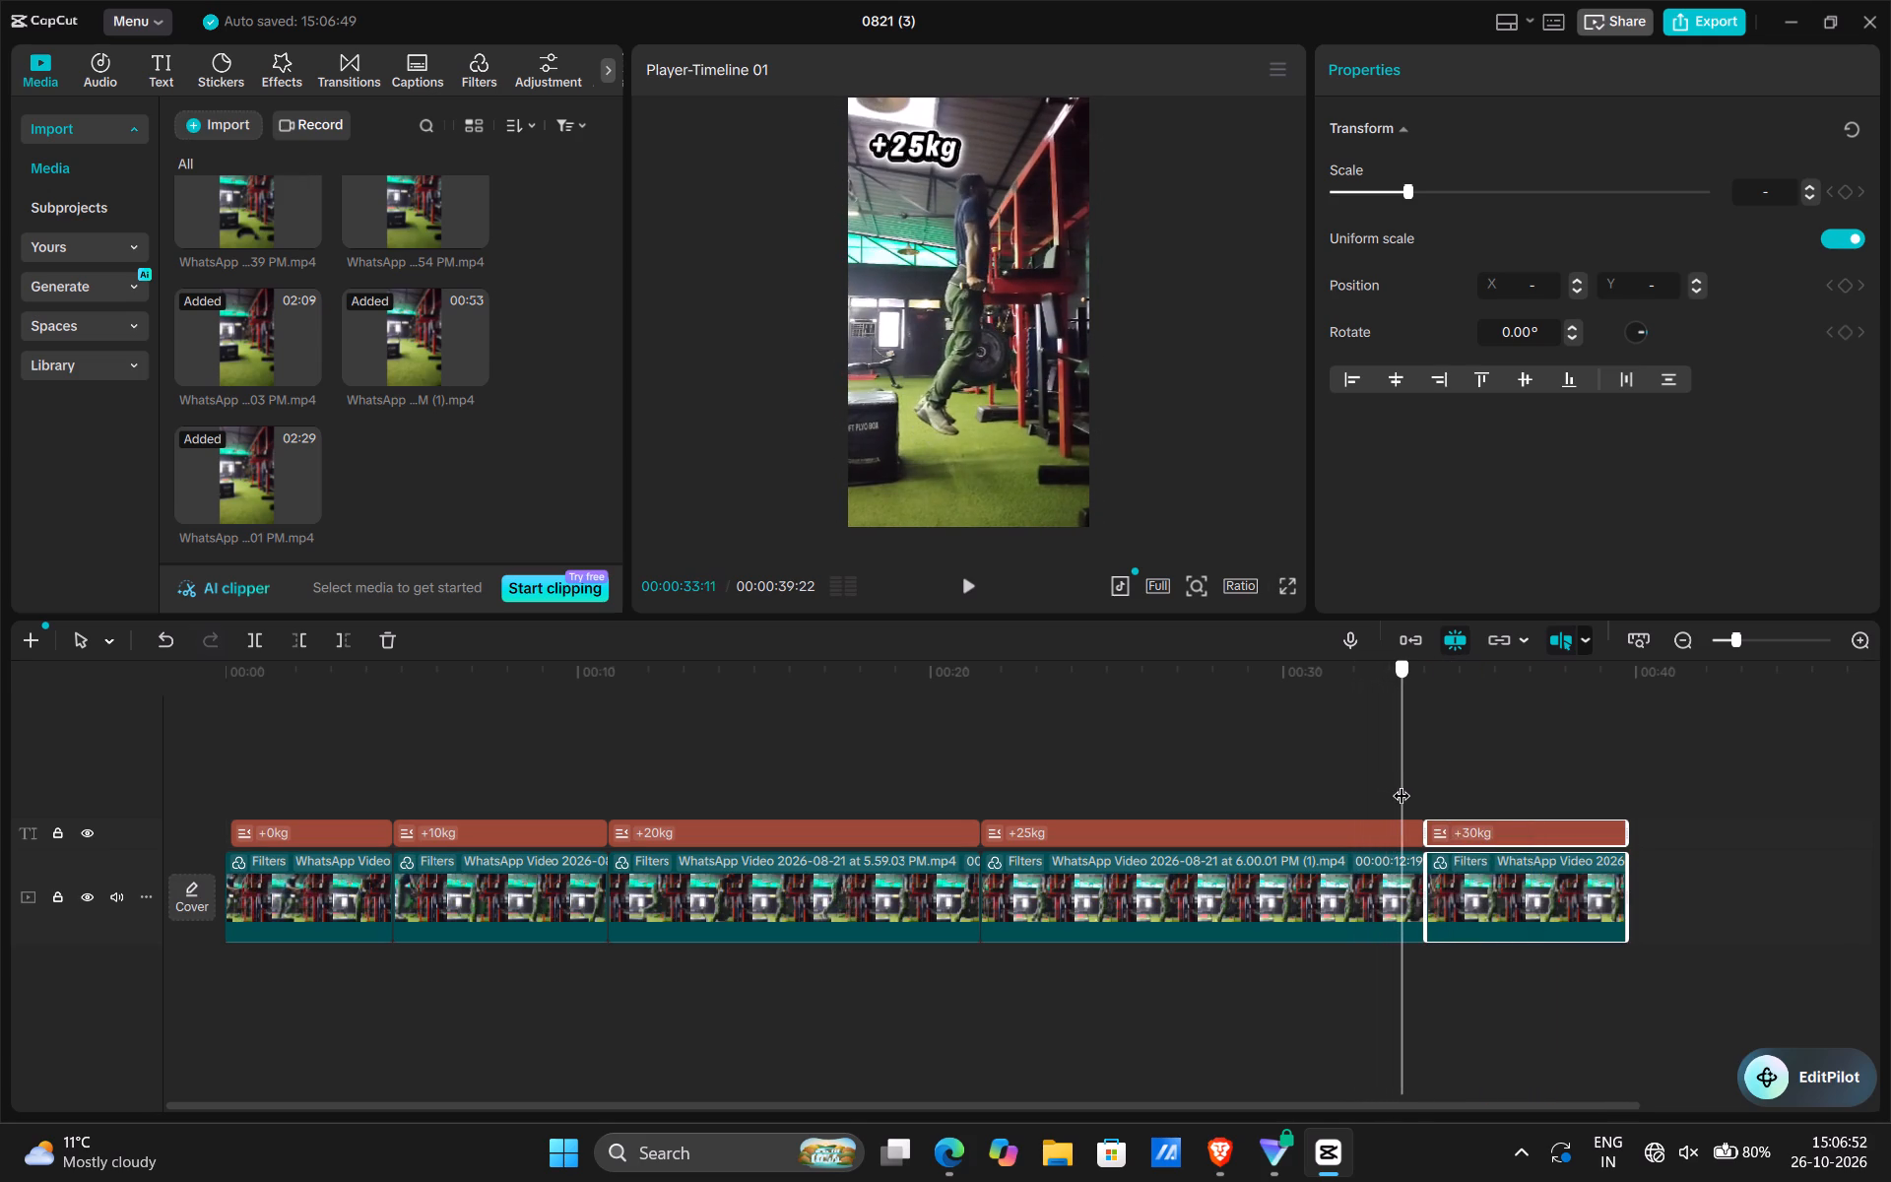
{"action": "left_click_drag", "start_coordinate": [1402, 783], "coordinate": [1212, 803]}
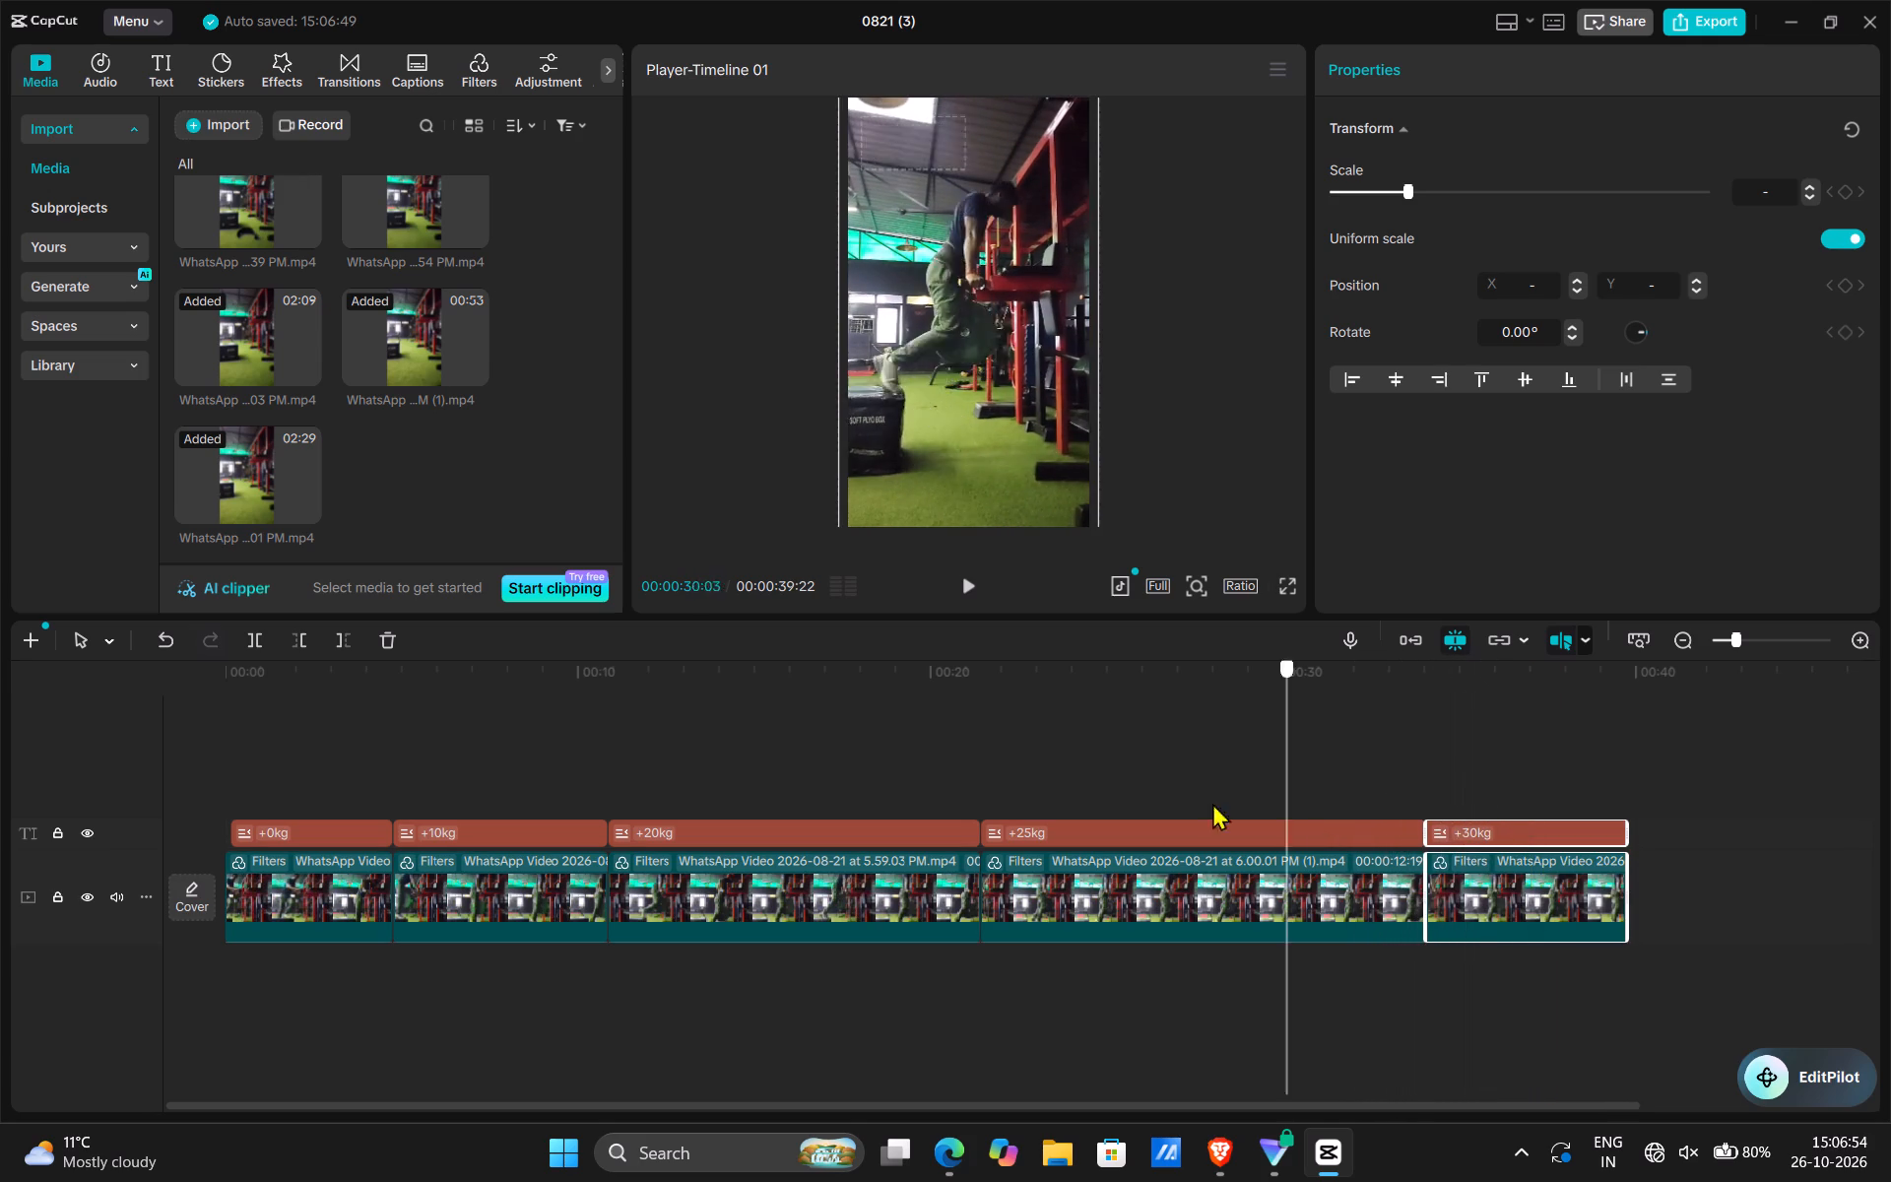
{"action": "left_click_drag", "start_coordinate": [1212, 803], "coordinate": [1051, 794]}
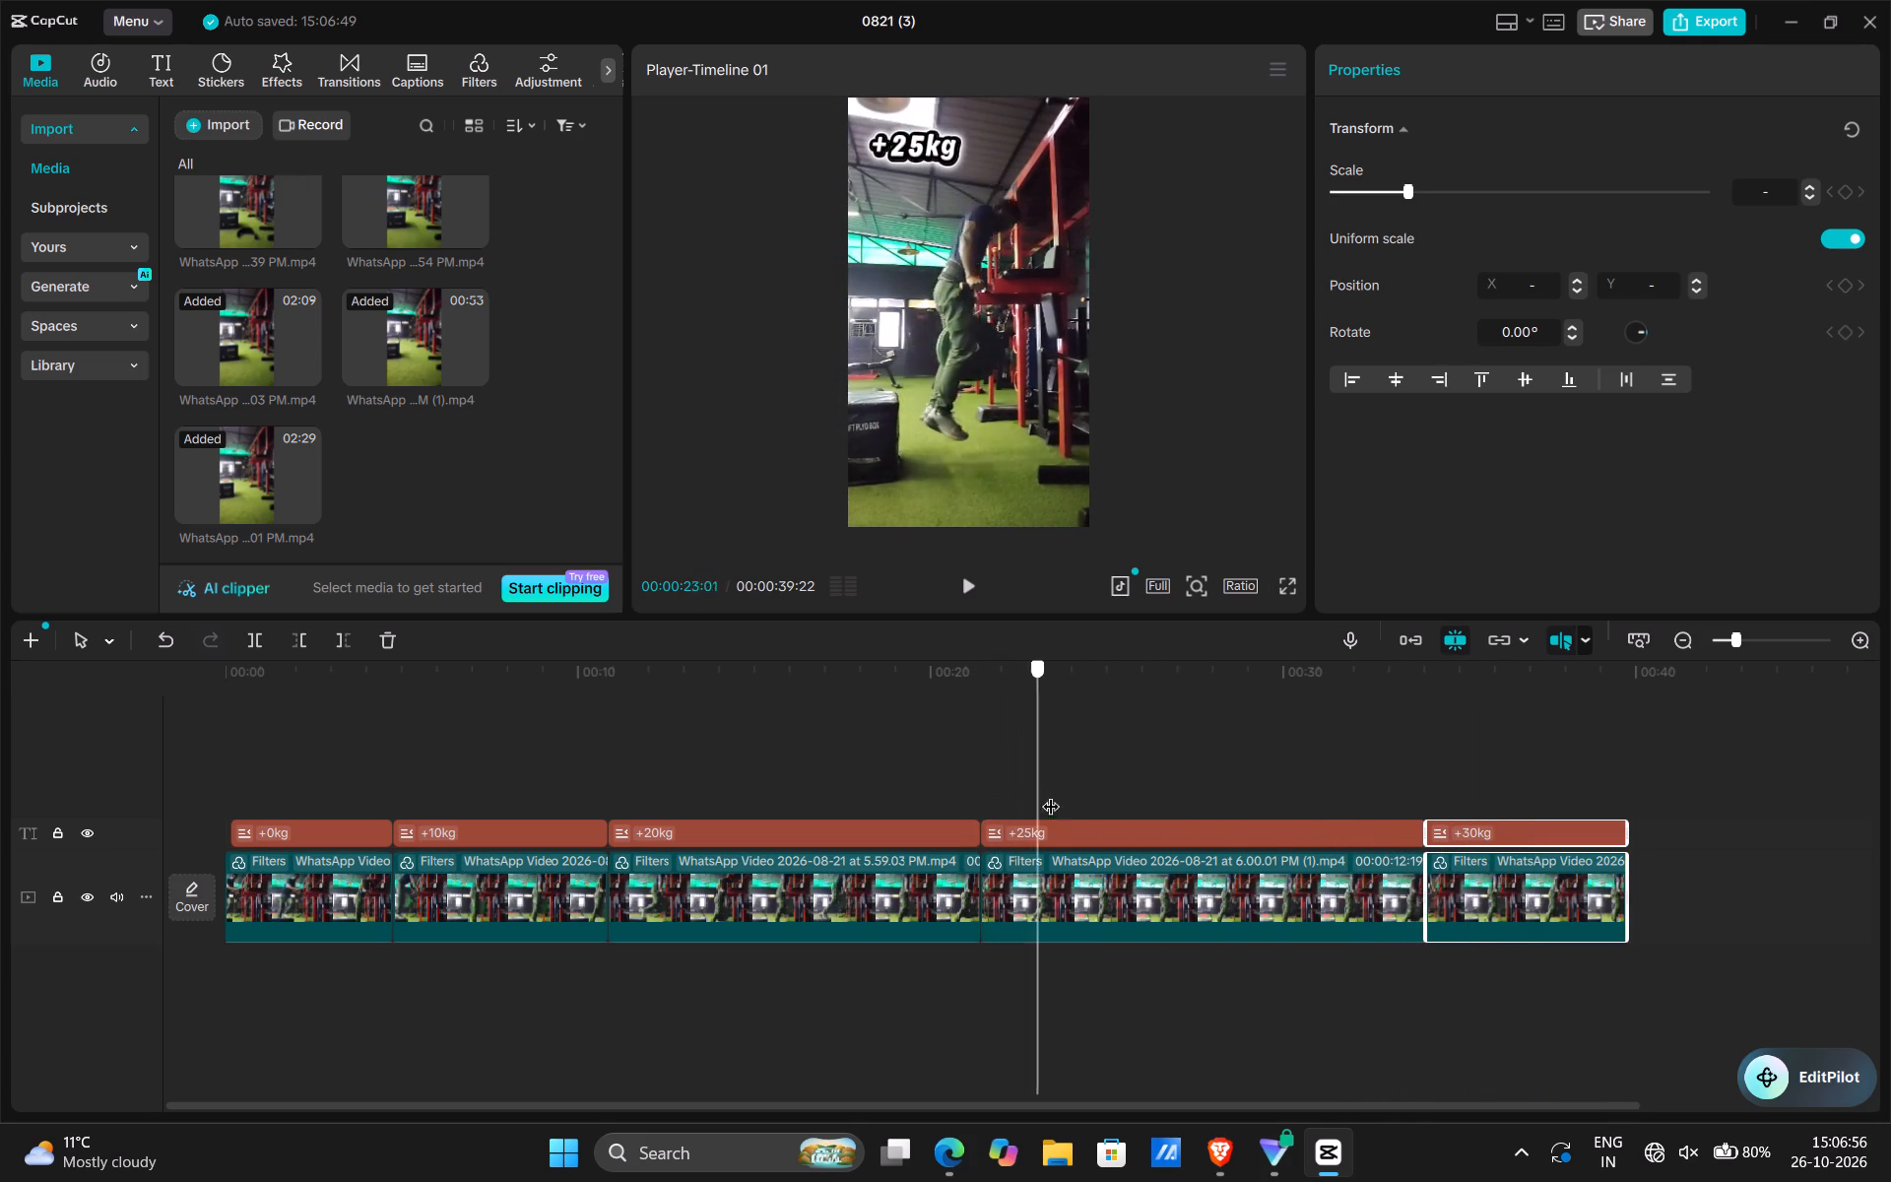
{"action": "left_click_drag", "start_coordinate": [1051, 794], "coordinate": [631, 793]}
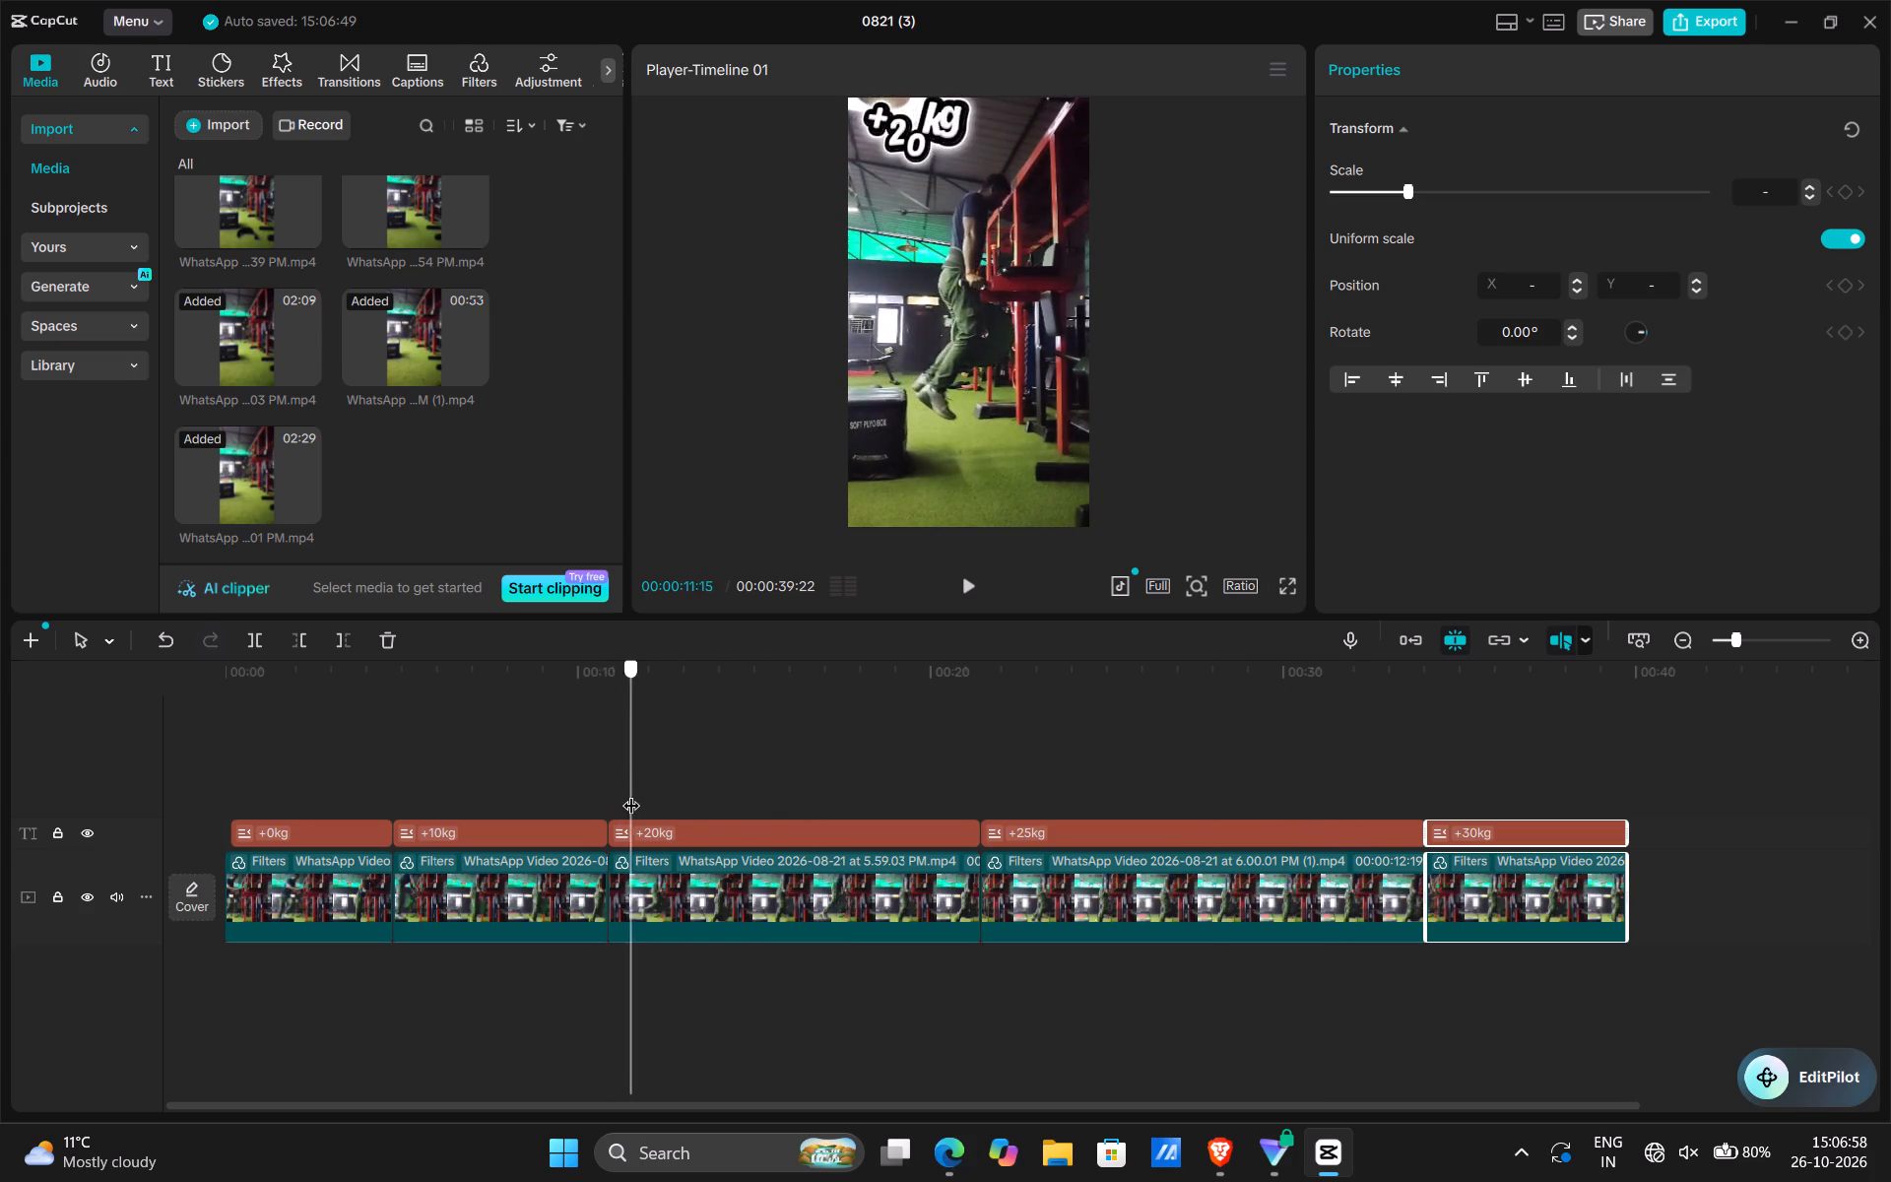
{"action": "left_click_drag", "start_coordinate": [631, 793], "coordinate": [922, 854]}
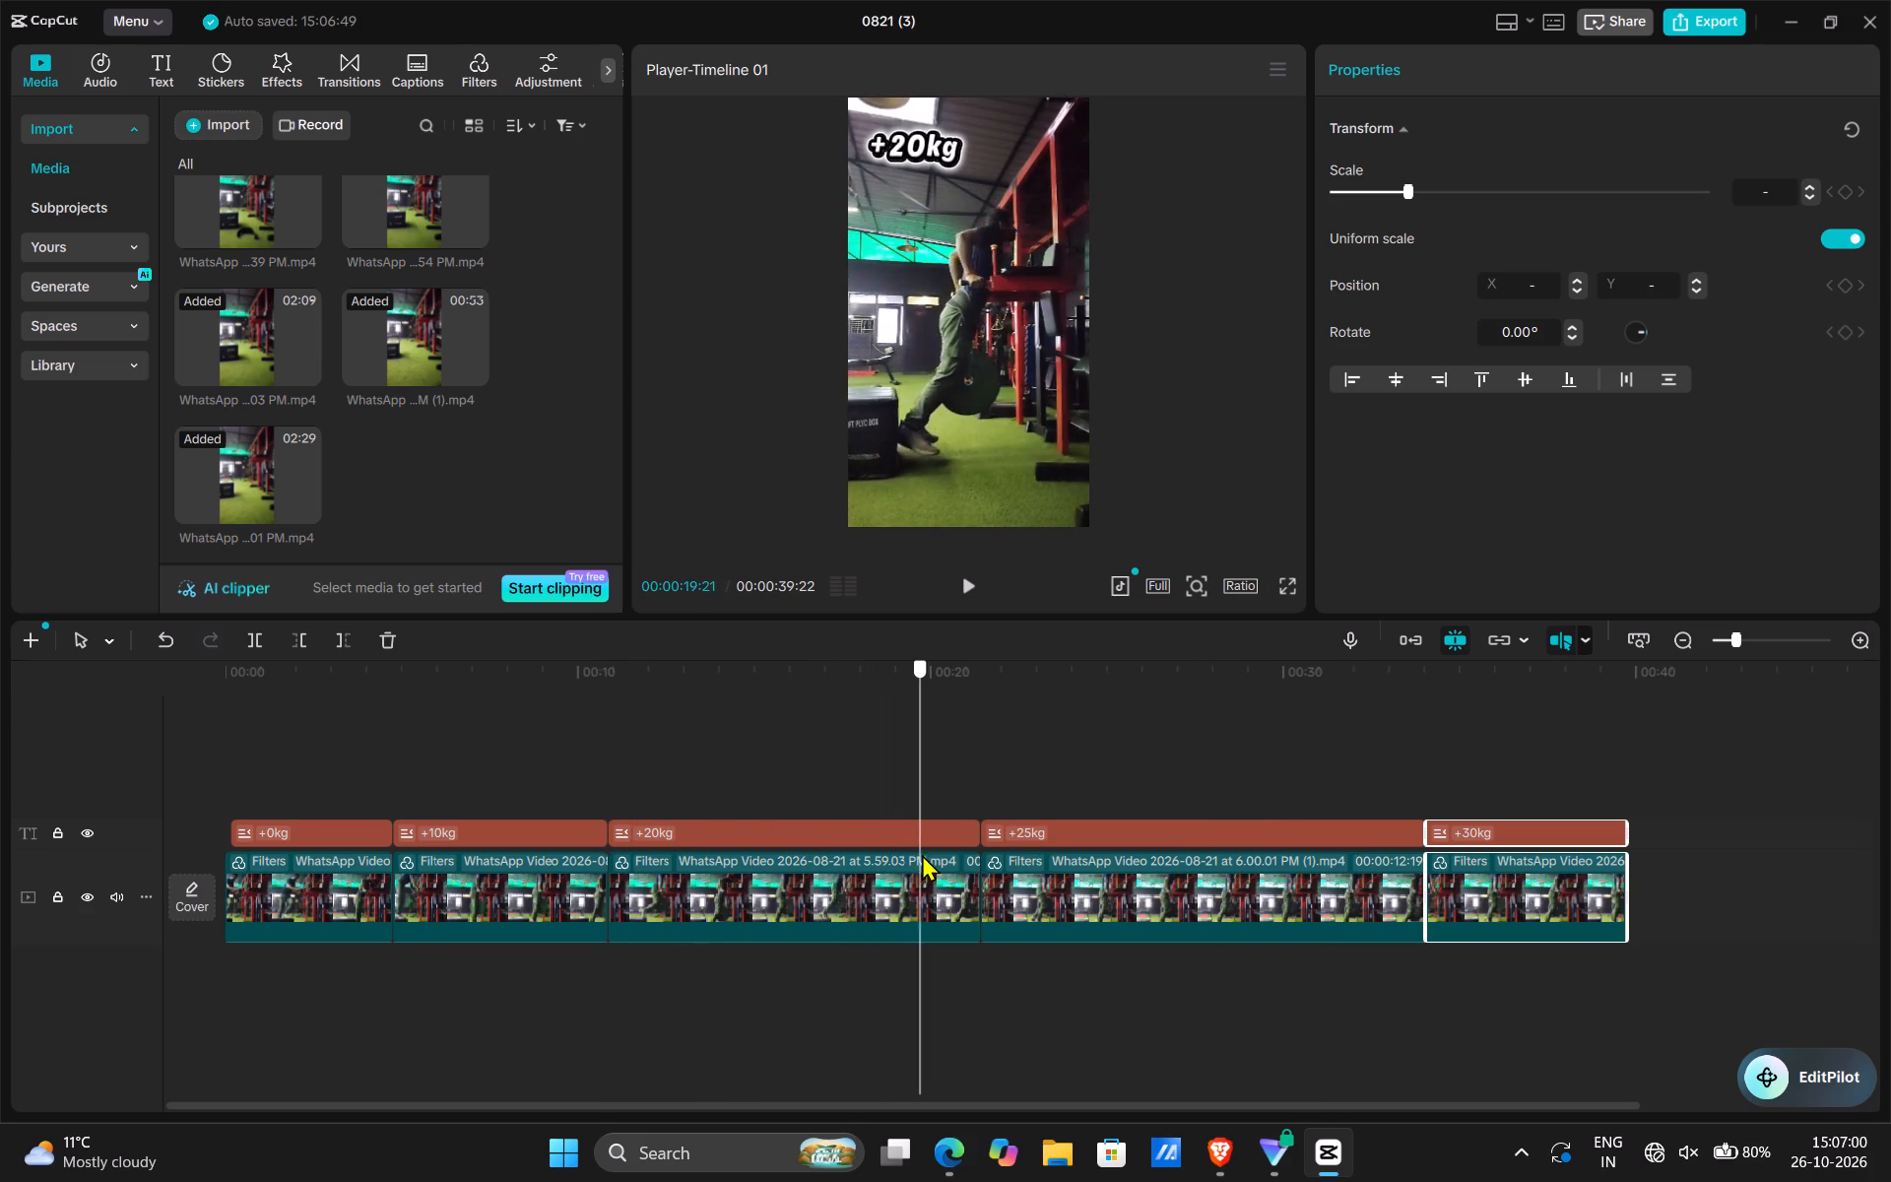
{"action": "left_click_drag", "start_coordinate": [922, 854], "coordinate": [380, 813]}
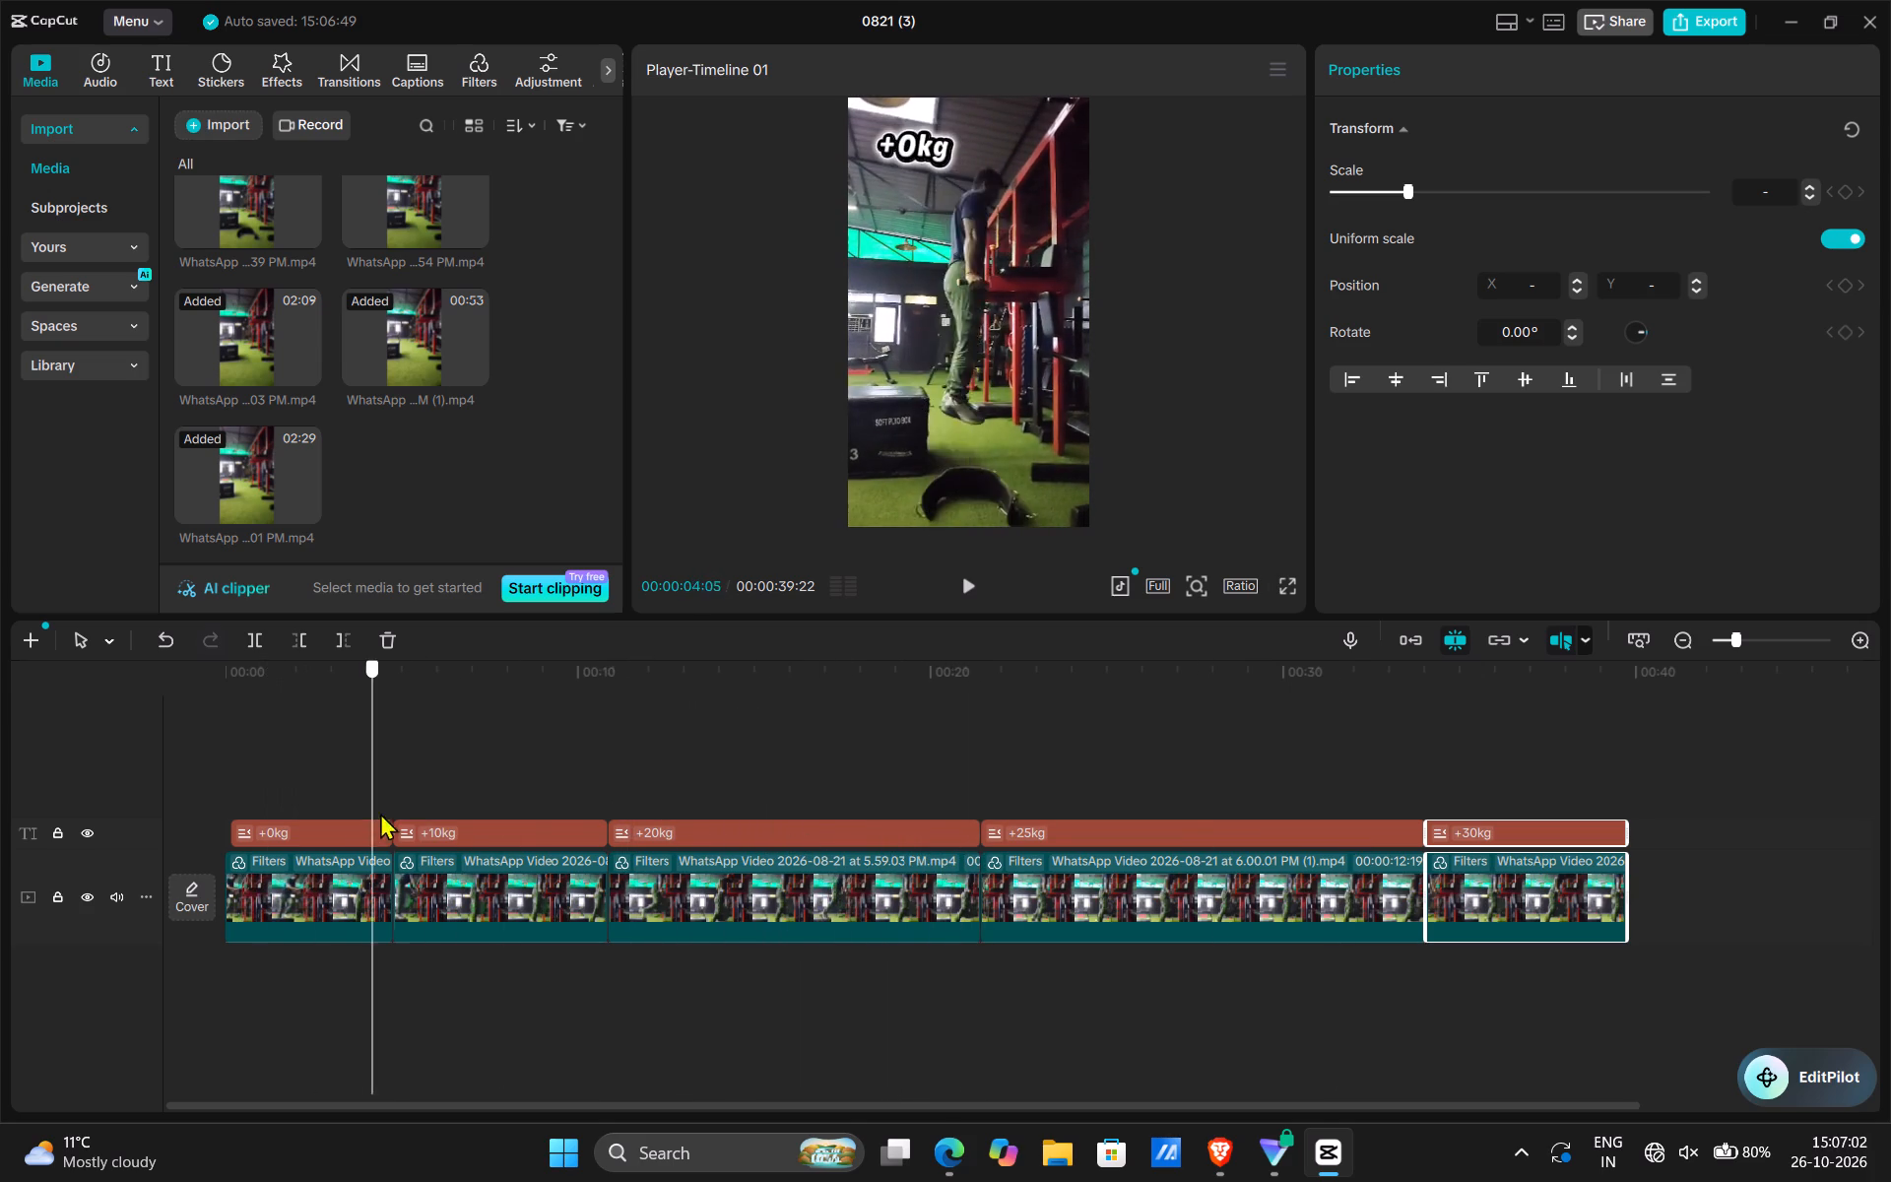
{"action": "left_click_drag", "start_coordinate": [380, 813], "coordinate": [558, 858]}
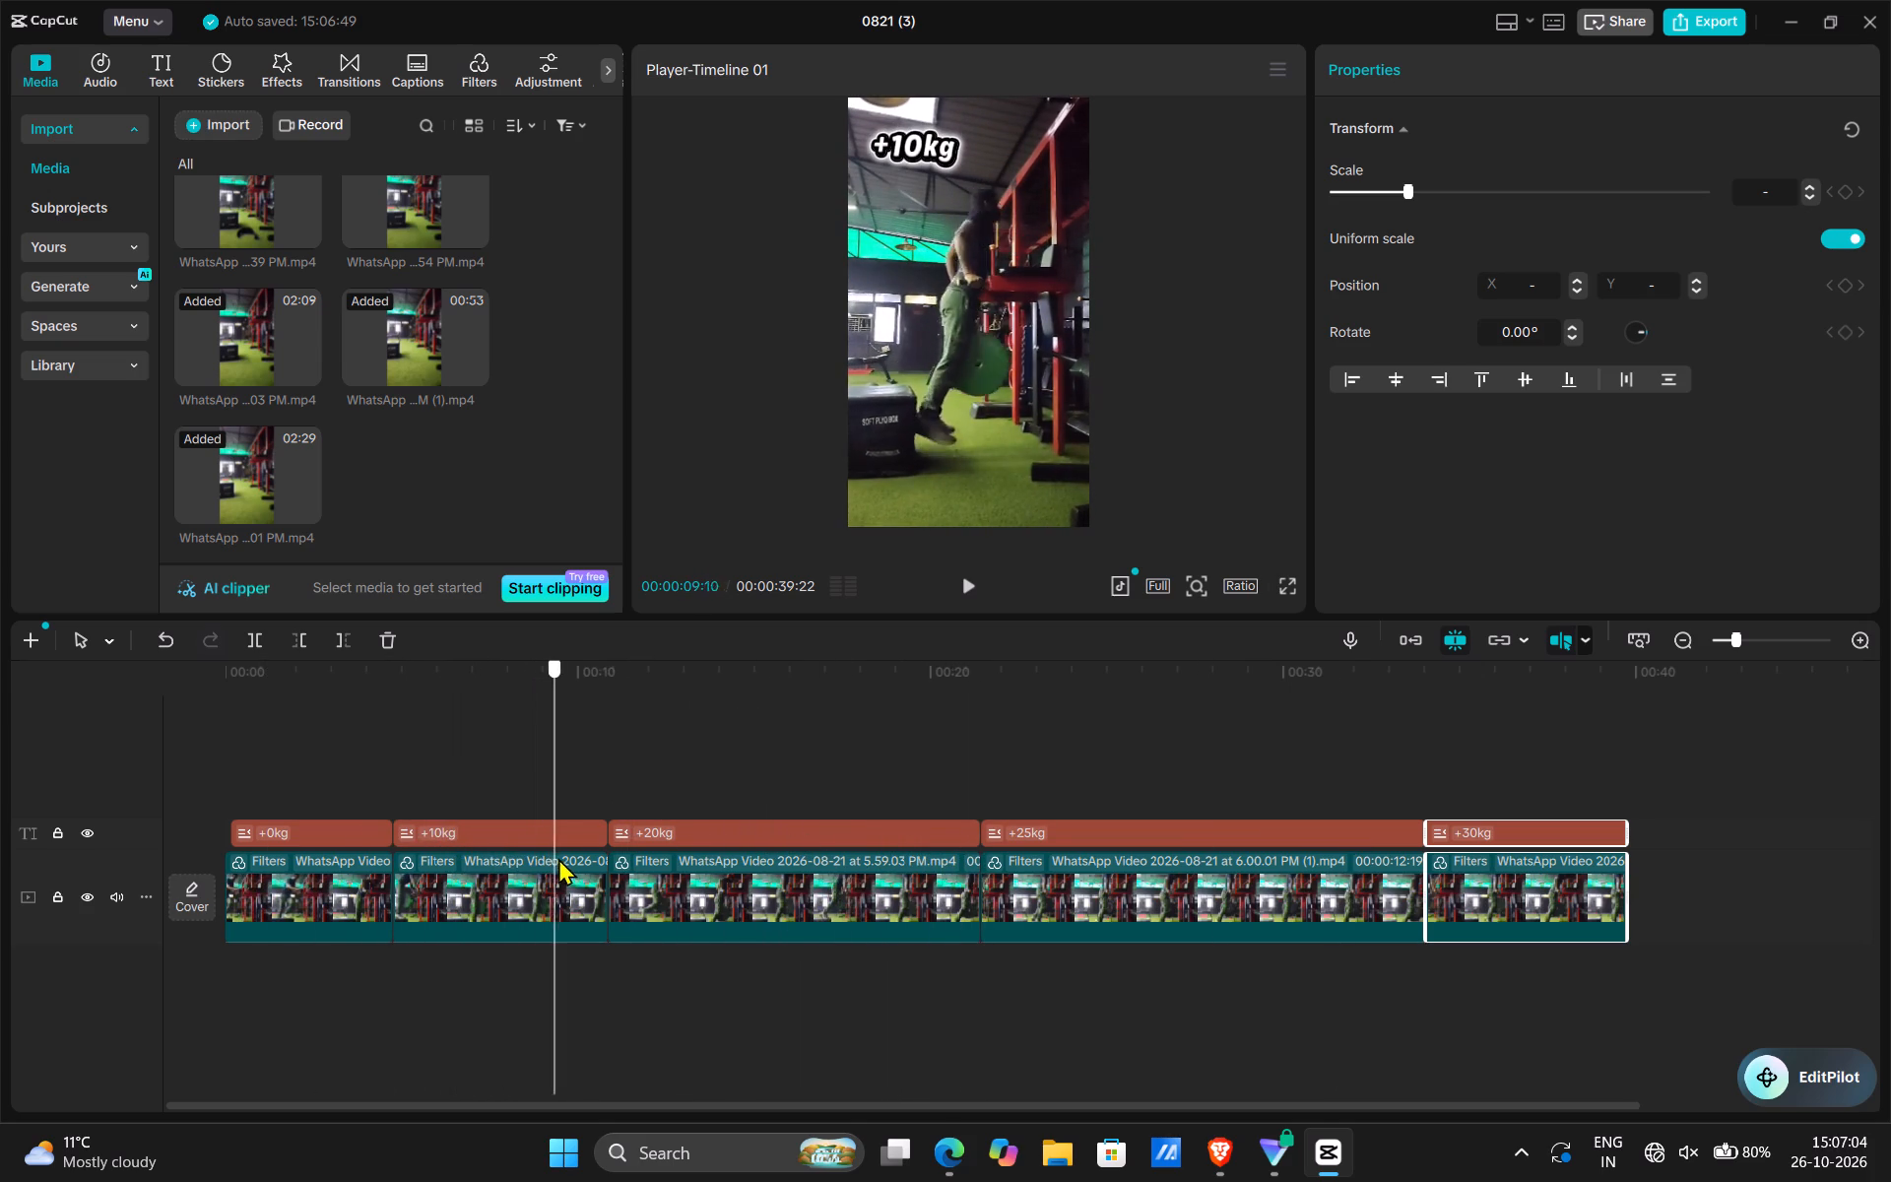
{"action": "left_click_drag", "start_coordinate": [558, 858], "coordinate": [248, 731]}
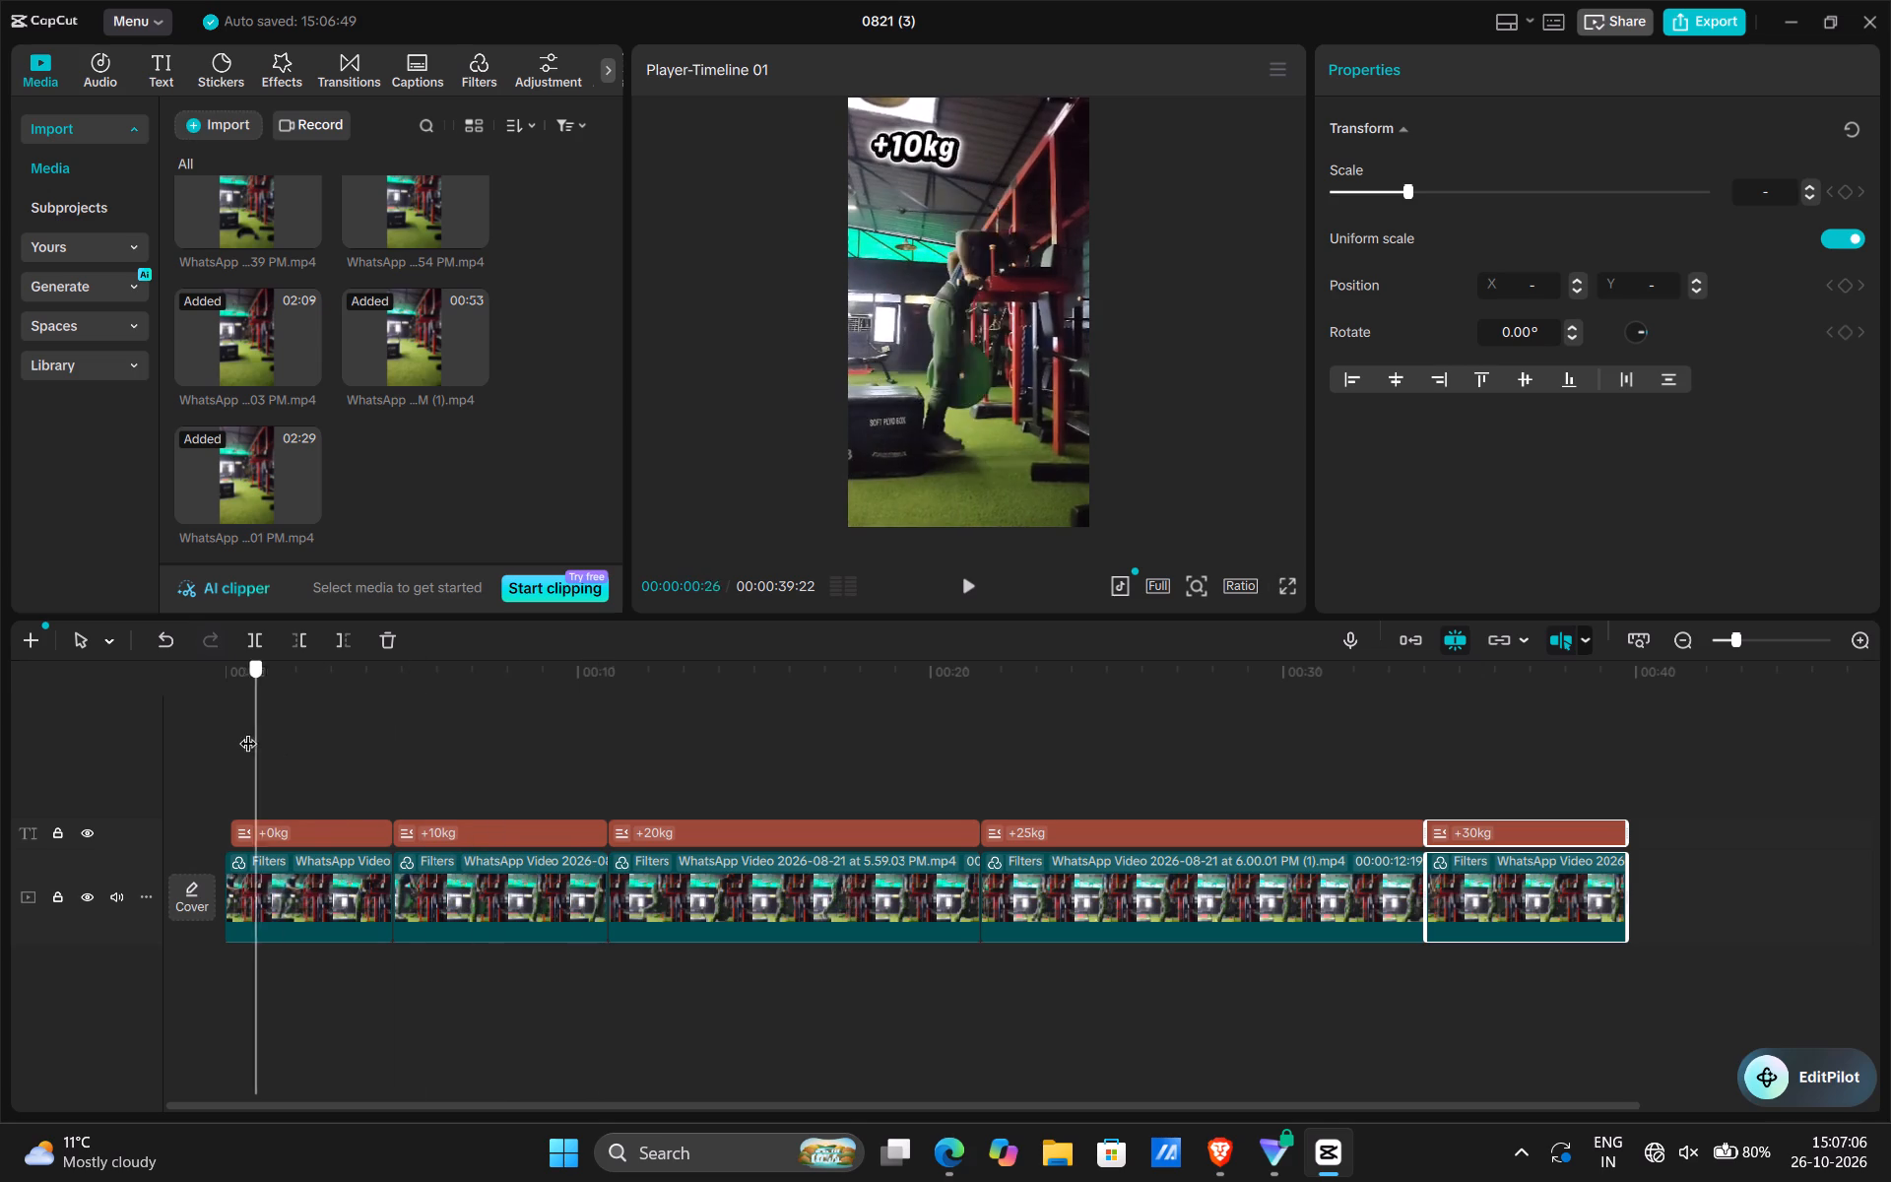
{"action": "left_click_drag", "start_coordinate": [248, 731], "coordinate": [405, 791]}
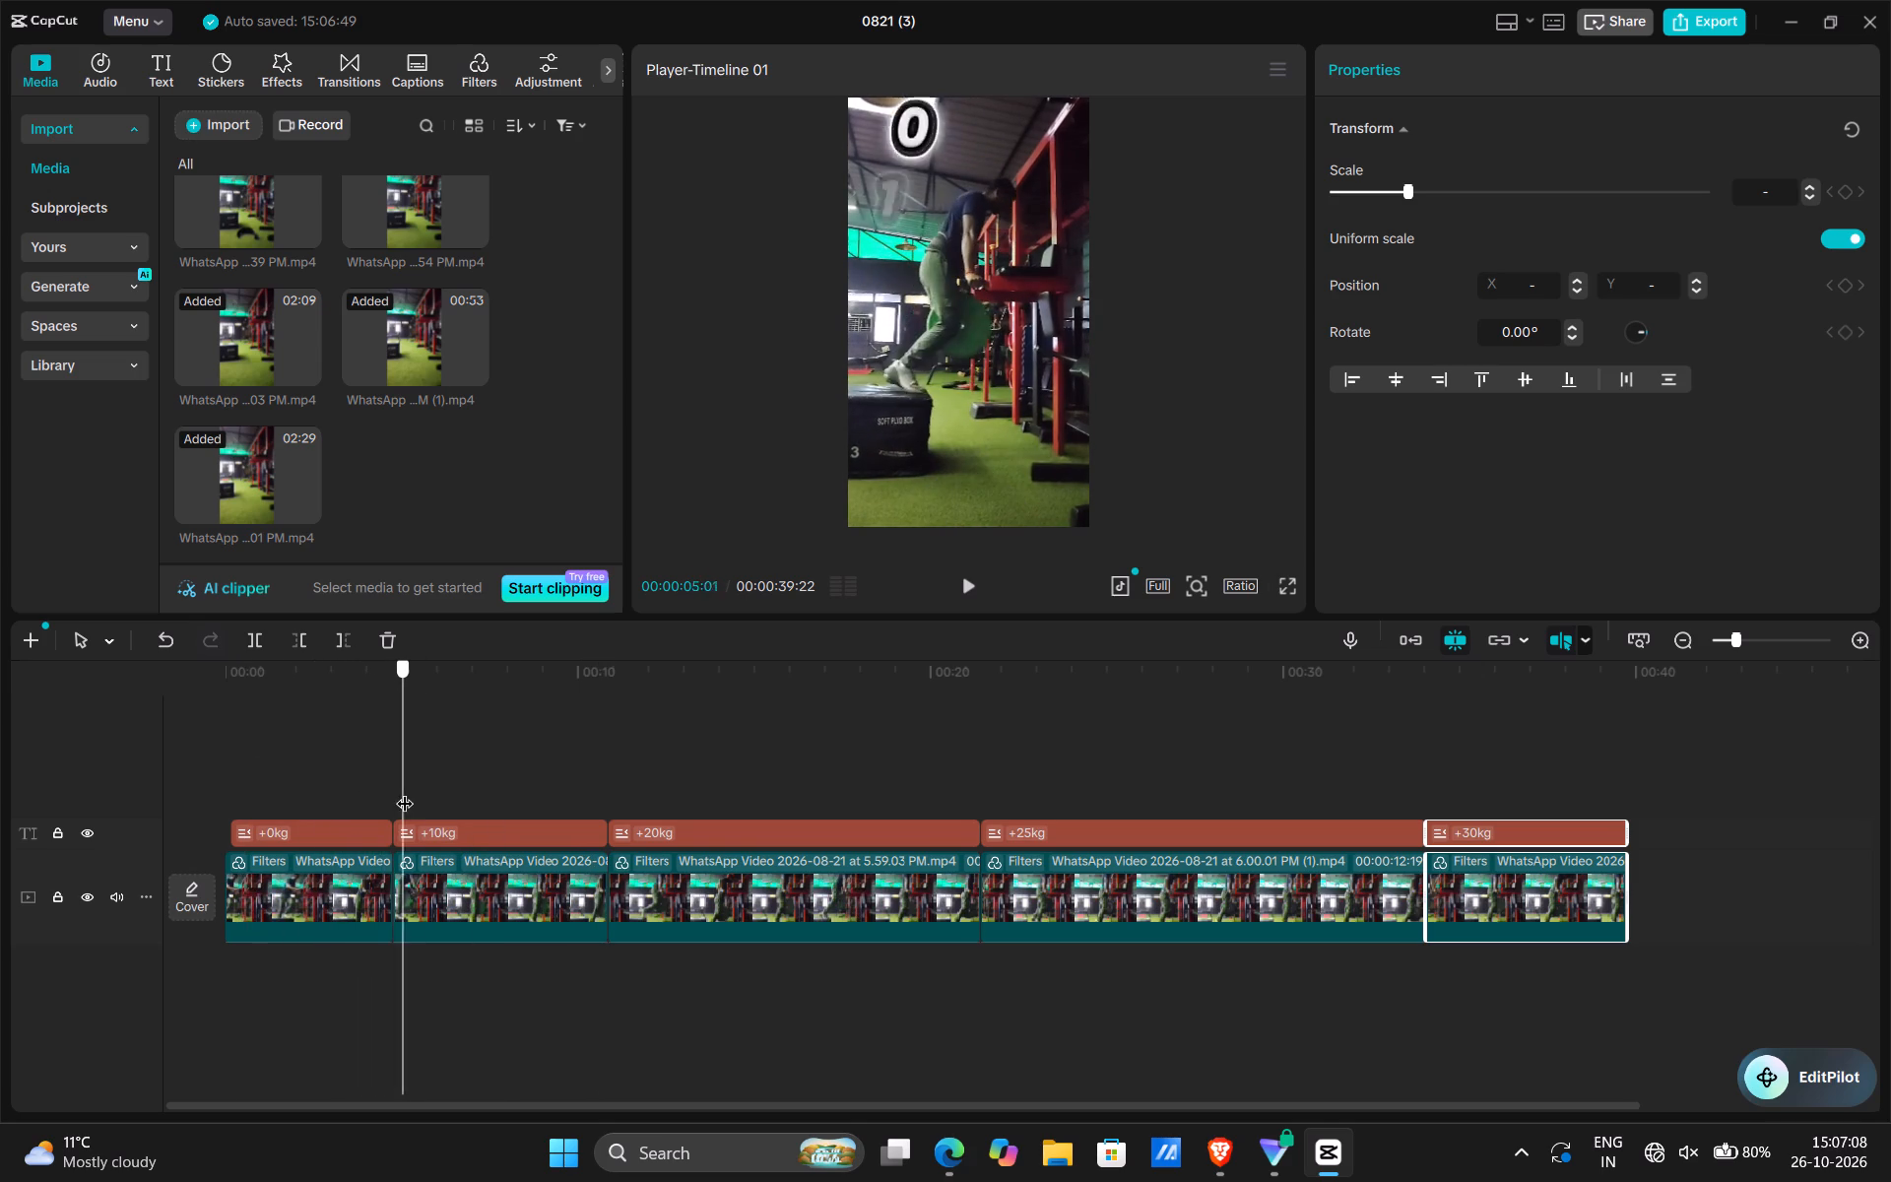
{"action": "left_click_drag", "start_coordinate": [405, 791], "coordinate": [277, 754]}
{"action": "left_click", "coordinate": [310, 743]}
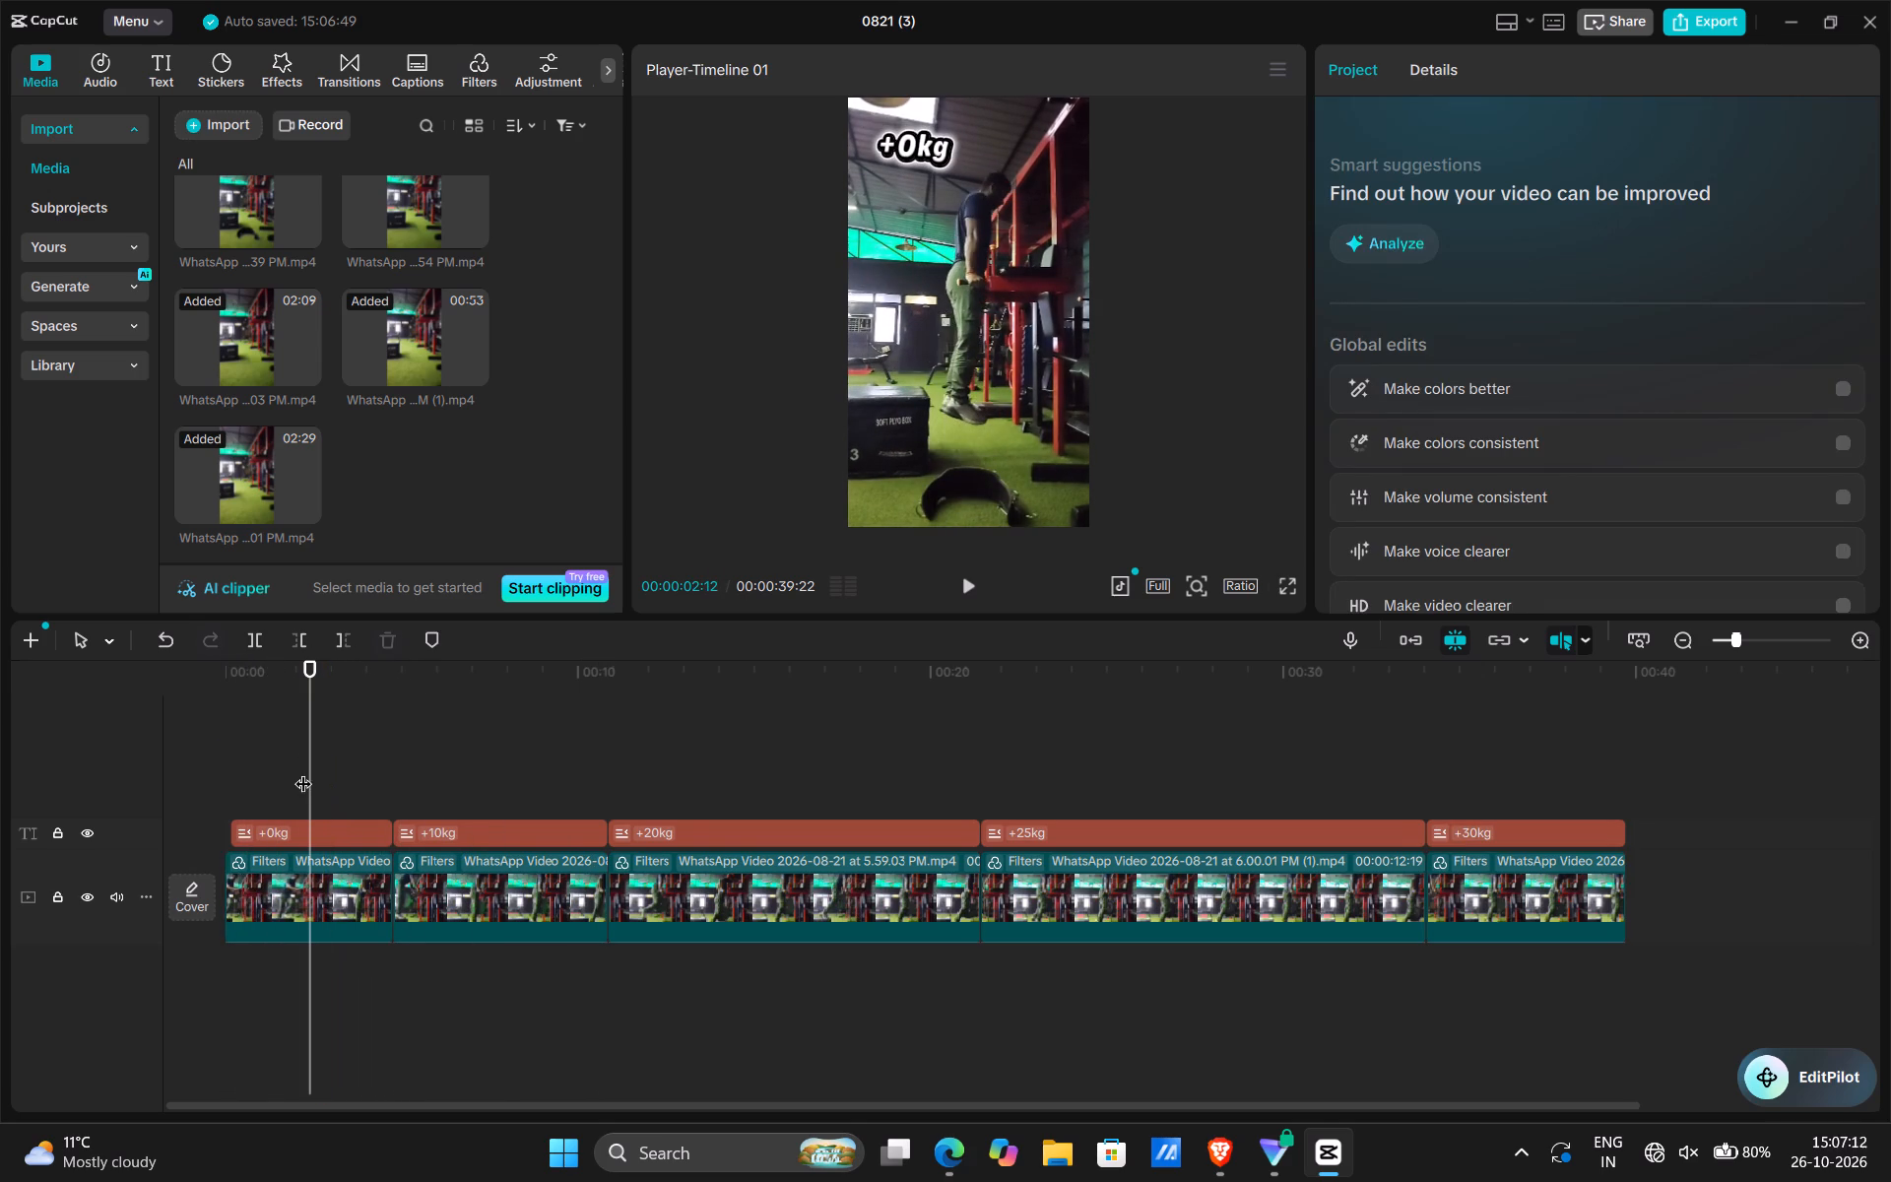
{"action": "left_click_drag", "start_coordinate": [303, 771], "coordinate": [972, 888]}
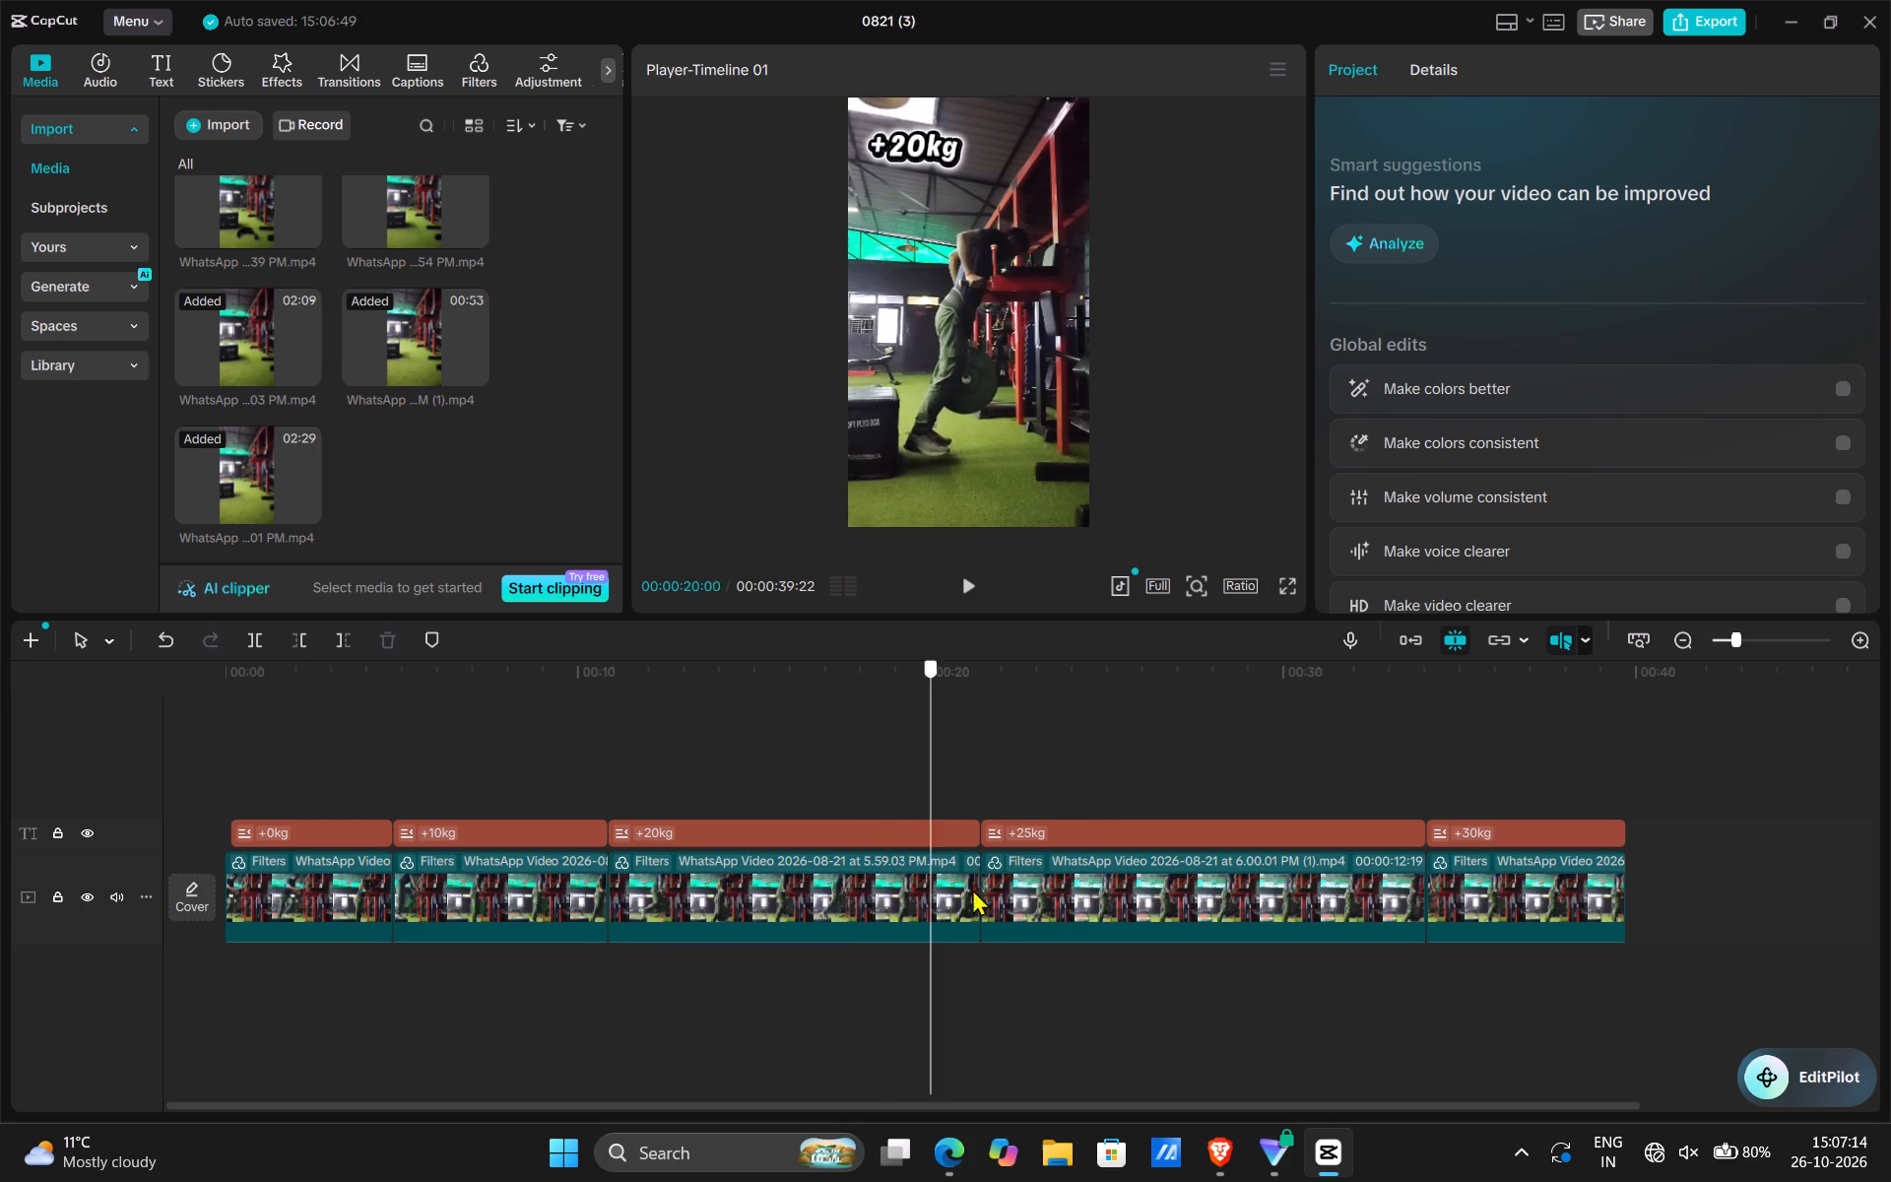
{"action": "left_click_drag", "start_coordinate": [972, 888], "coordinate": [1484, 925]}
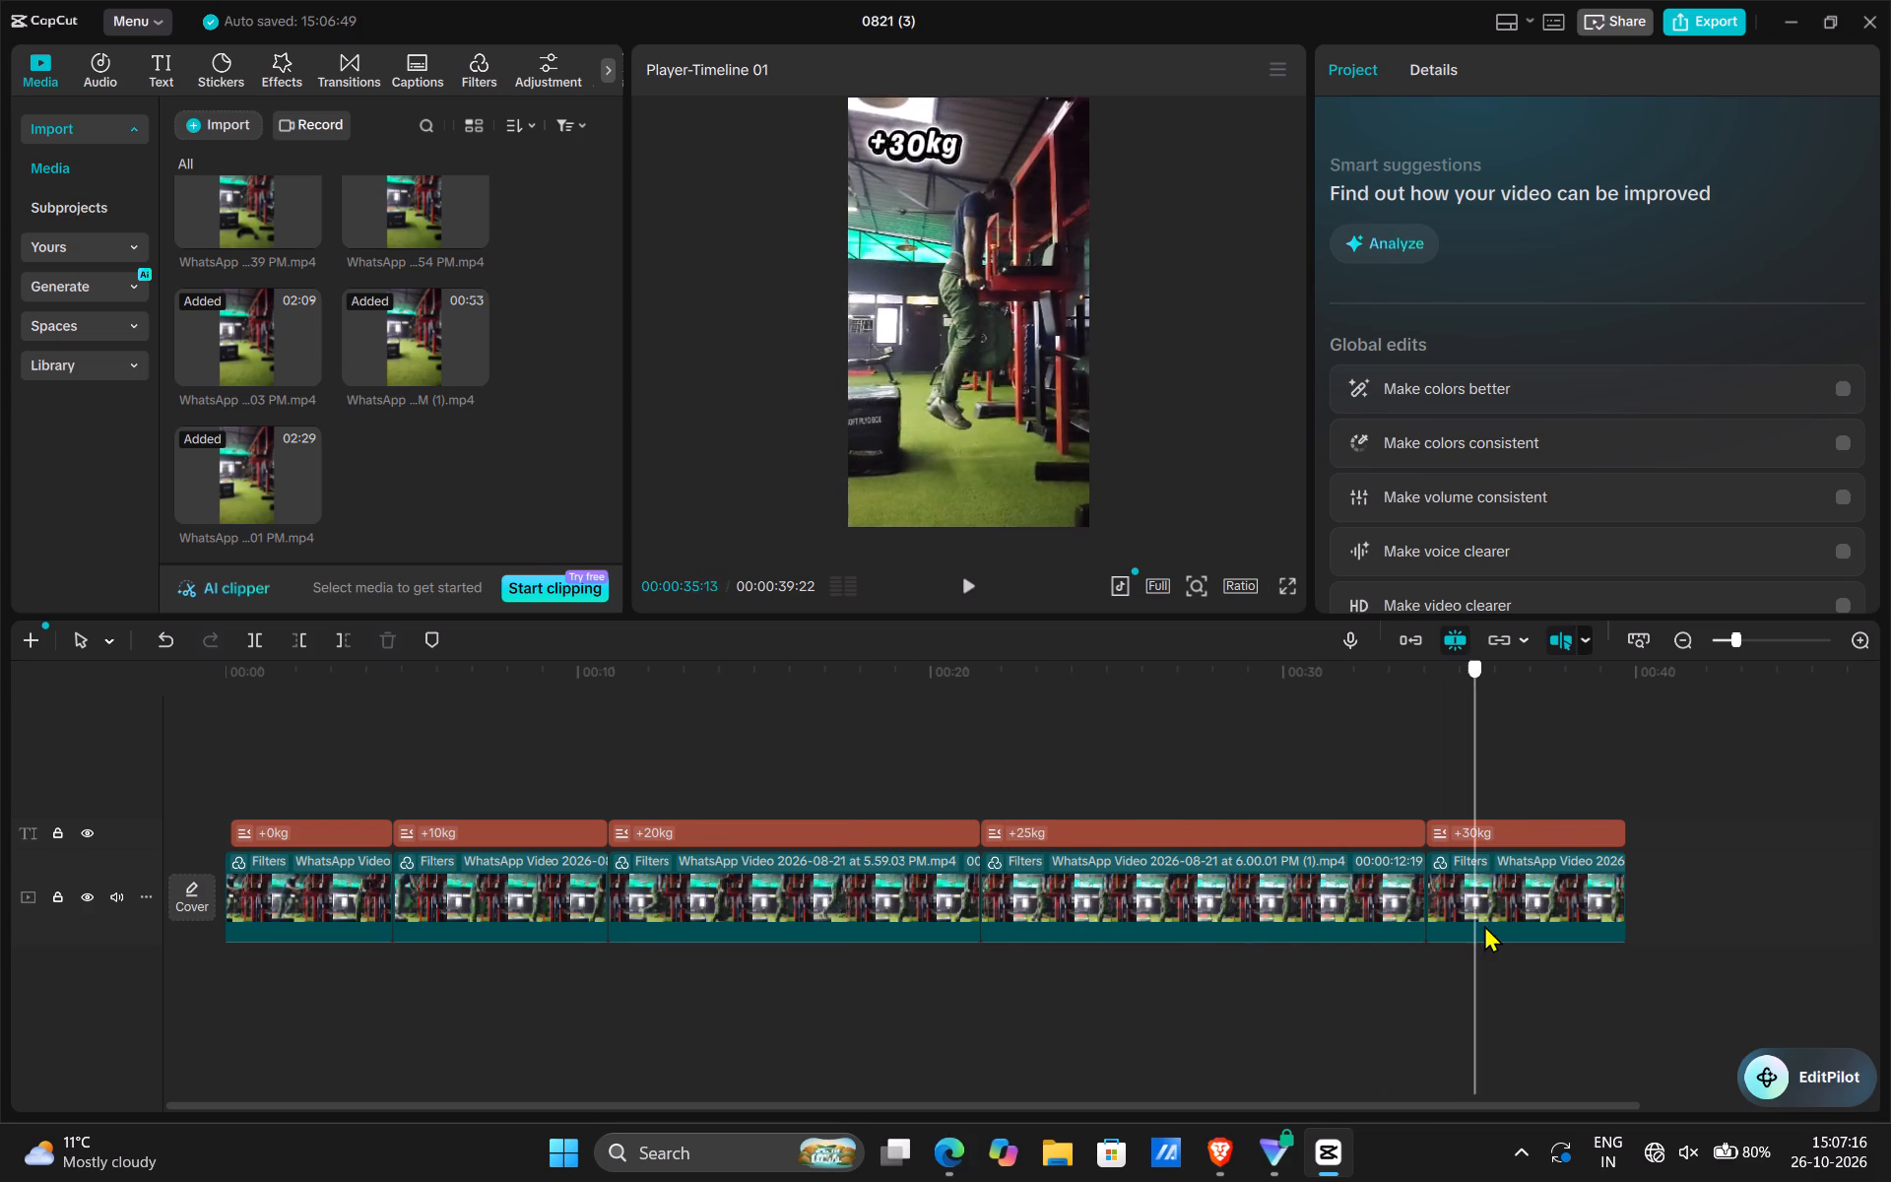
{"action": "left_click_drag", "start_coordinate": [1484, 925], "coordinate": [432, 788]}
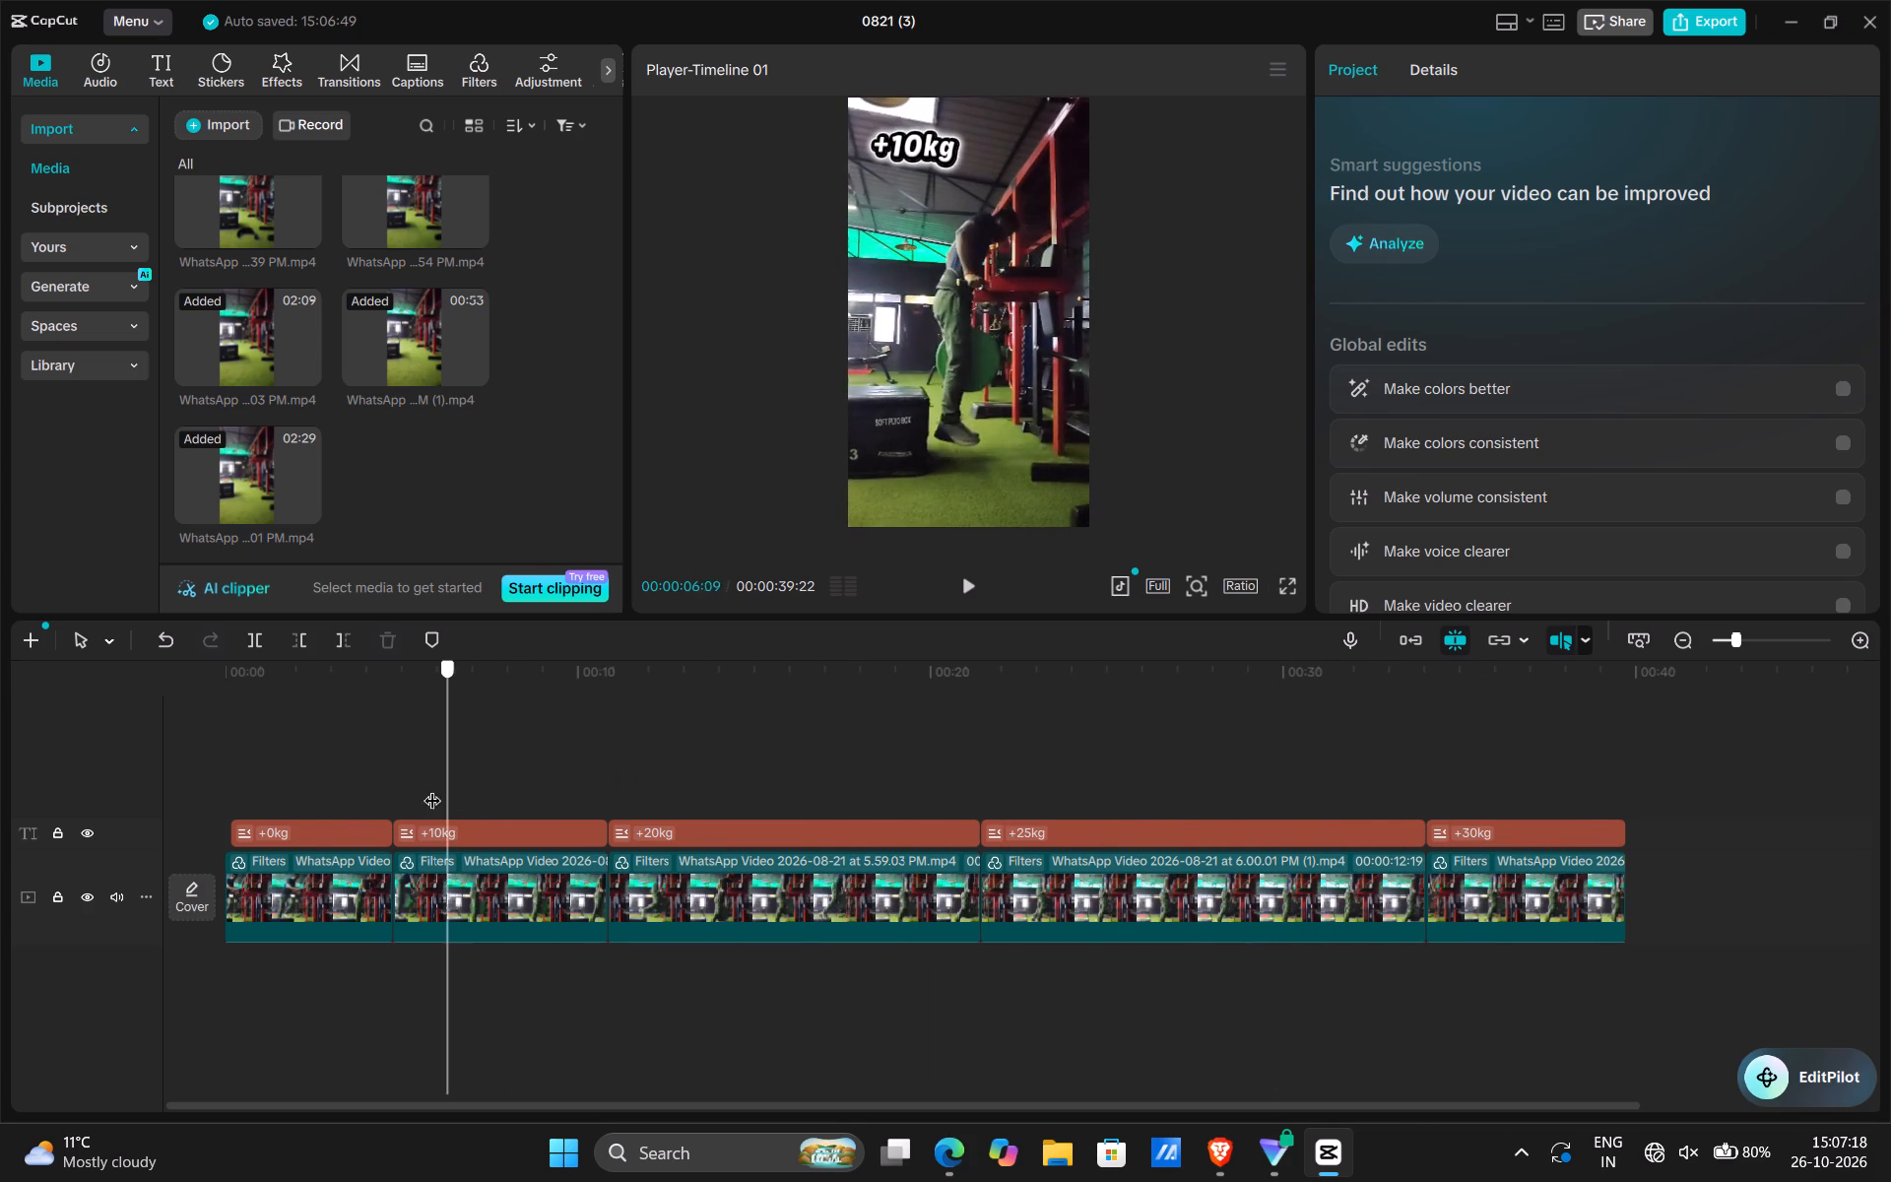
{"action": "left_click_drag", "start_coordinate": [432, 788], "coordinate": [1455, 853]}
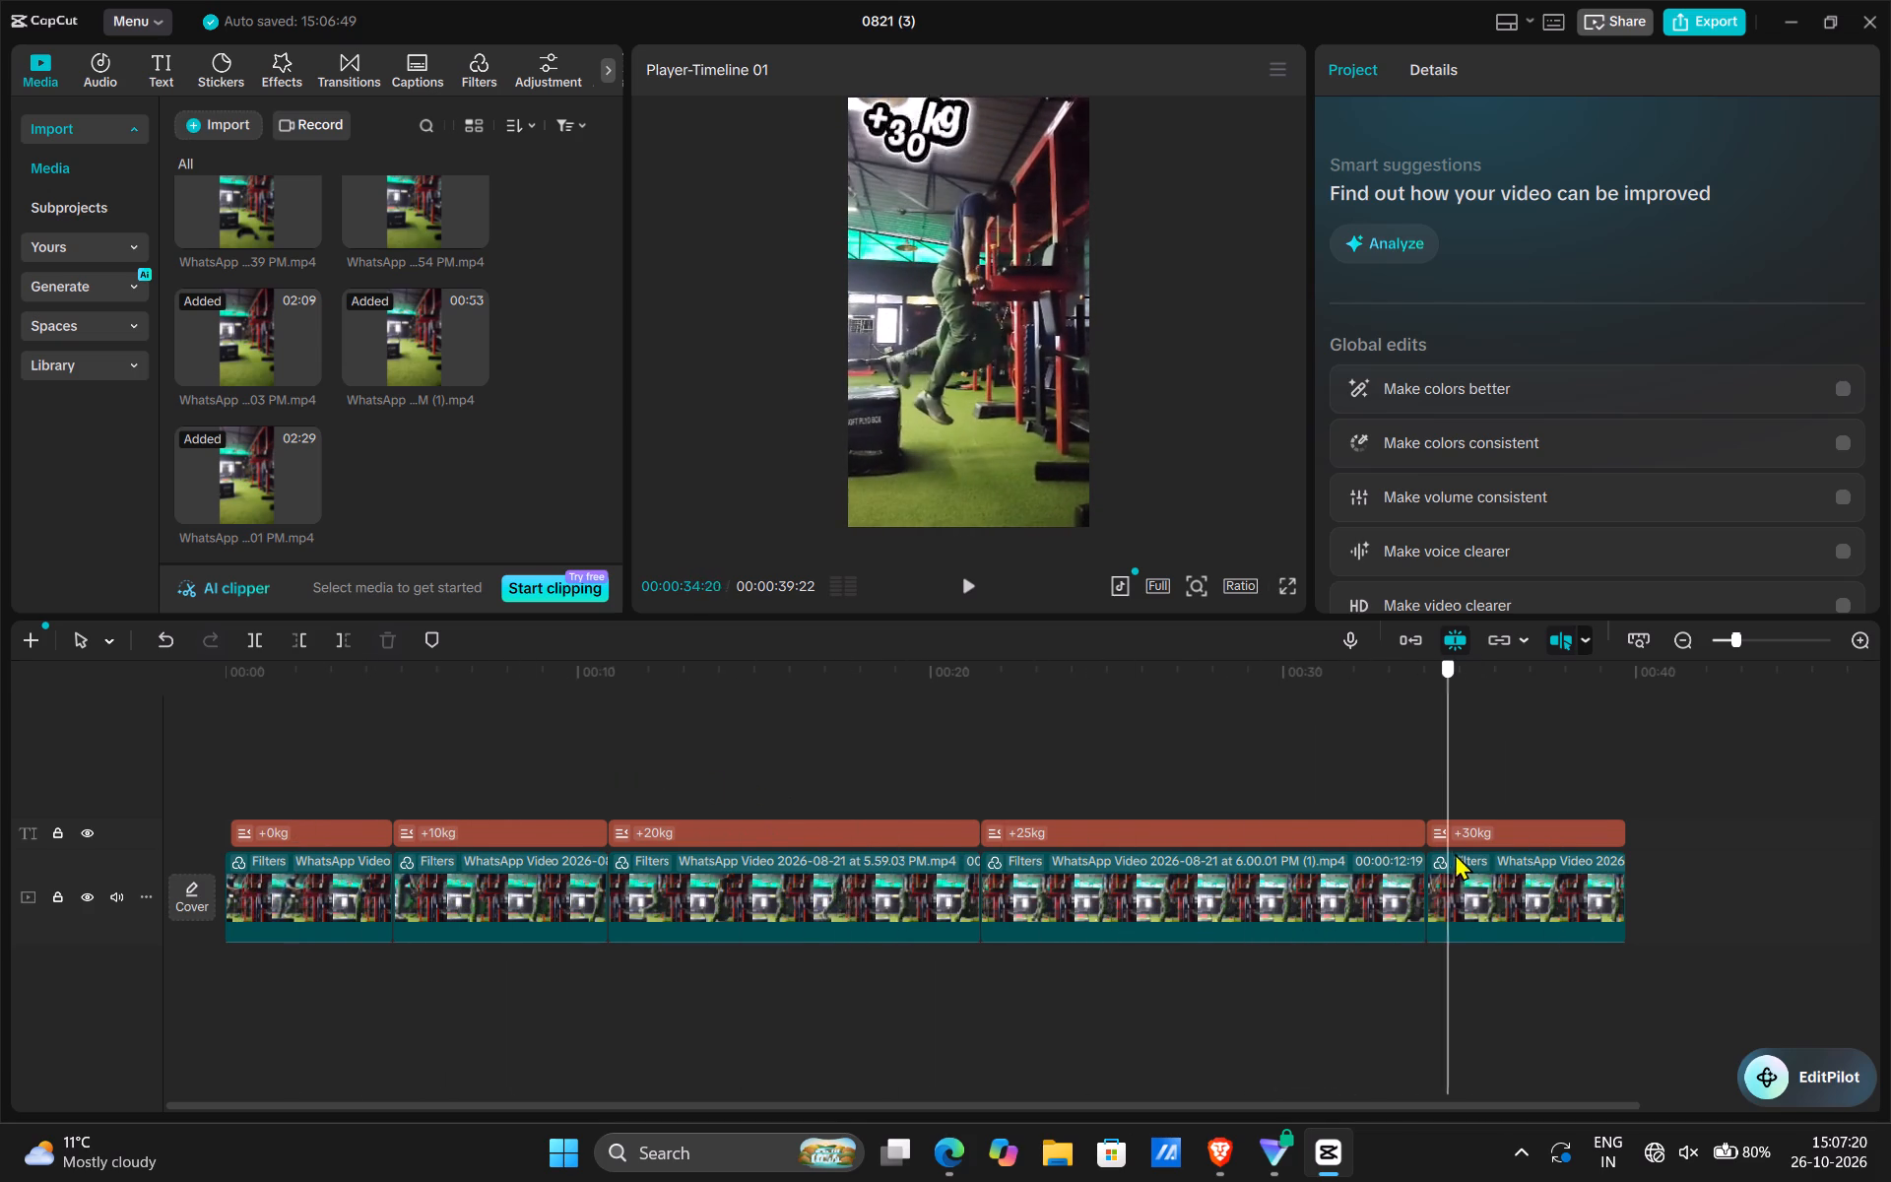
{"action": "left_click_drag", "start_coordinate": [1455, 853], "coordinate": [294, 755]}
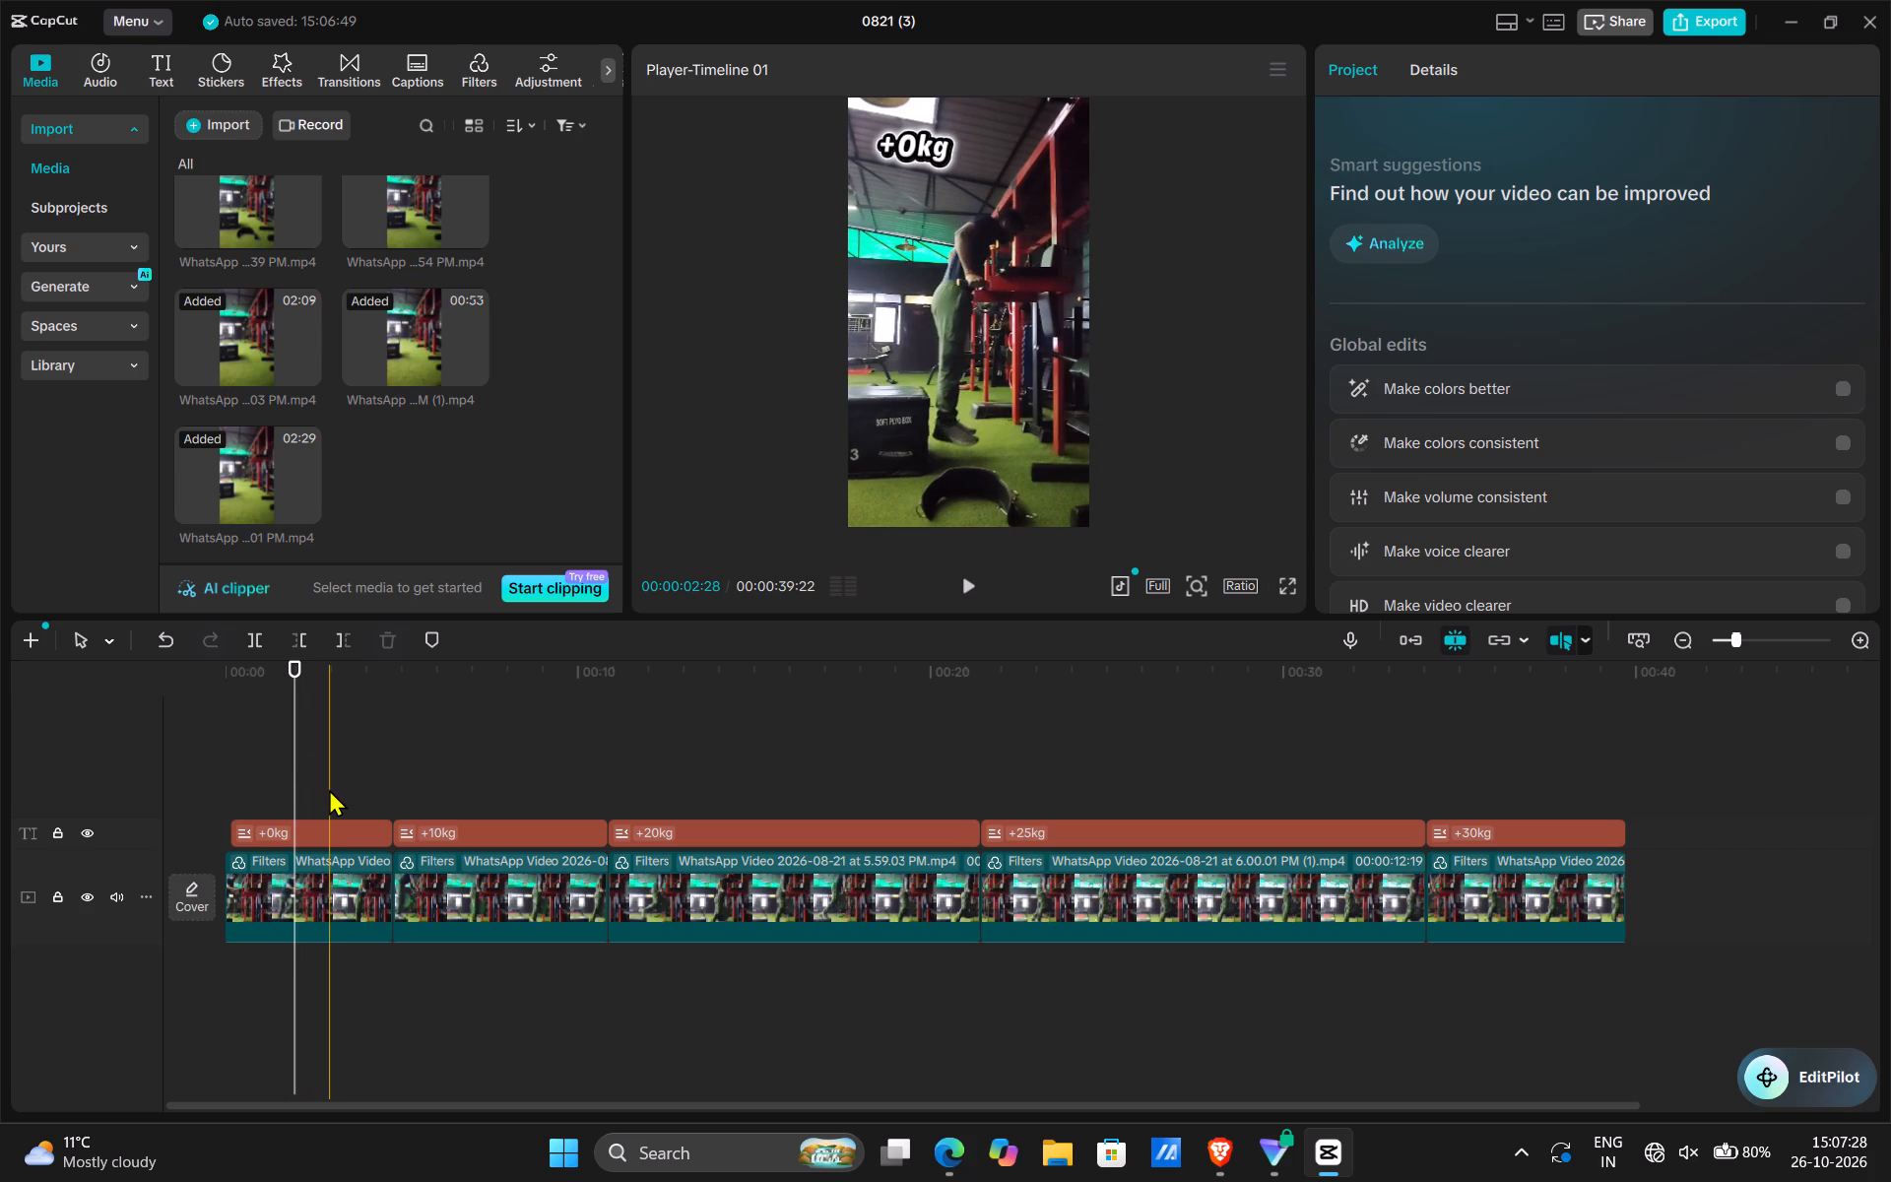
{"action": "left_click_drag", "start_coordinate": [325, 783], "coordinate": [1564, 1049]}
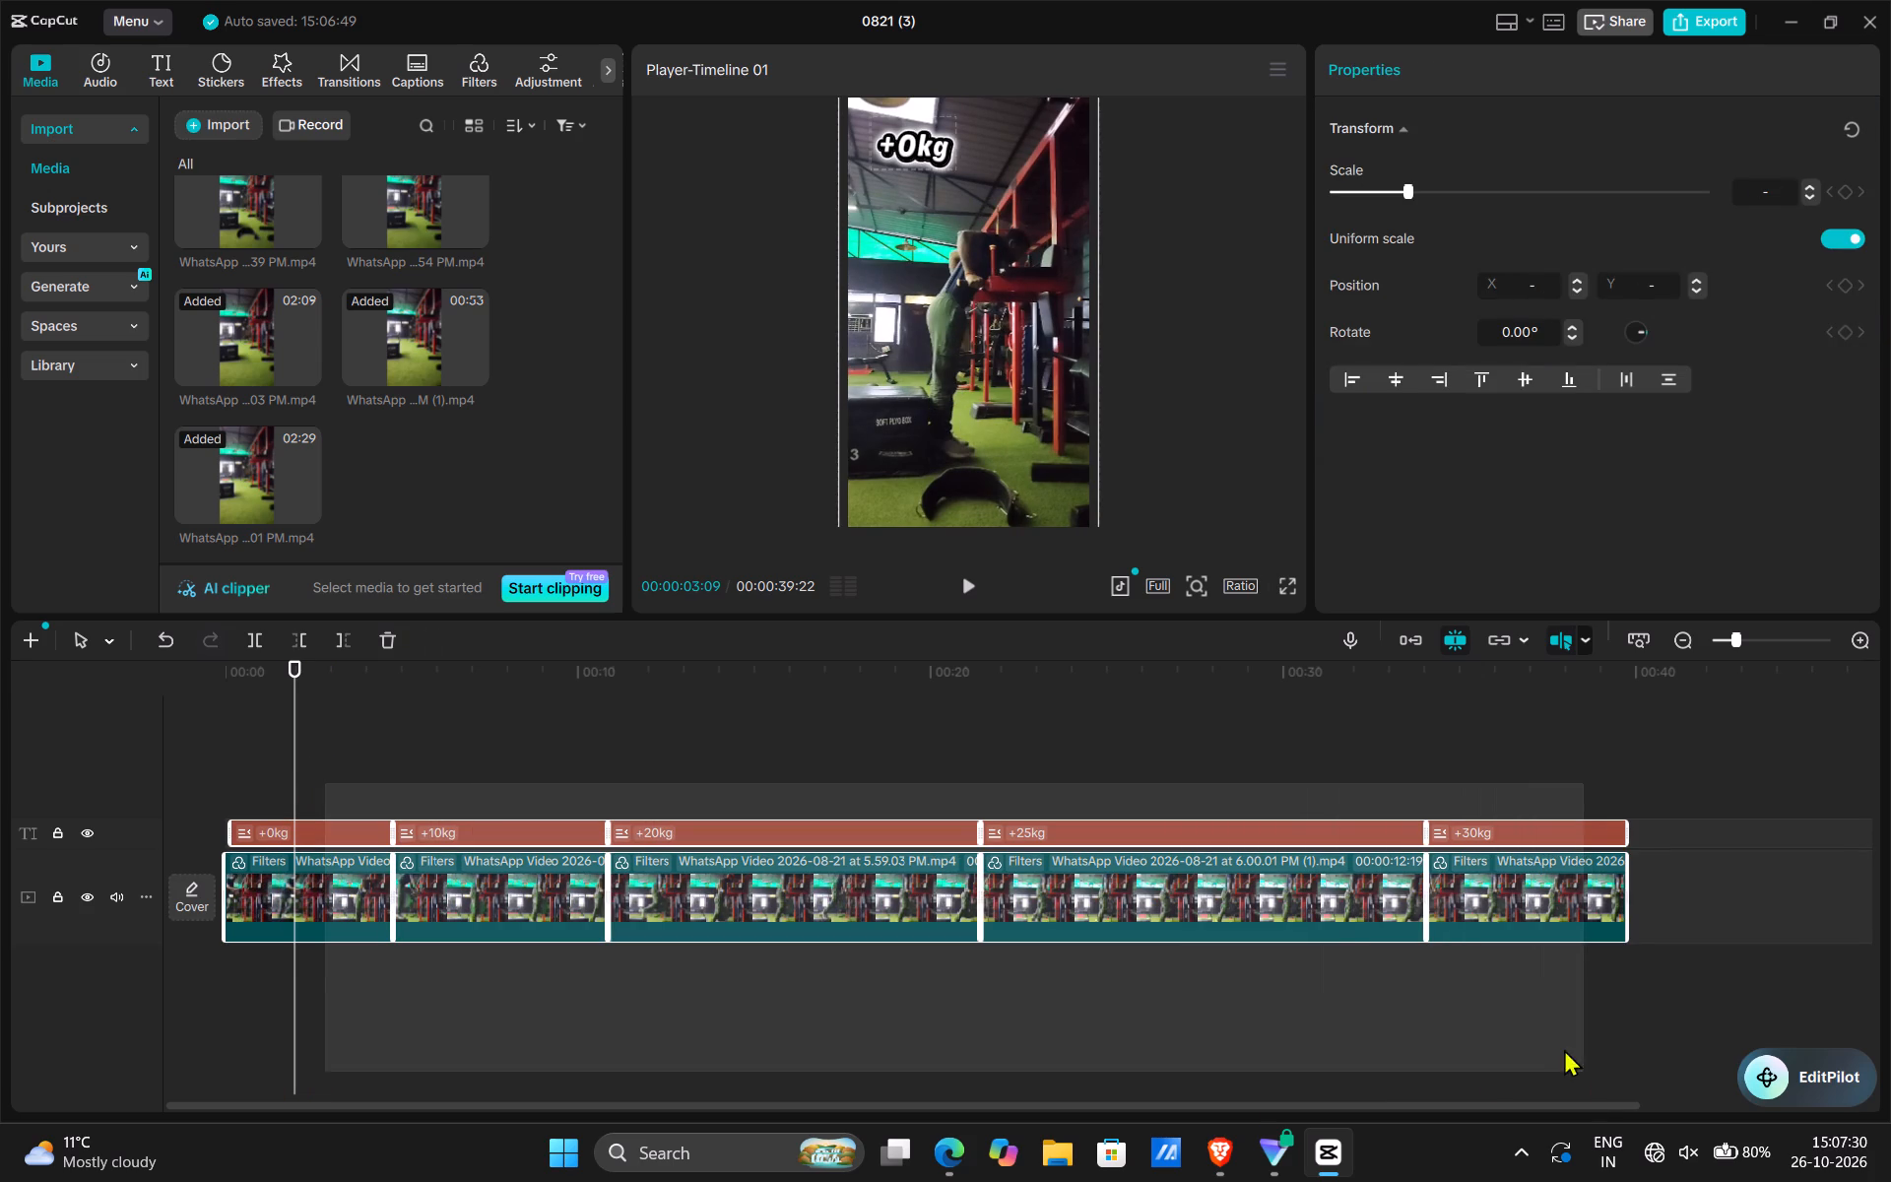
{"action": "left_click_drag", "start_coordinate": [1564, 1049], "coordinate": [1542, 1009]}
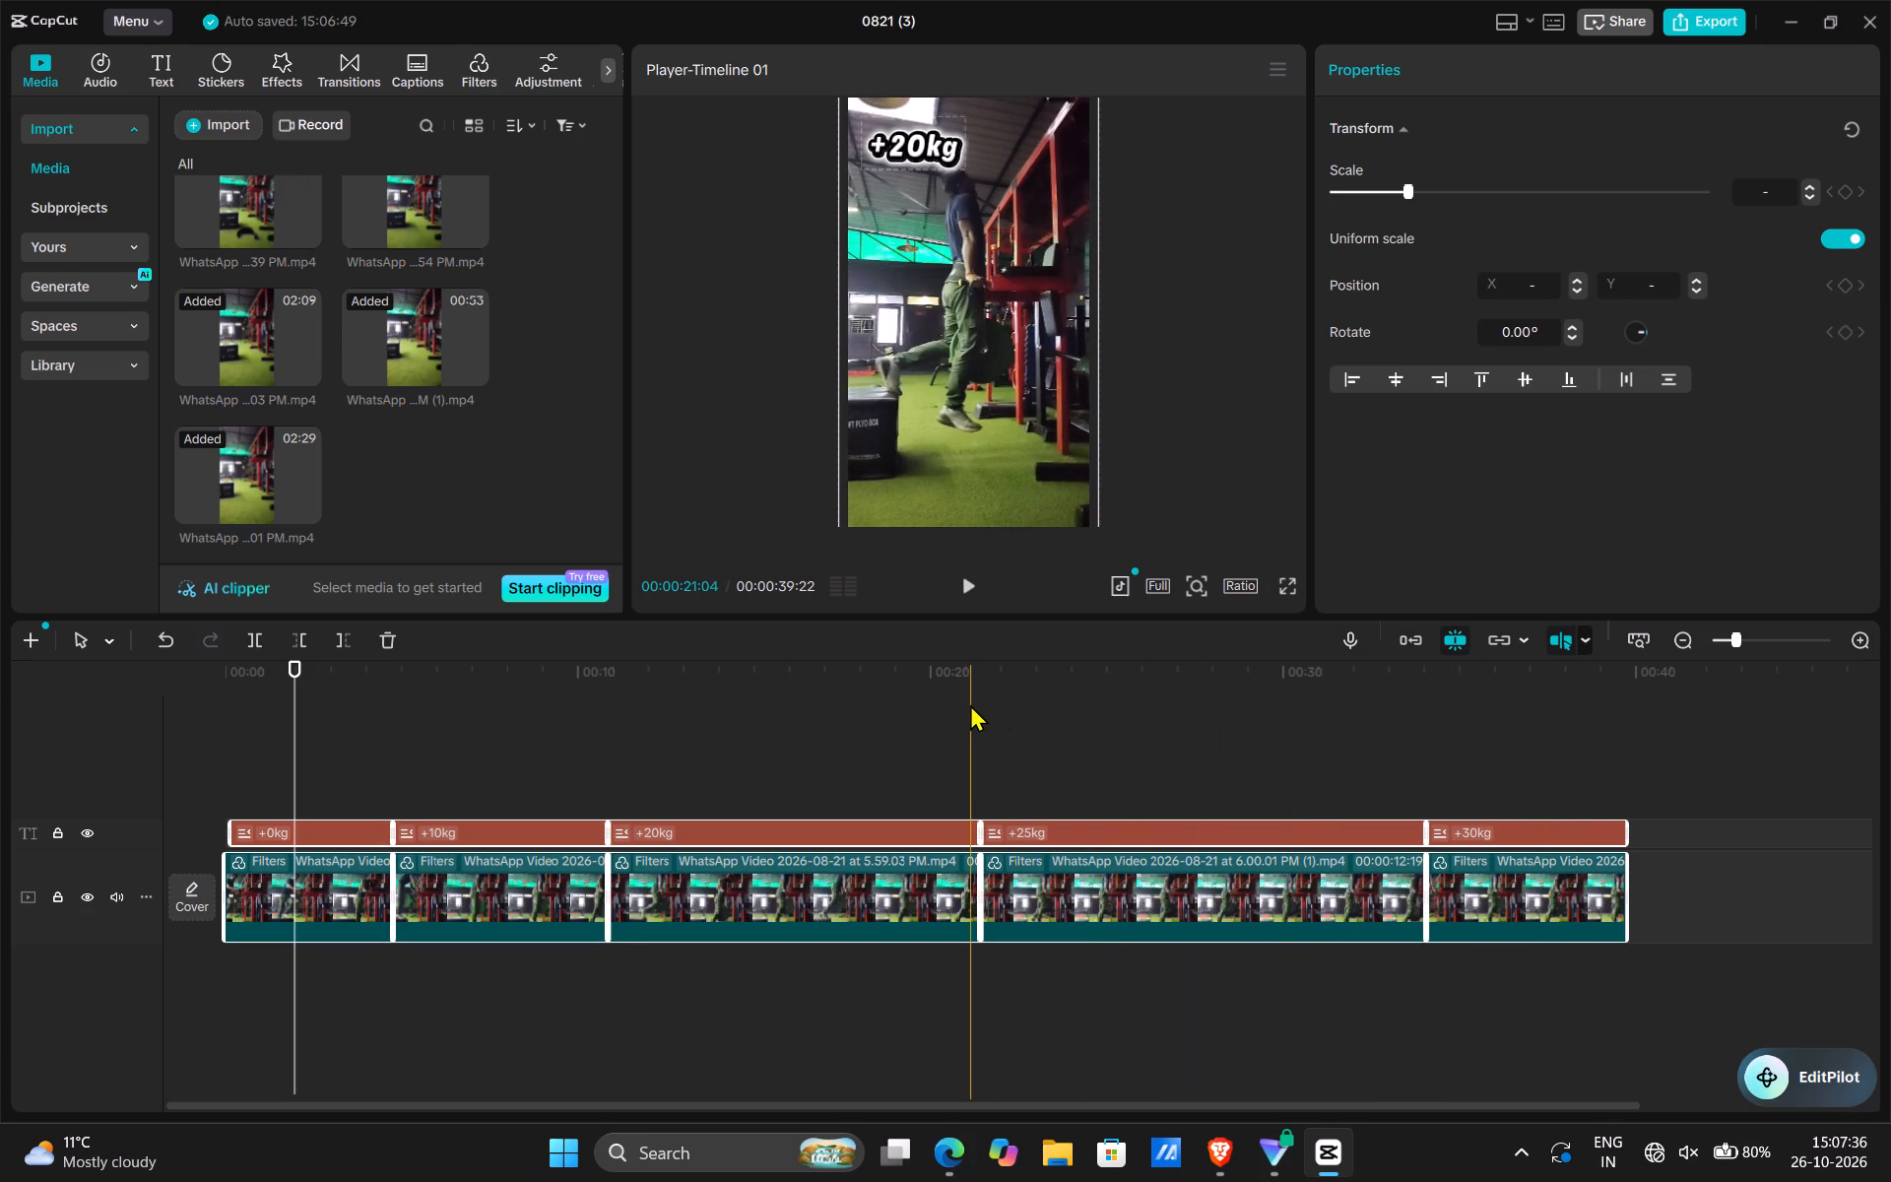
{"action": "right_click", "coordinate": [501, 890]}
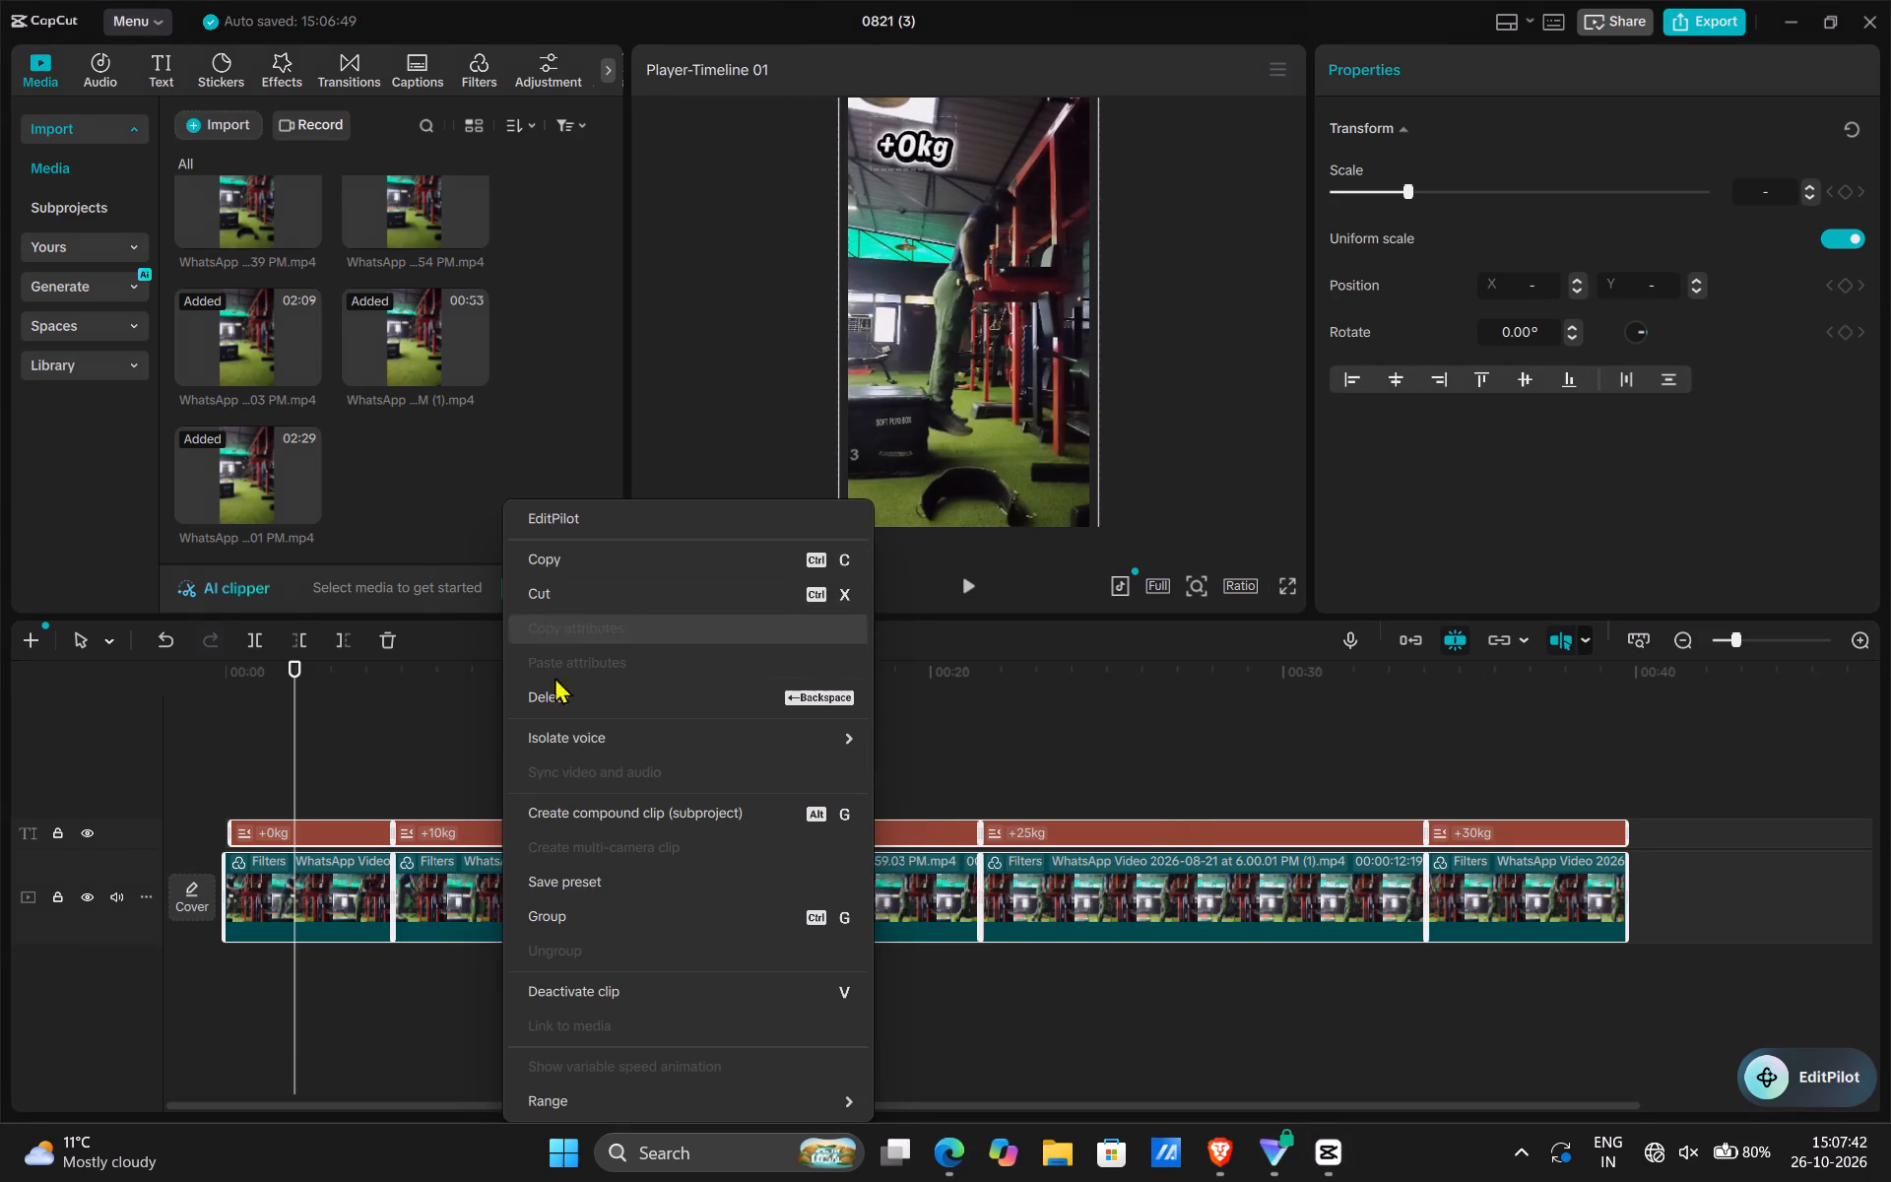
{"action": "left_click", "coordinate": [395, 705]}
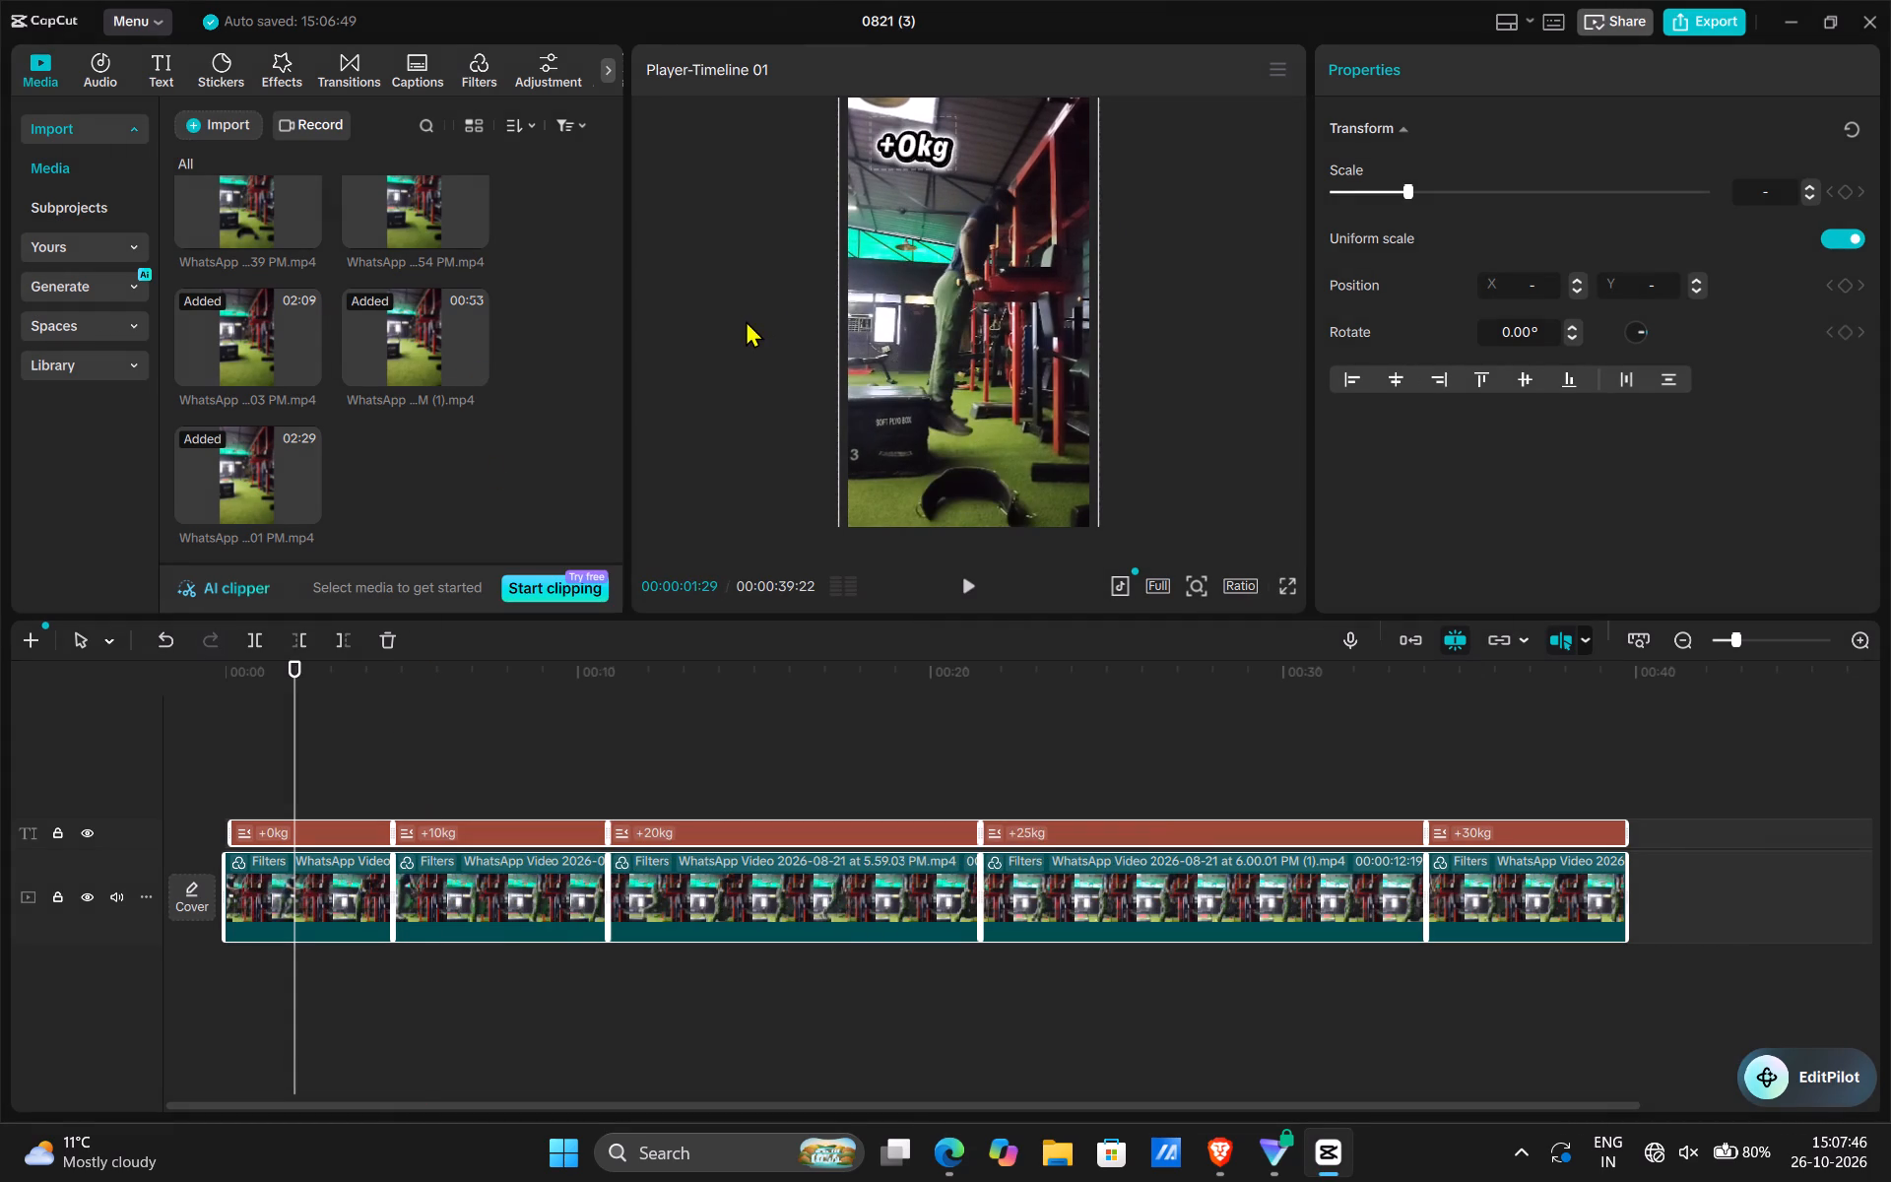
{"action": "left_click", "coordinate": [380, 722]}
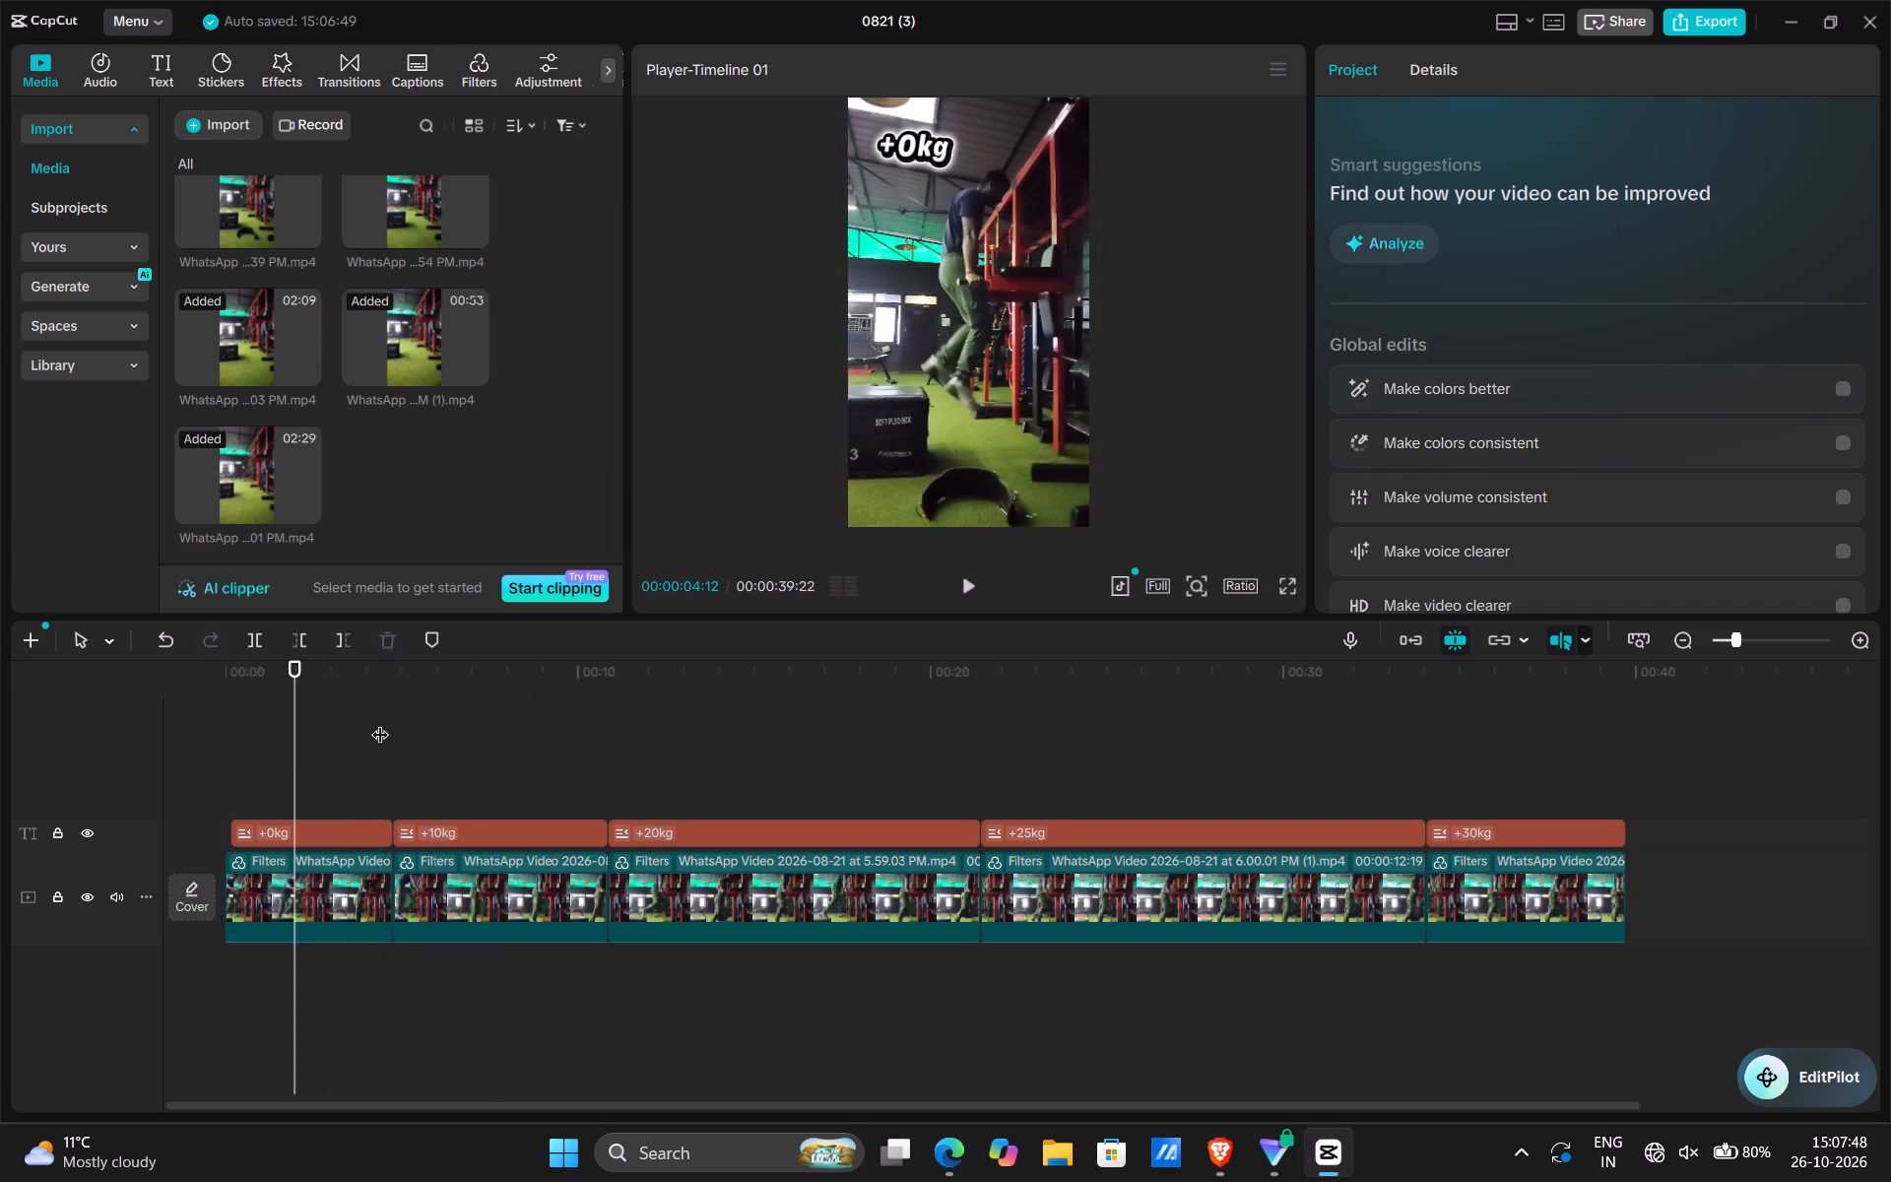
Select all five video clips without their captions and open their colour adjustment settings.
{"action": "left_click_drag", "start_coordinate": [315, 981], "coordinate": [1493, 922]}
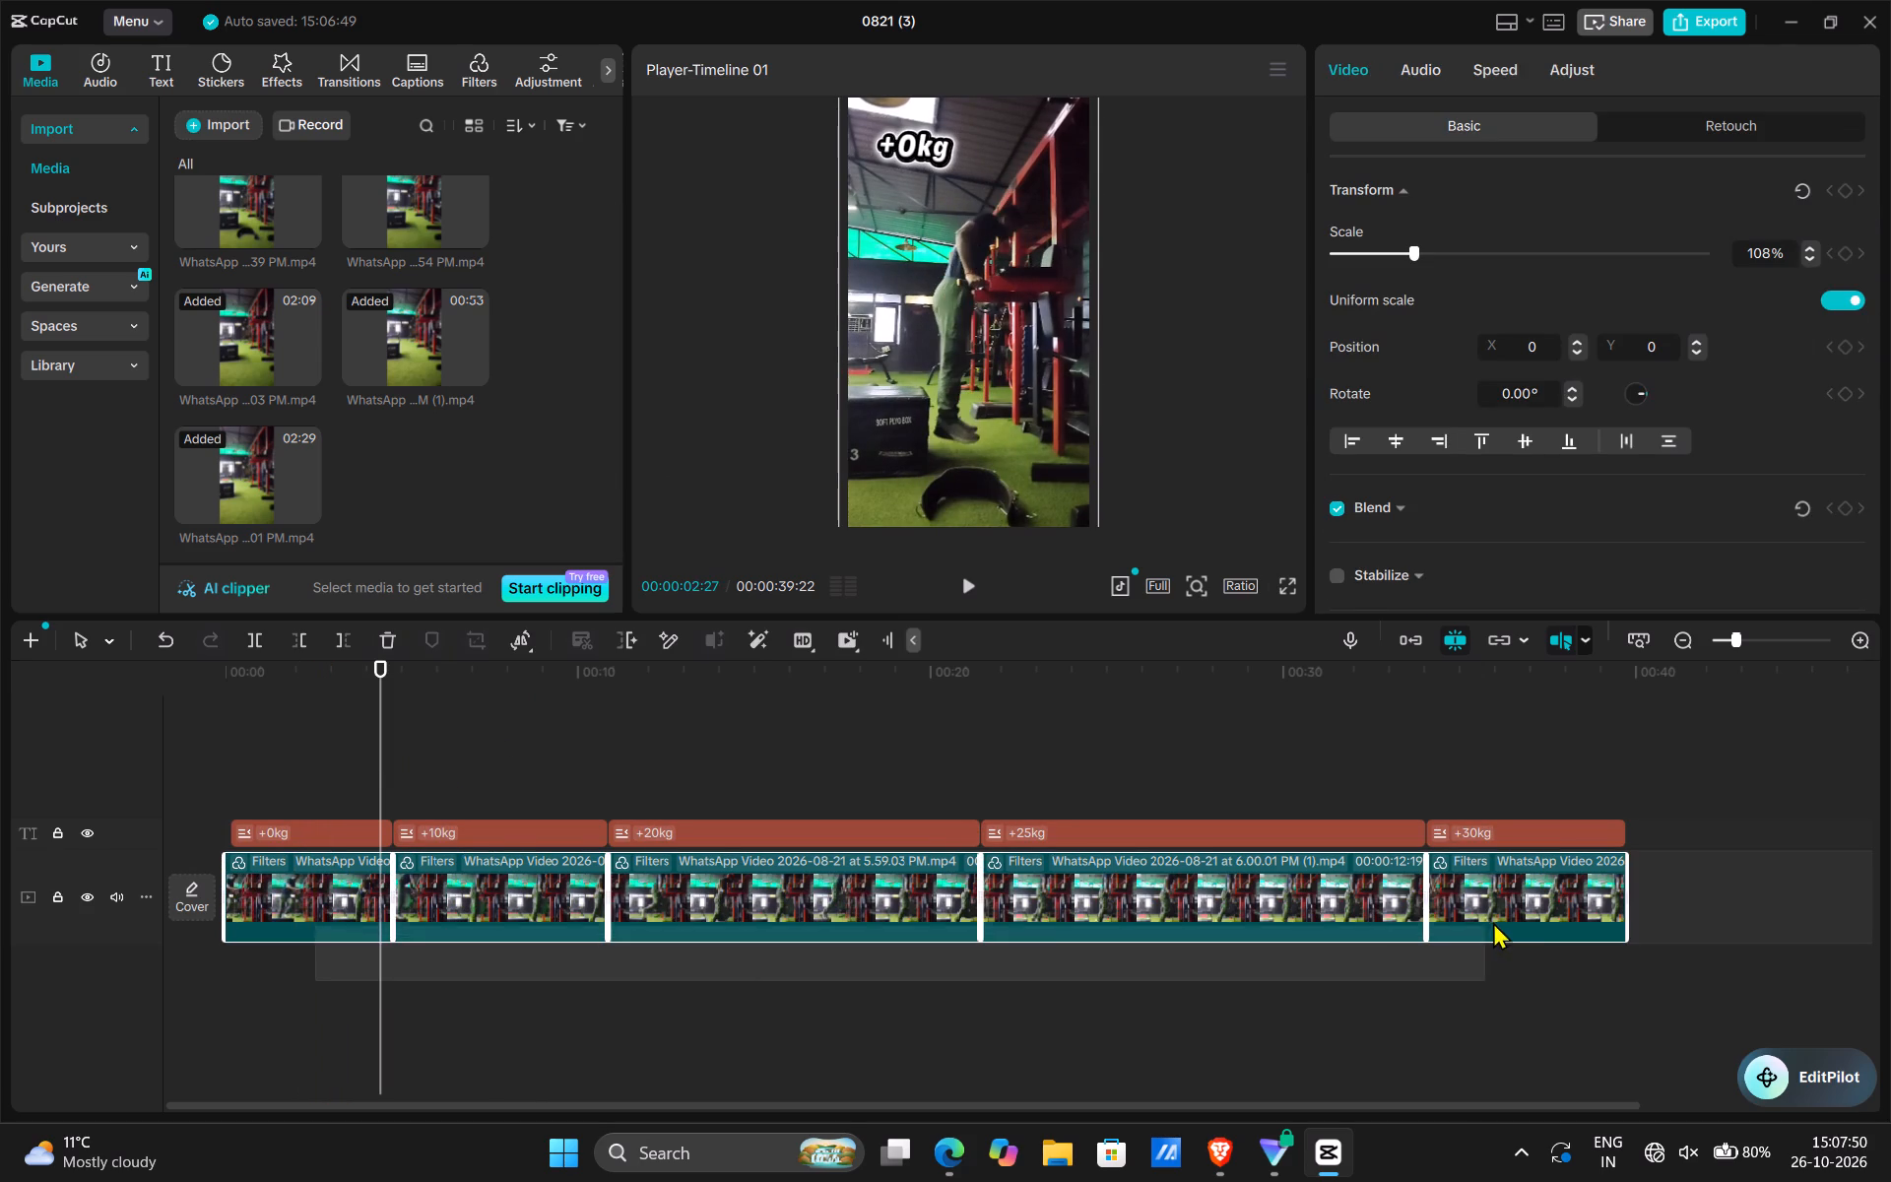
{"action": "left_click_drag", "start_coordinate": [1493, 922], "coordinate": [1496, 920]}
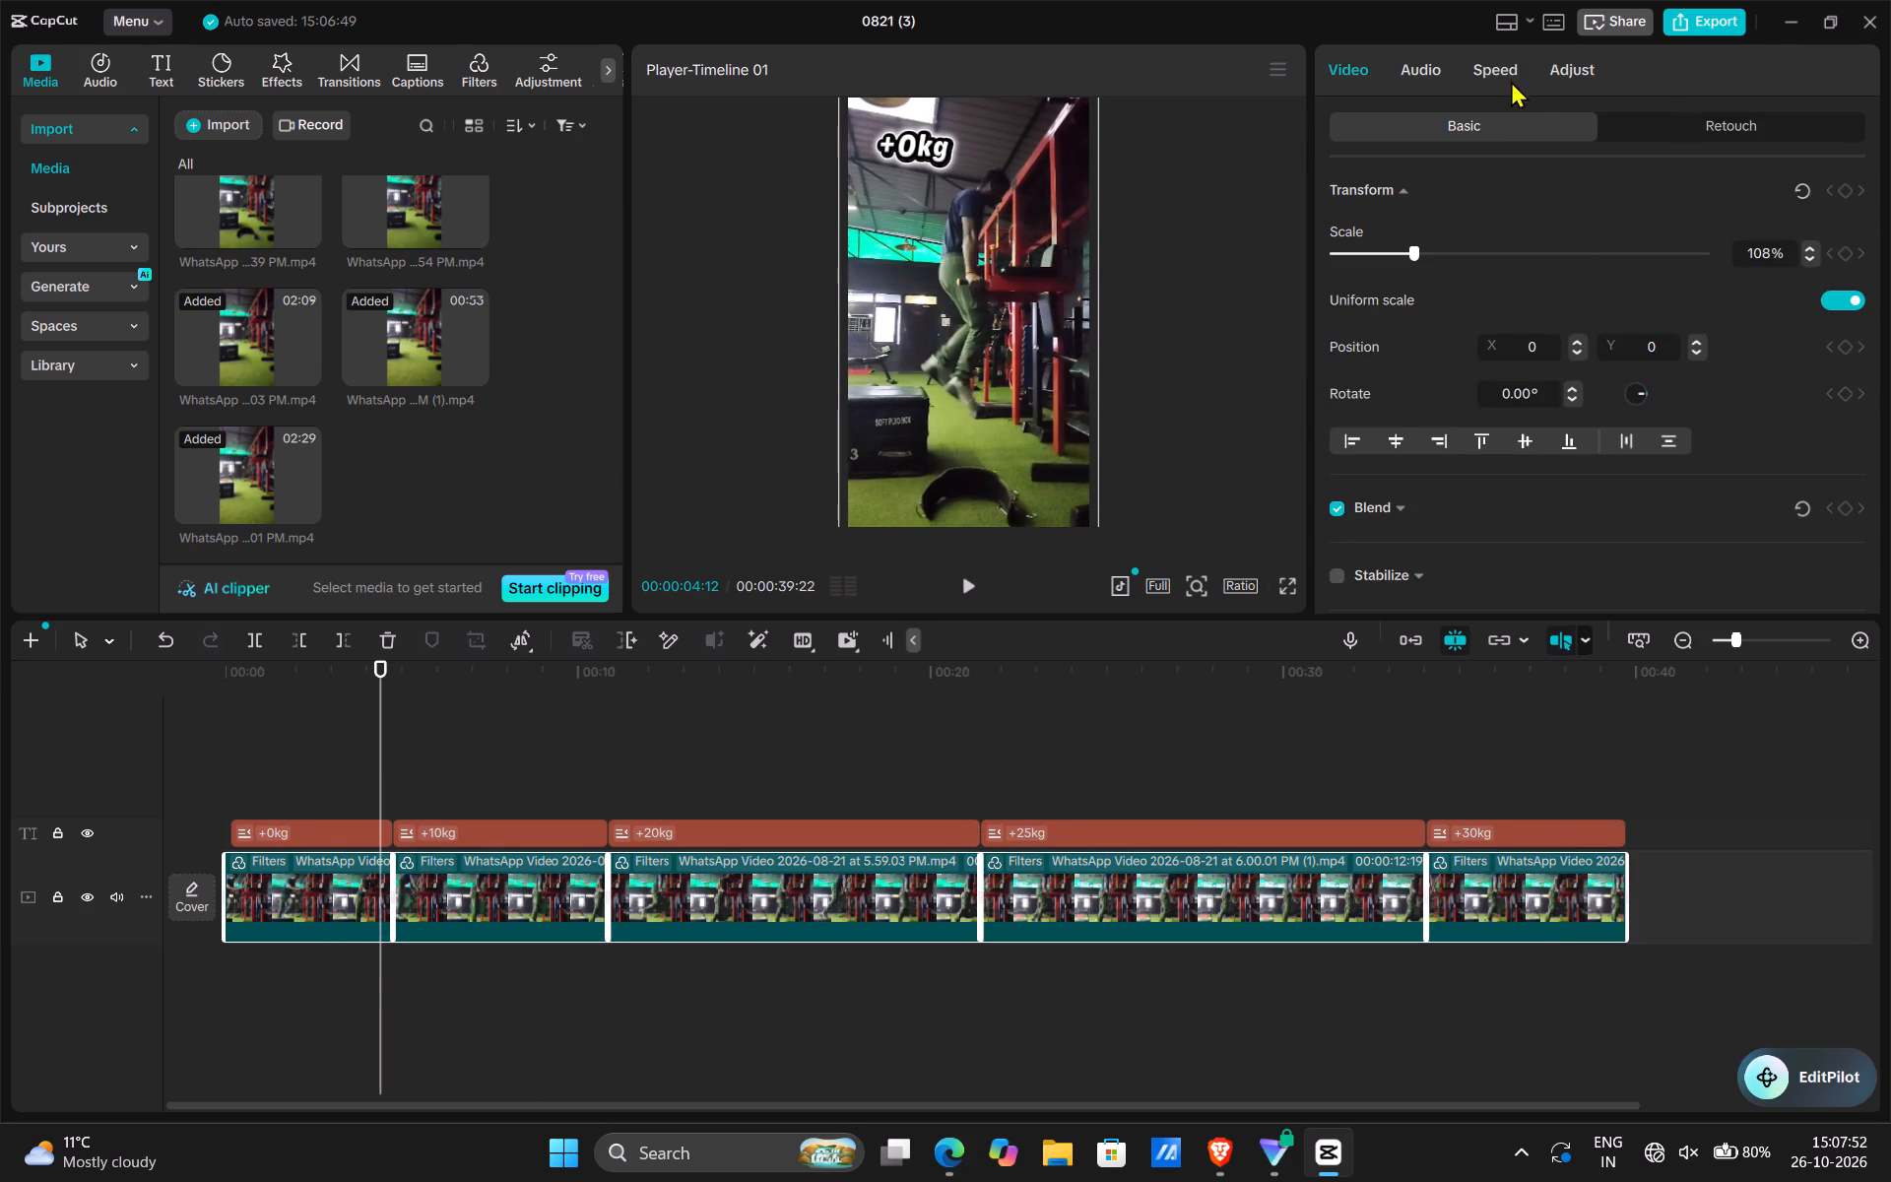
{"action": "left_click", "coordinate": [1560, 68]}
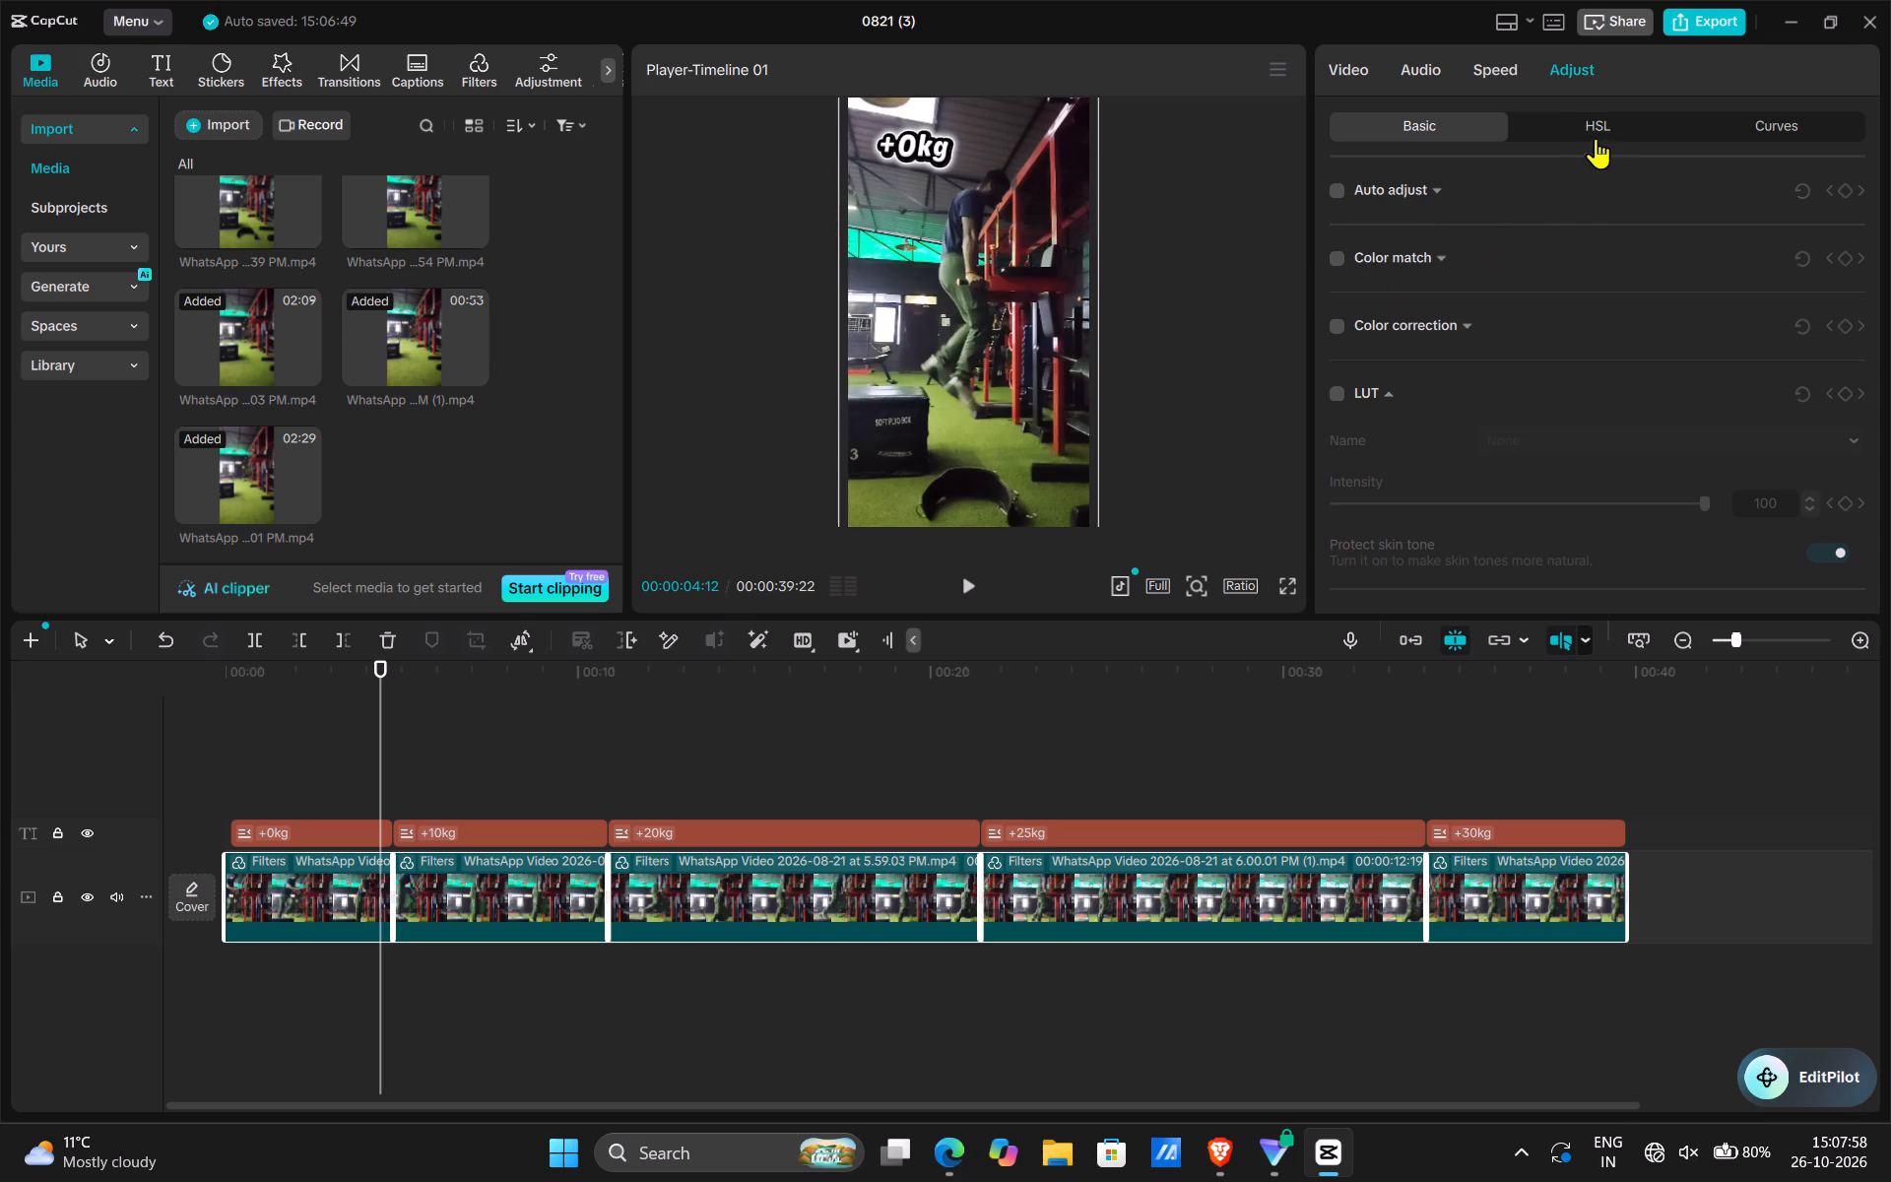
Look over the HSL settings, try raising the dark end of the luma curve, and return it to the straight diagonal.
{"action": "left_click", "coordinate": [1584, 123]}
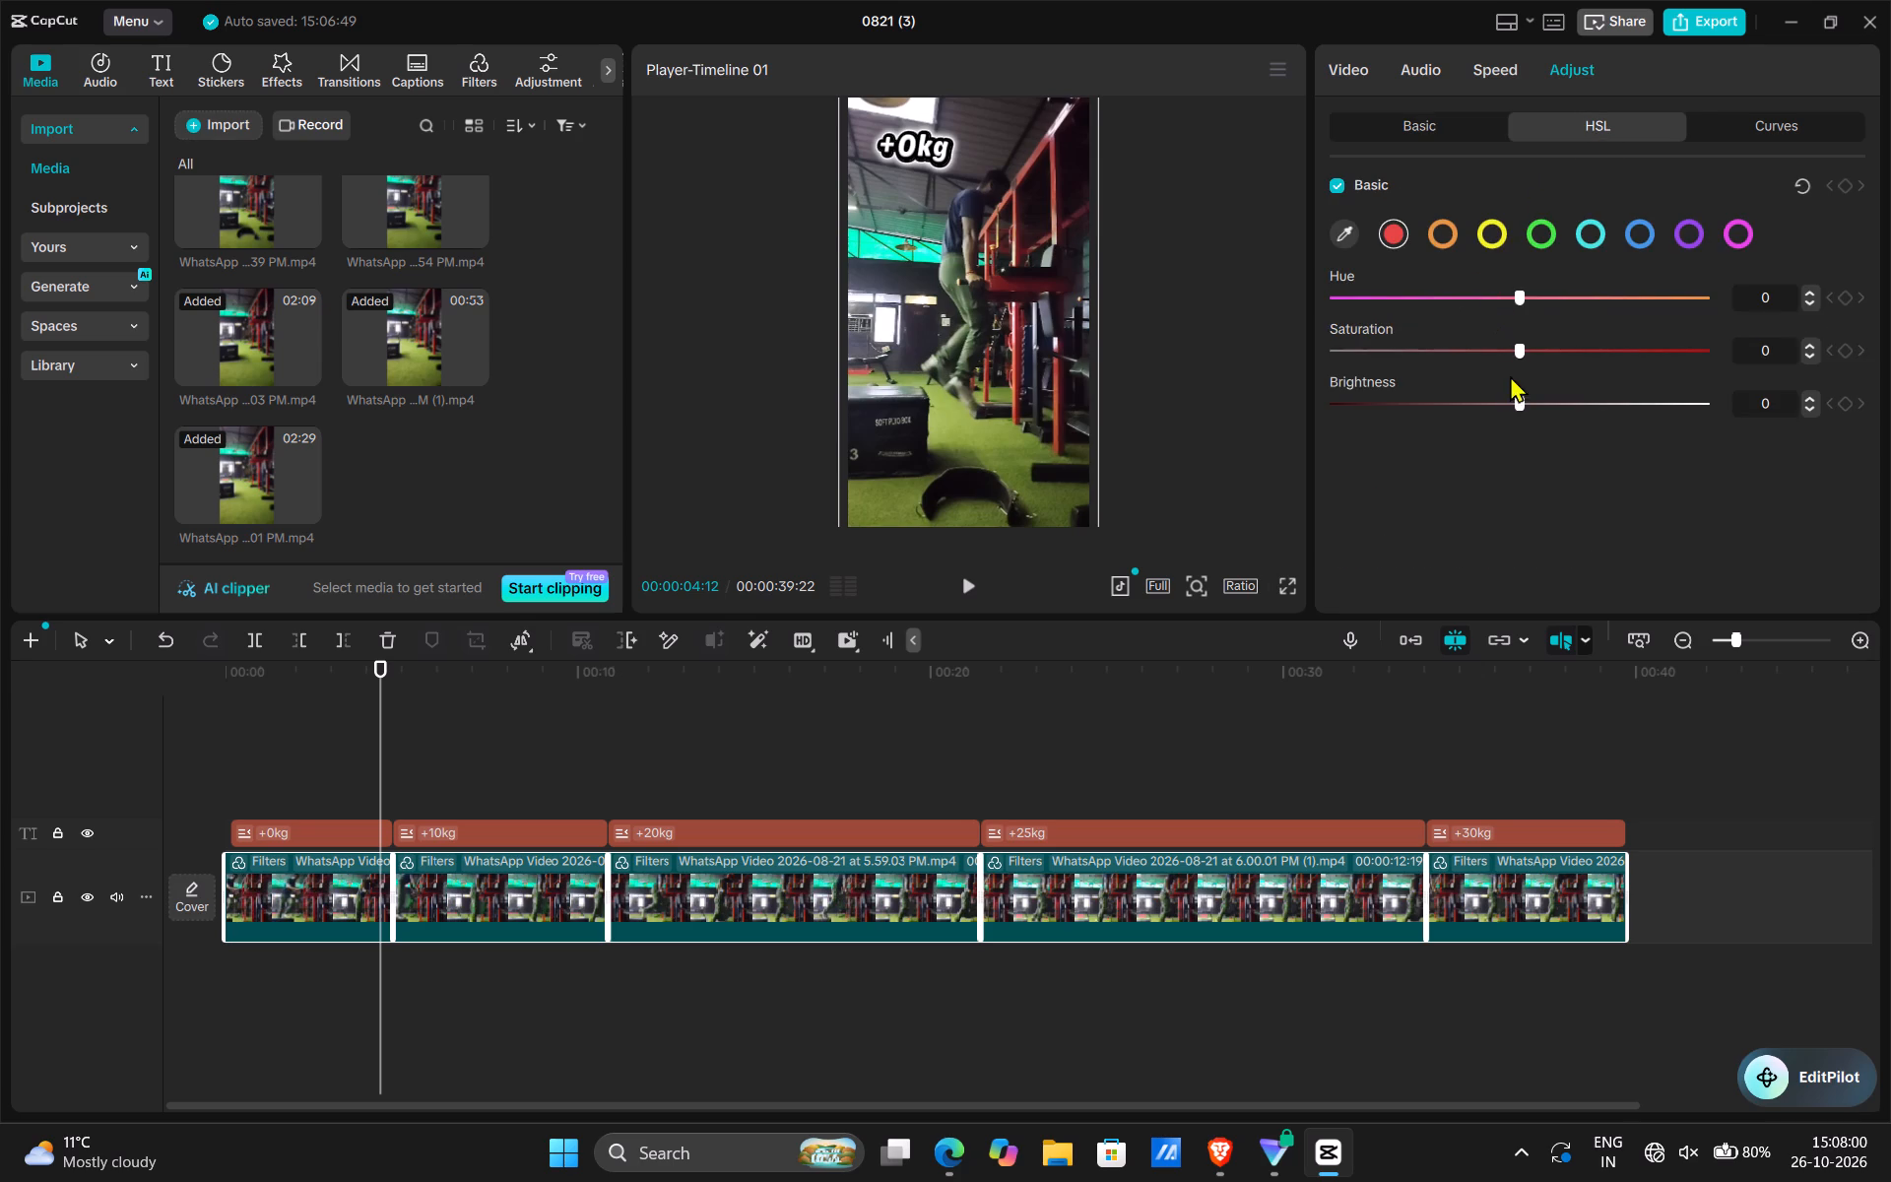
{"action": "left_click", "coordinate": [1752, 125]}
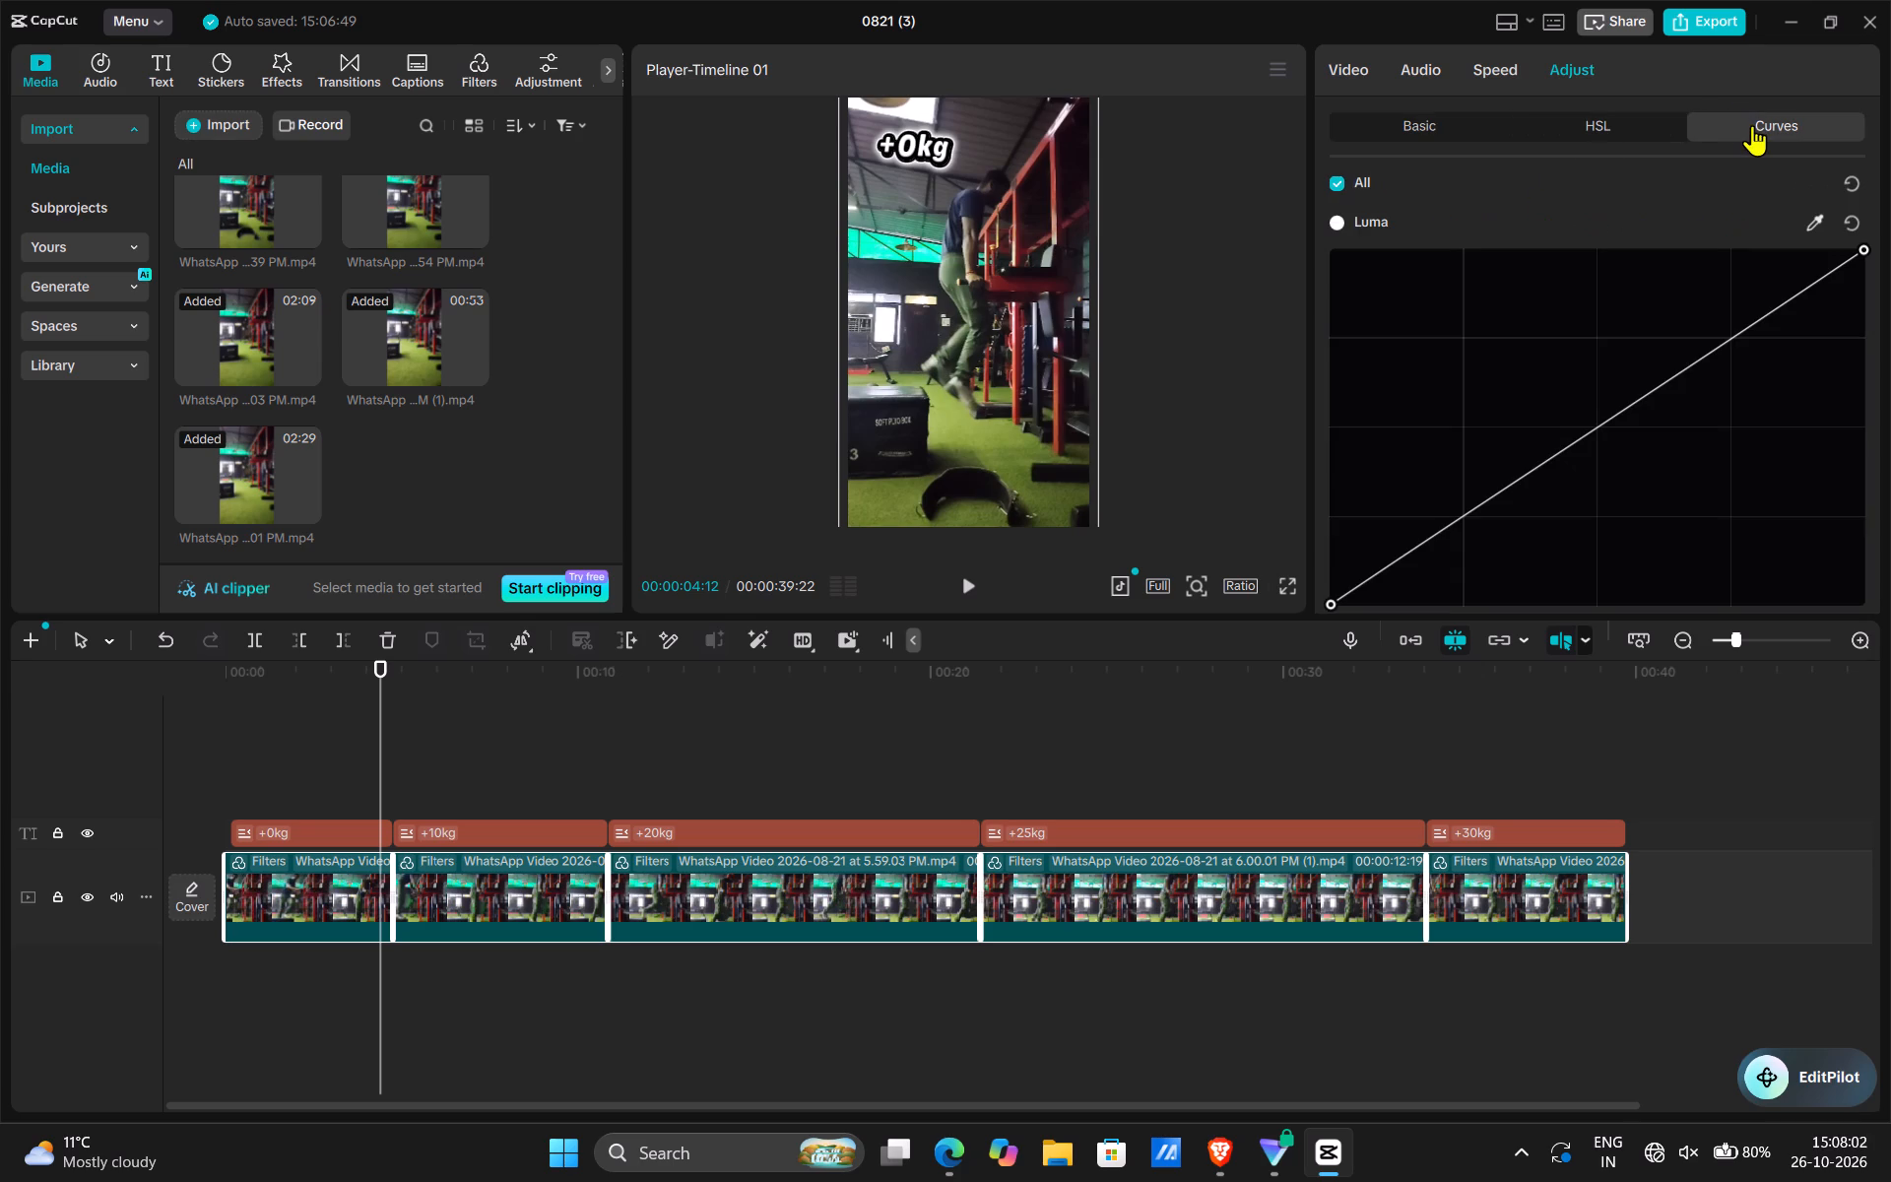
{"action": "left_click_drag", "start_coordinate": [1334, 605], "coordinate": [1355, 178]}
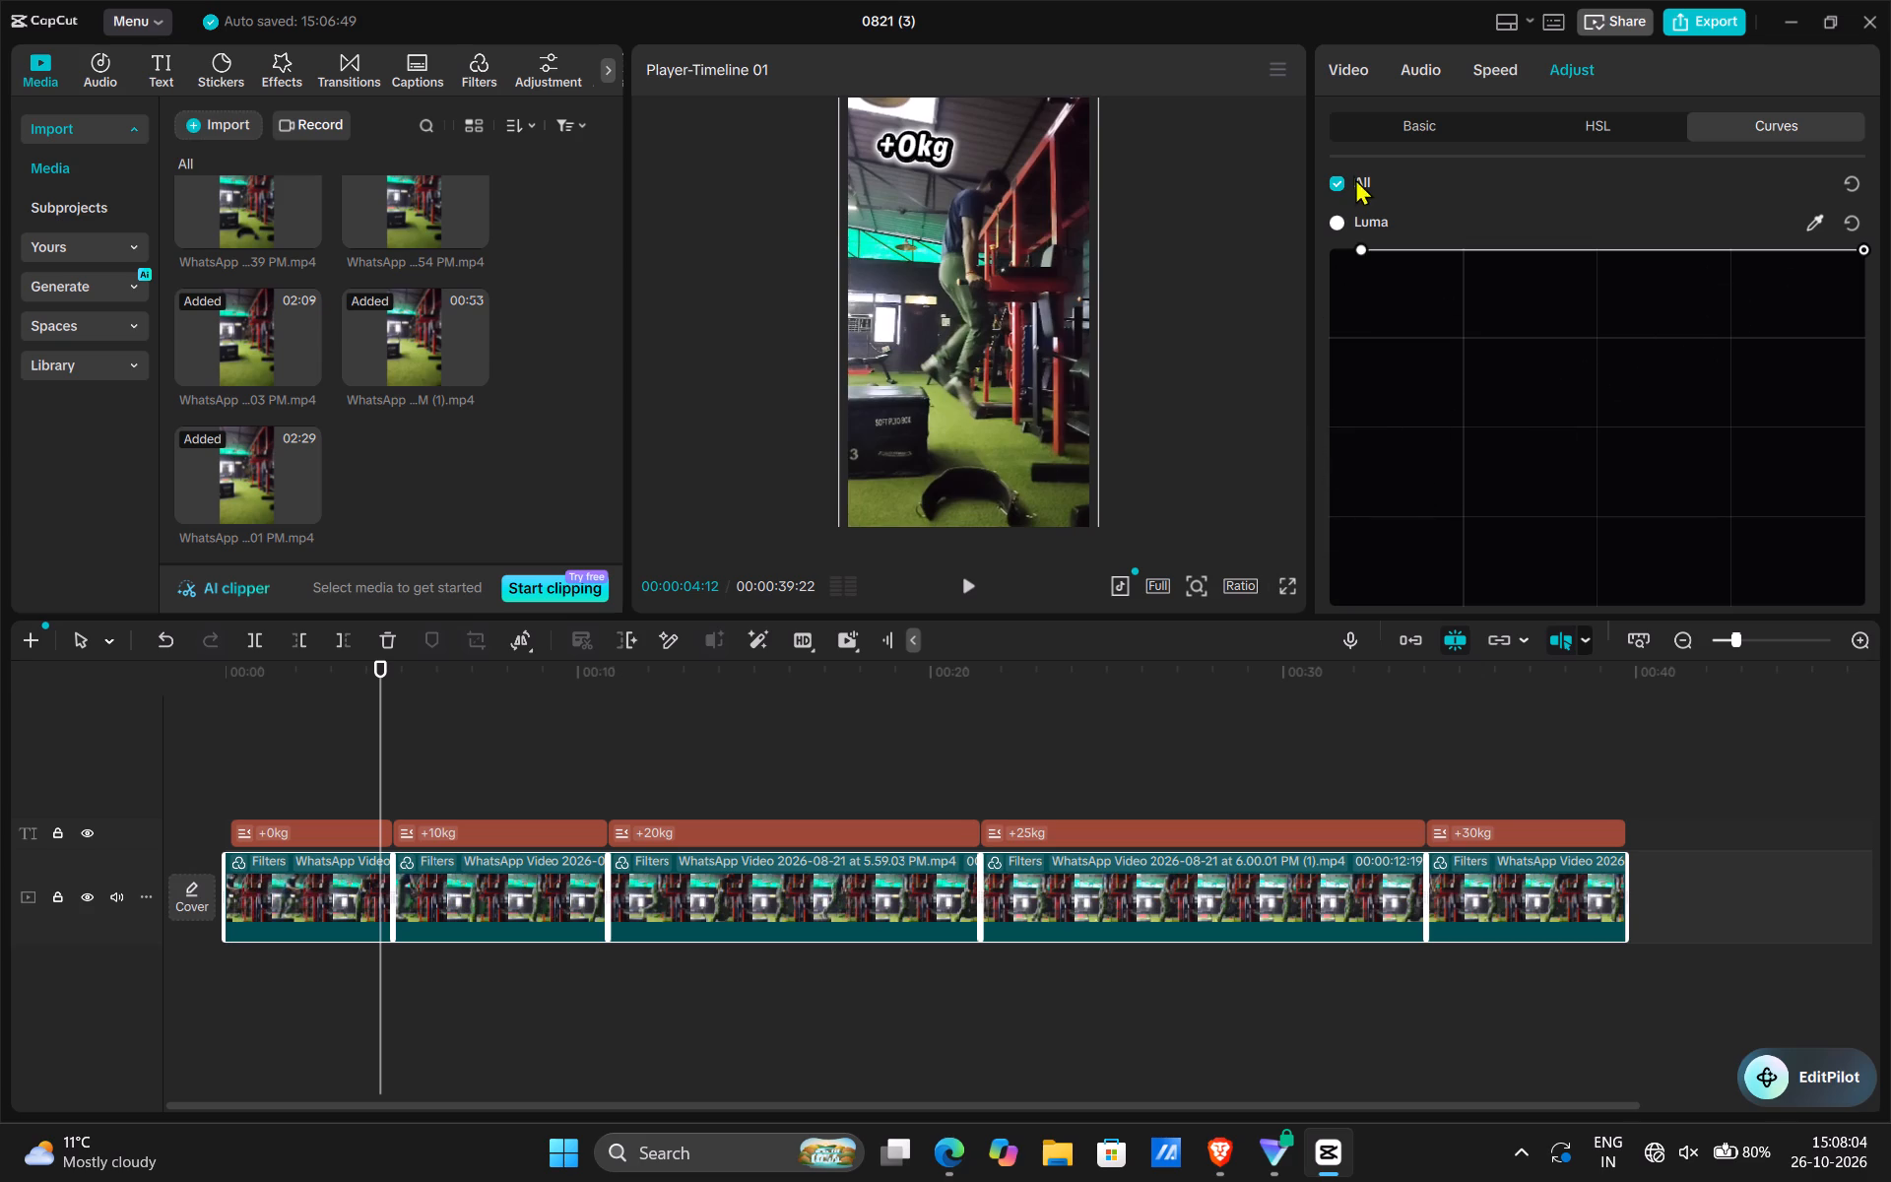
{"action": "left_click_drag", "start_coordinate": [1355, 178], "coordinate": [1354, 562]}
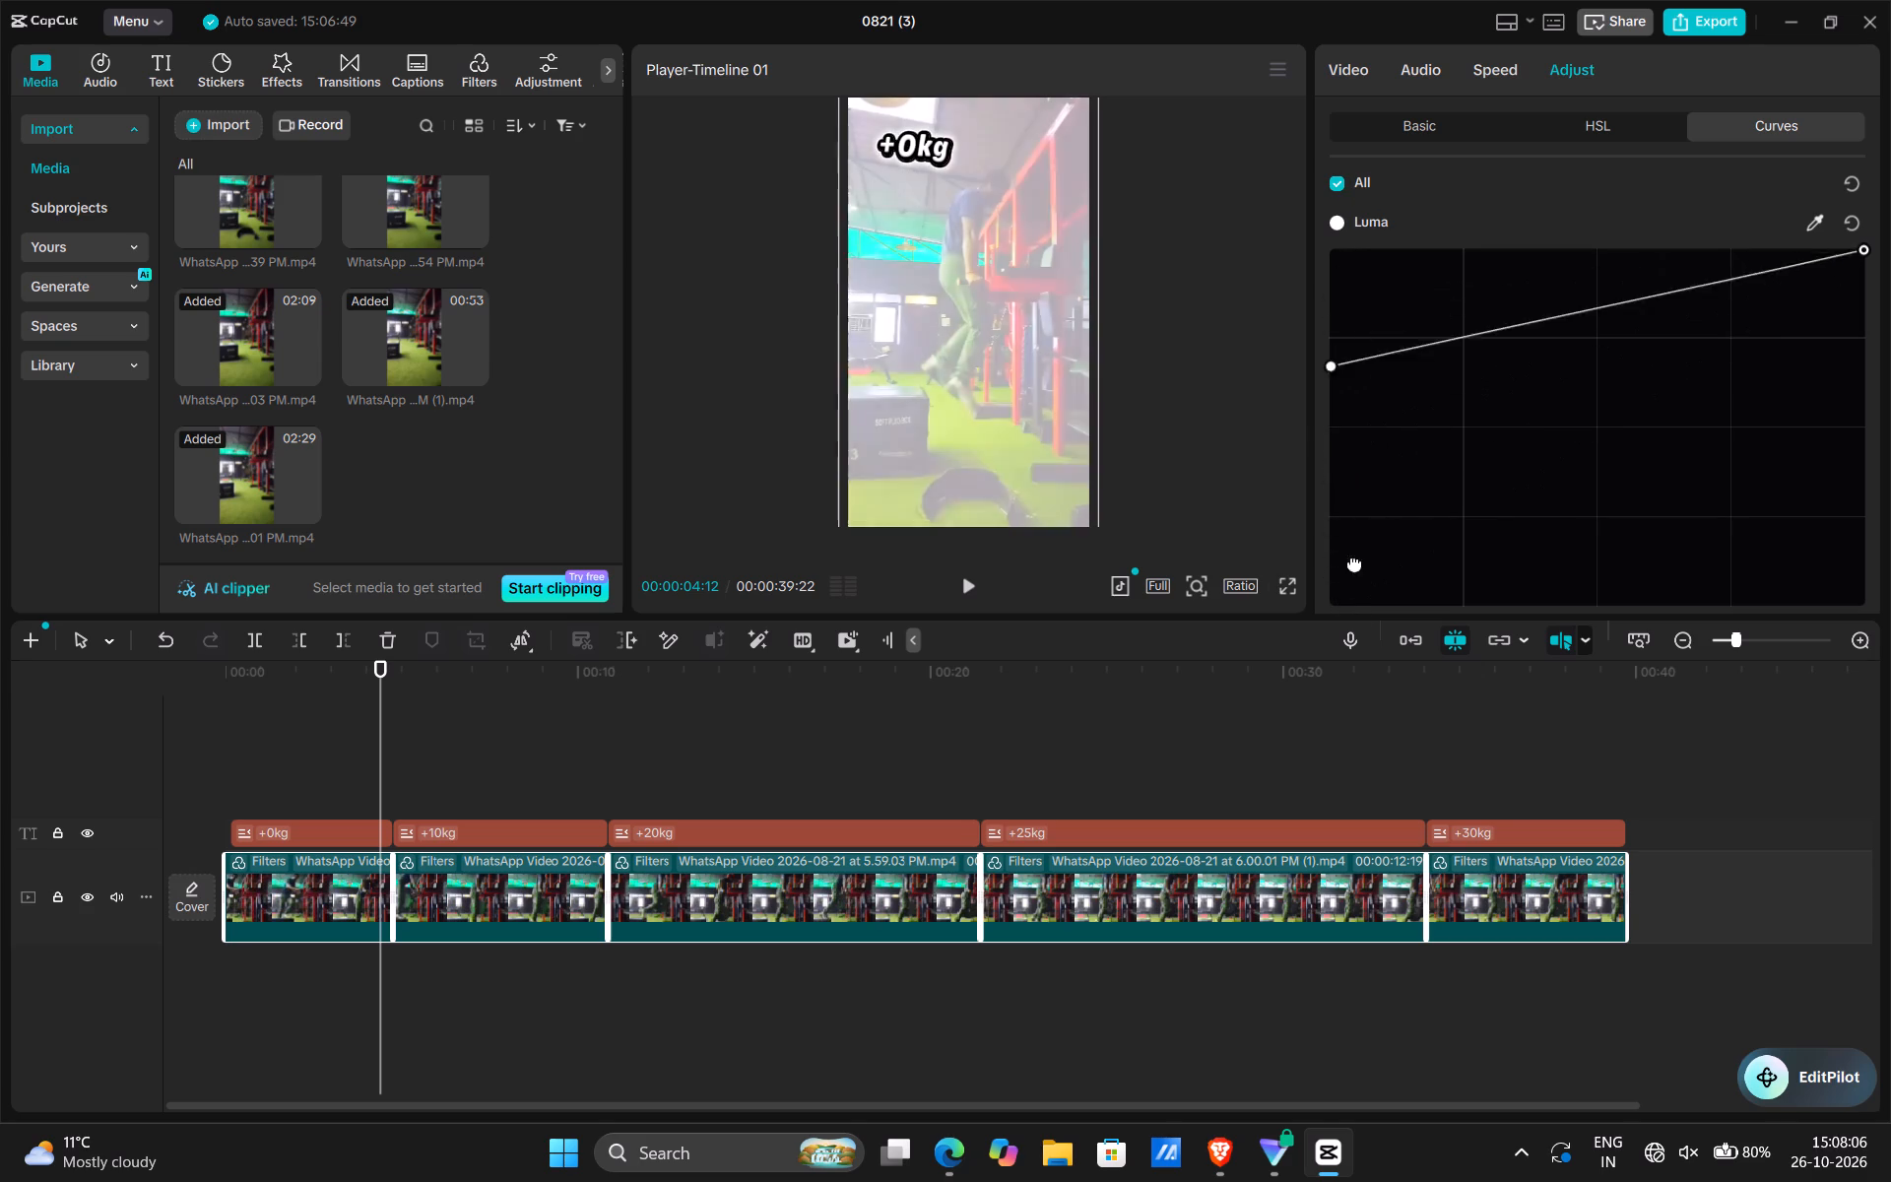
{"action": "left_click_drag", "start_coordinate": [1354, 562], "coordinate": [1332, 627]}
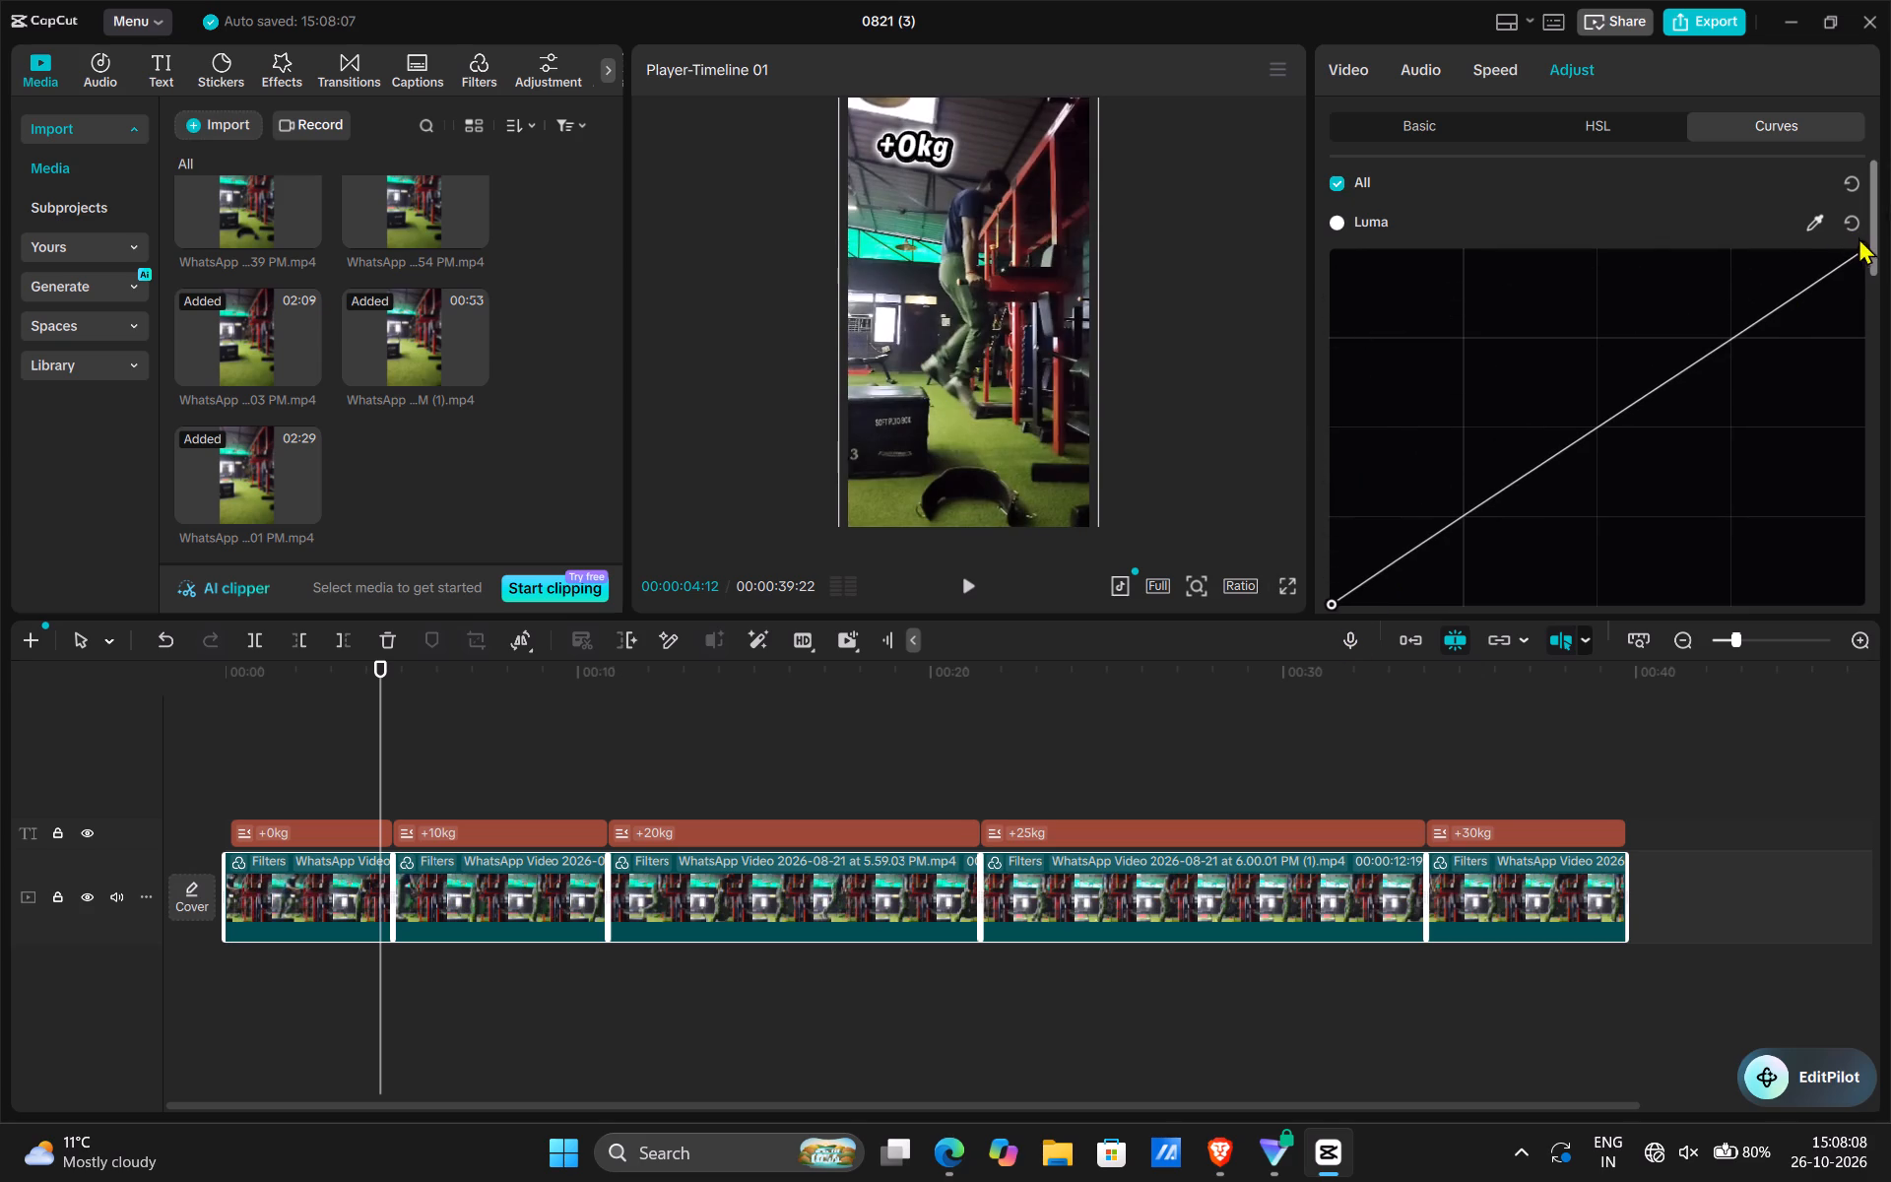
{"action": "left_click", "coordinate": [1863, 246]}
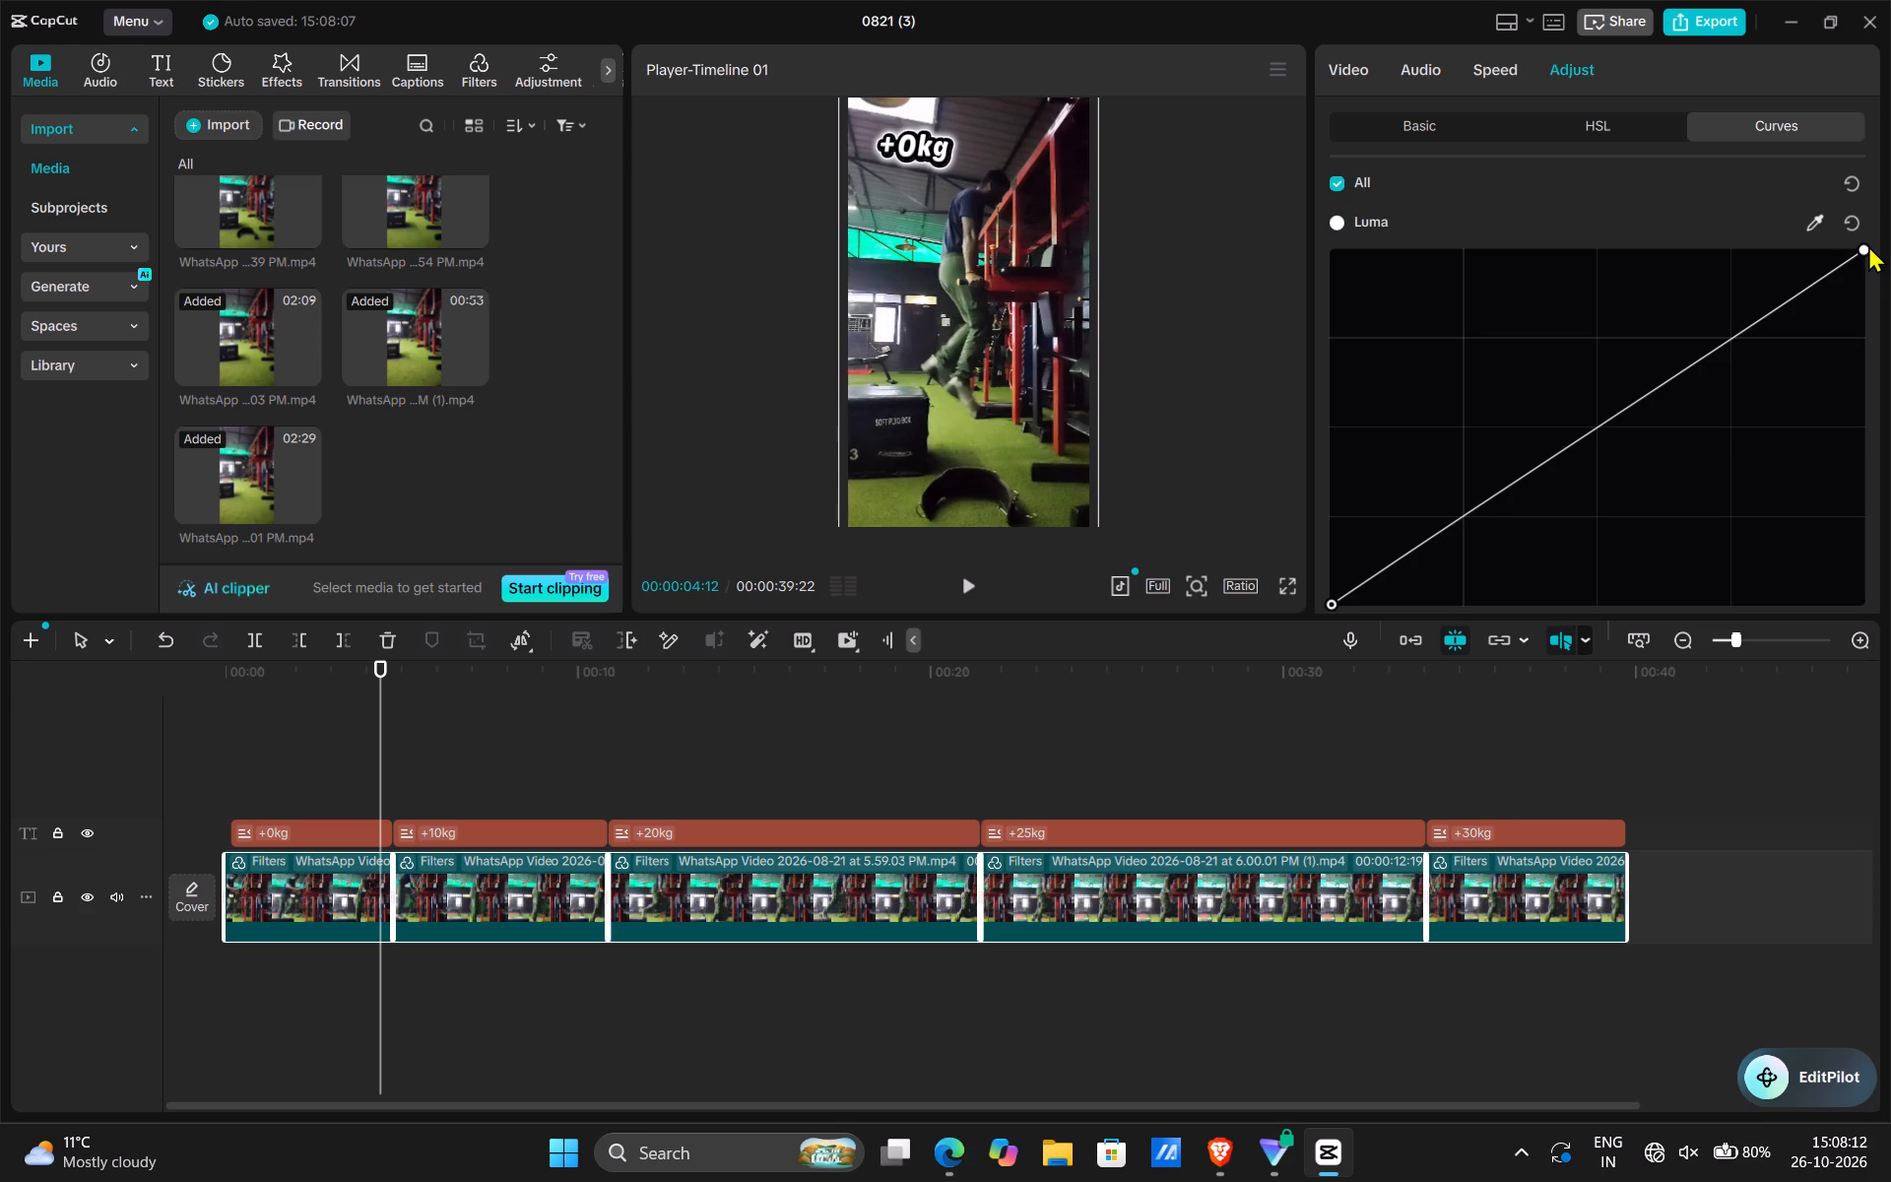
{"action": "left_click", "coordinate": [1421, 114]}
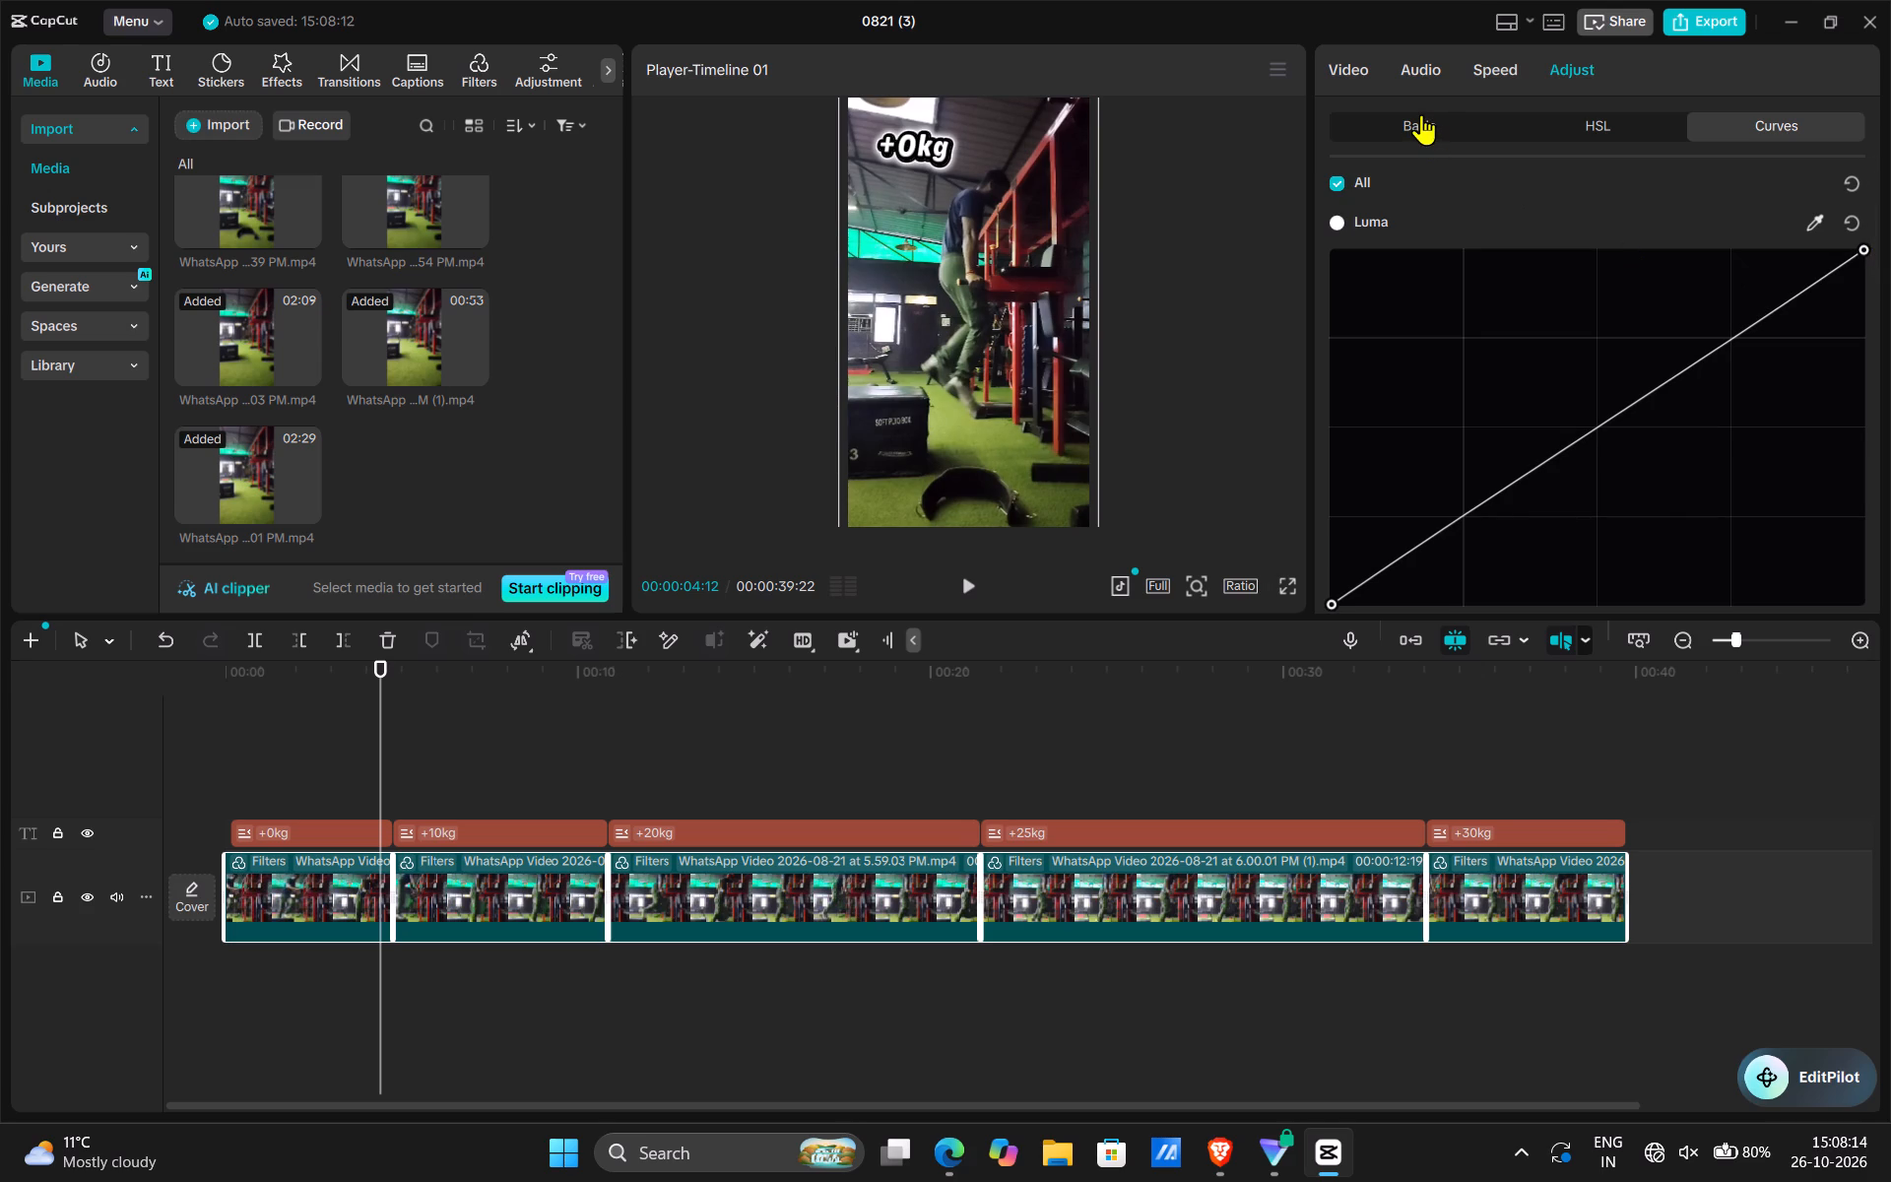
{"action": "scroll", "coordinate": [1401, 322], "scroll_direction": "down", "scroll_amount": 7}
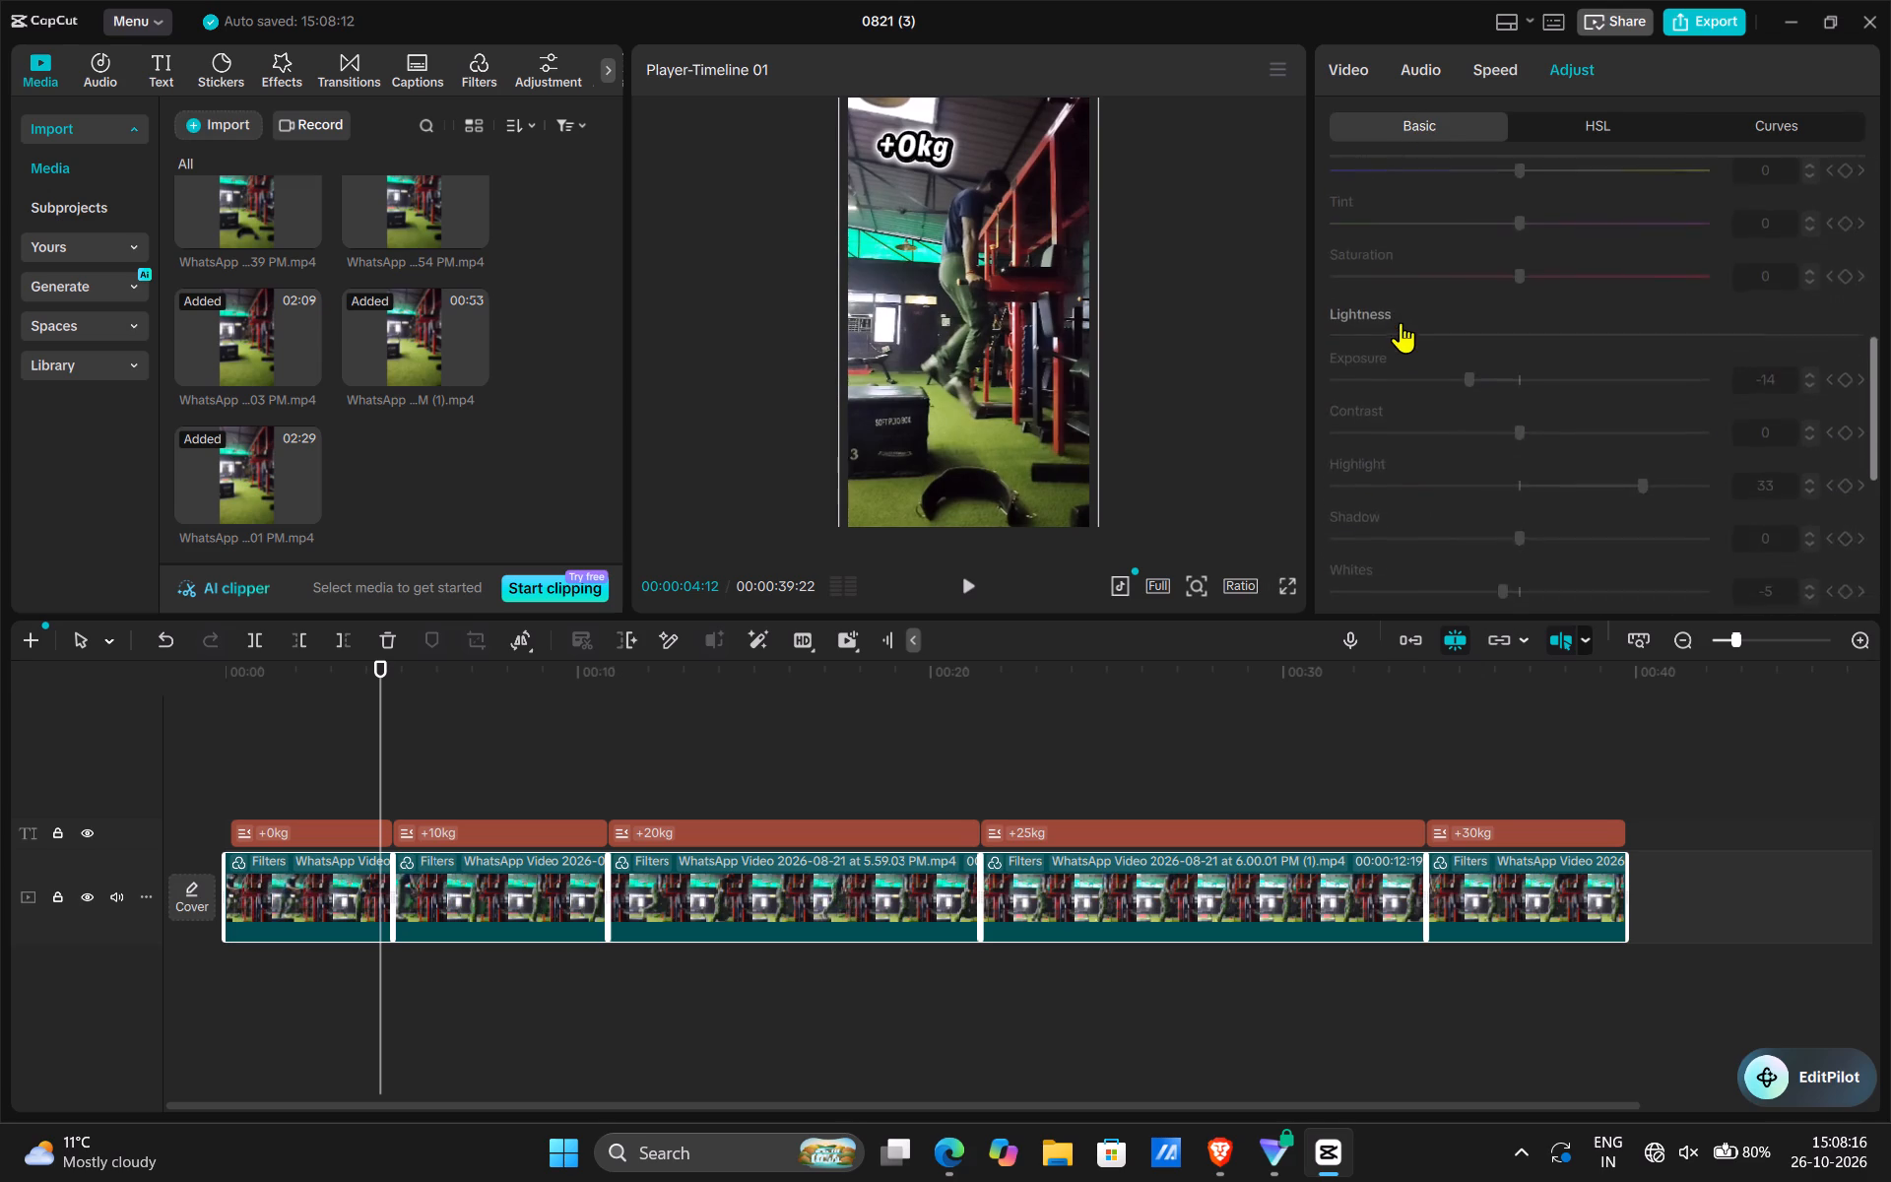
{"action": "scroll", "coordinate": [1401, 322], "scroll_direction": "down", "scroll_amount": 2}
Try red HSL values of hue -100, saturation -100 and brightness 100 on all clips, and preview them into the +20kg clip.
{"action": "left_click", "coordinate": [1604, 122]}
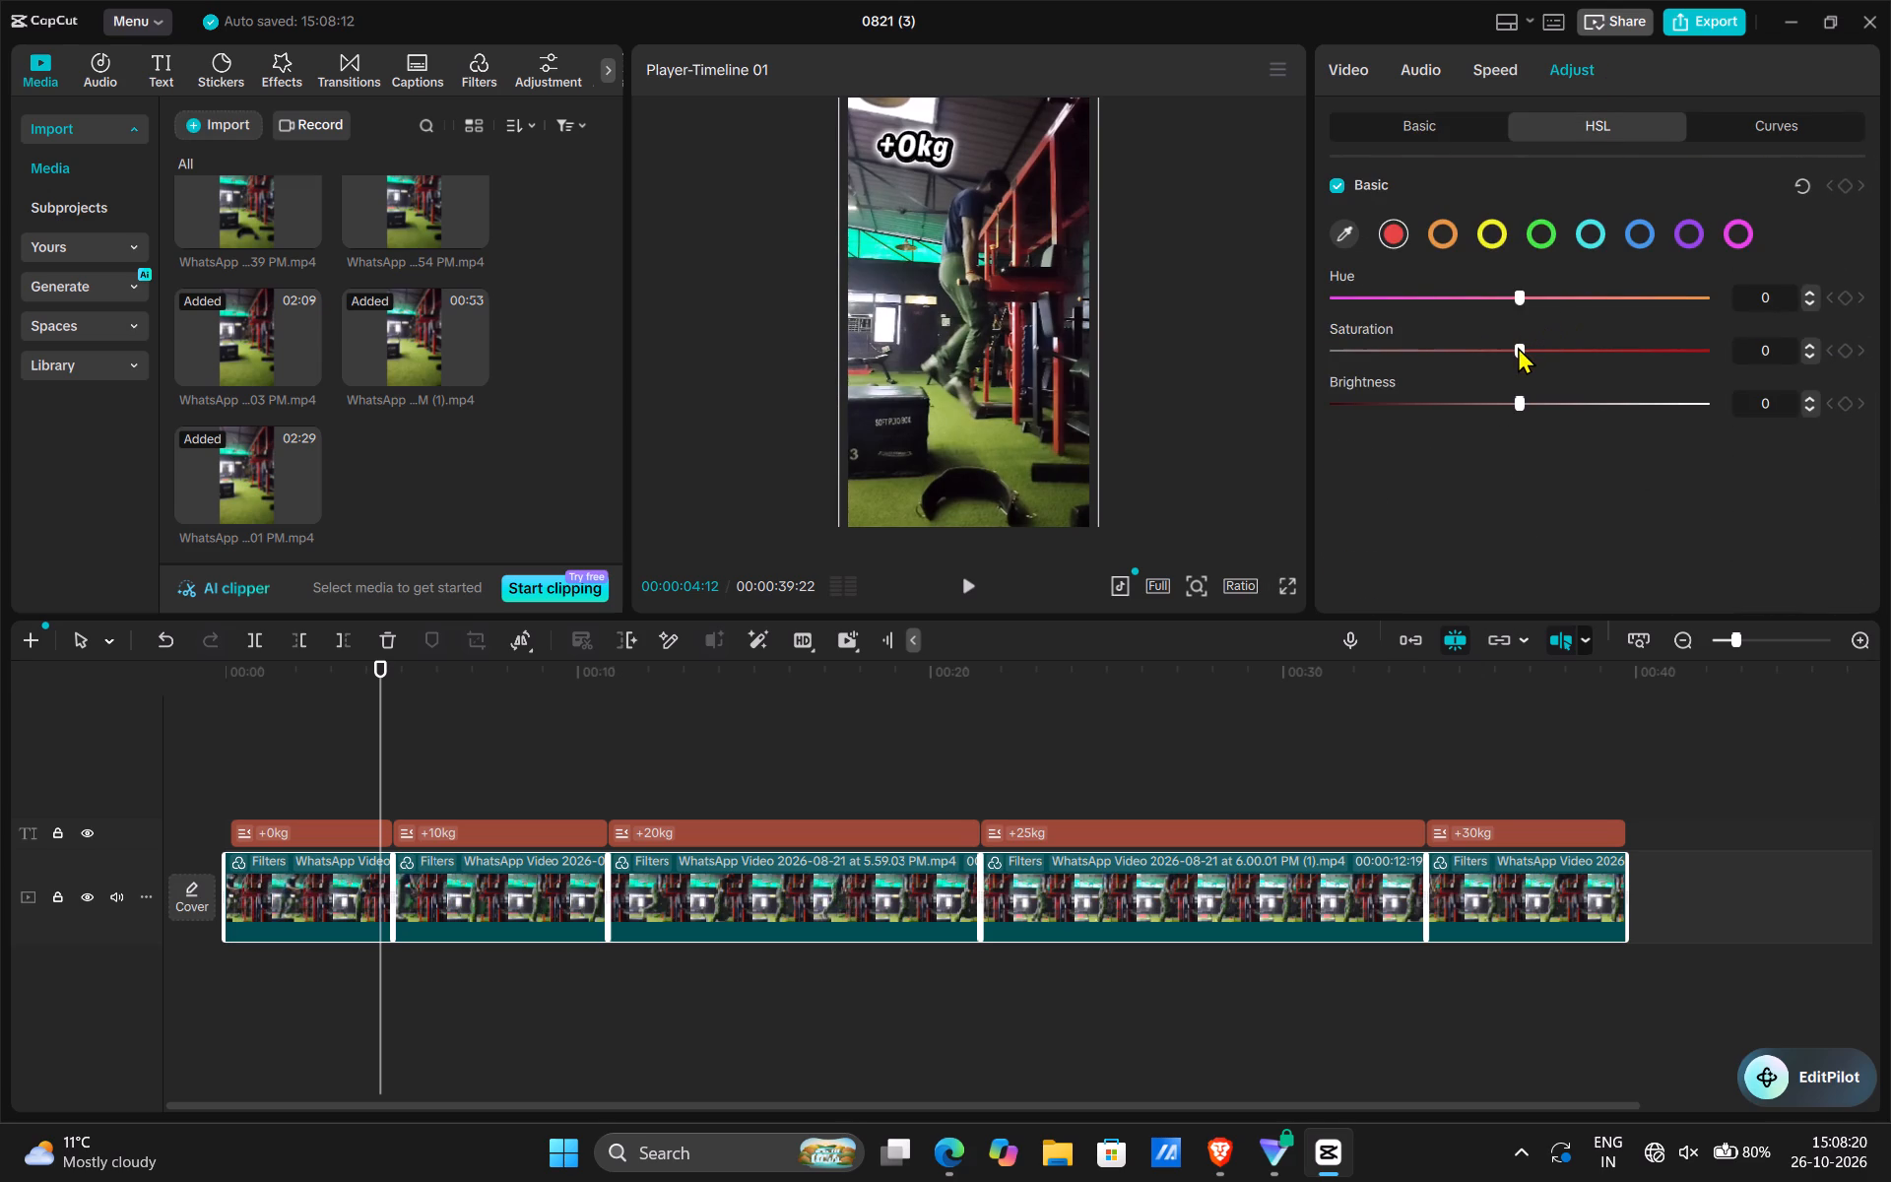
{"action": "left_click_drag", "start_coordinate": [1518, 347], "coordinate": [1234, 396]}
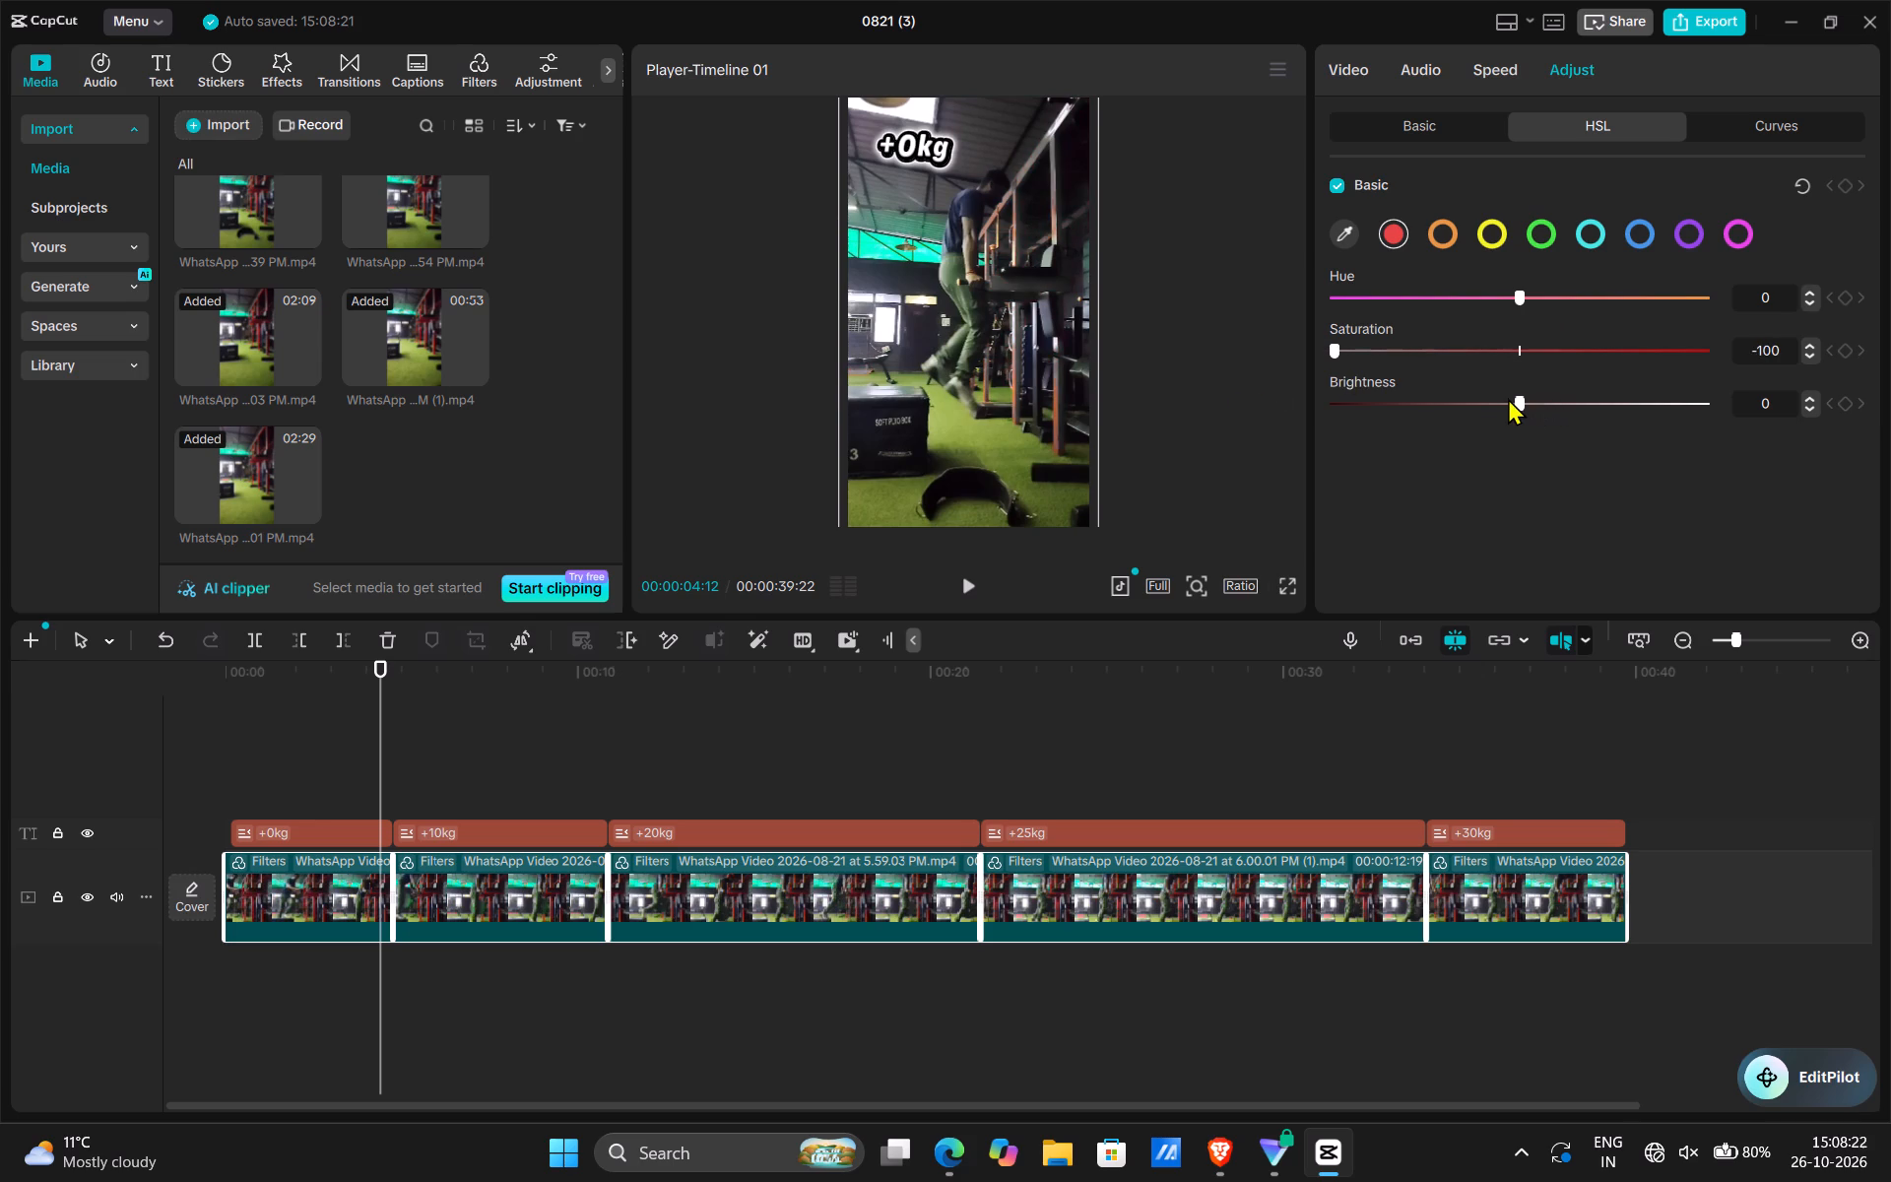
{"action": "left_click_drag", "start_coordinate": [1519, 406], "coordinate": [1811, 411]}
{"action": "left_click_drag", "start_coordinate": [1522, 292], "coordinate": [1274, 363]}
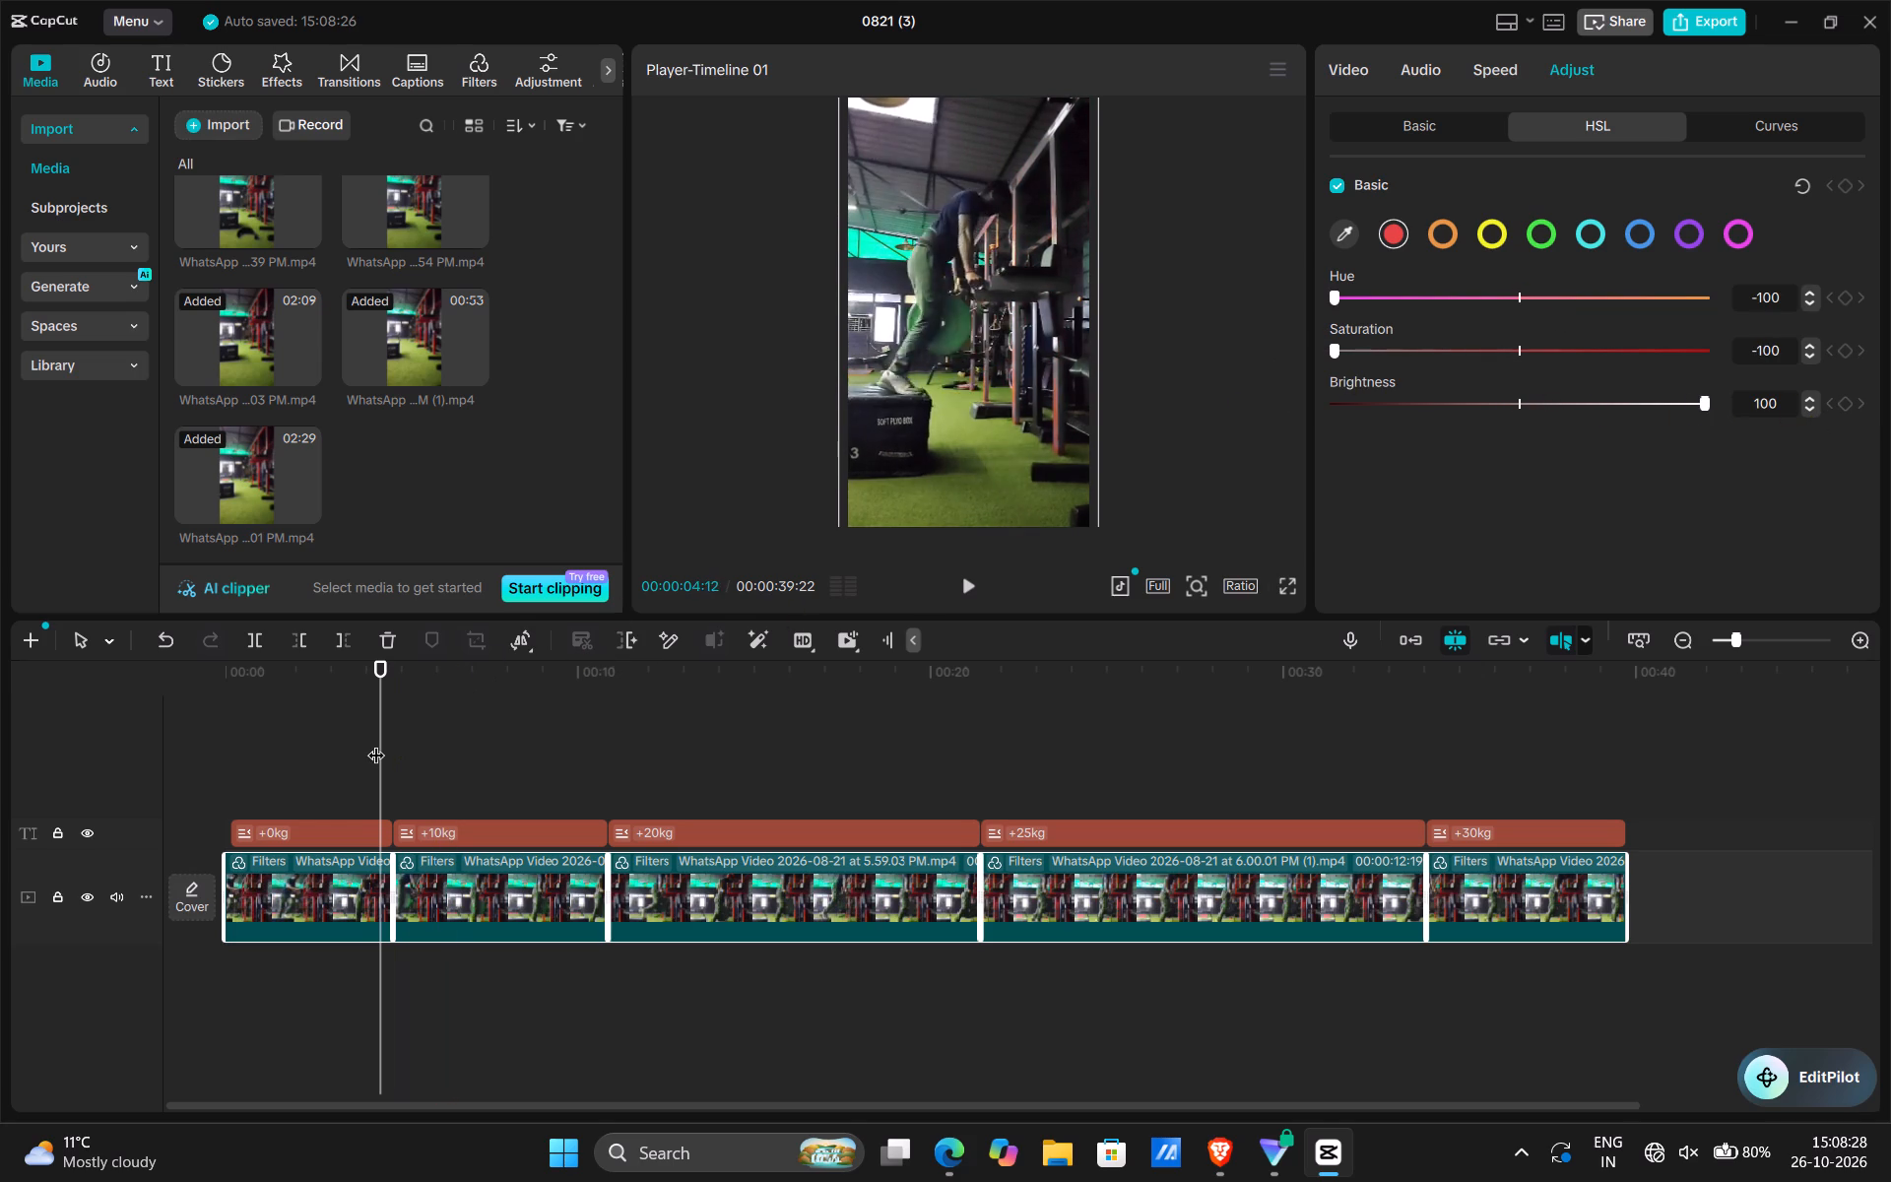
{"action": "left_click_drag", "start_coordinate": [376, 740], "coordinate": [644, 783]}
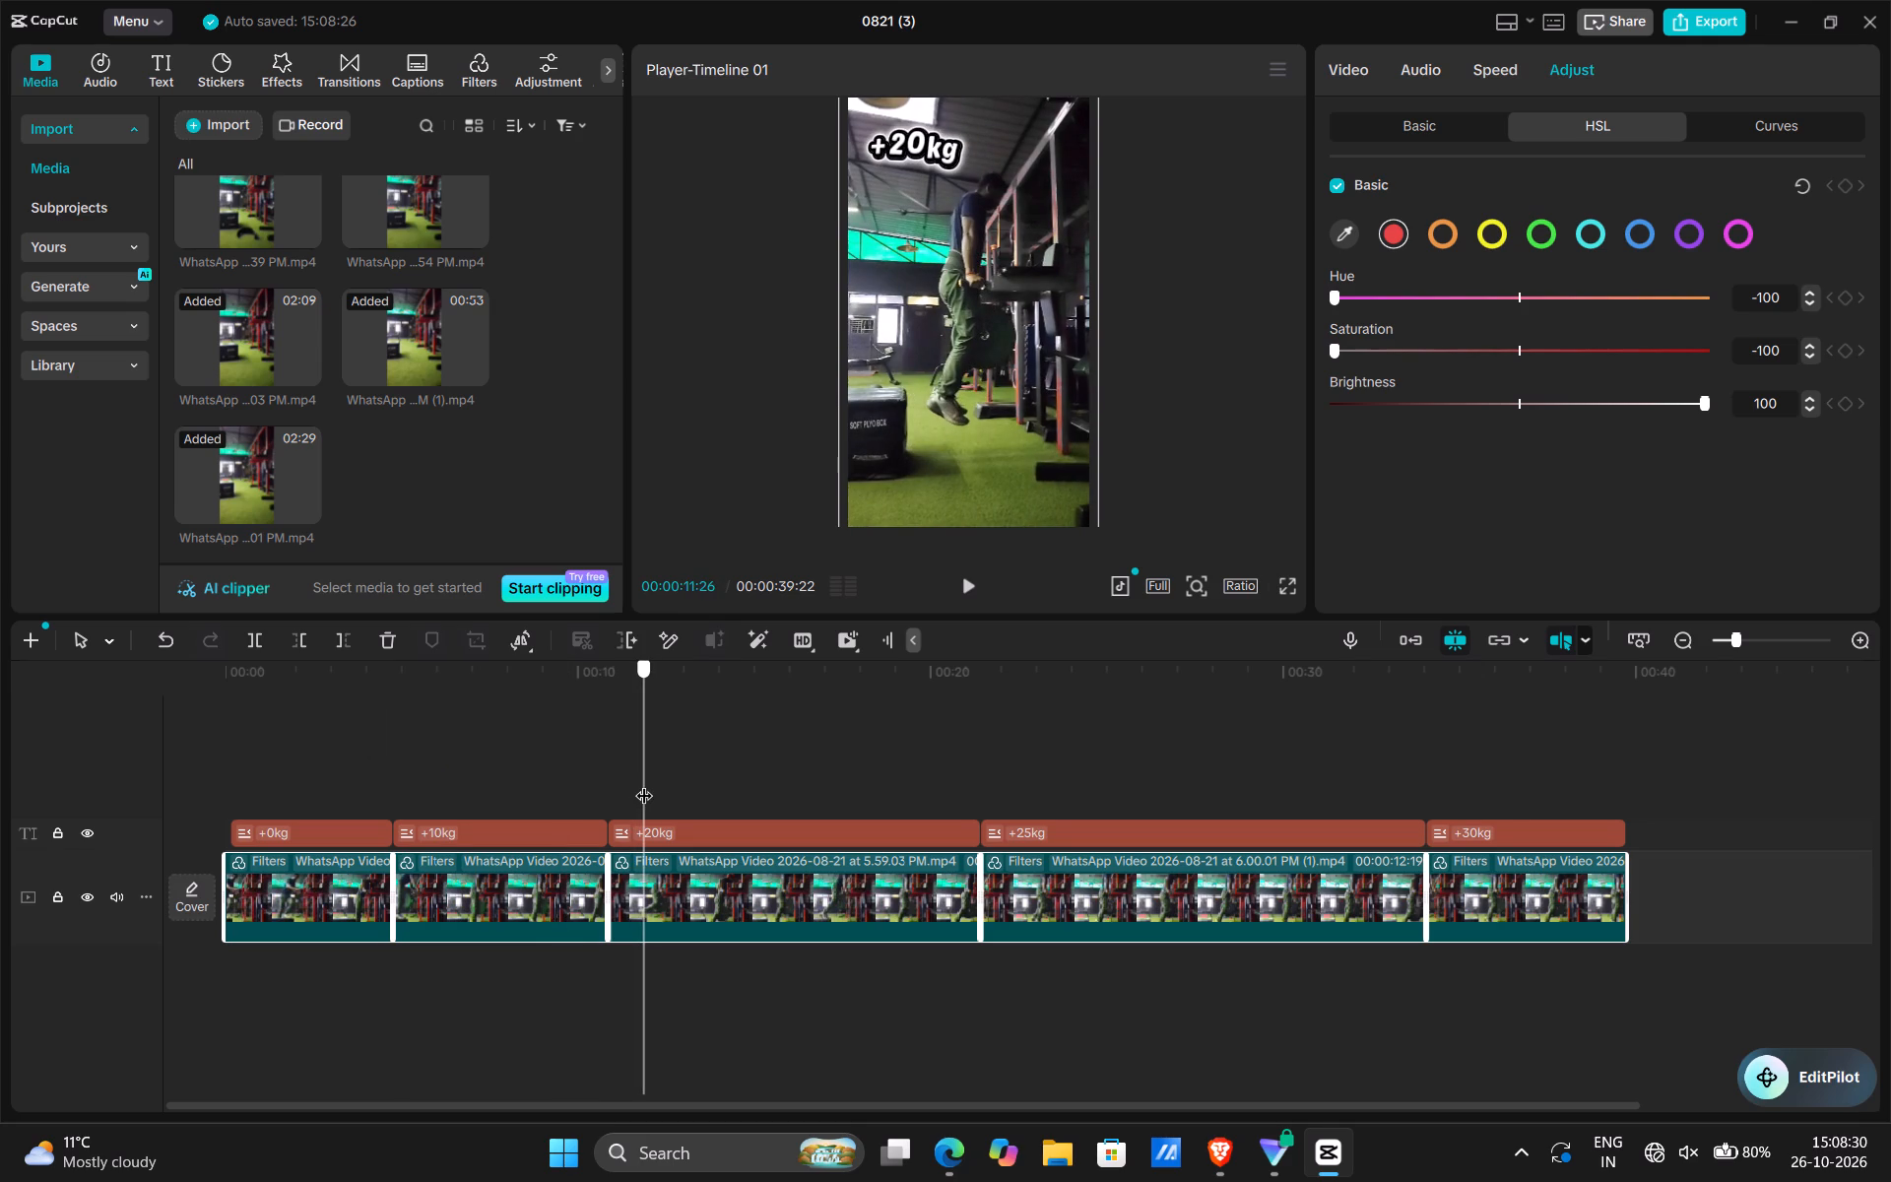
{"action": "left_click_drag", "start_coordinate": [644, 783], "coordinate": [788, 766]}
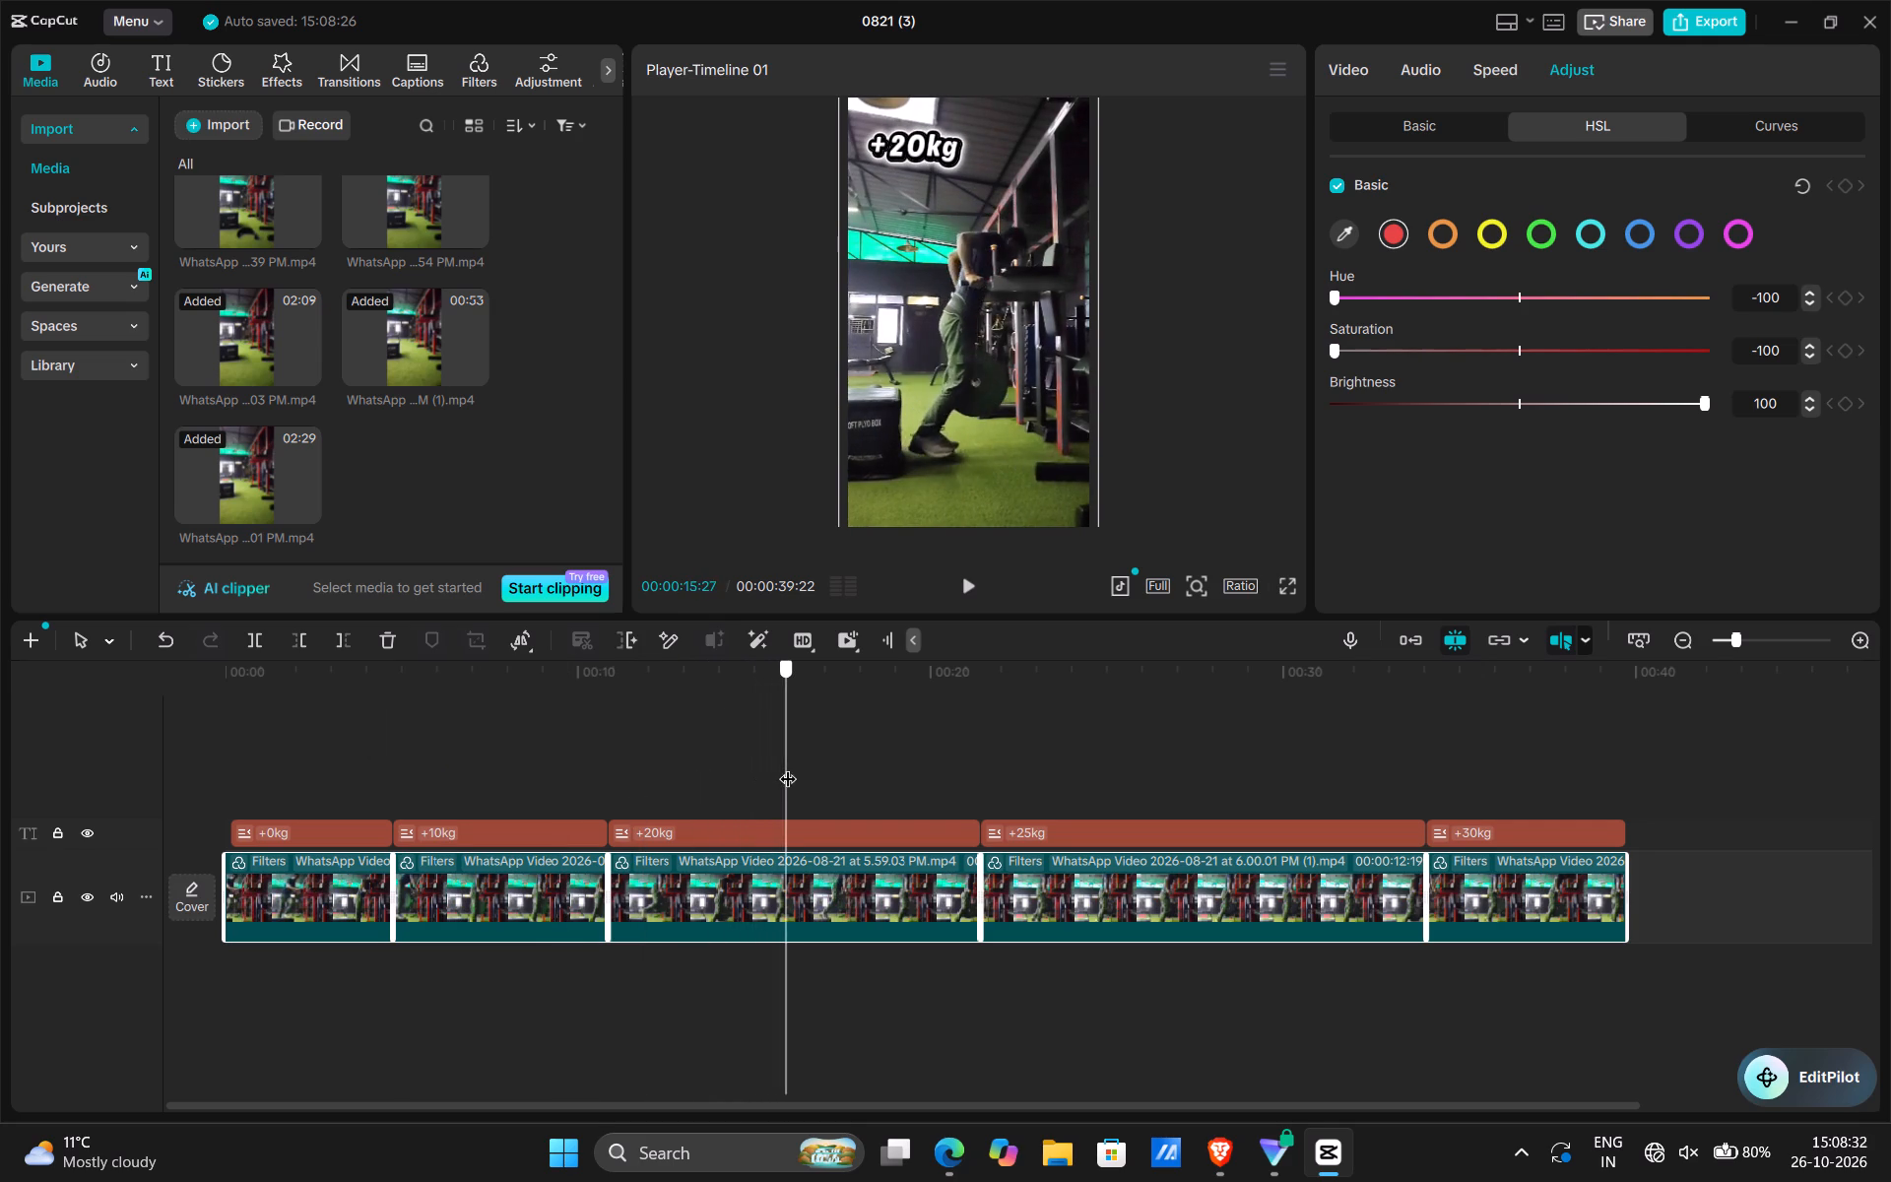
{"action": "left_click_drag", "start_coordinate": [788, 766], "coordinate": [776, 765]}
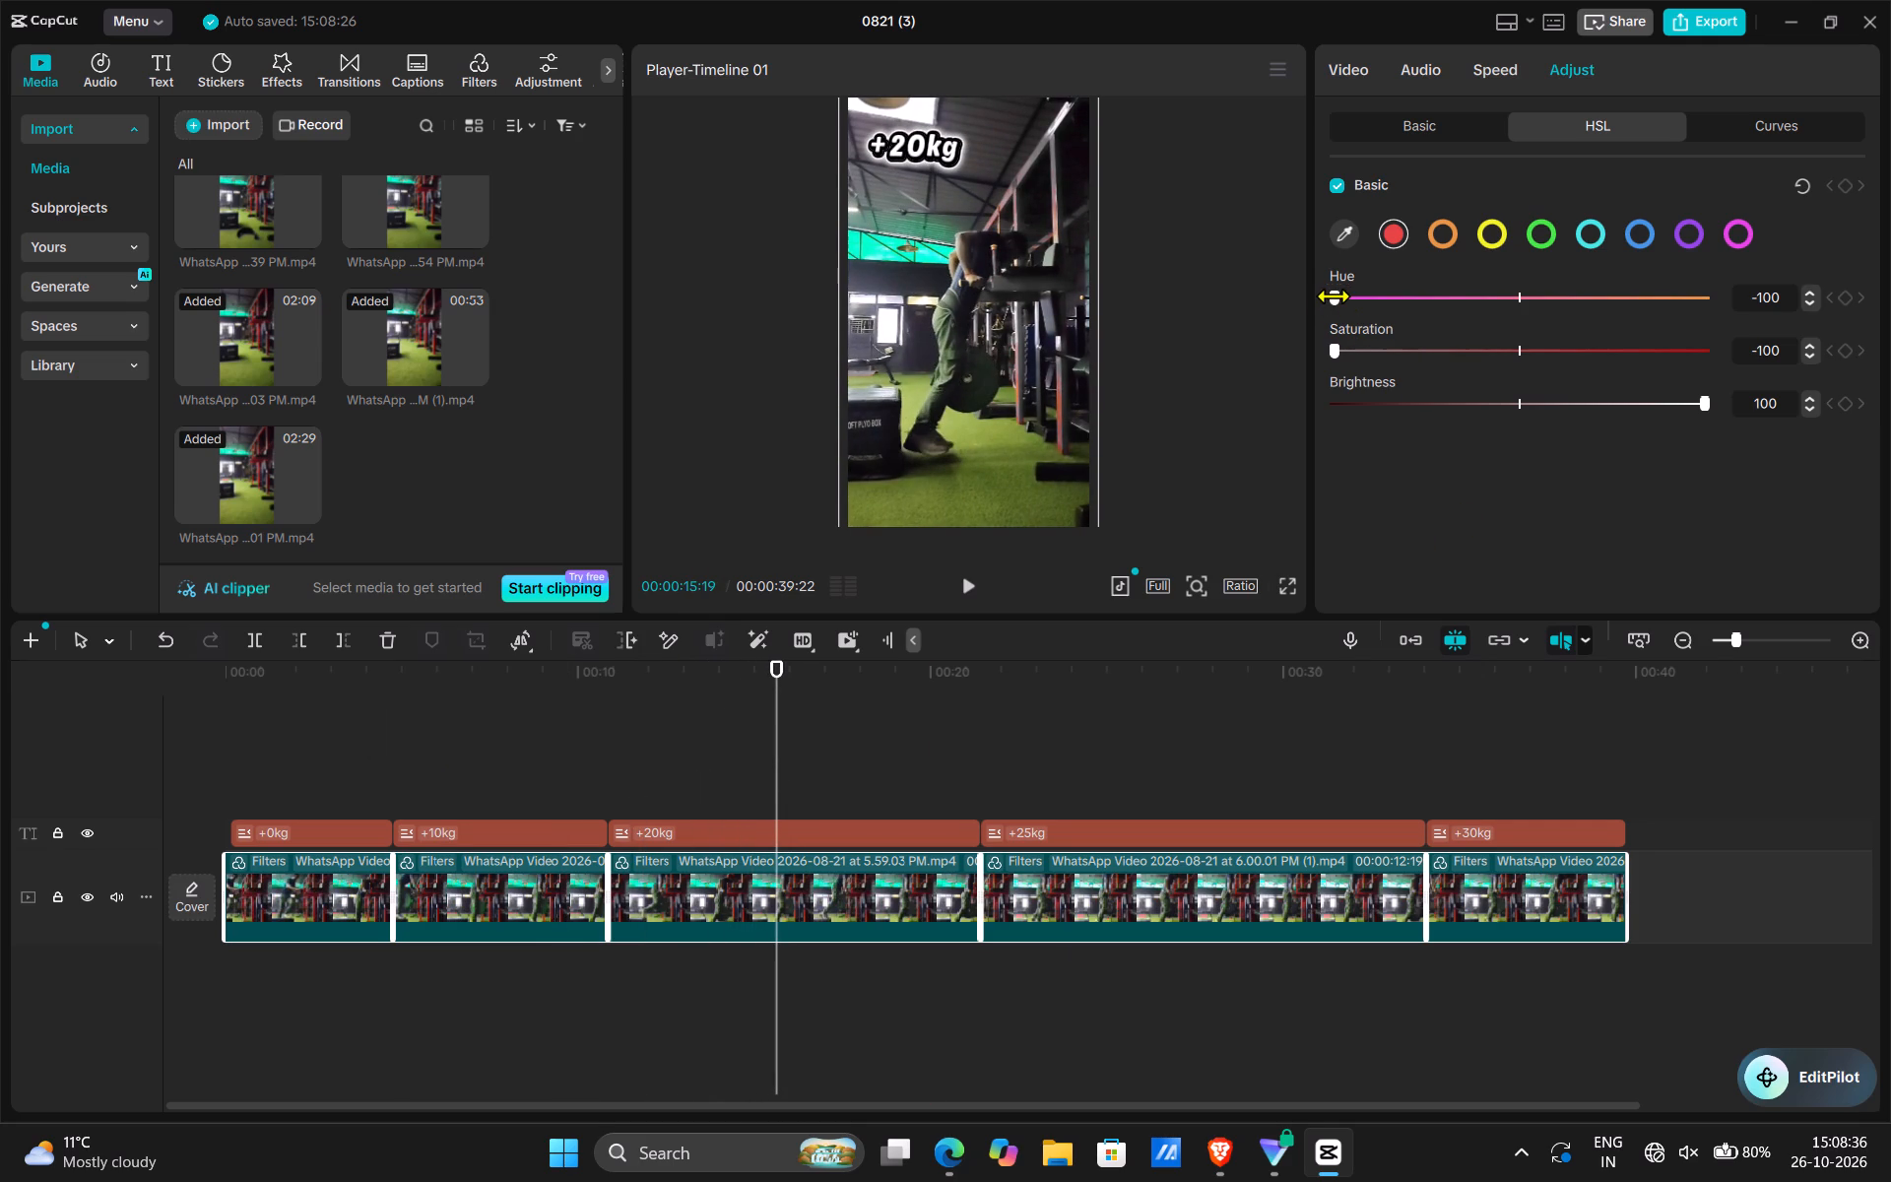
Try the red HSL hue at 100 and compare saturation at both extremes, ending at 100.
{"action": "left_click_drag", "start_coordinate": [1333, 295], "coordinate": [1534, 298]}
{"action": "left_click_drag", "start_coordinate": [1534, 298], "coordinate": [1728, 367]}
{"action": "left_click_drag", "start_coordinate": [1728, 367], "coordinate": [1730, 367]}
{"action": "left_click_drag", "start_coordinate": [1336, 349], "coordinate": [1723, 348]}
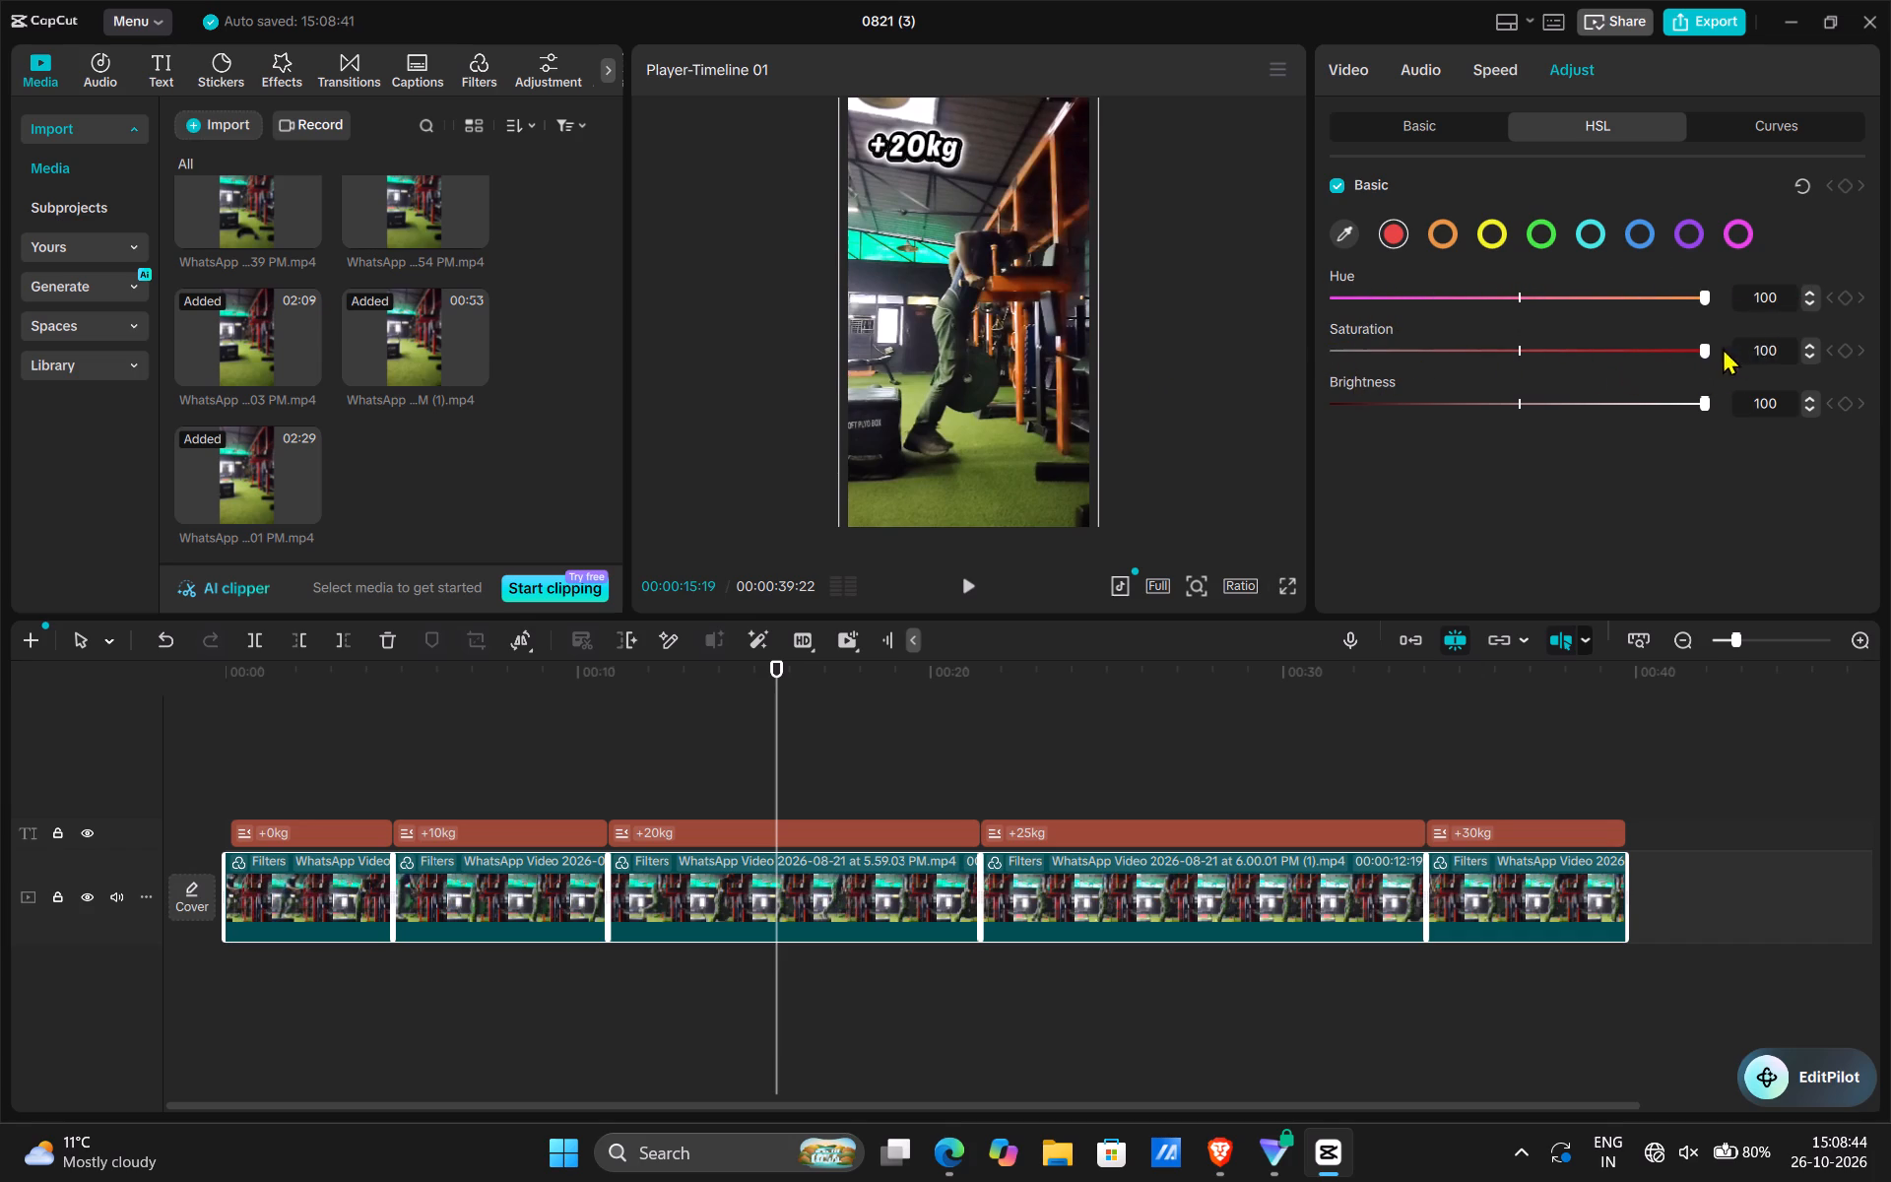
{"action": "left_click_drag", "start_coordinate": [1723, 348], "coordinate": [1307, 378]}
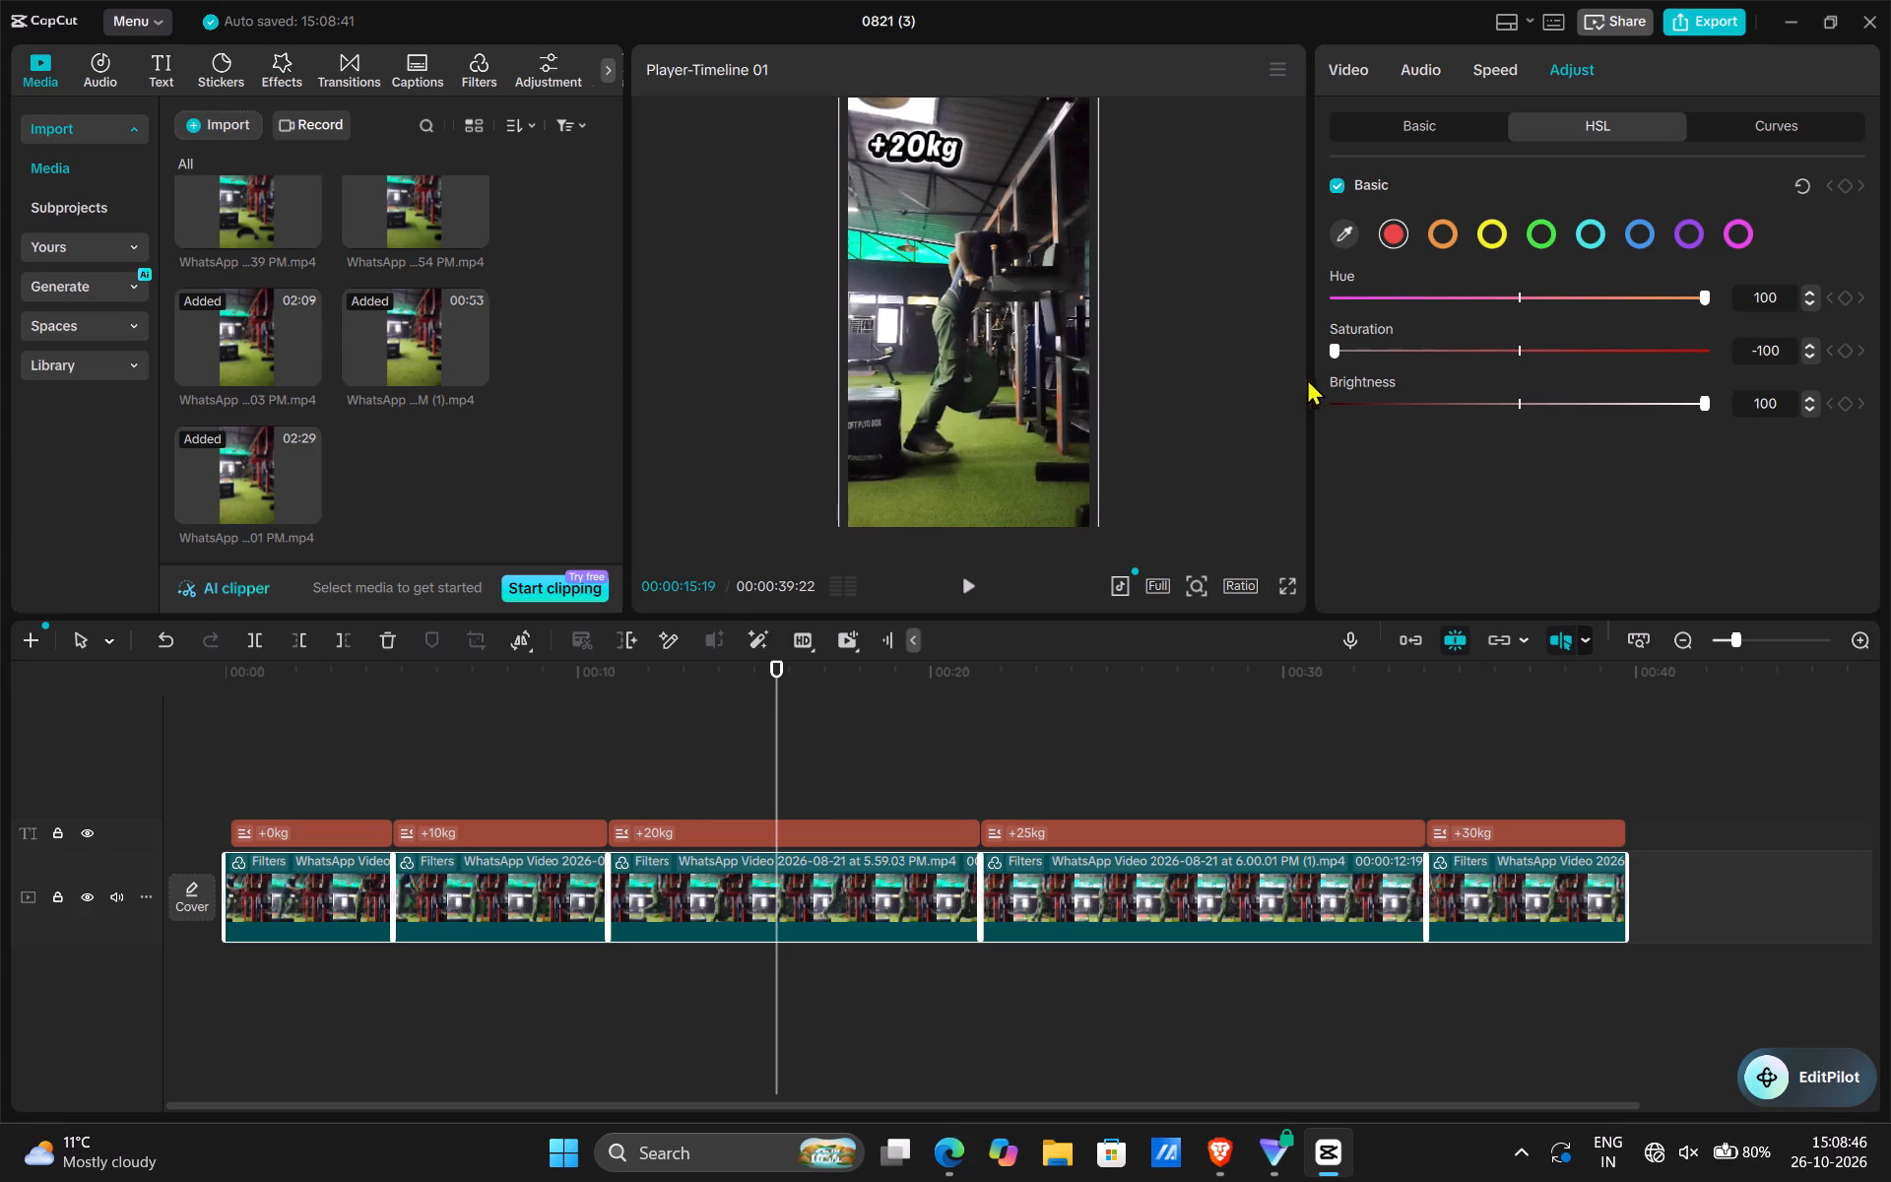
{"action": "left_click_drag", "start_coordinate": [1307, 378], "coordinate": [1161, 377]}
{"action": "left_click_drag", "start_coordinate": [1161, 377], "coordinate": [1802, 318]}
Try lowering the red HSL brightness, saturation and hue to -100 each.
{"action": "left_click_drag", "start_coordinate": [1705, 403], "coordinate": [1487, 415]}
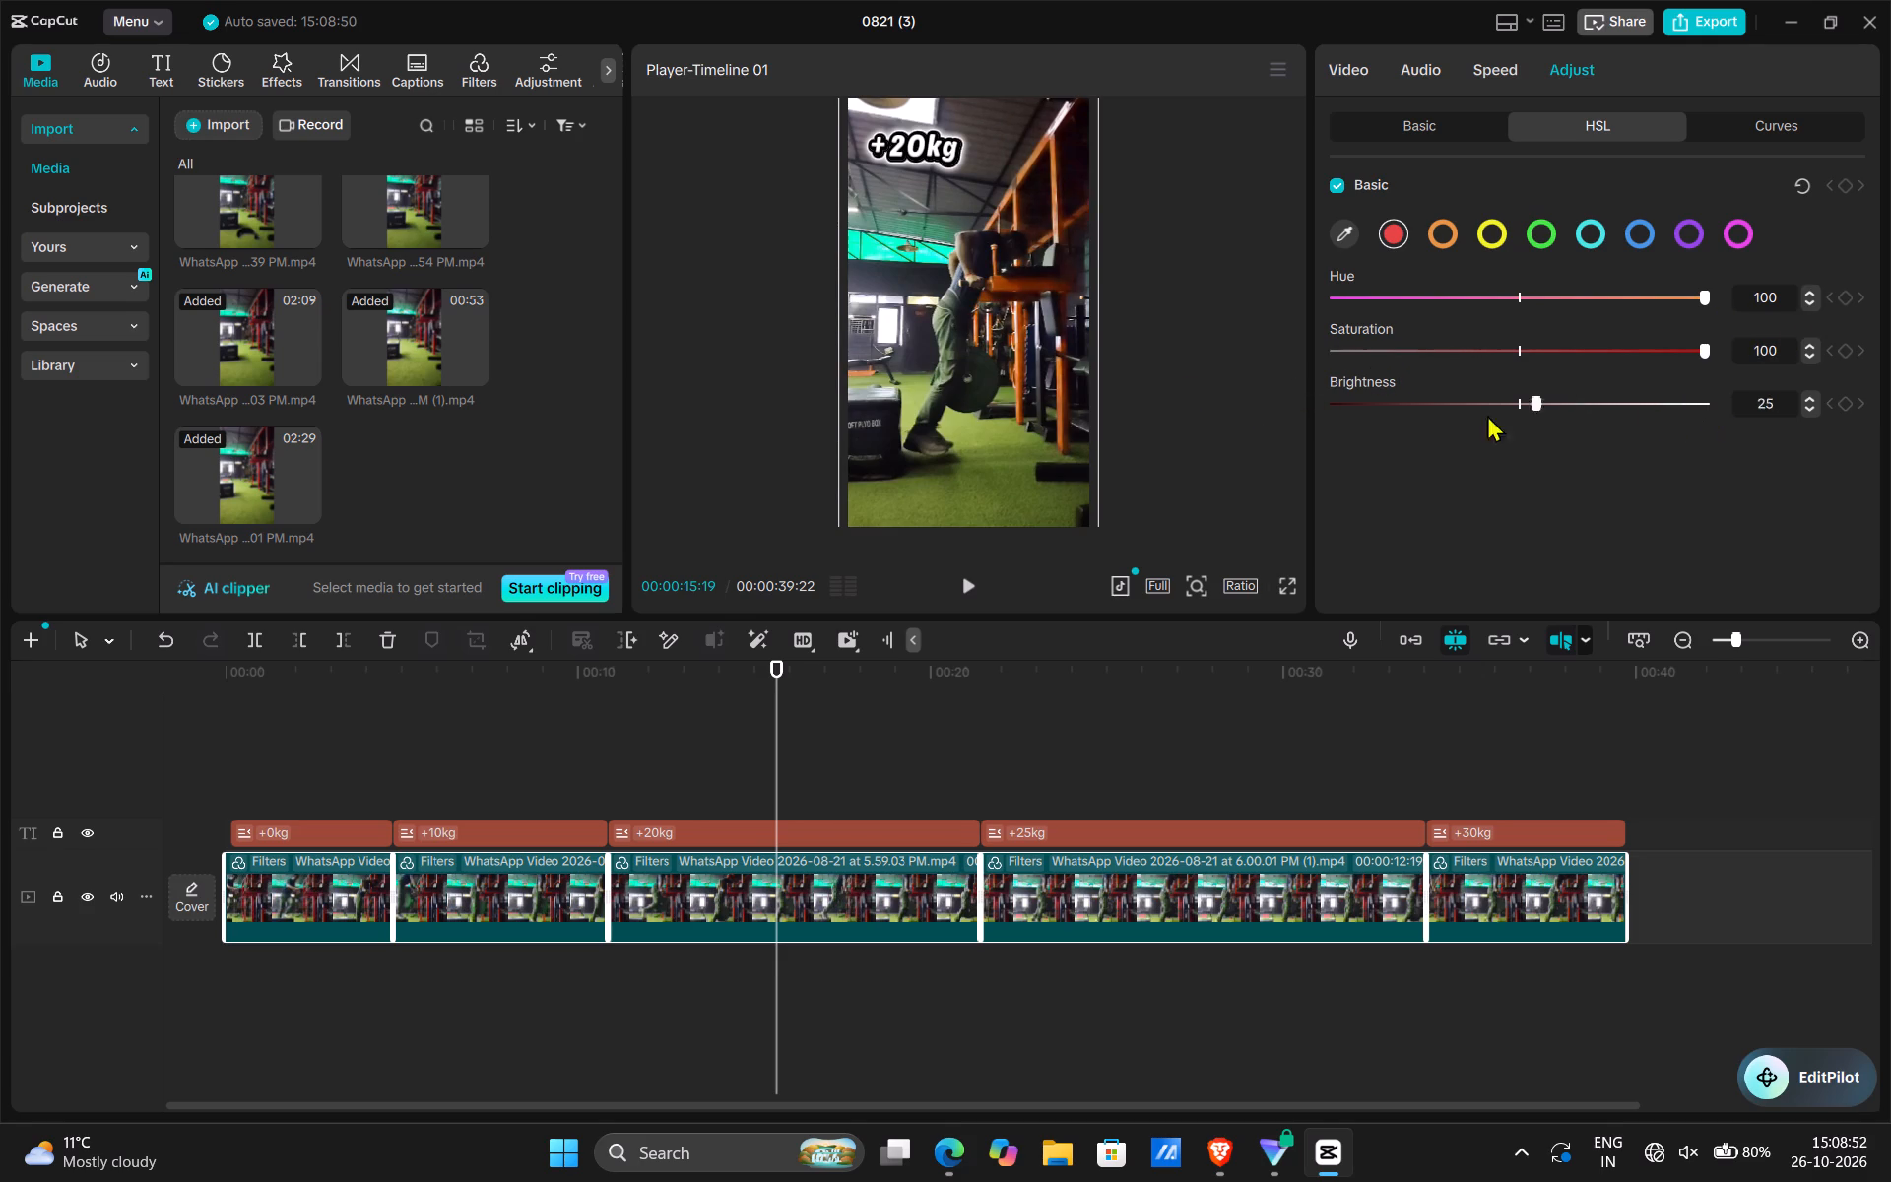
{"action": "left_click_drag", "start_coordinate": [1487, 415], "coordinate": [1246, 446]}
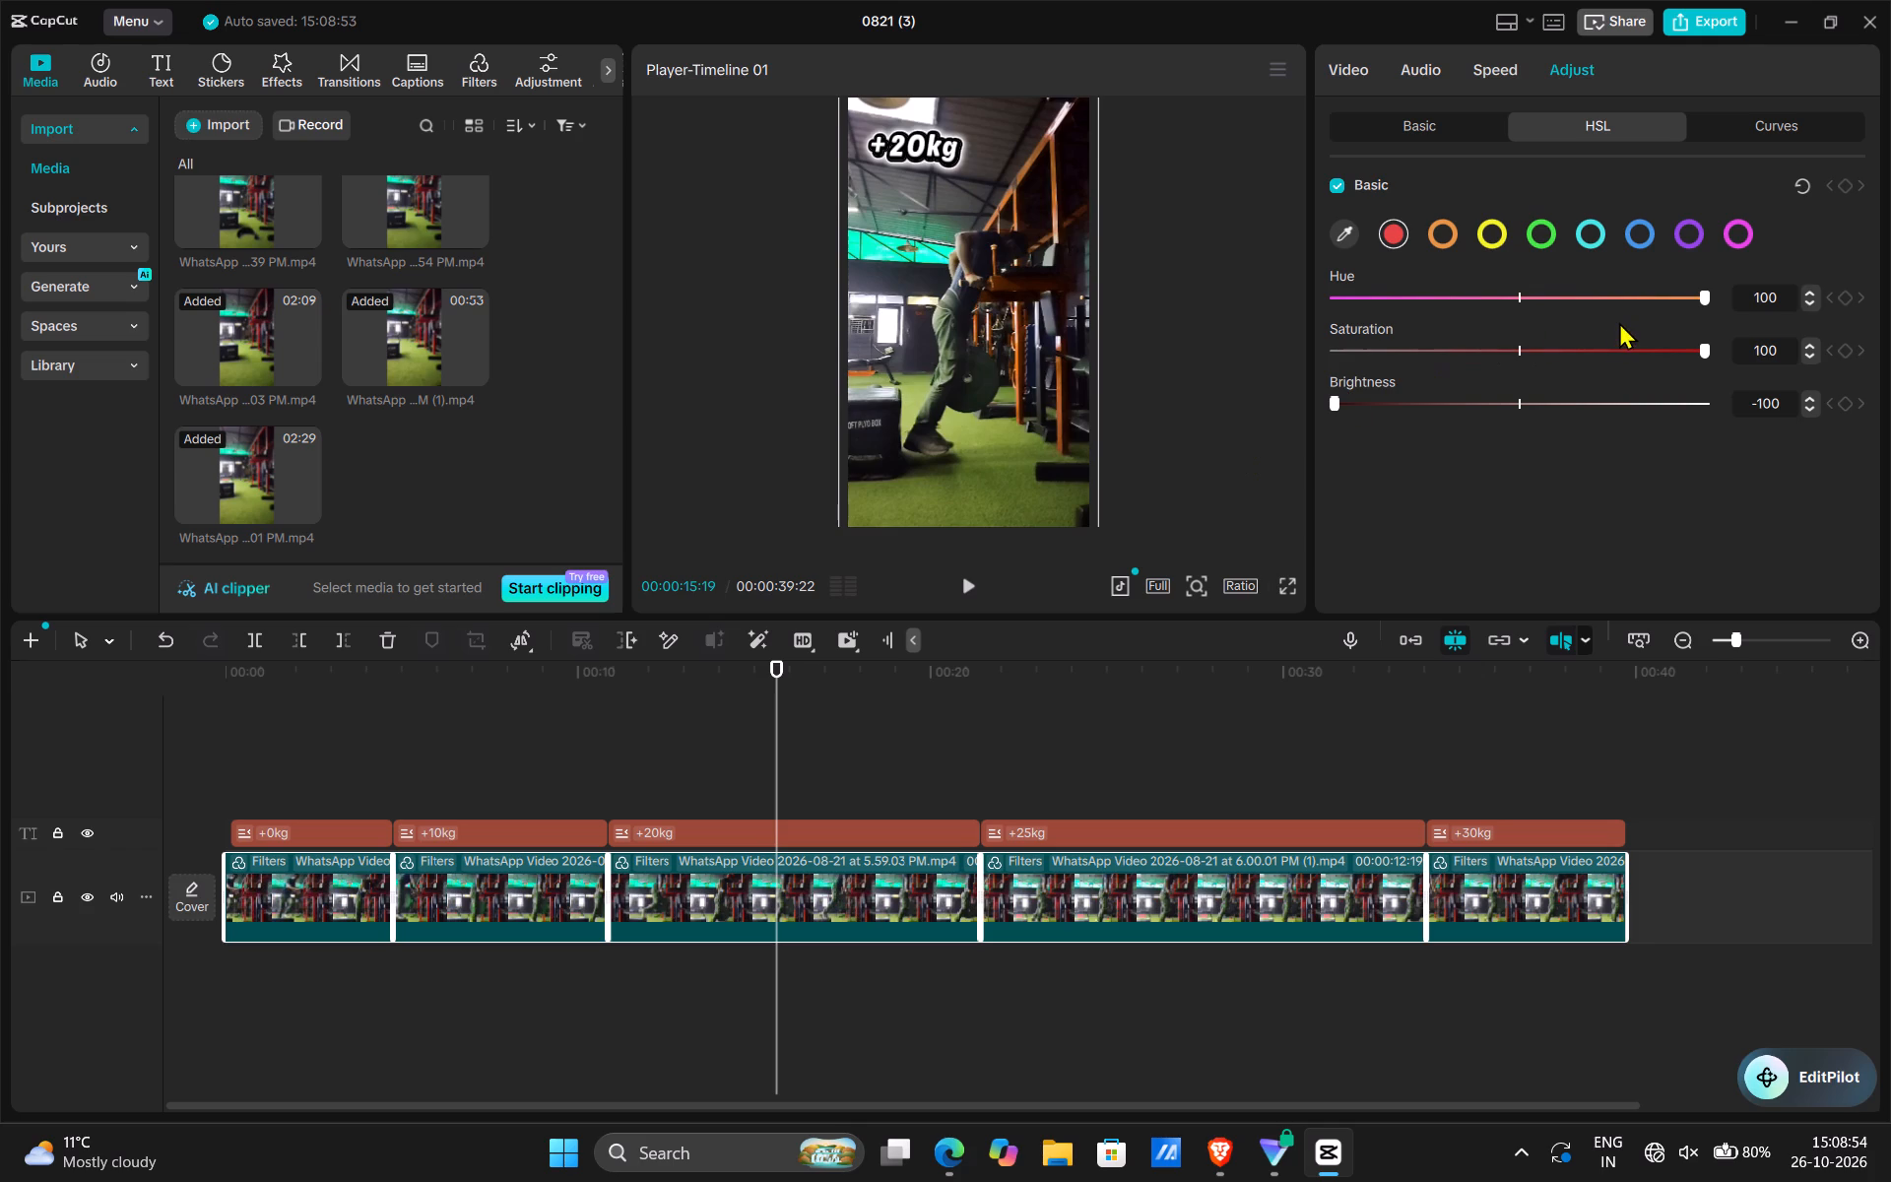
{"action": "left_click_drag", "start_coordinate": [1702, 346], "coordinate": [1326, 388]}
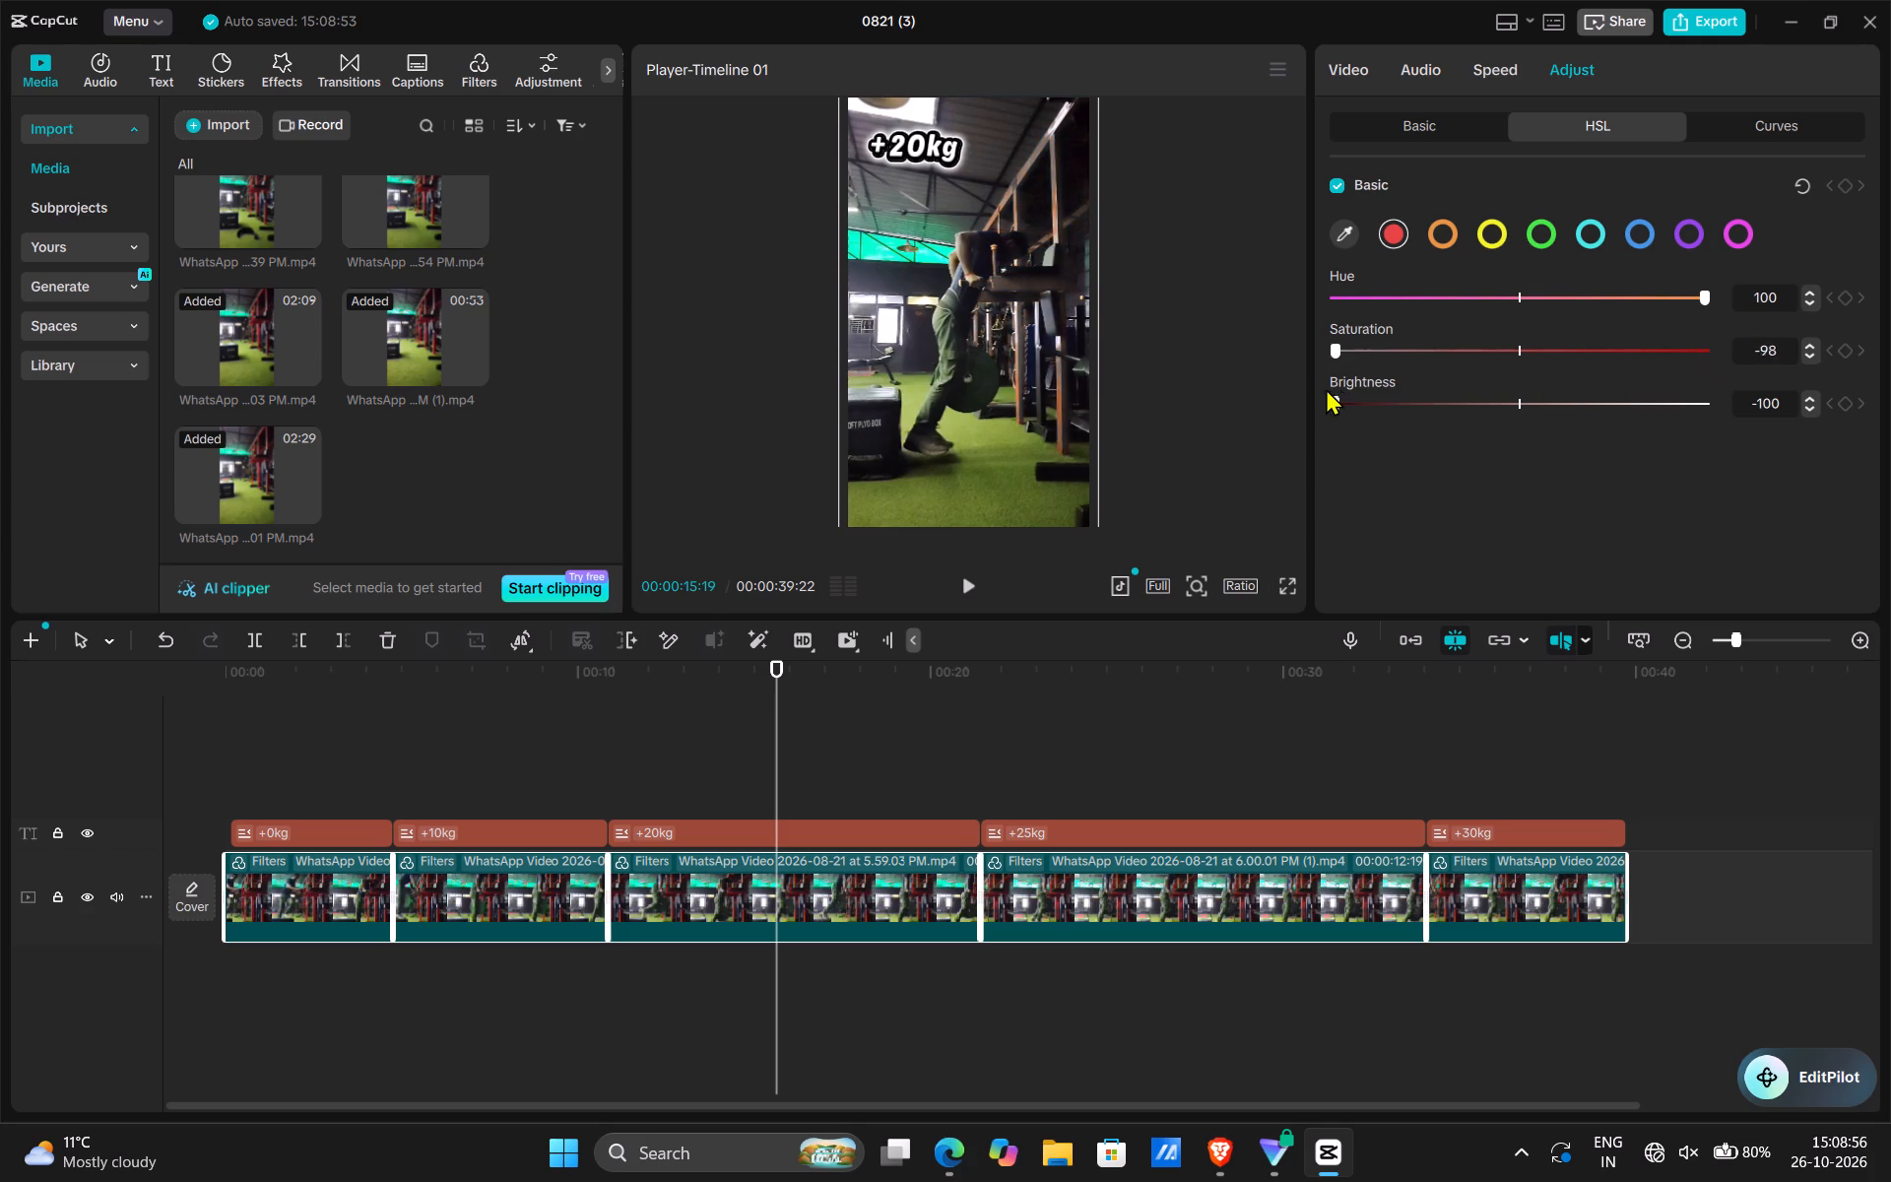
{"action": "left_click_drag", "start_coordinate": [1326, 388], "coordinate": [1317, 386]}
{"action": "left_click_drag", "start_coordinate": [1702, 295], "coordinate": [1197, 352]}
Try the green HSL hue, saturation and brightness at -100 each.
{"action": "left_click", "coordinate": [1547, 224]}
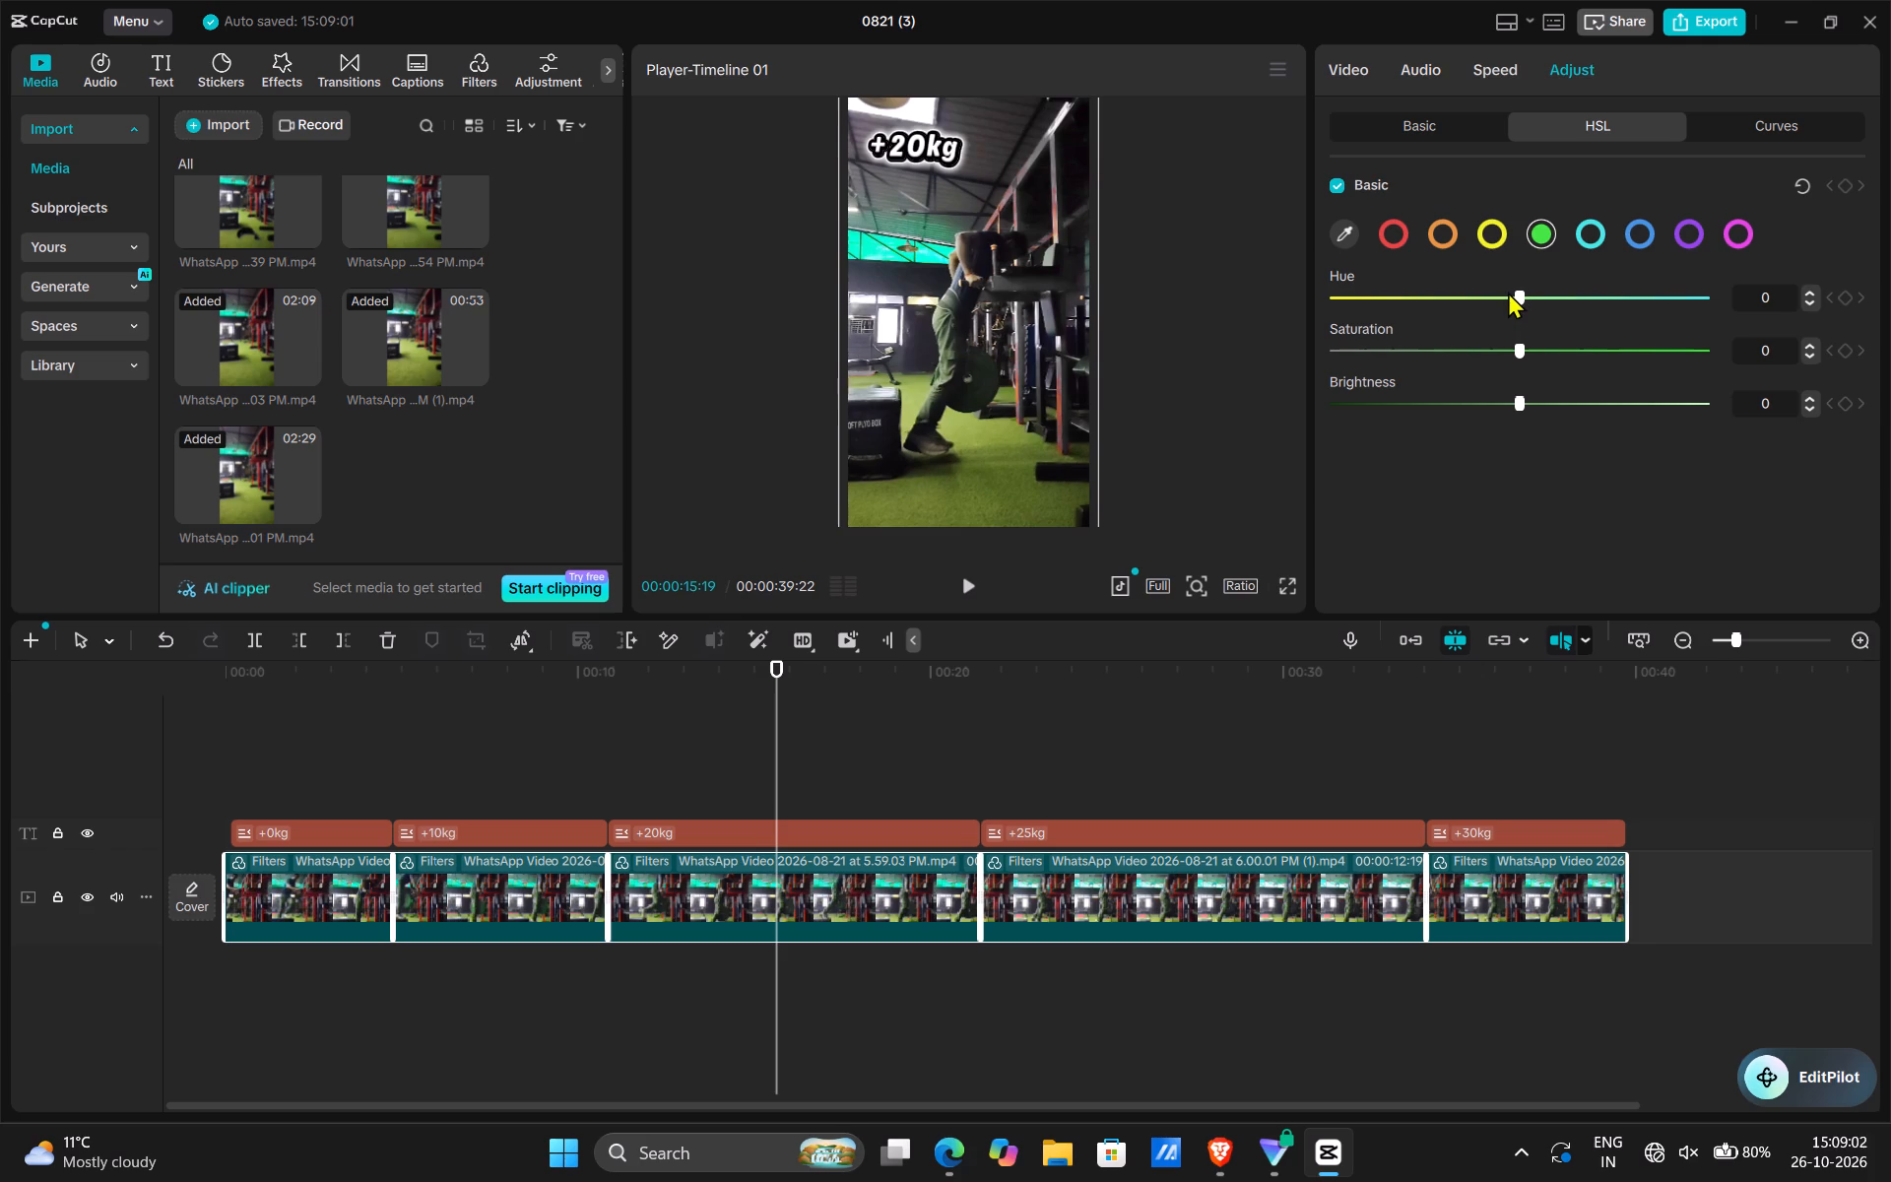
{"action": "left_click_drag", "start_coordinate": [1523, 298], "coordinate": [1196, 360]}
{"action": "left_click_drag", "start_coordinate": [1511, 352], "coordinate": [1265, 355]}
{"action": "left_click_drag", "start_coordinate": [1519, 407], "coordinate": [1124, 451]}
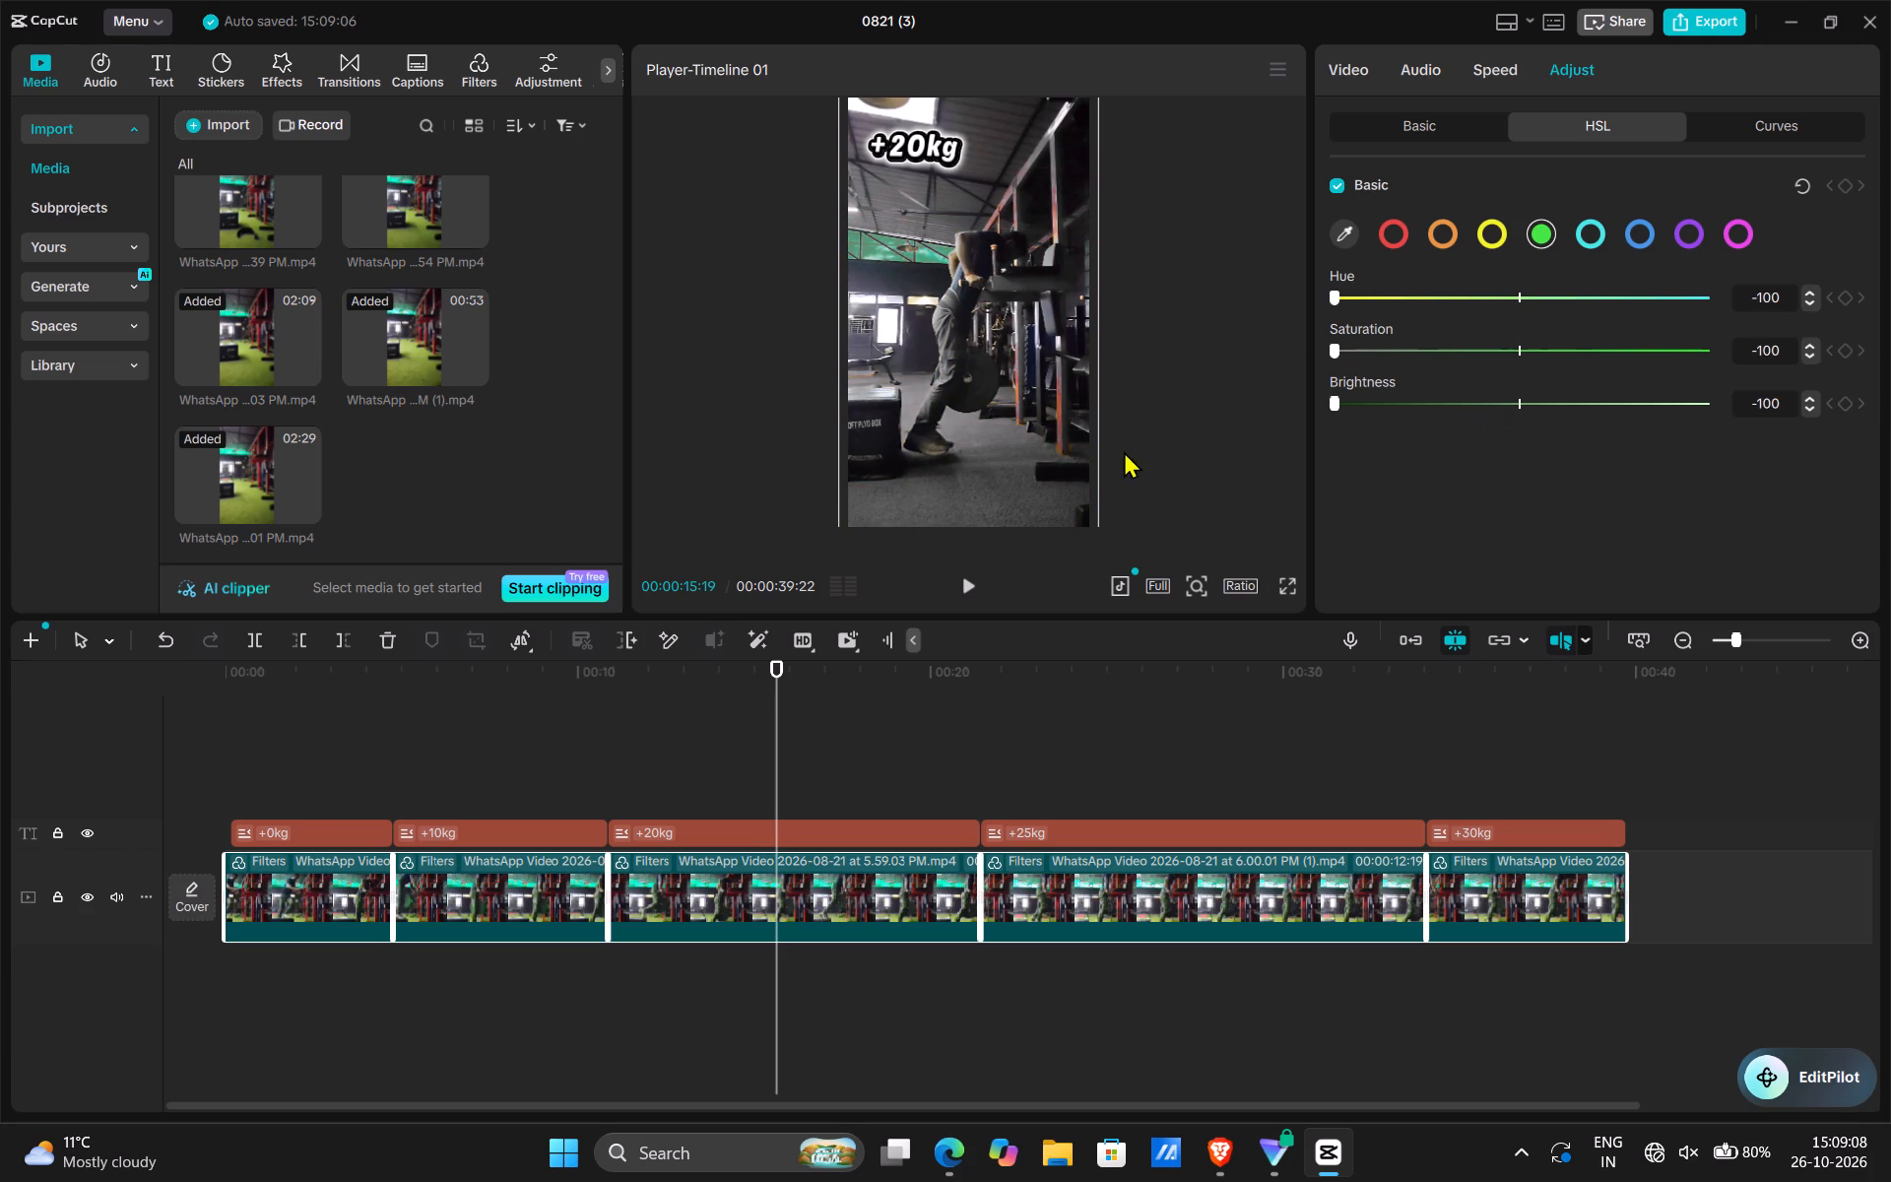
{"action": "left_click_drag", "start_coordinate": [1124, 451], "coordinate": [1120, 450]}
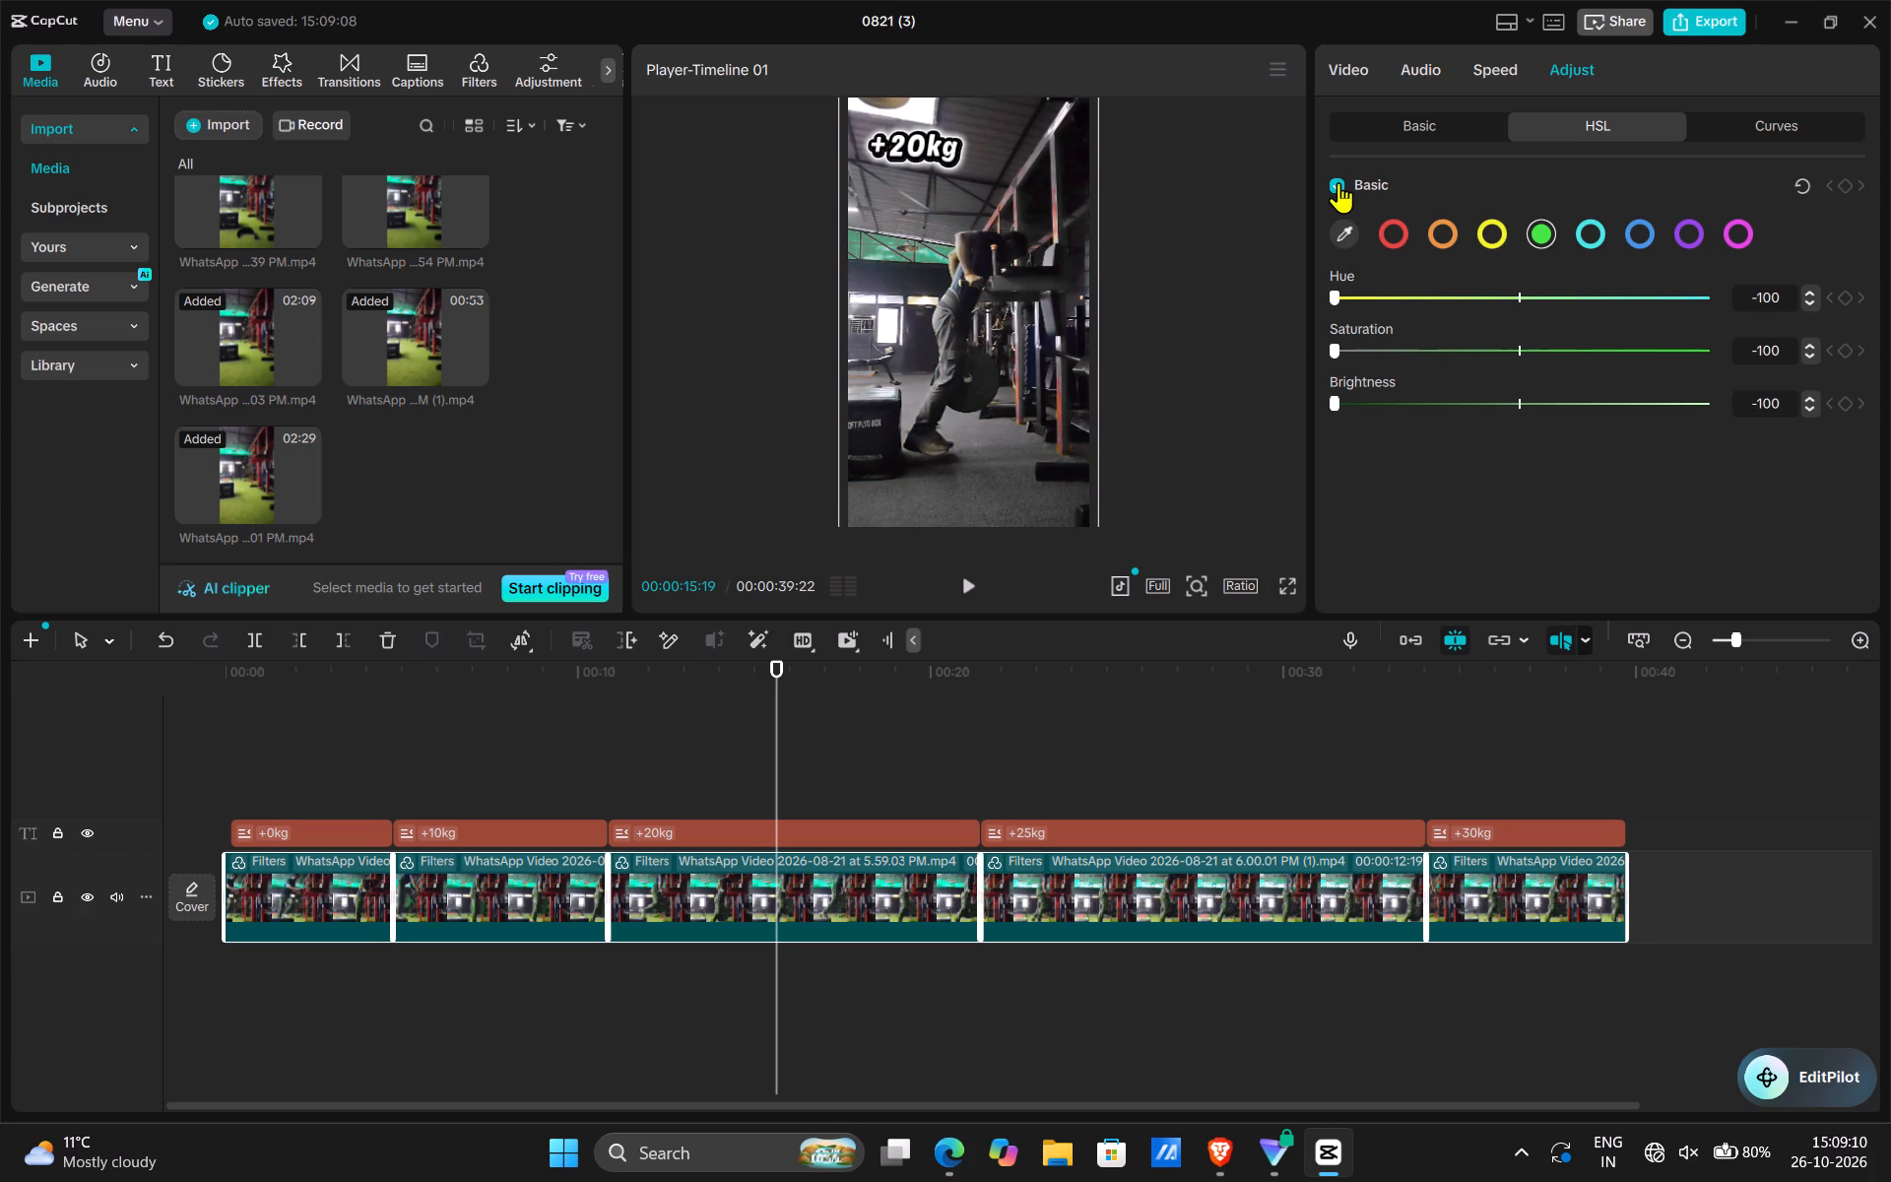
Turn off the HSL adjustment for all selected clips.
{"action": "left_click", "coordinate": [1338, 182]}
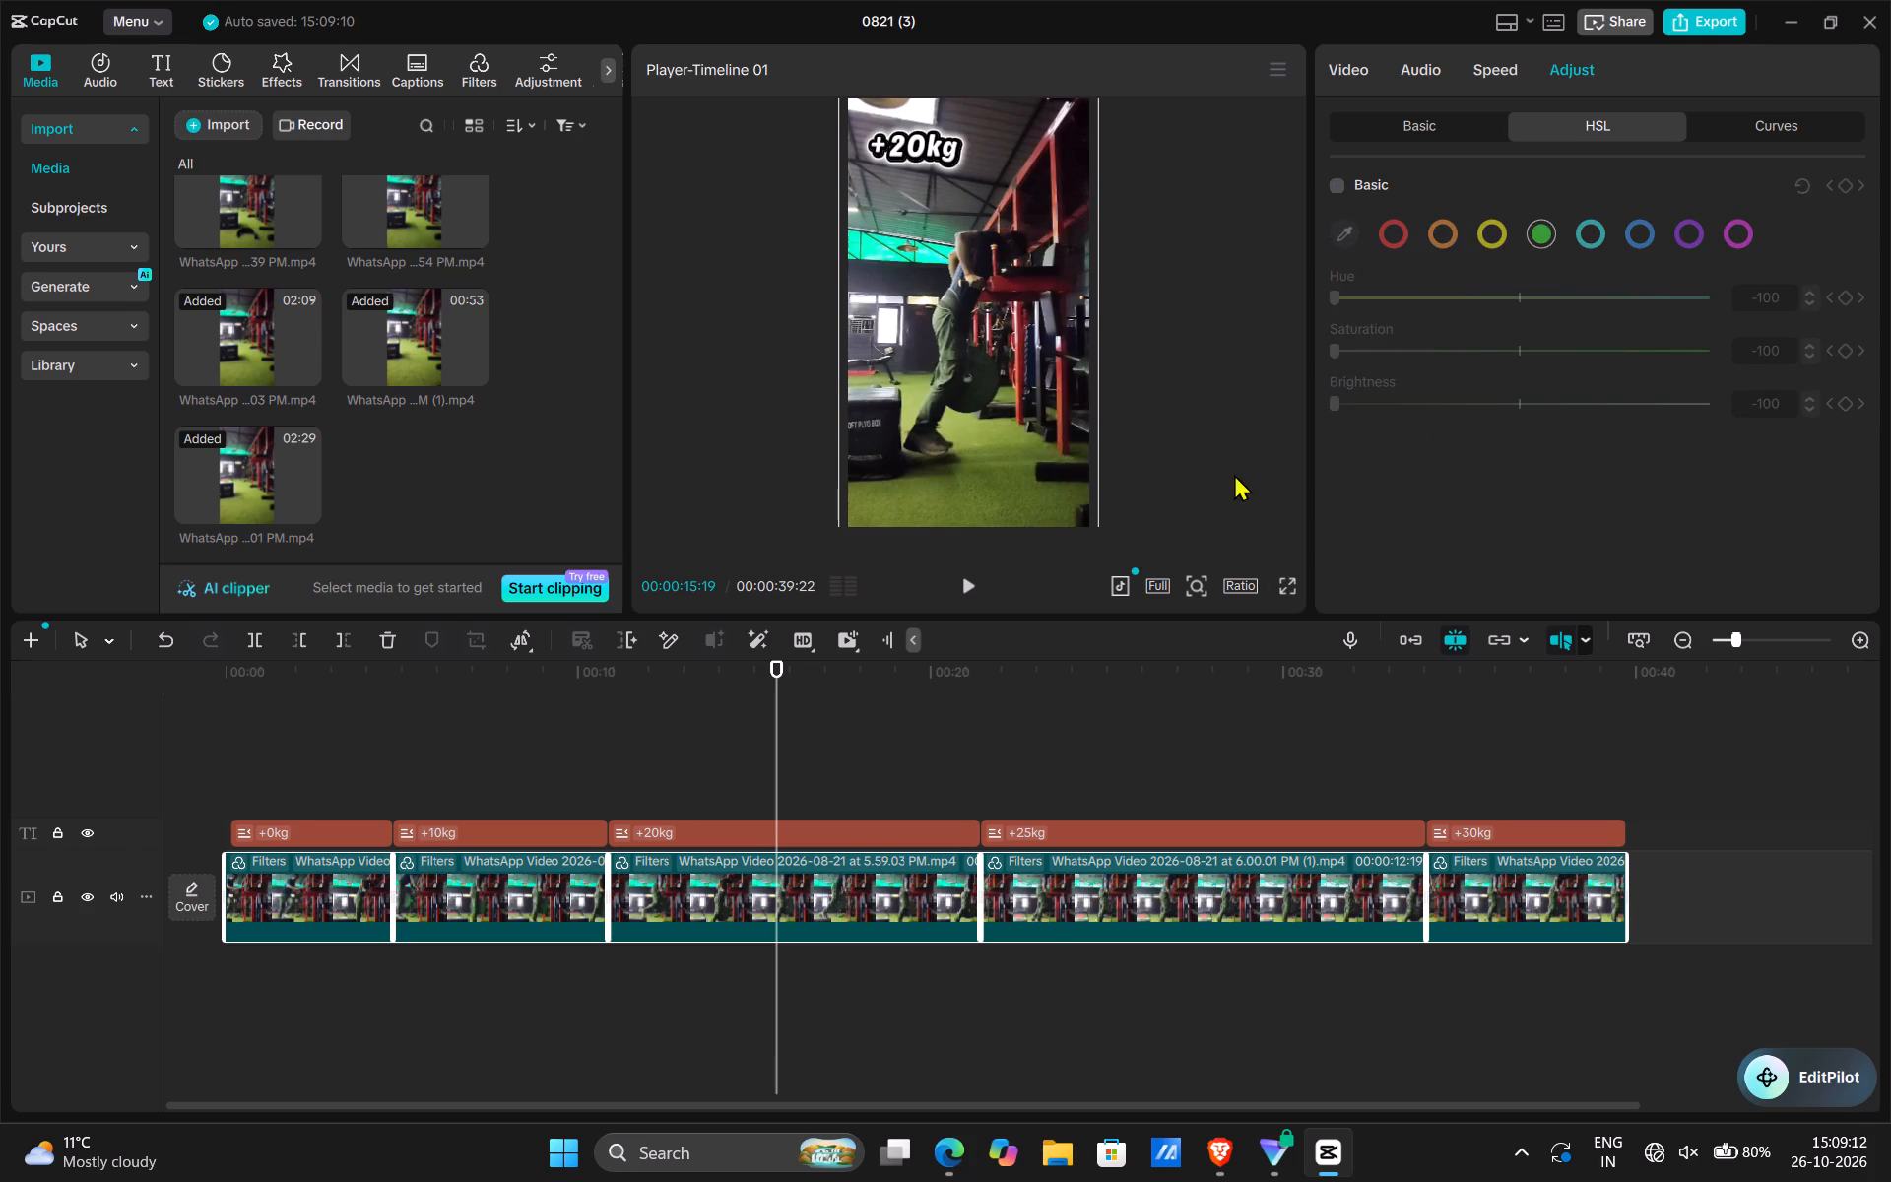
Play the video full screen from the +20kg clip through to the end, and replay it from the beginning.
{"action": "left_click", "coordinate": [1282, 583]}
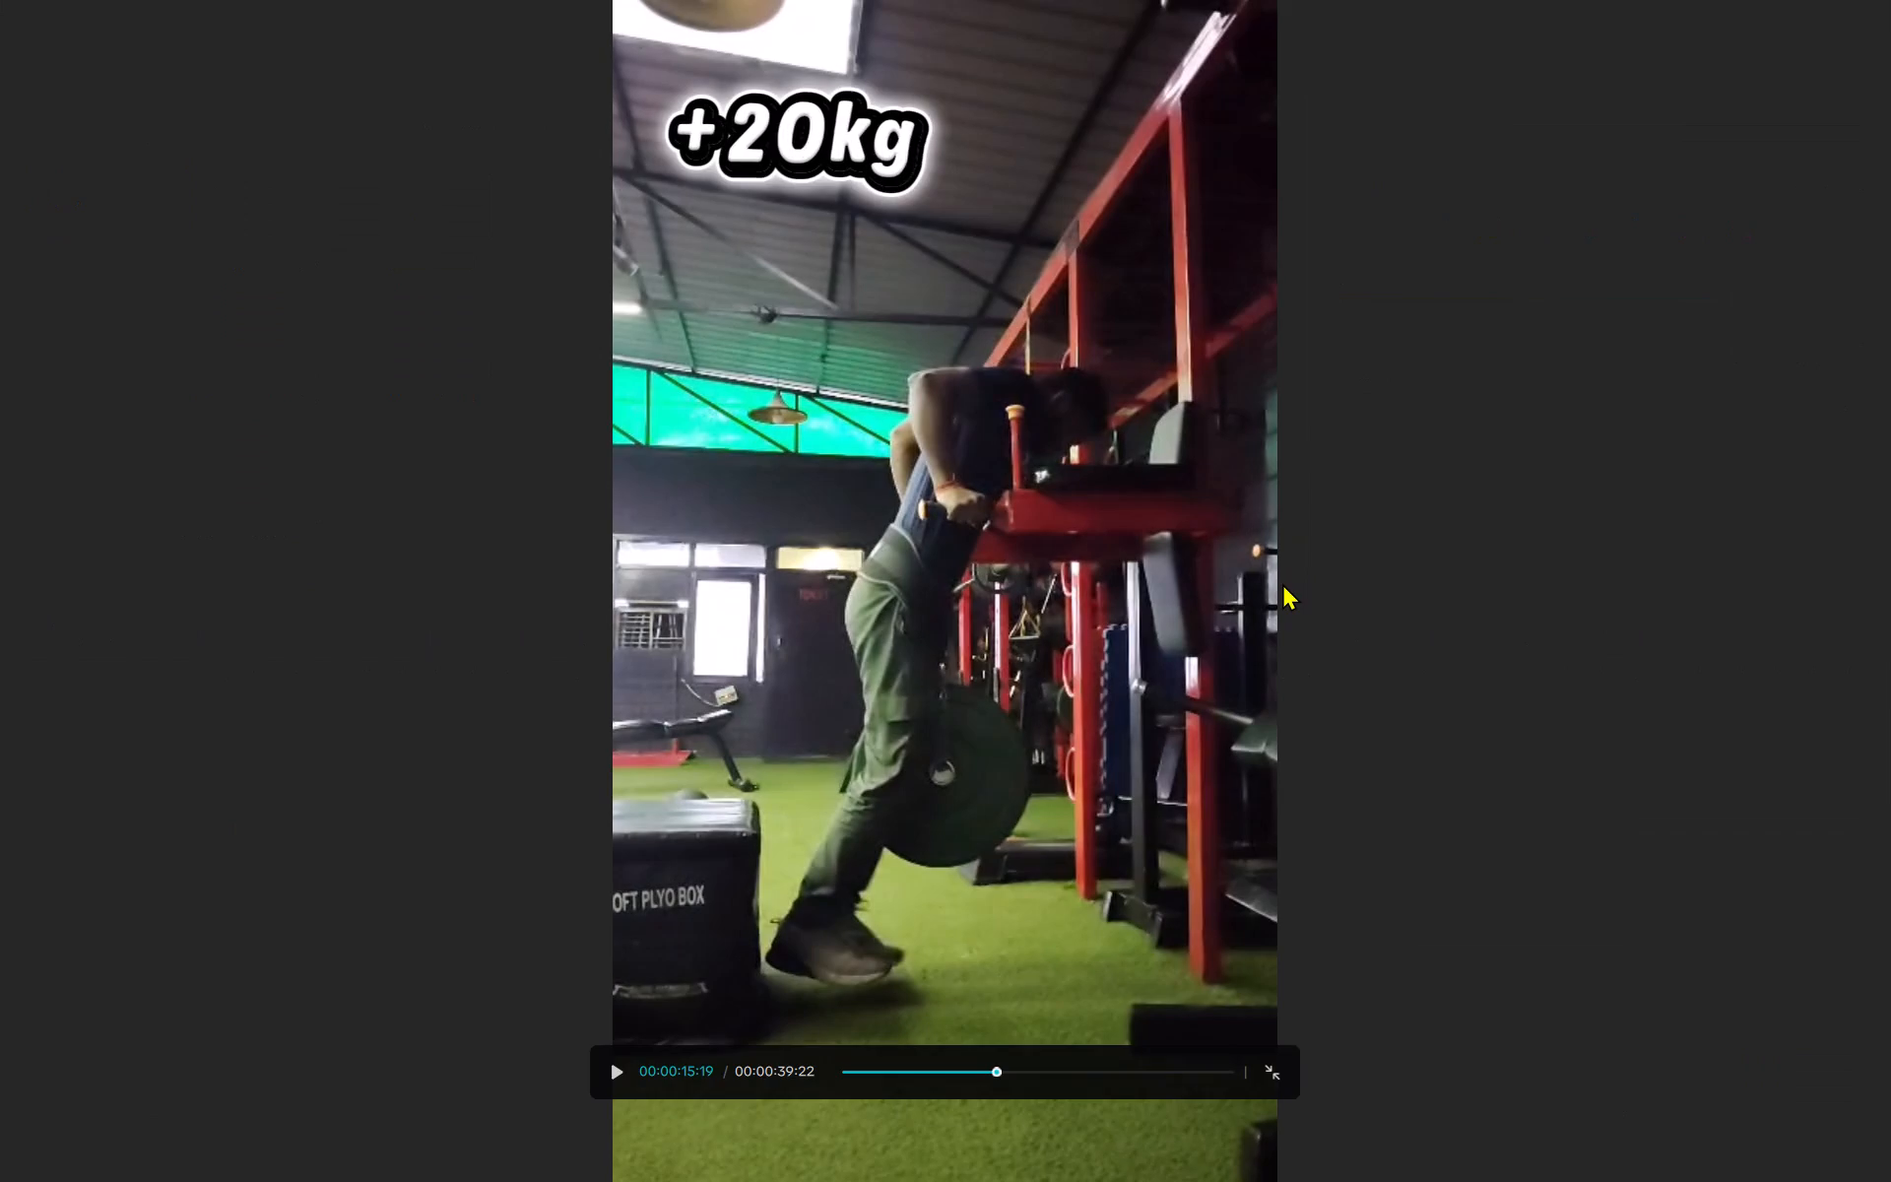
{"action": "left_click", "coordinate": [617, 1068]}
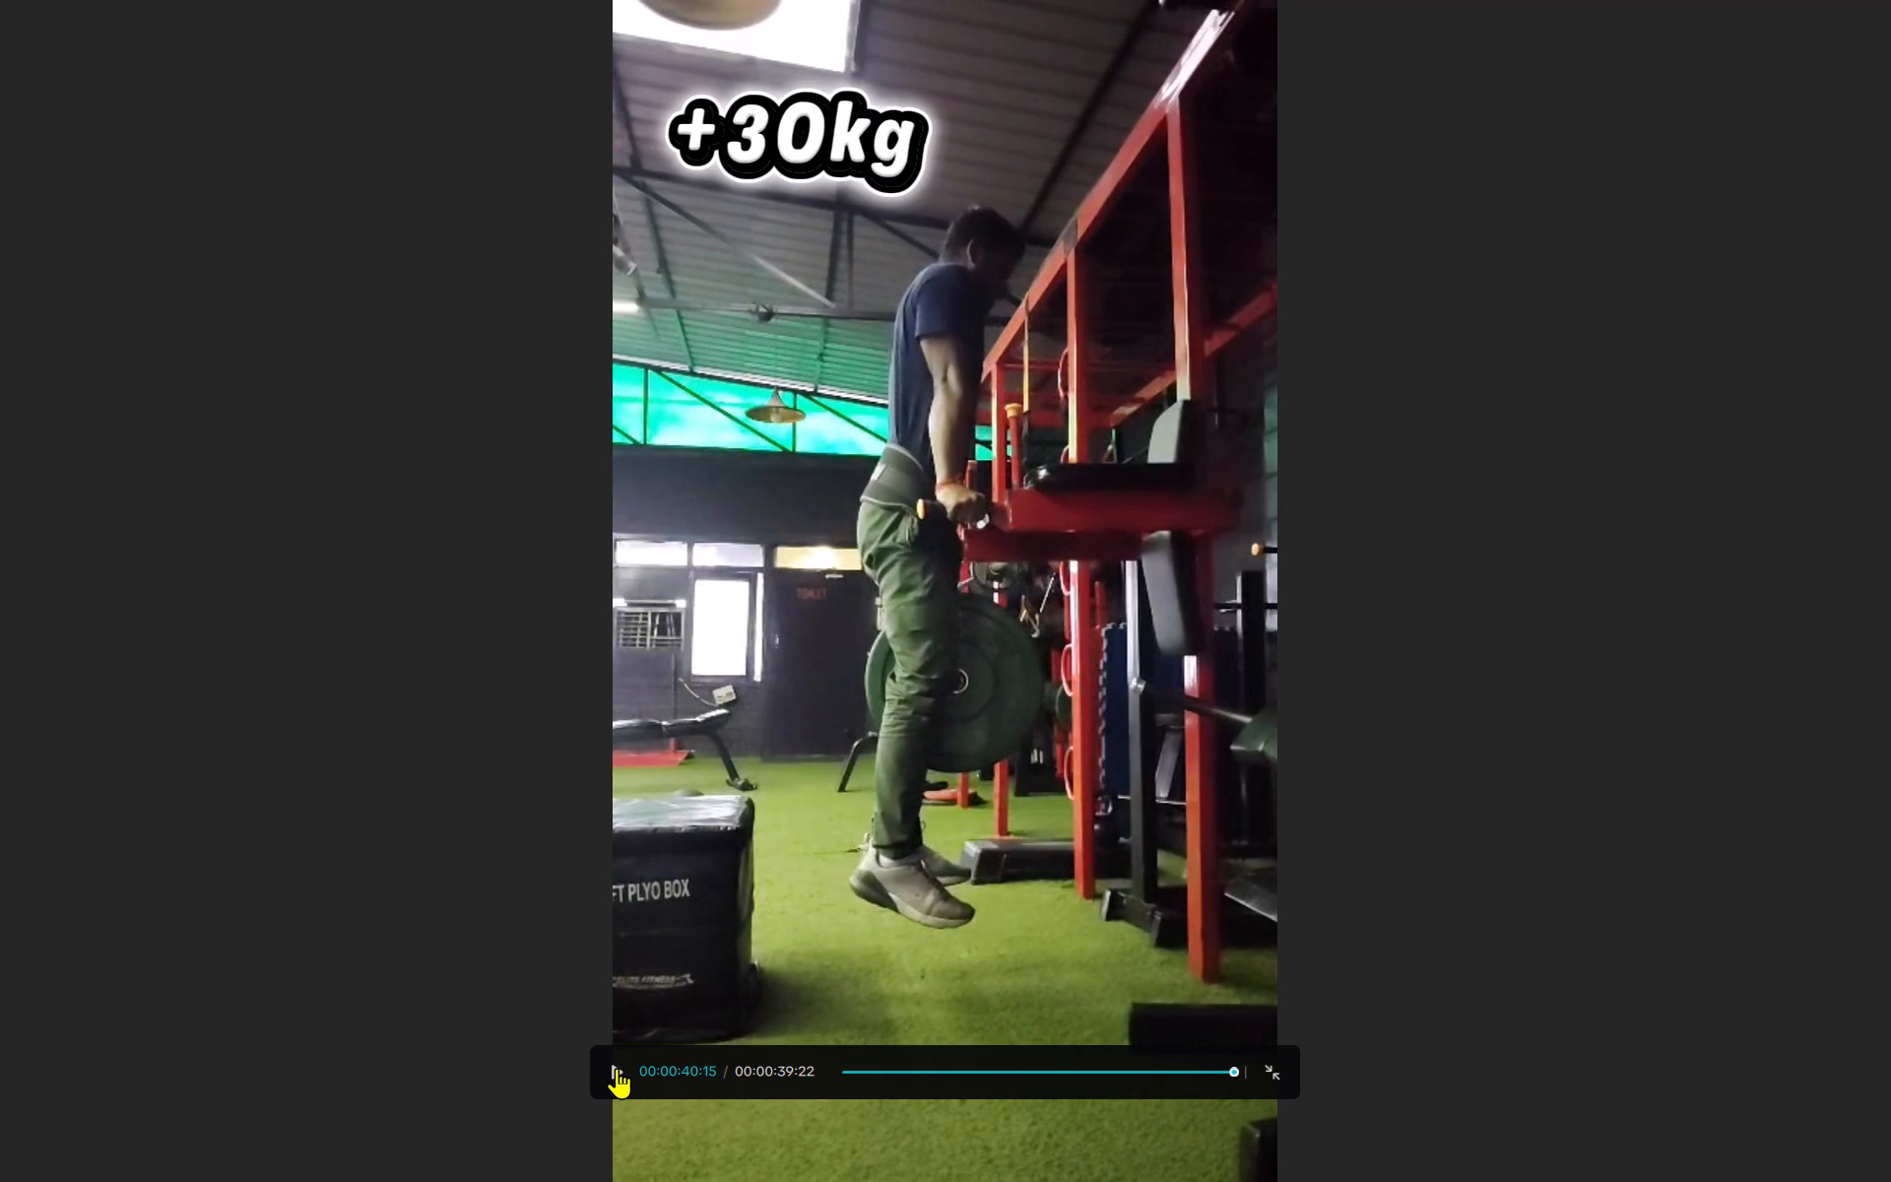
{"action": "left_click", "coordinate": [617, 1068]}
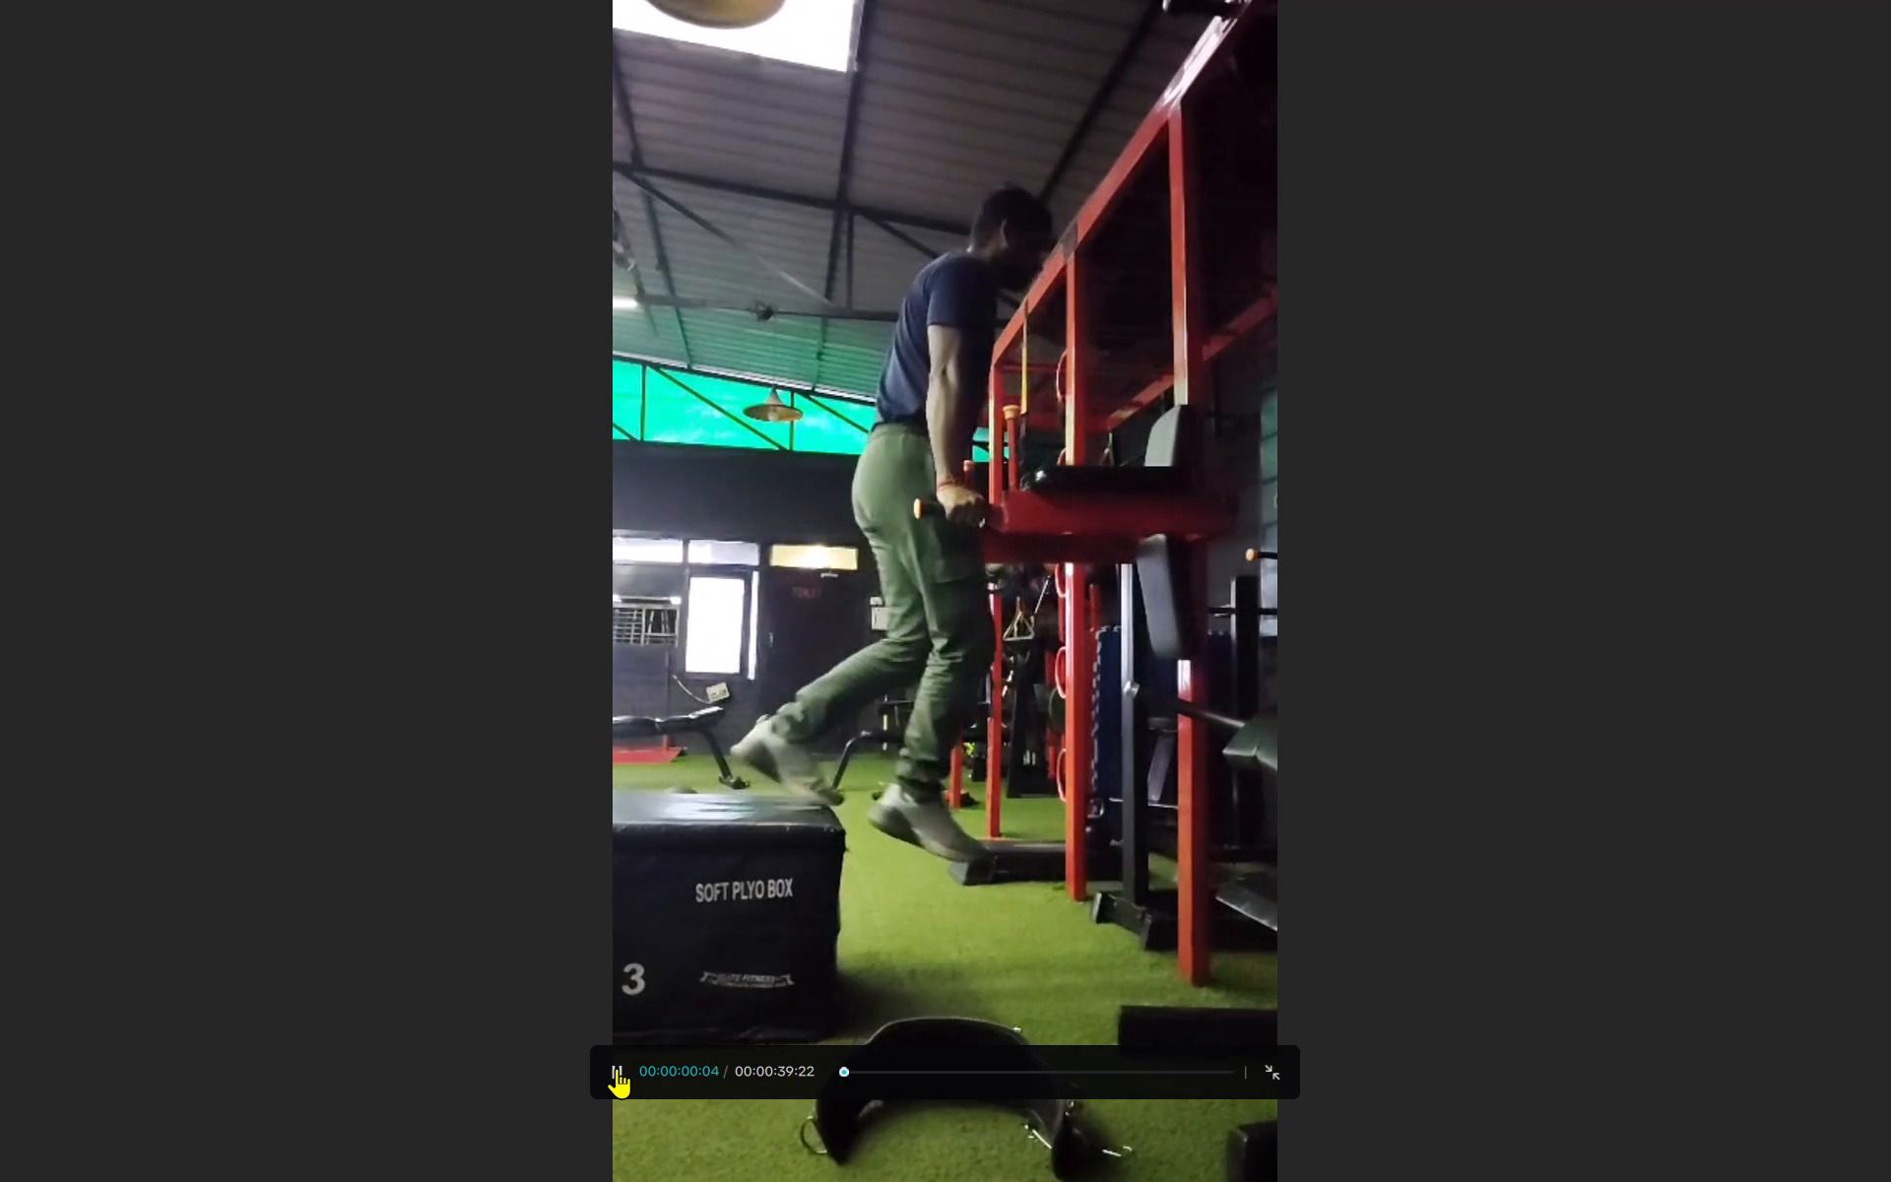
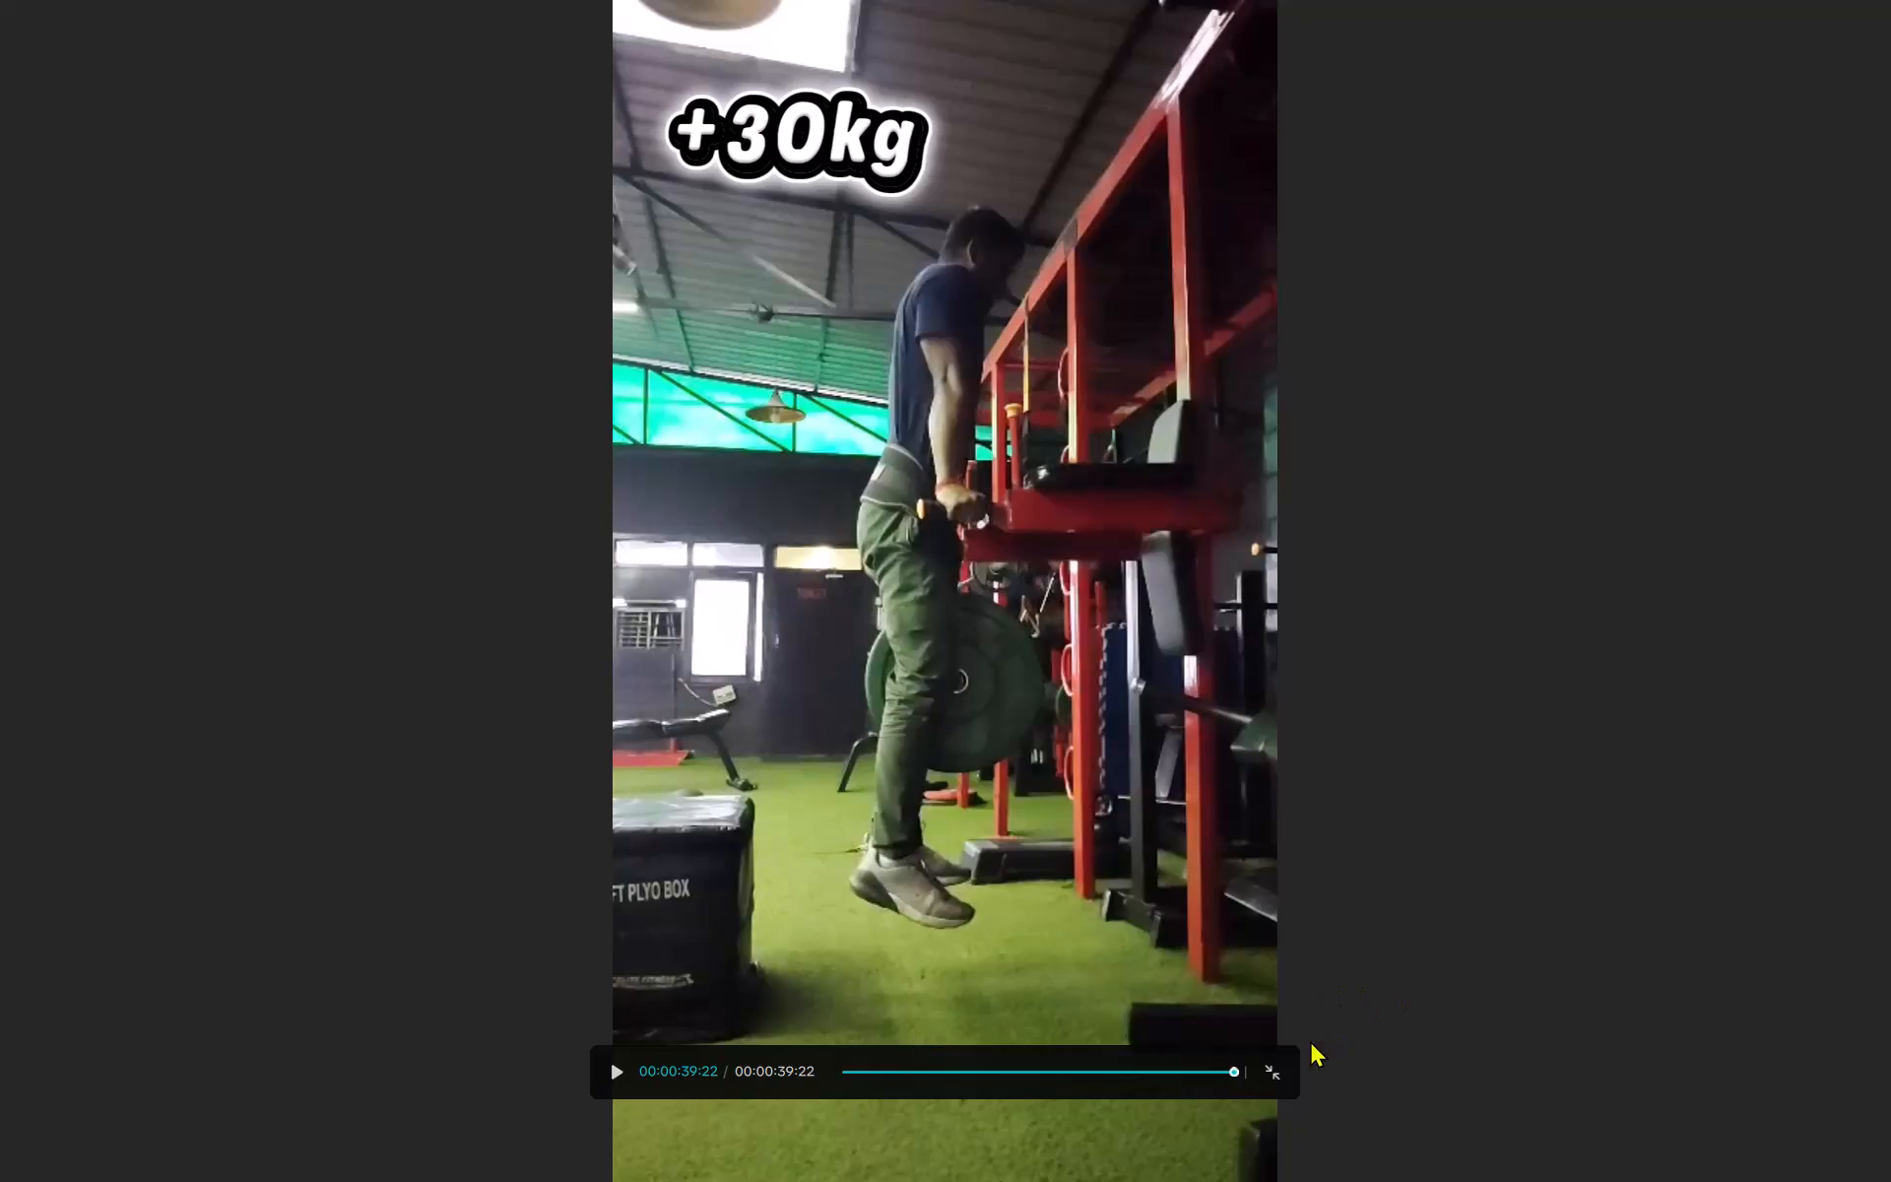
Exit the full-screen playback and select all five video clips together with their weight captions in the timeline.
{"action": "left_click", "coordinate": [1269, 1073]}
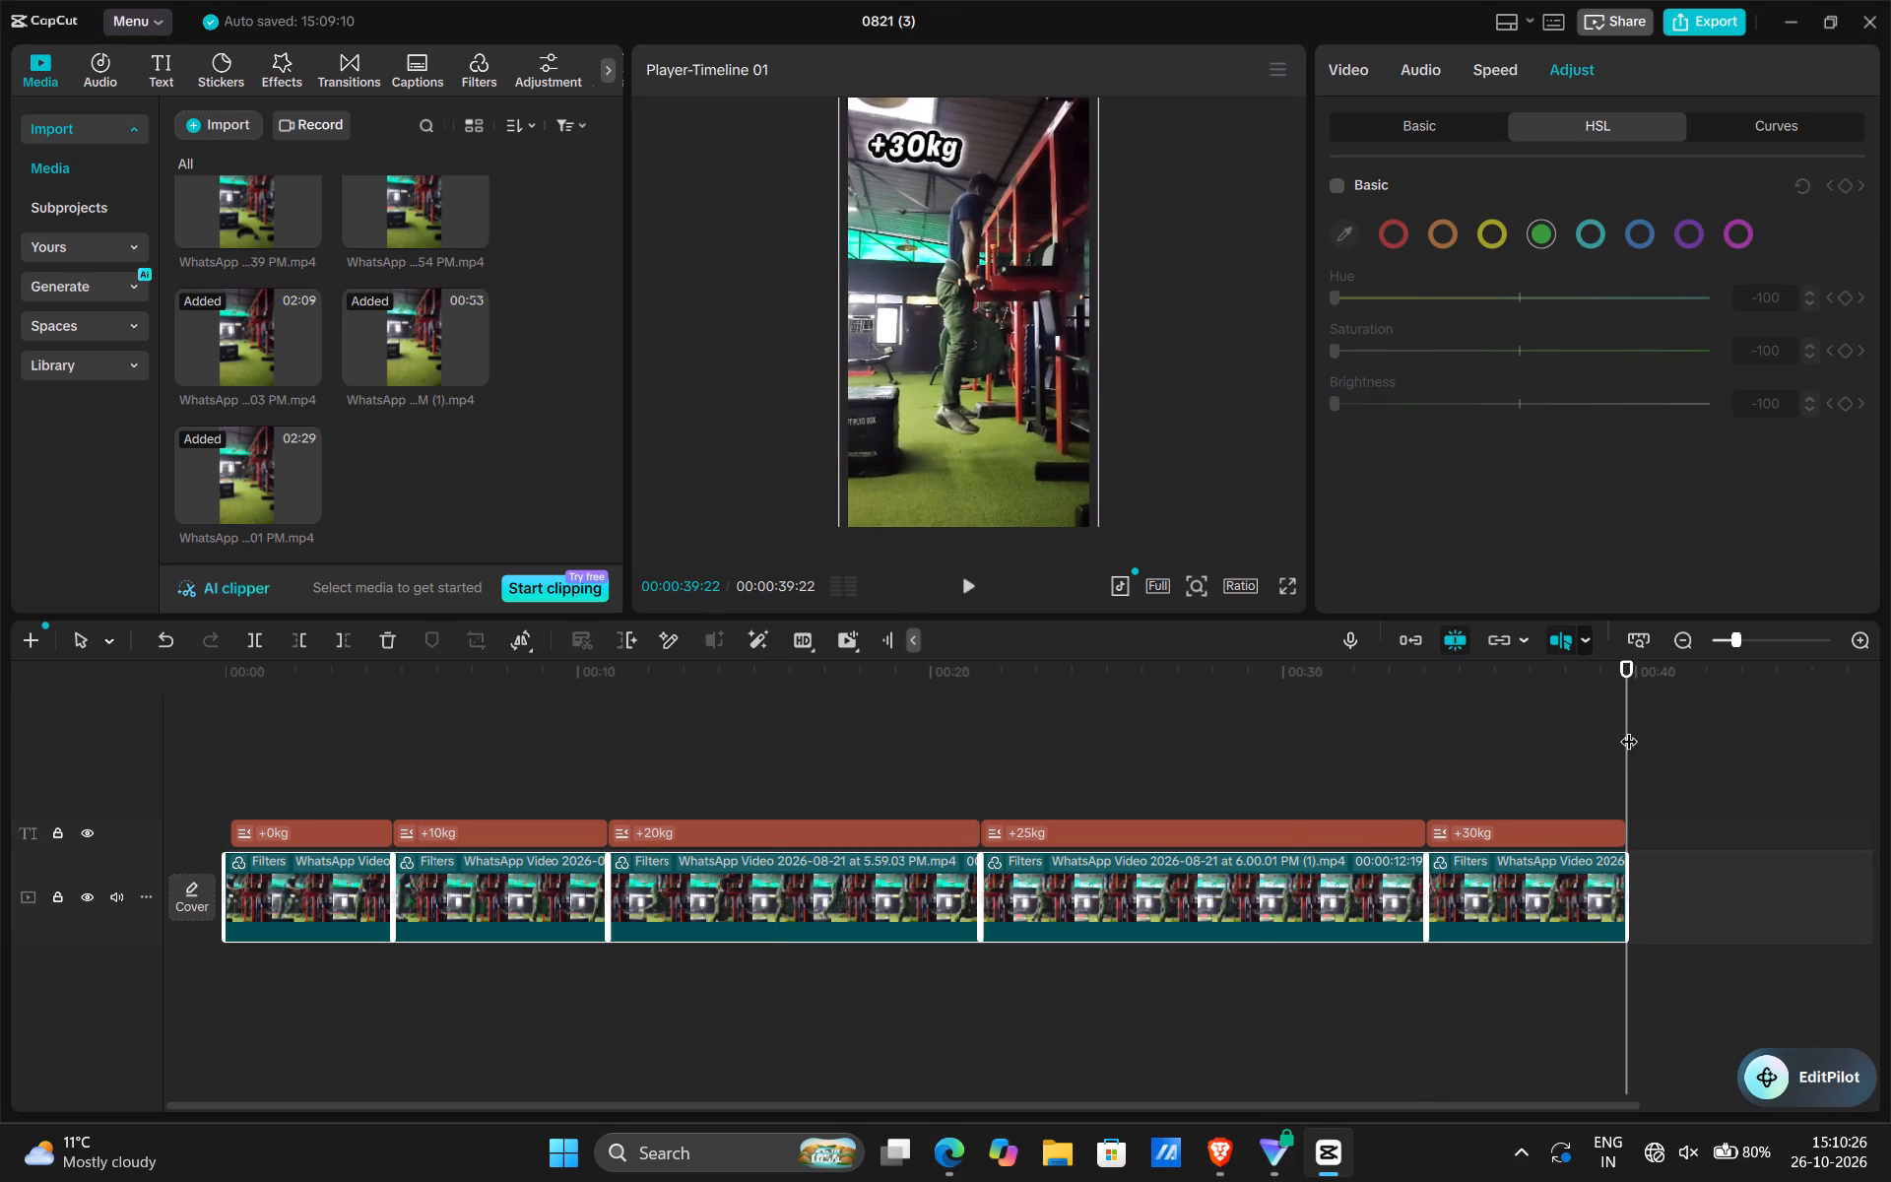
{"action": "left_click_drag", "start_coordinate": [1630, 729], "coordinate": [1207, 774]}
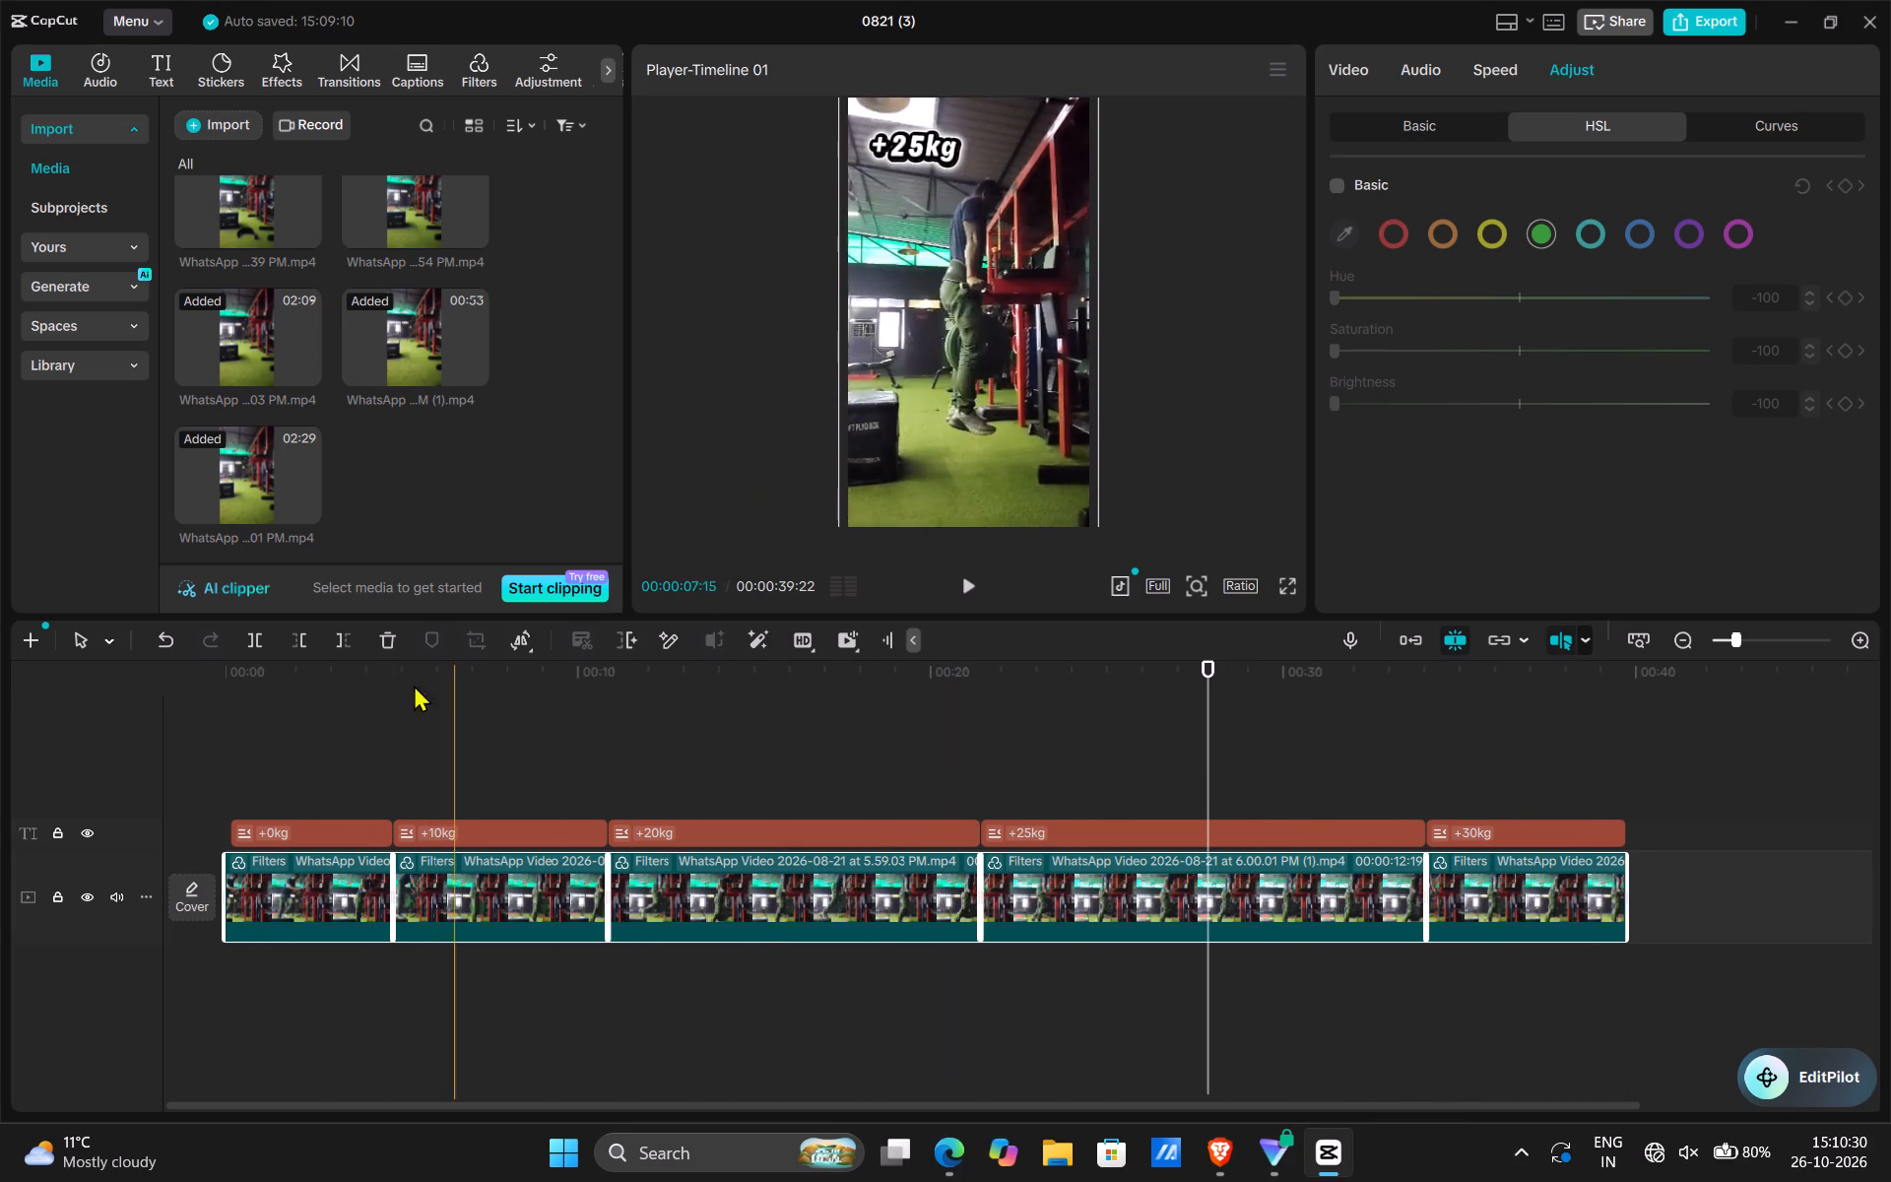
{"action": "left_click_drag", "start_coordinate": [282, 749], "coordinate": [1573, 982]}
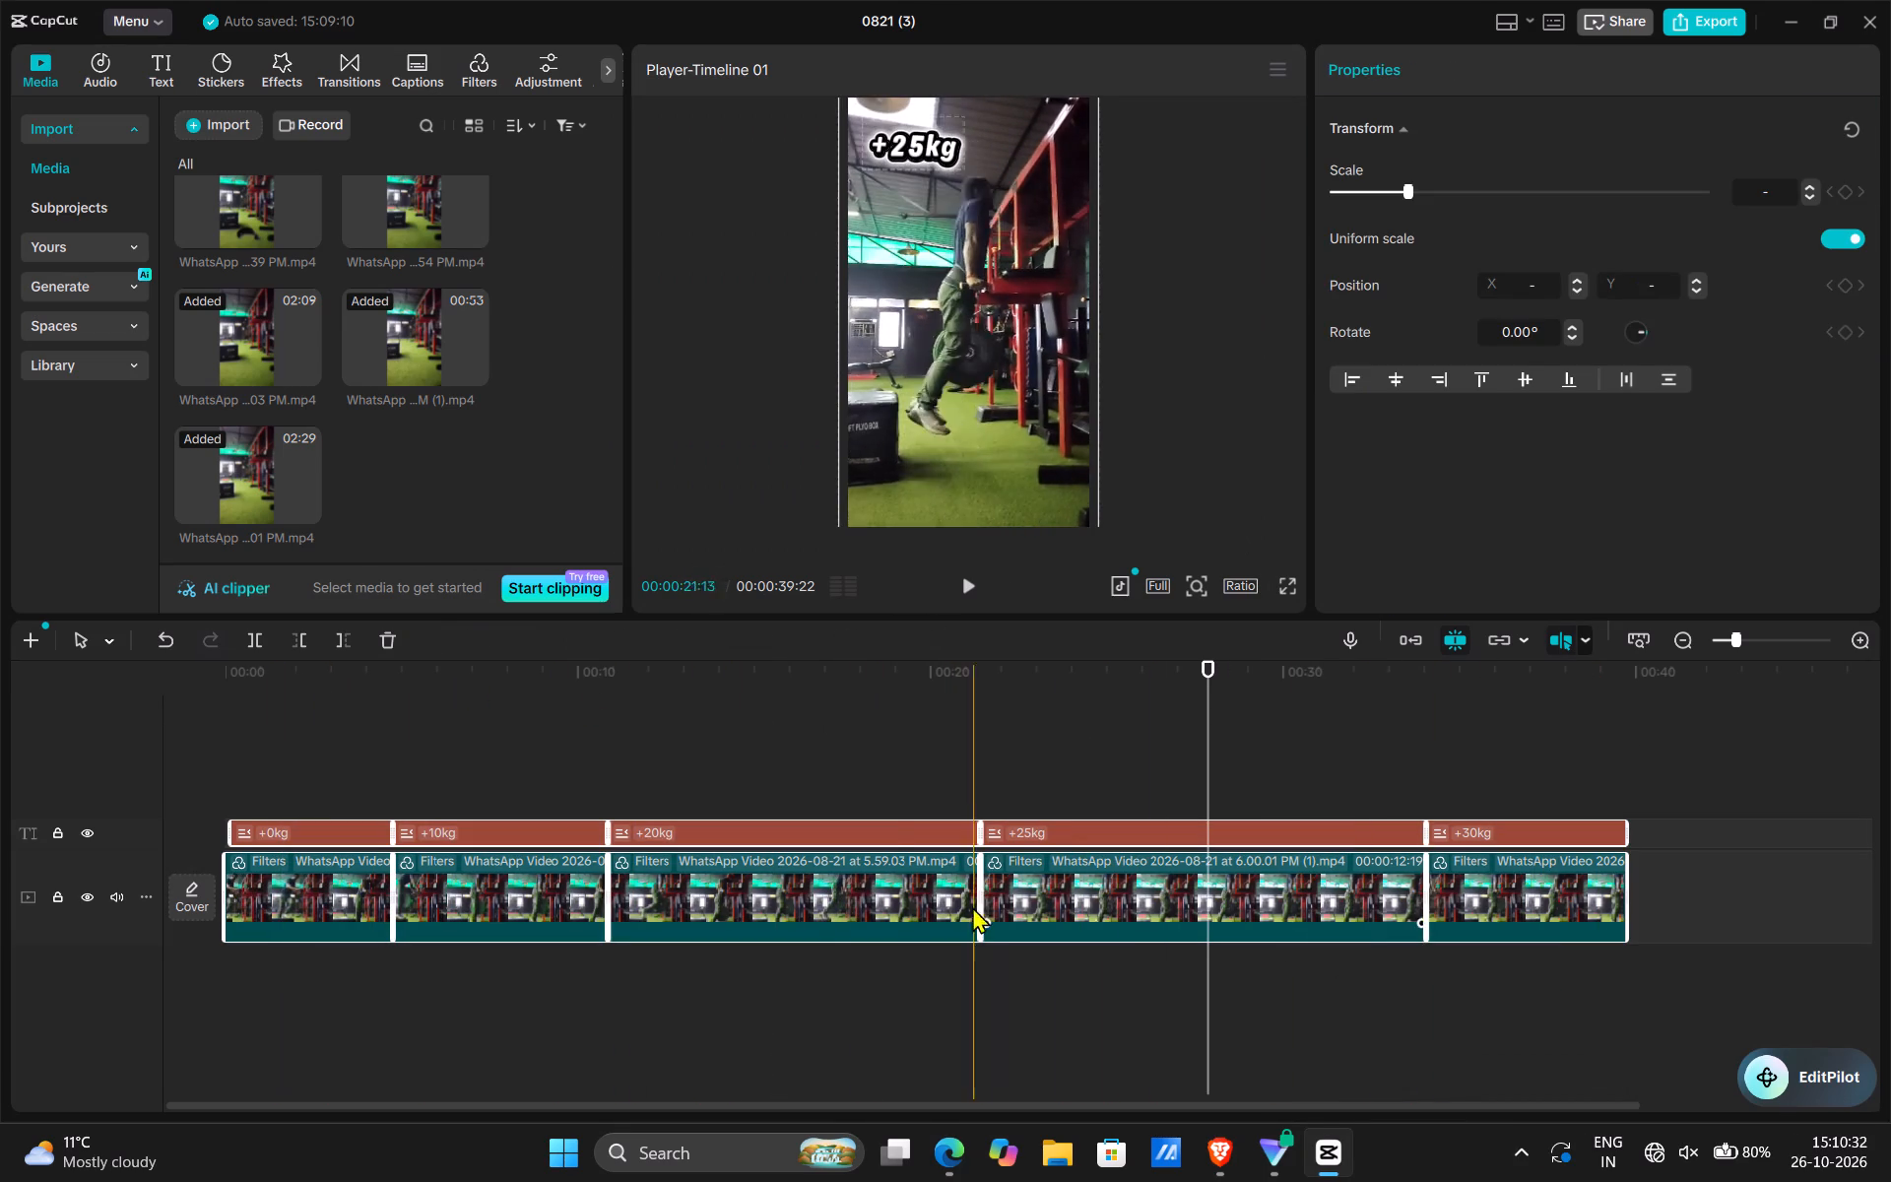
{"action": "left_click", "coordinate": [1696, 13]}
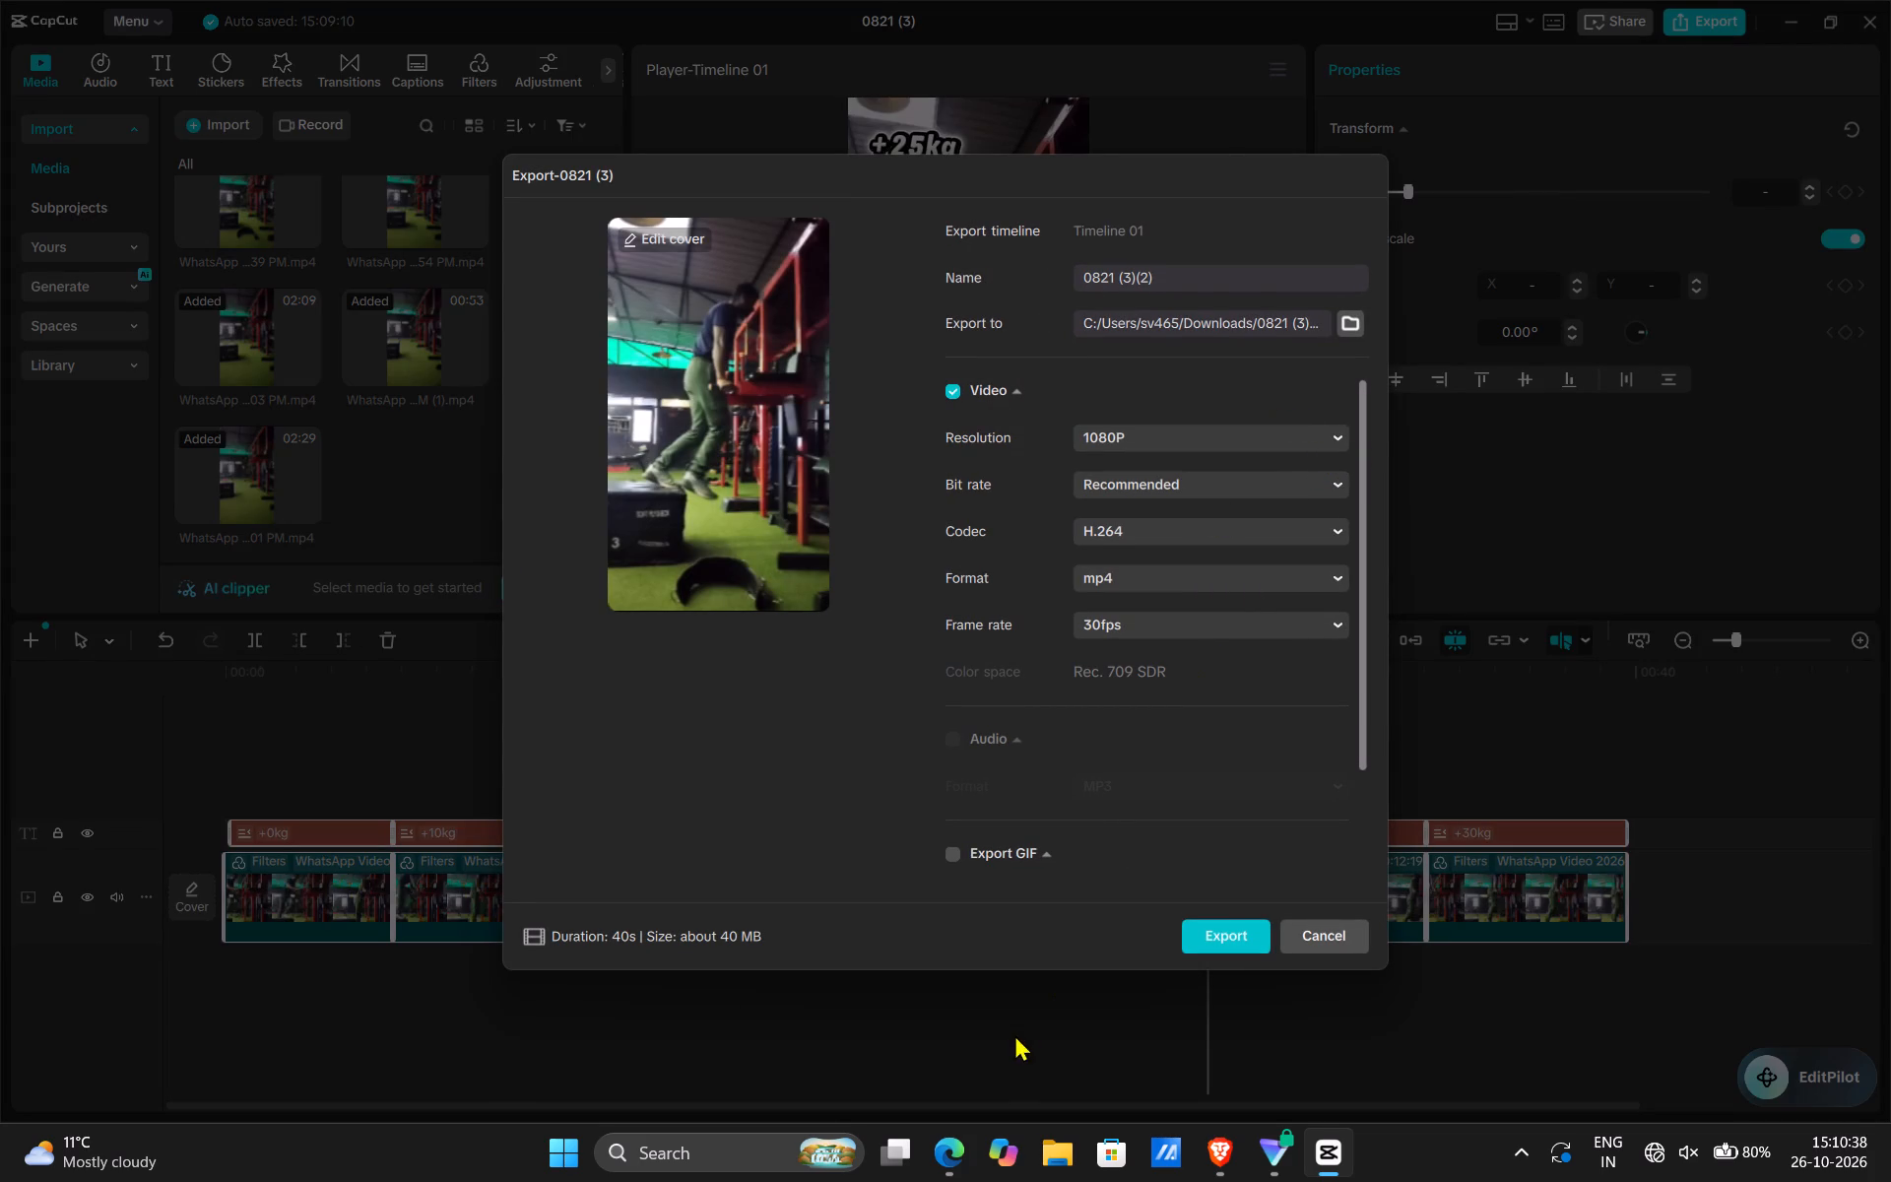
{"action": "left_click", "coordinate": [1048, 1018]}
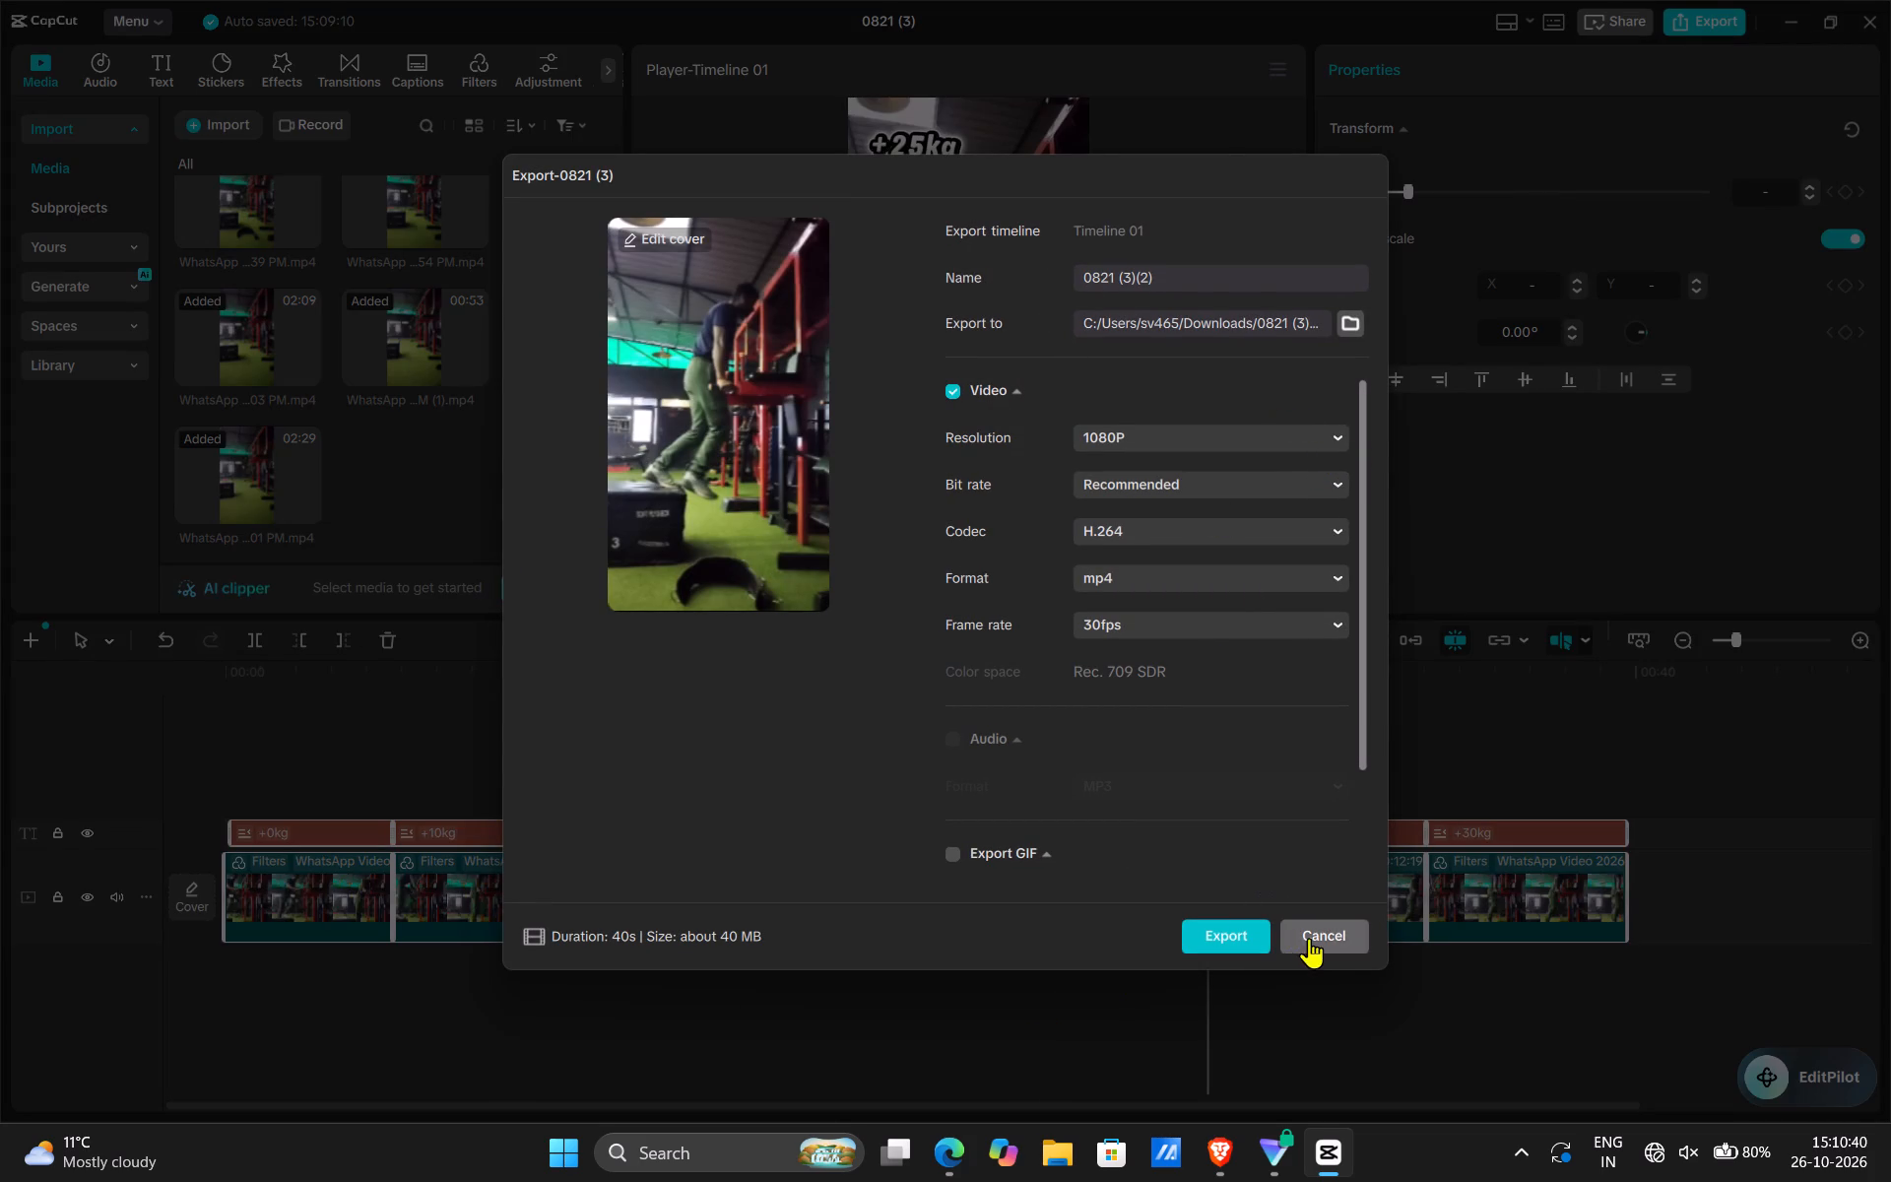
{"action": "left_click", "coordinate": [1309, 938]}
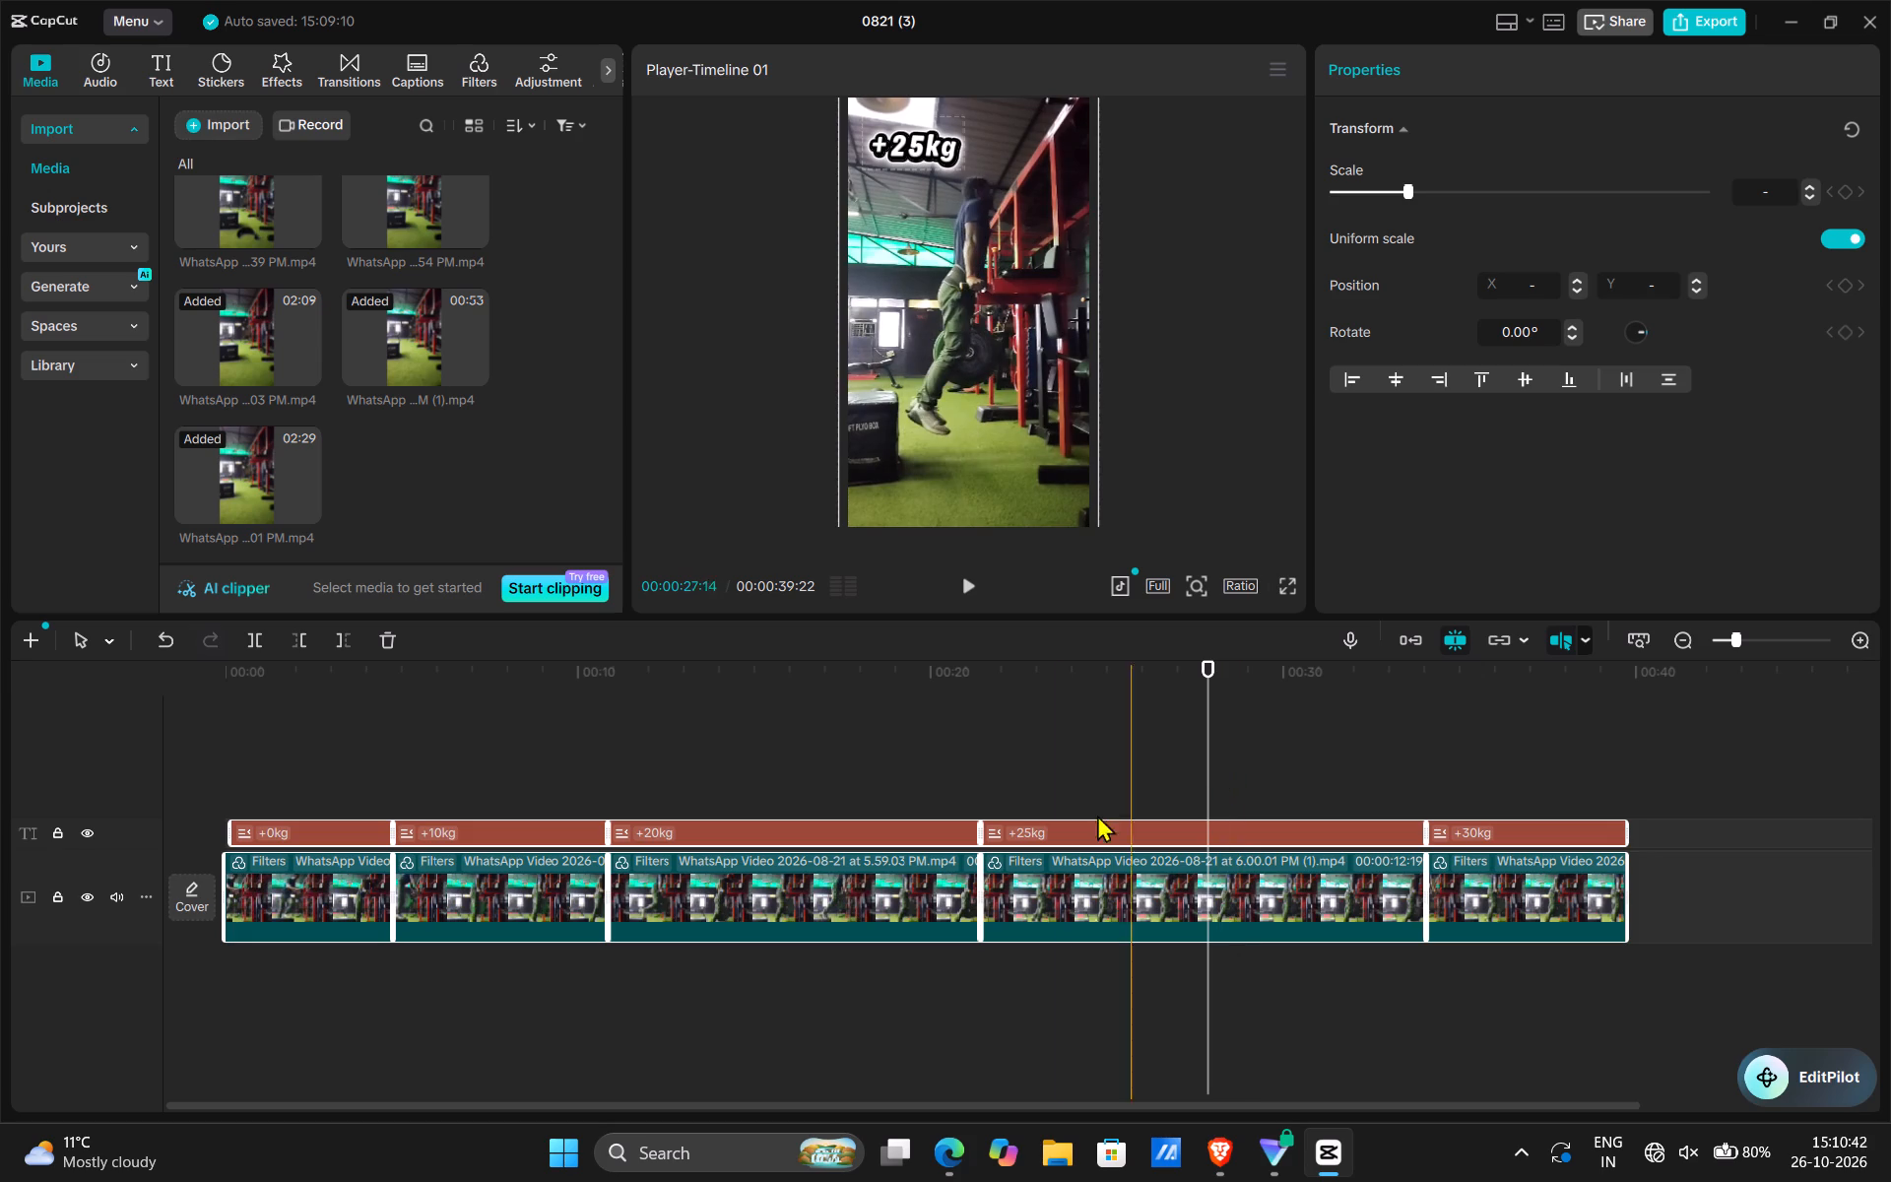
Combine the selected clips and captions into one compound clip.
{"action": "right_click", "coordinate": [1041, 874]}
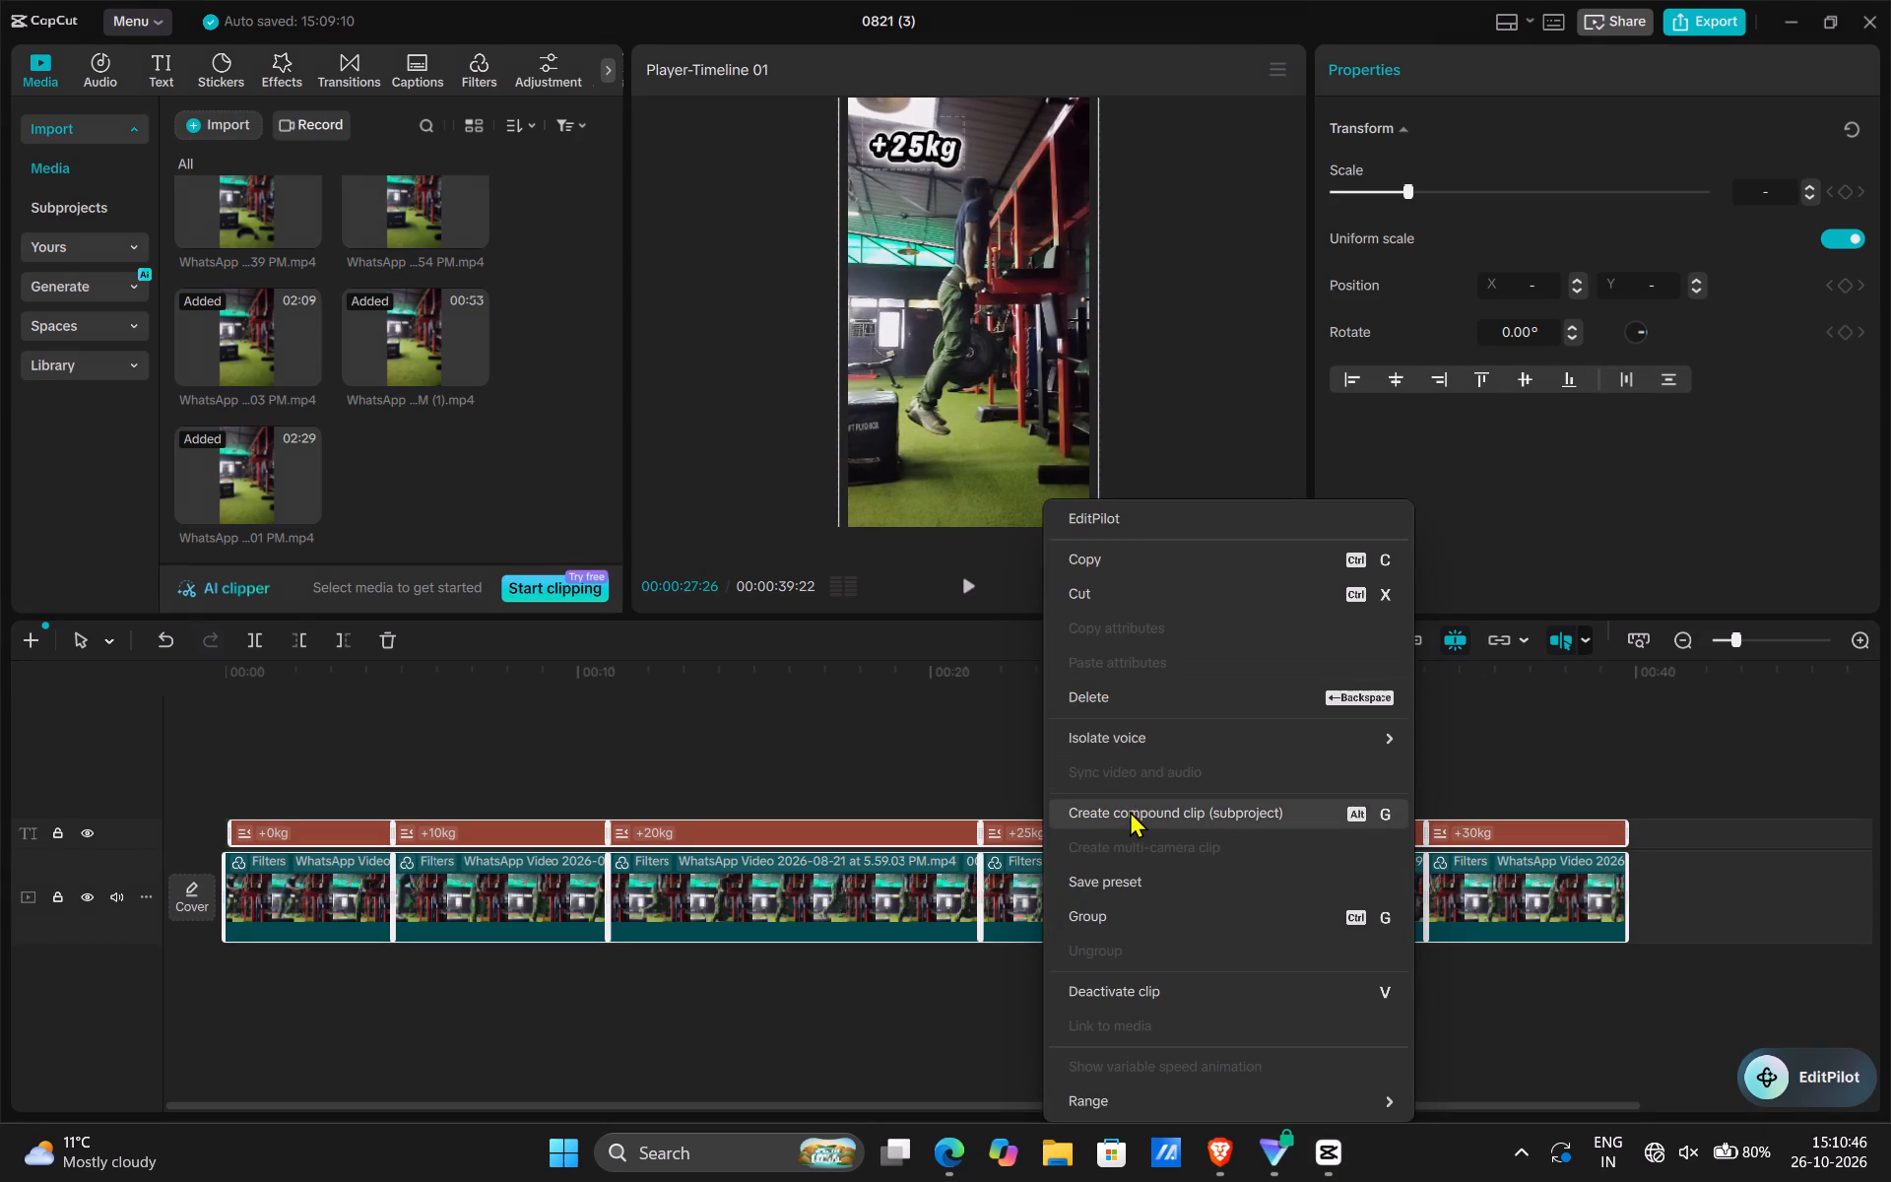
{"action": "left_click", "coordinate": [1130, 811]}
Return the playhead to the start of the timeline and set the compound clip's standard speed to 1.10x.
{"action": "left_click_drag", "start_coordinate": [1204, 738], "coordinate": [214, 859]}
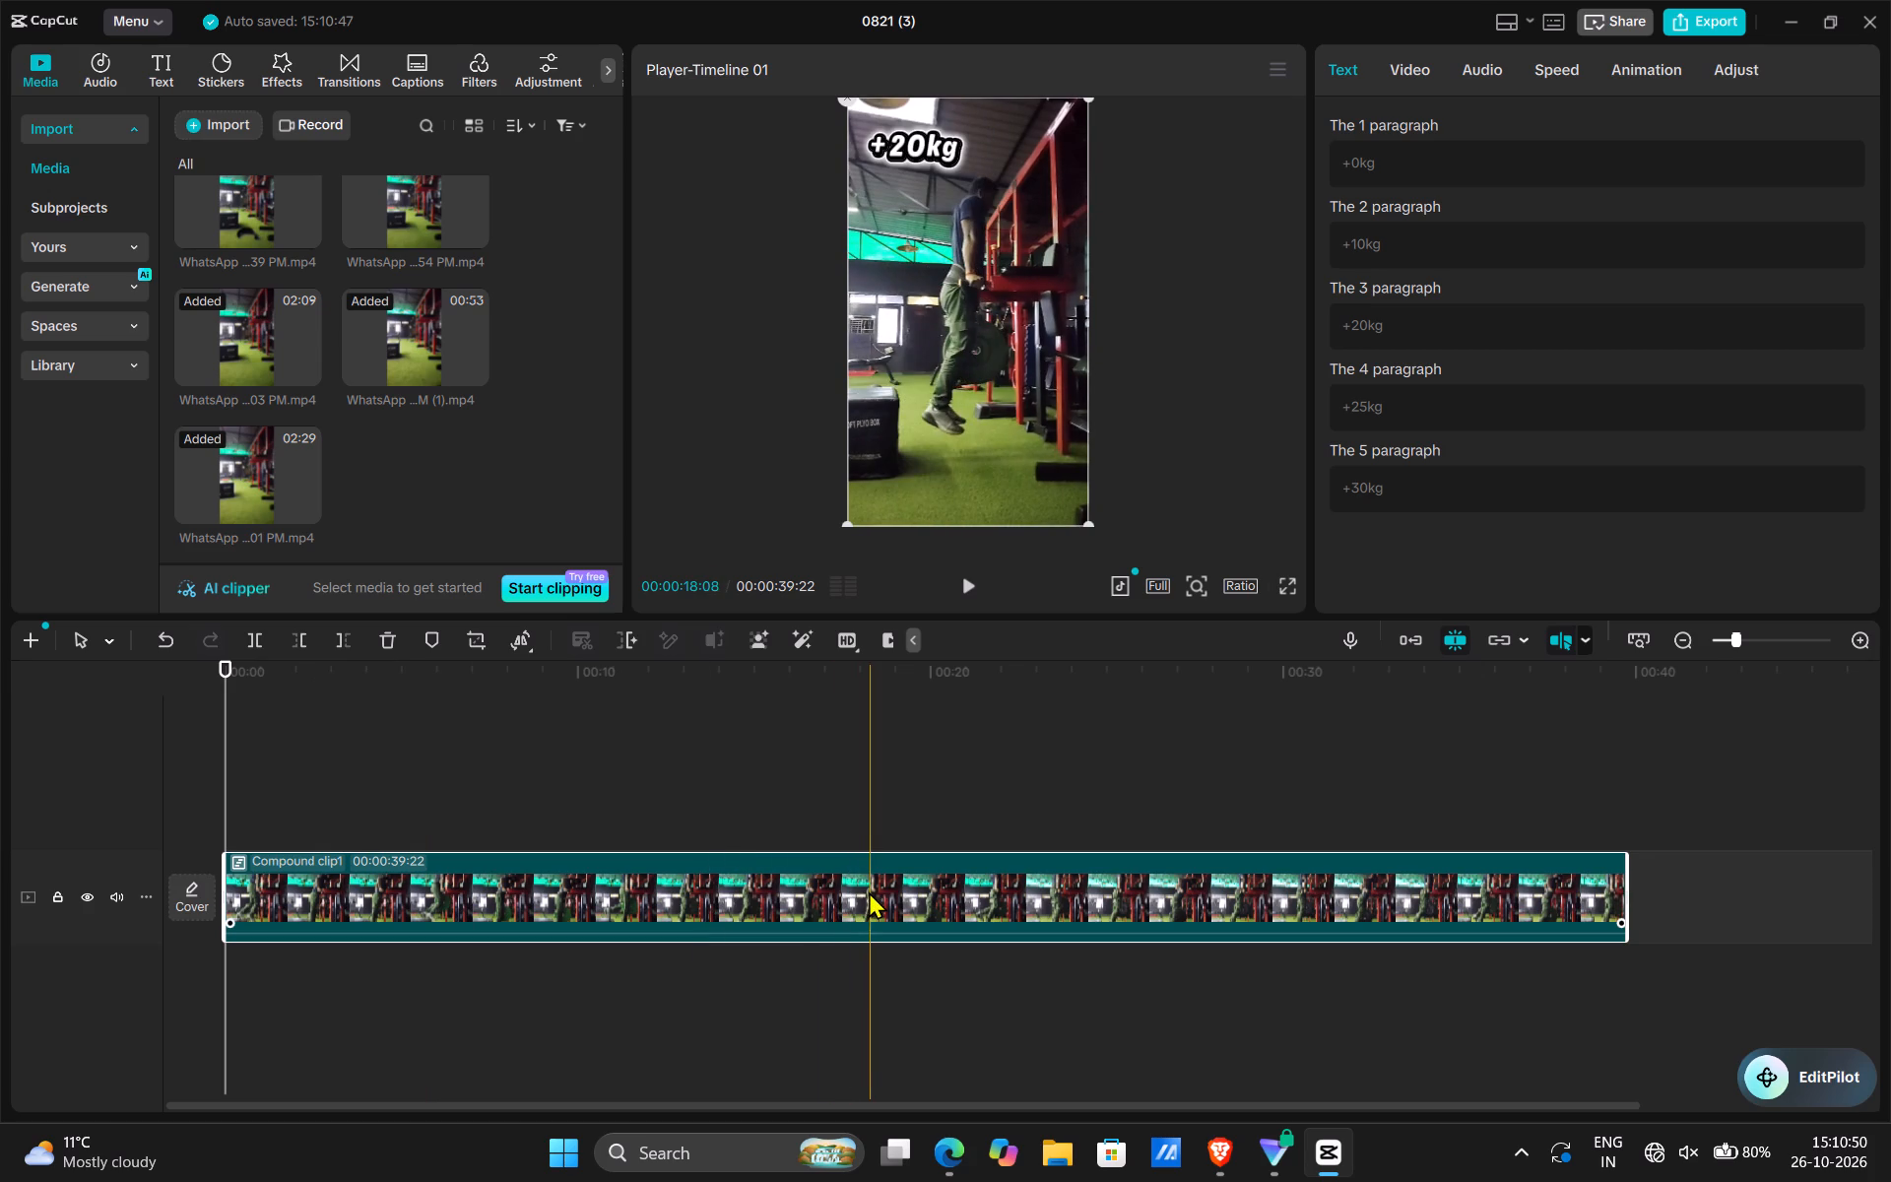
{"action": "left_click", "coordinate": [1542, 73]}
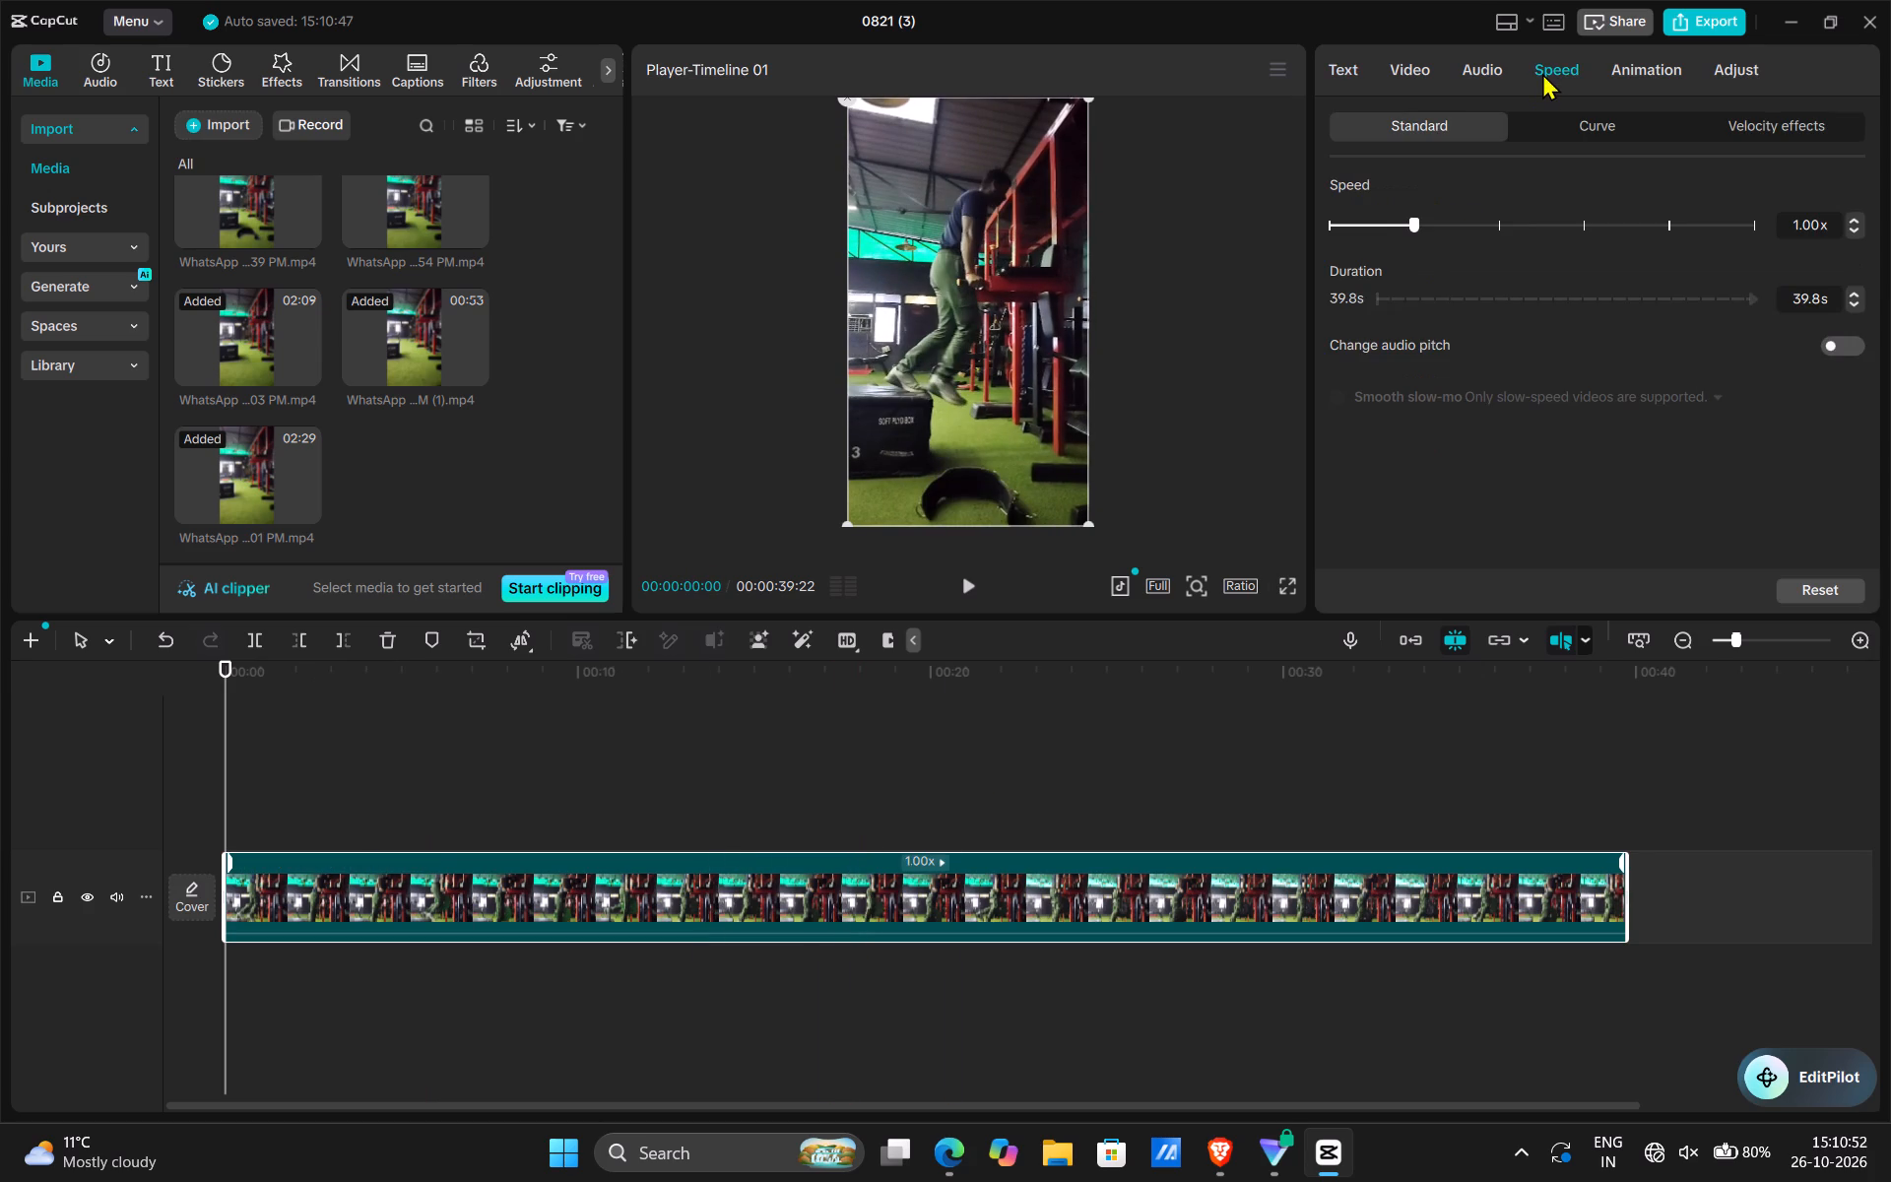
{"action": "left_click", "coordinate": [1856, 217]}
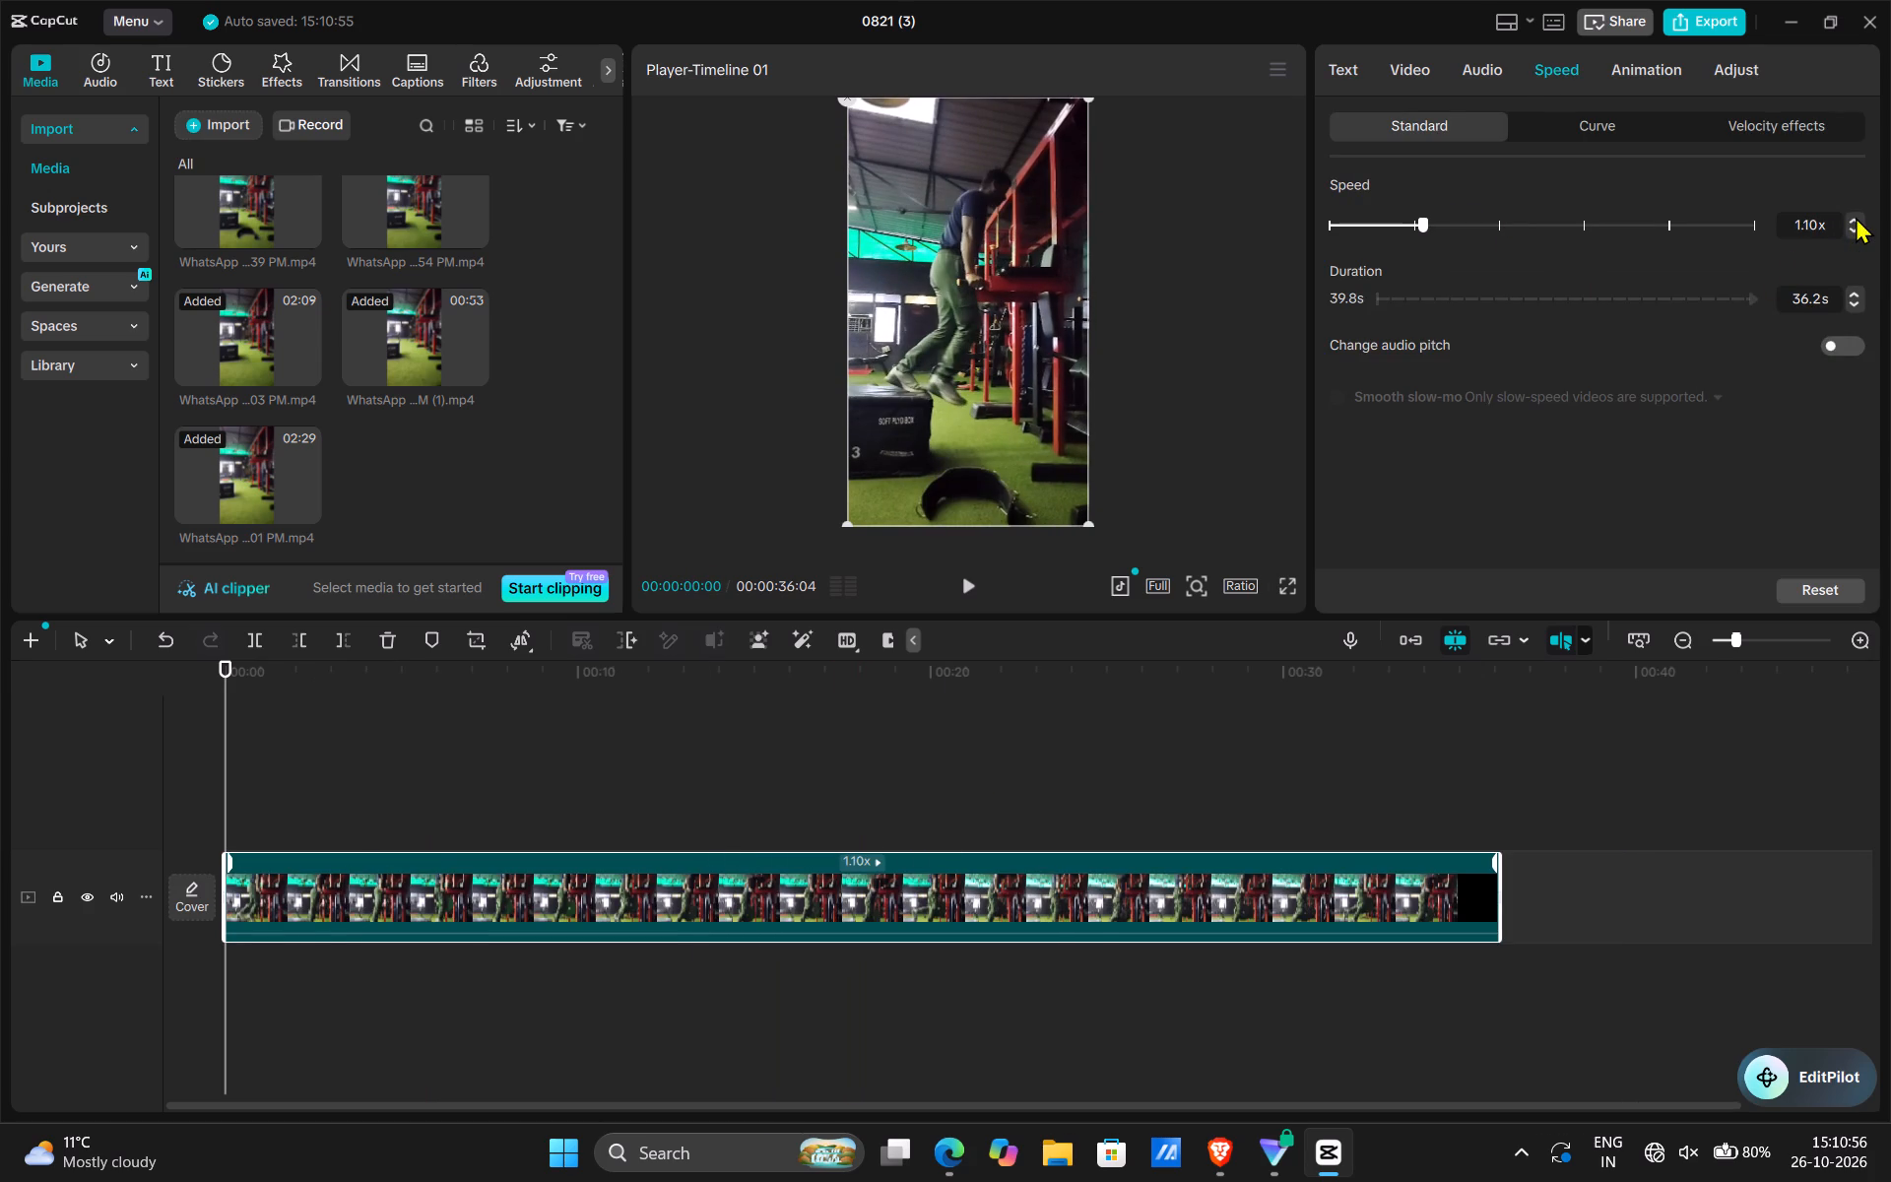
Play the compound clip full screen from the beginning.
{"action": "left_click", "coordinate": [1278, 584]}
{"action": "left_click", "coordinate": [1287, 593]}
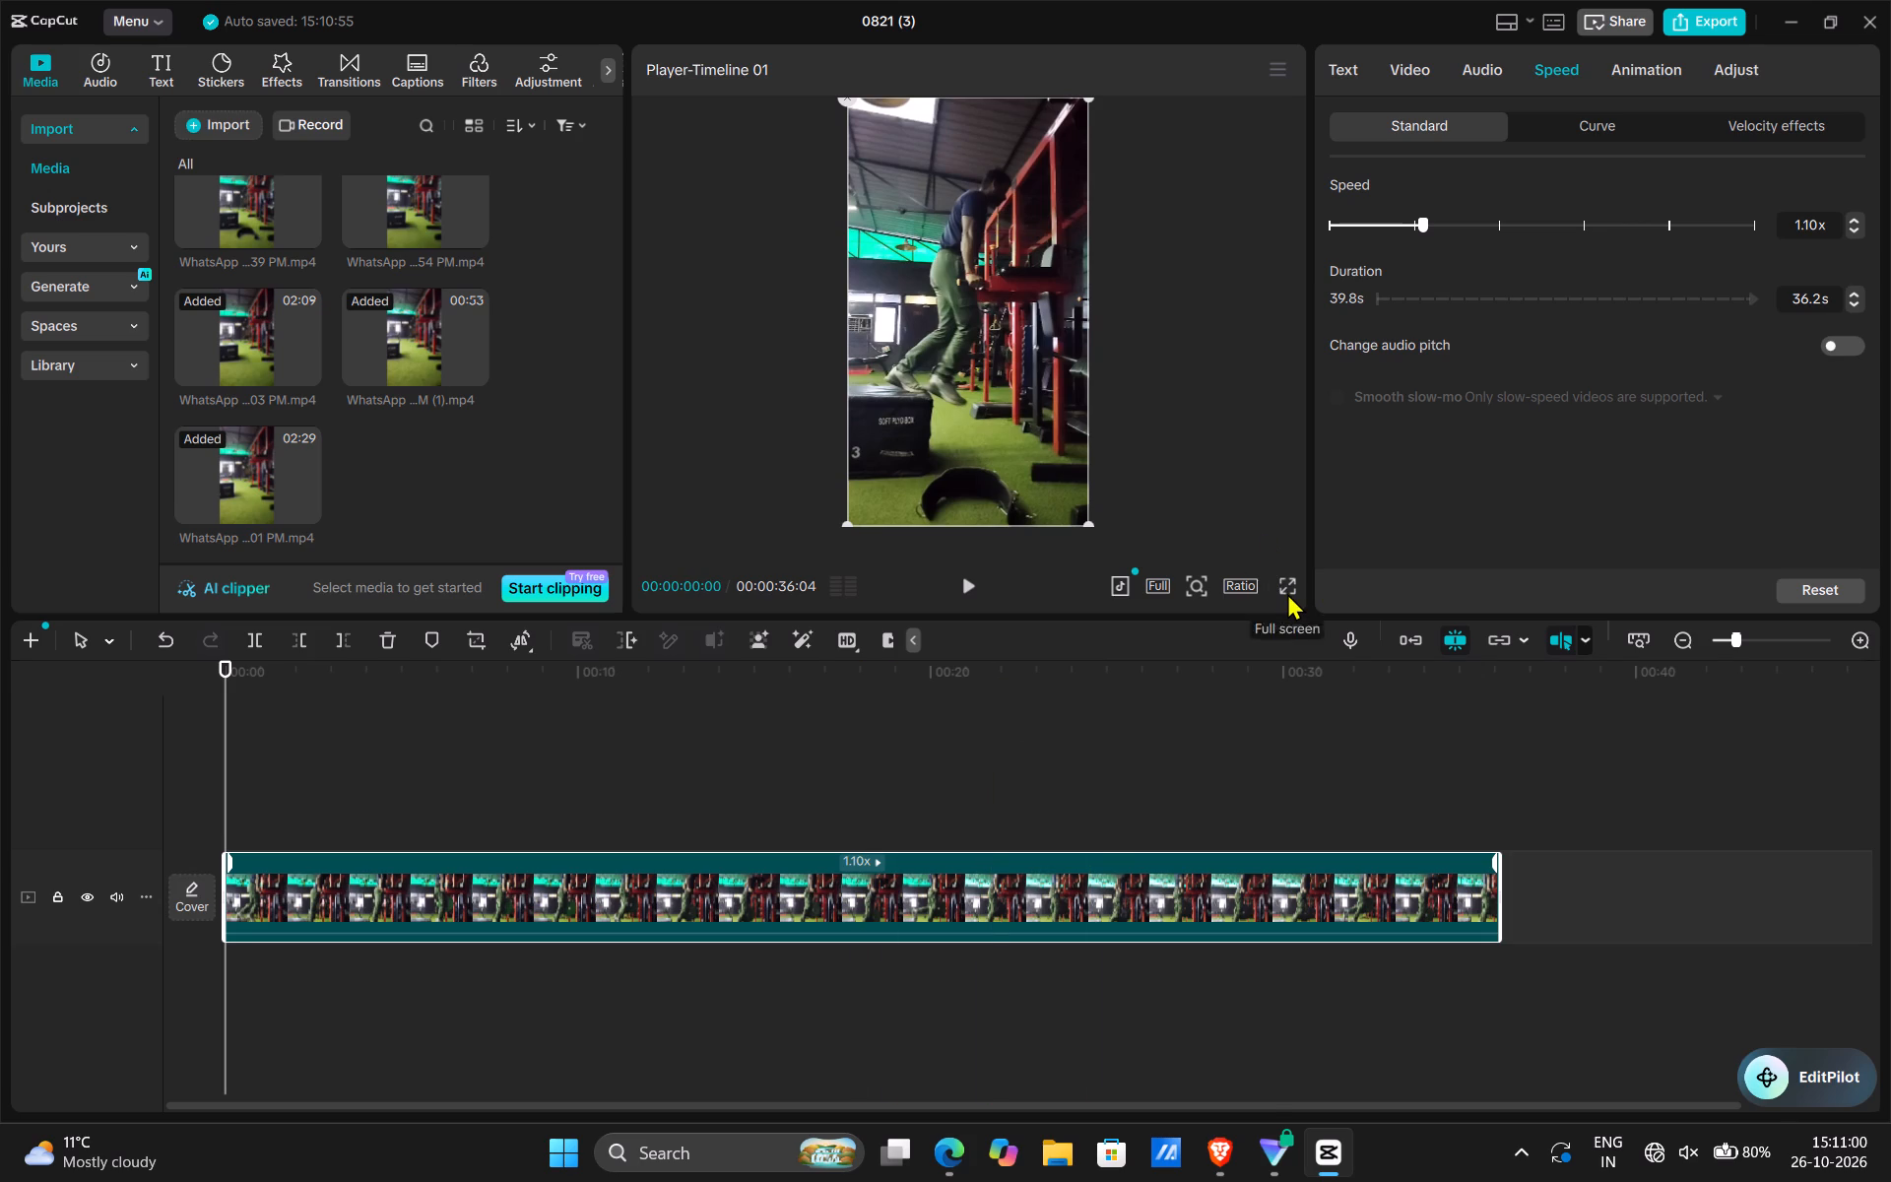
{"action": "left_click", "coordinate": [618, 1071]}
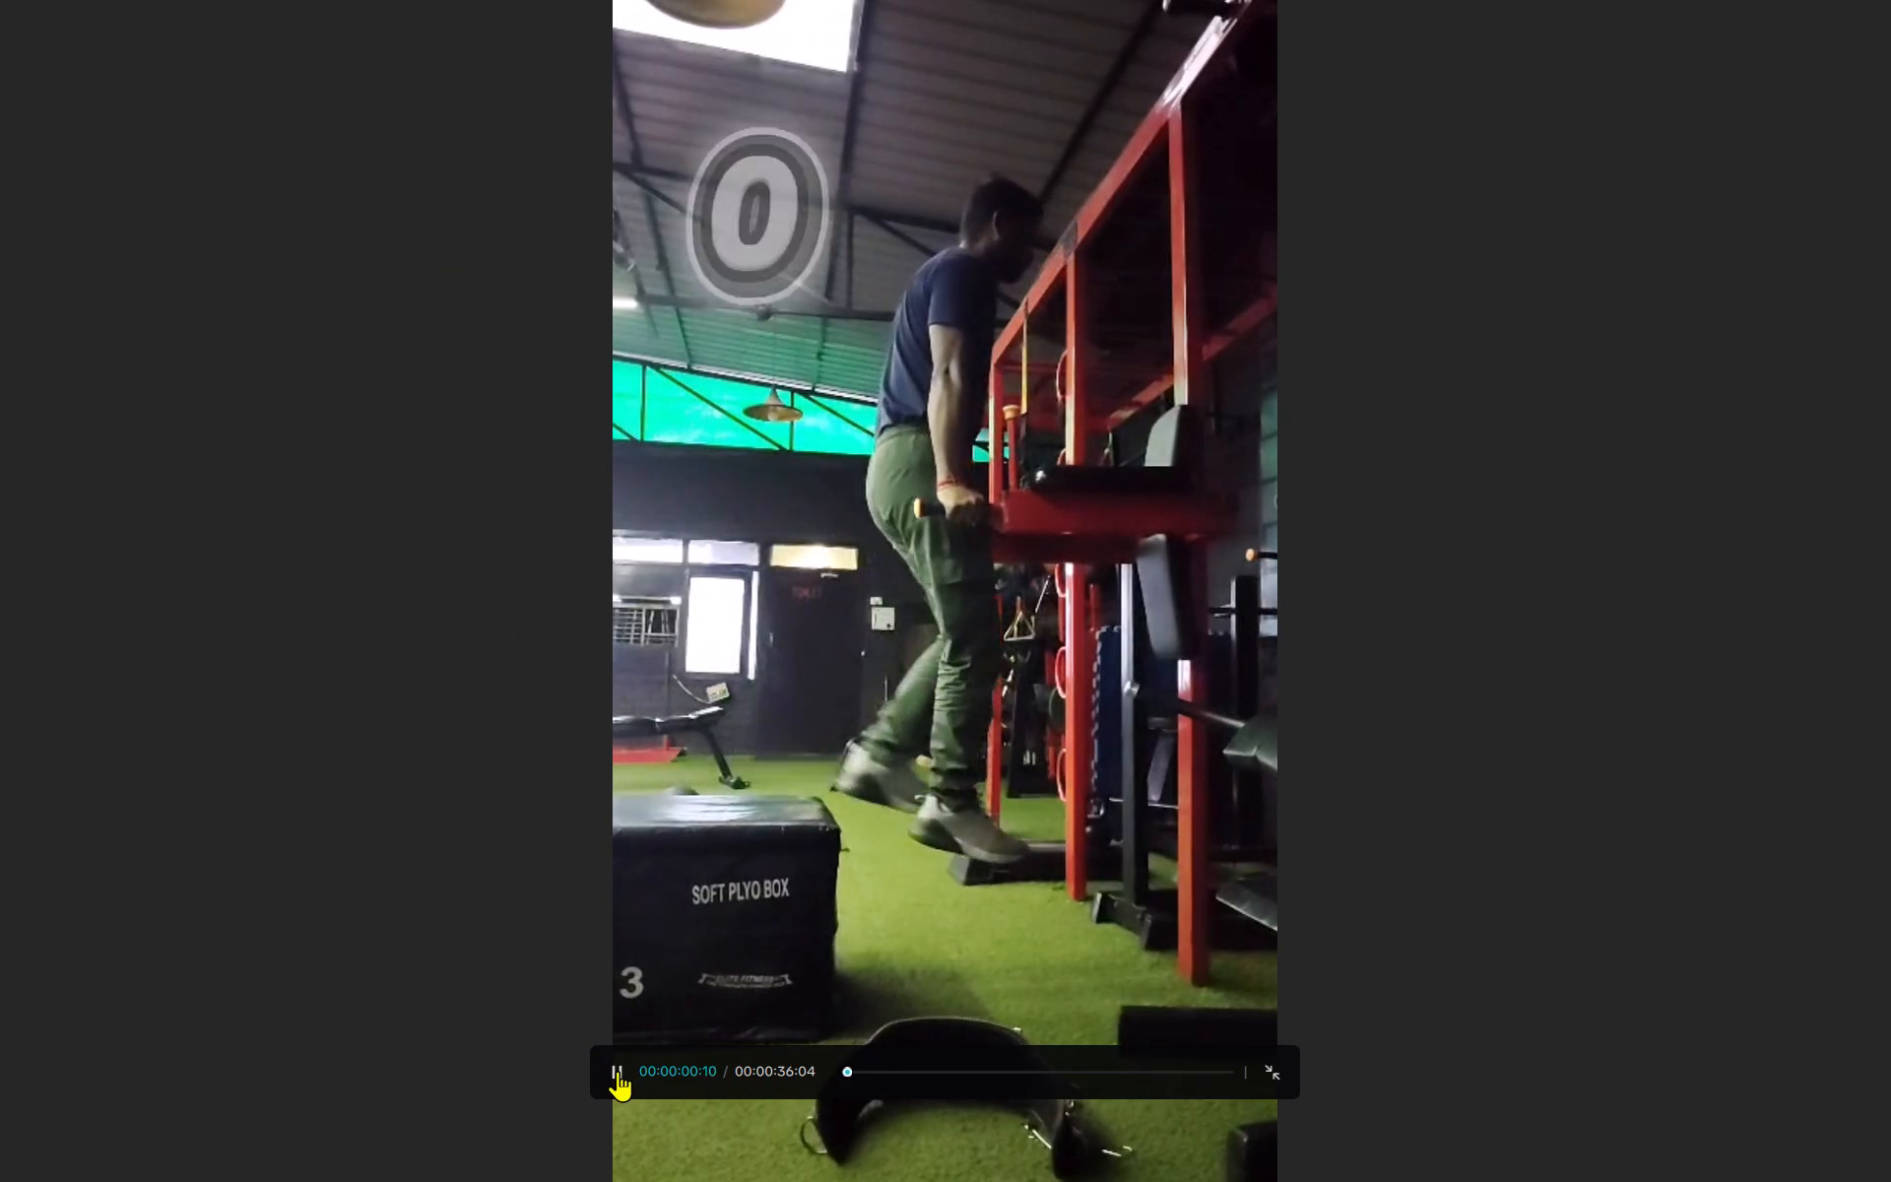
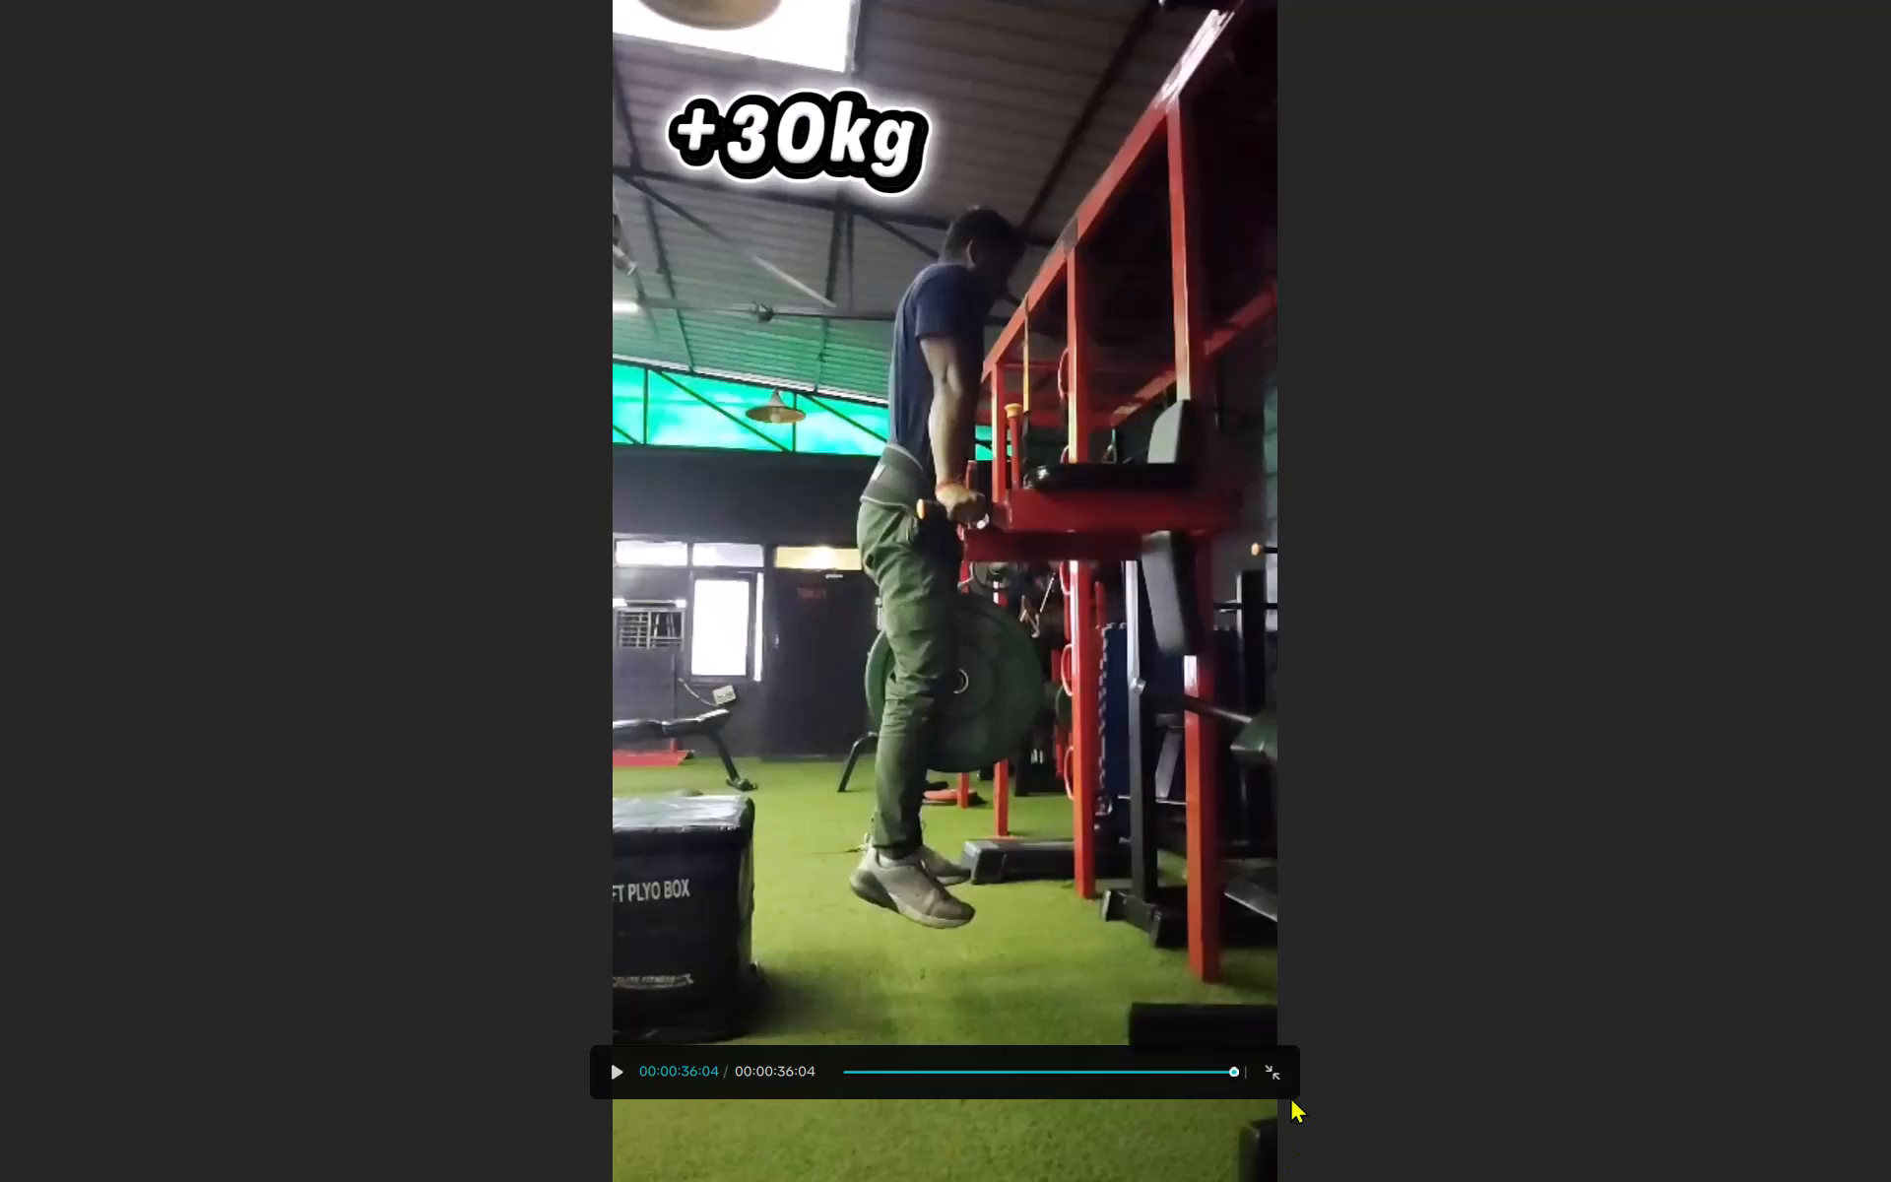
Exit the full-screen playback and raise the compound clip's standard speed to 1.20x.
{"action": "left_click", "coordinate": [1275, 1077]}
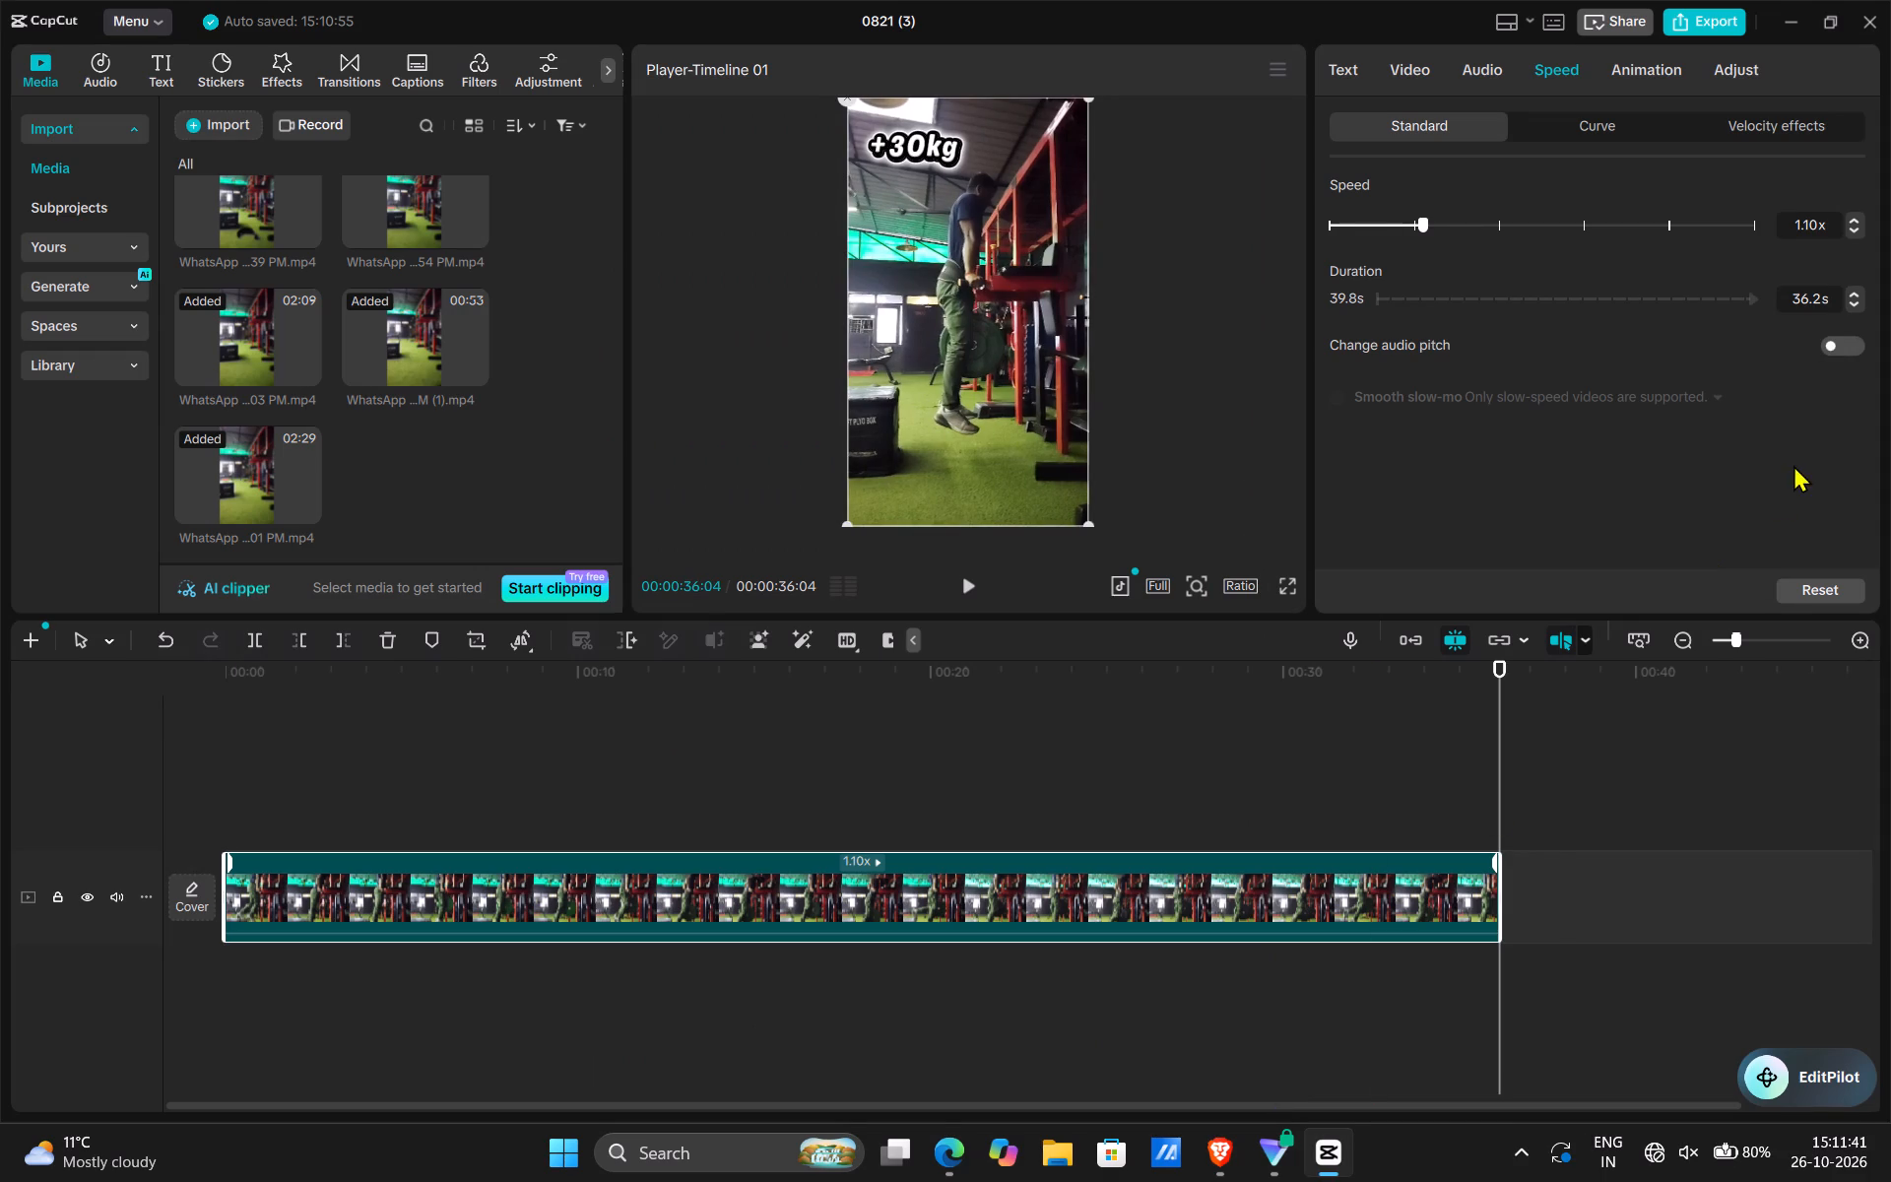
{"action": "left_click", "coordinate": [1856, 217]}
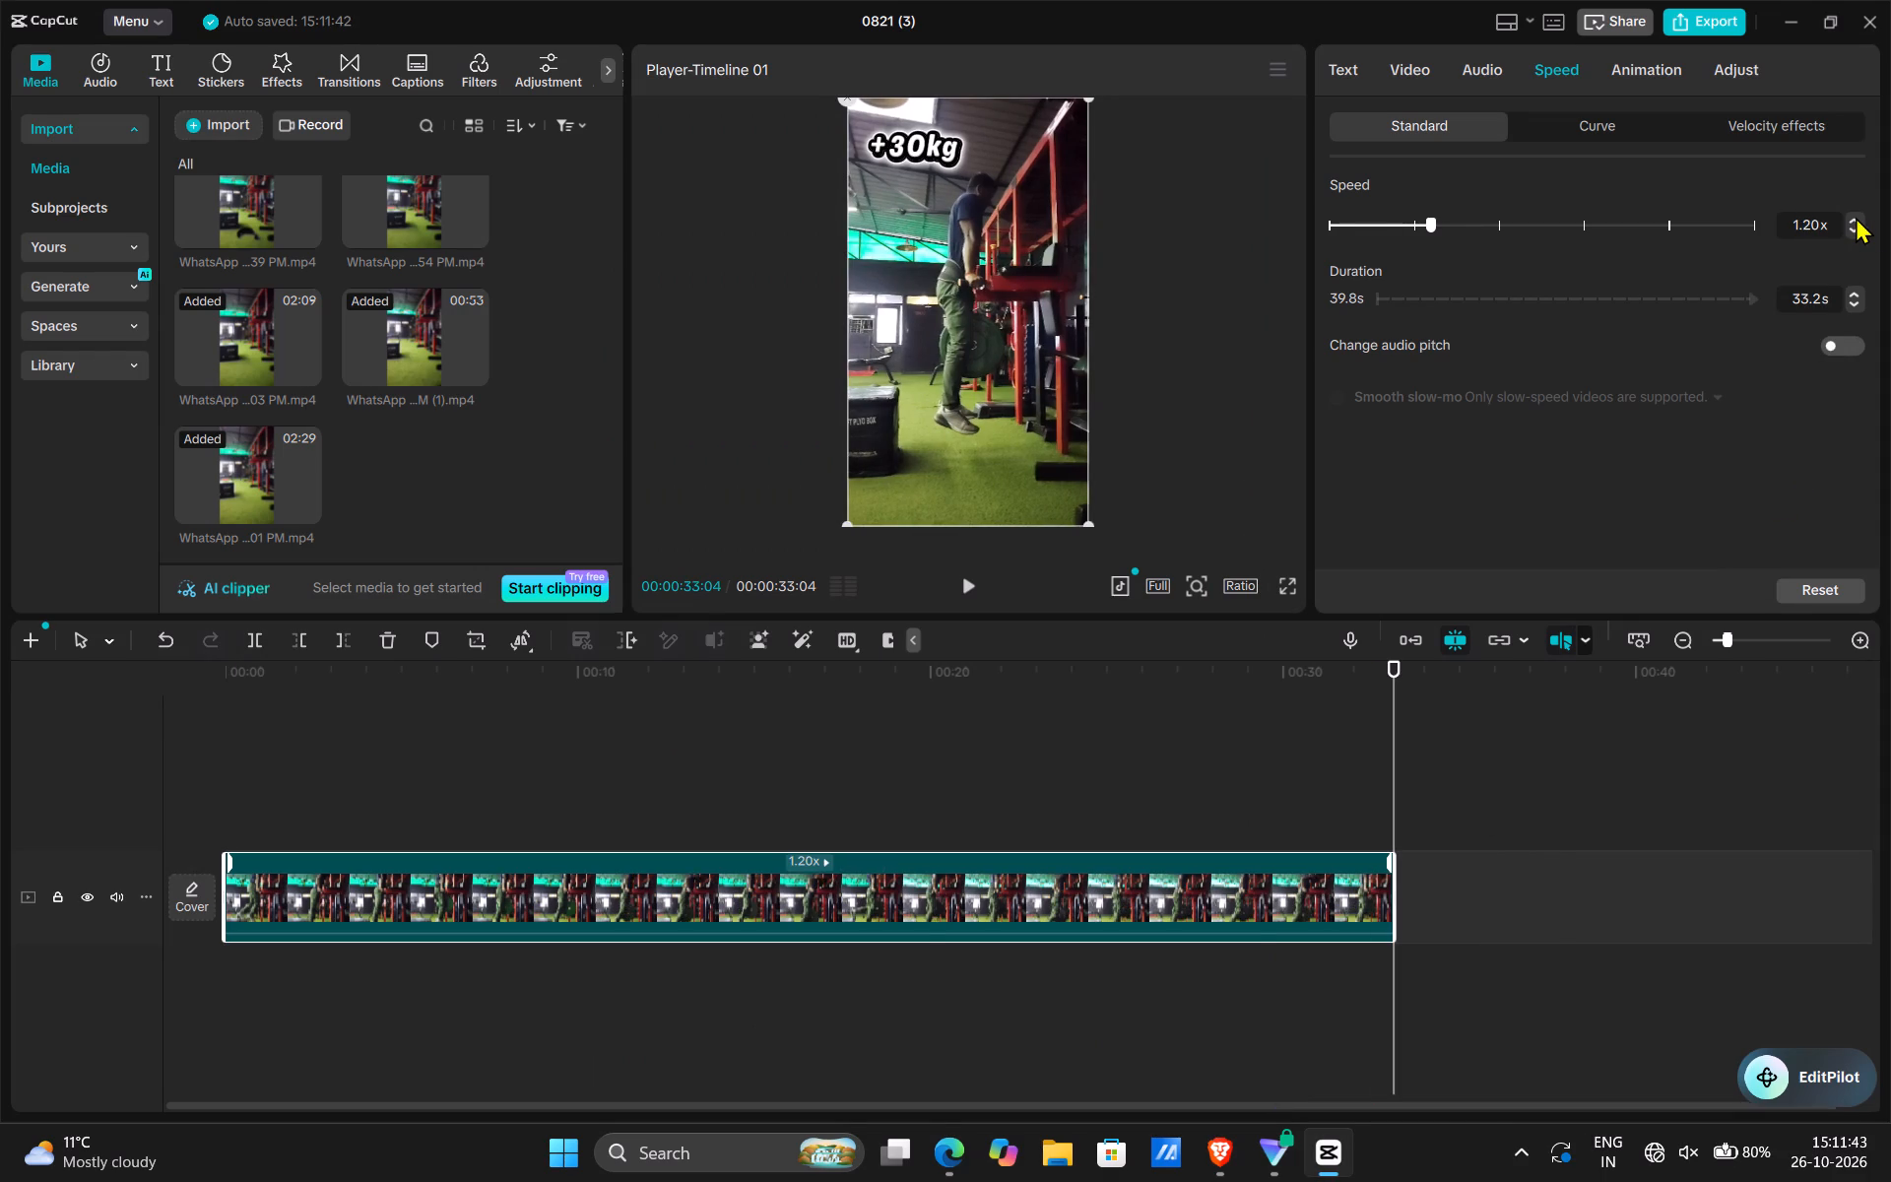
Play the sped-up compound clip full screen from the beginning.
{"action": "left_click", "coordinate": [1288, 584]}
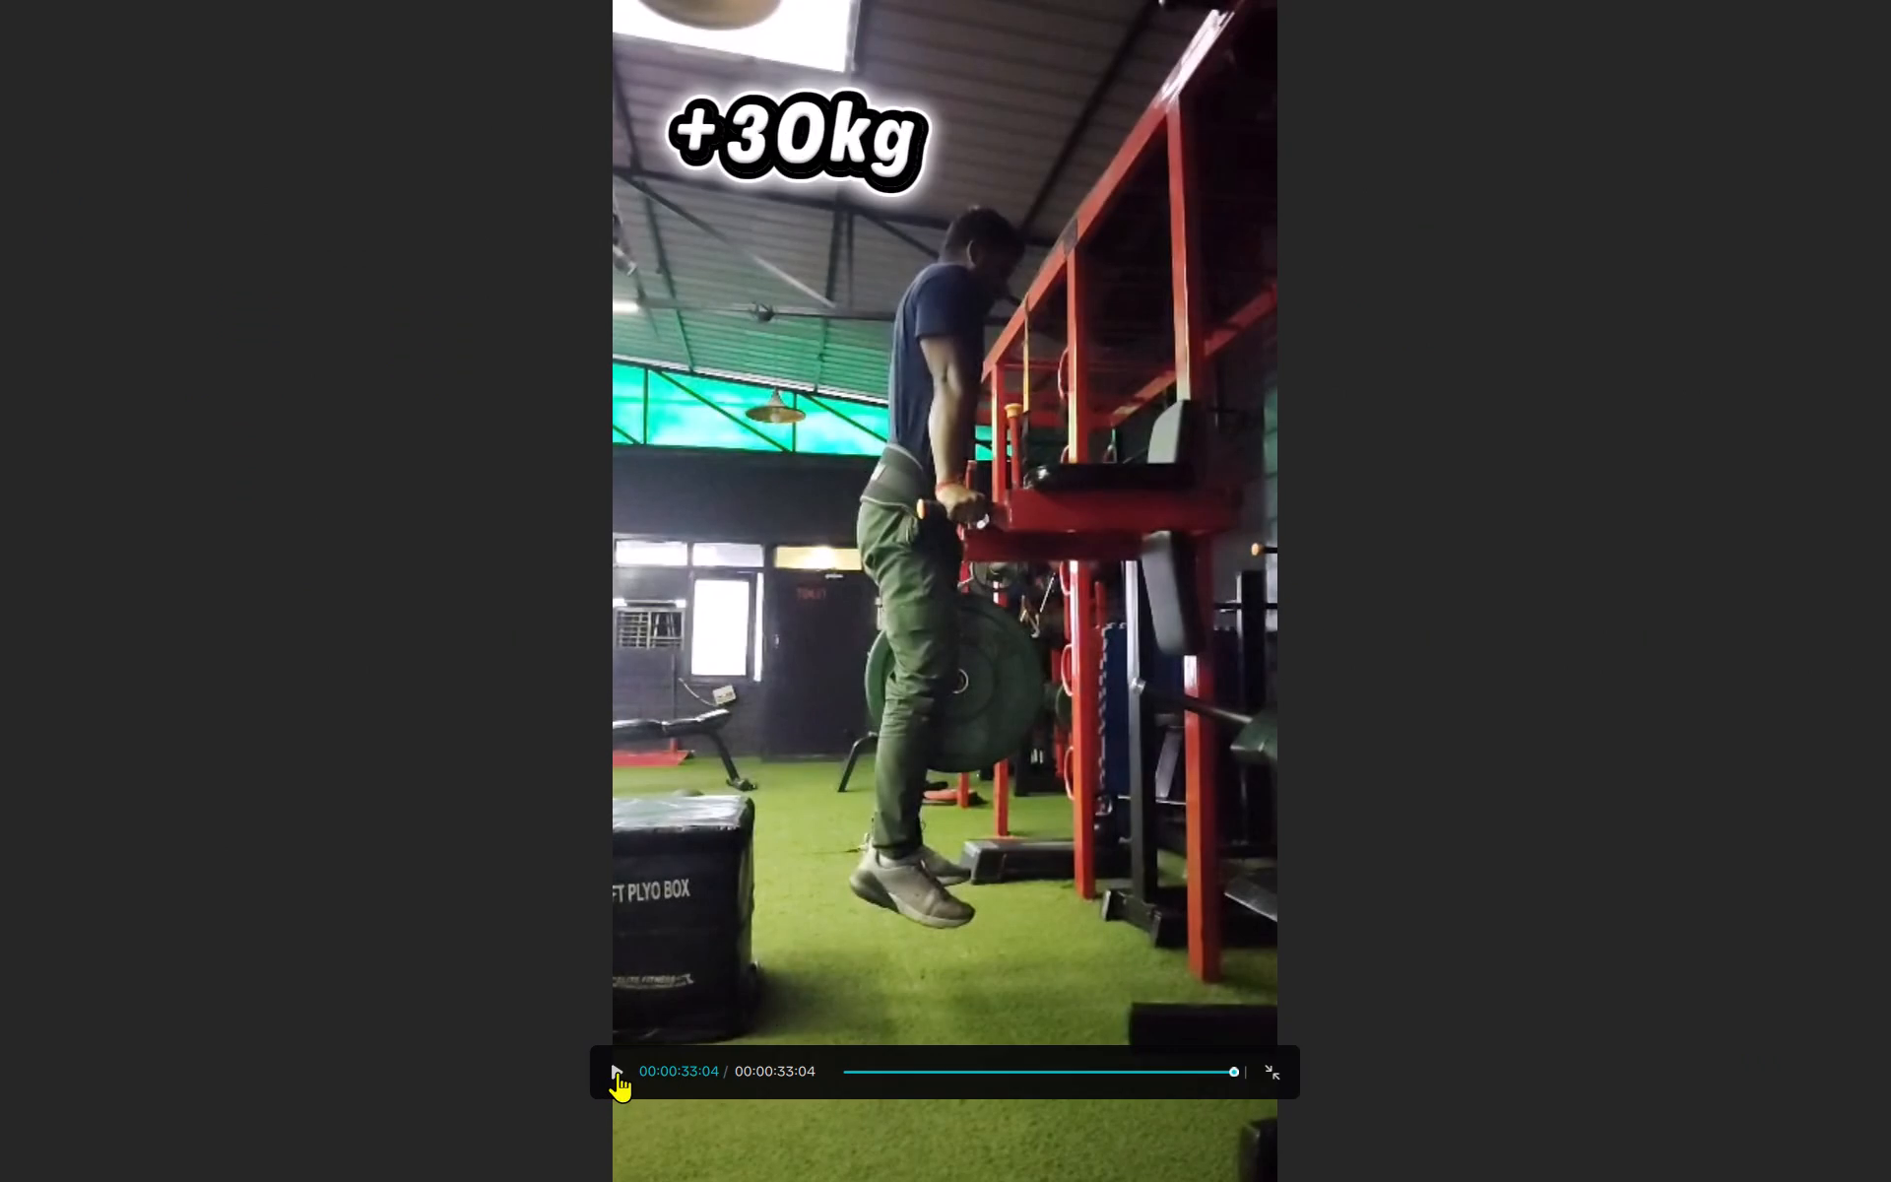
{"action": "left_click", "coordinate": [618, 1072]}
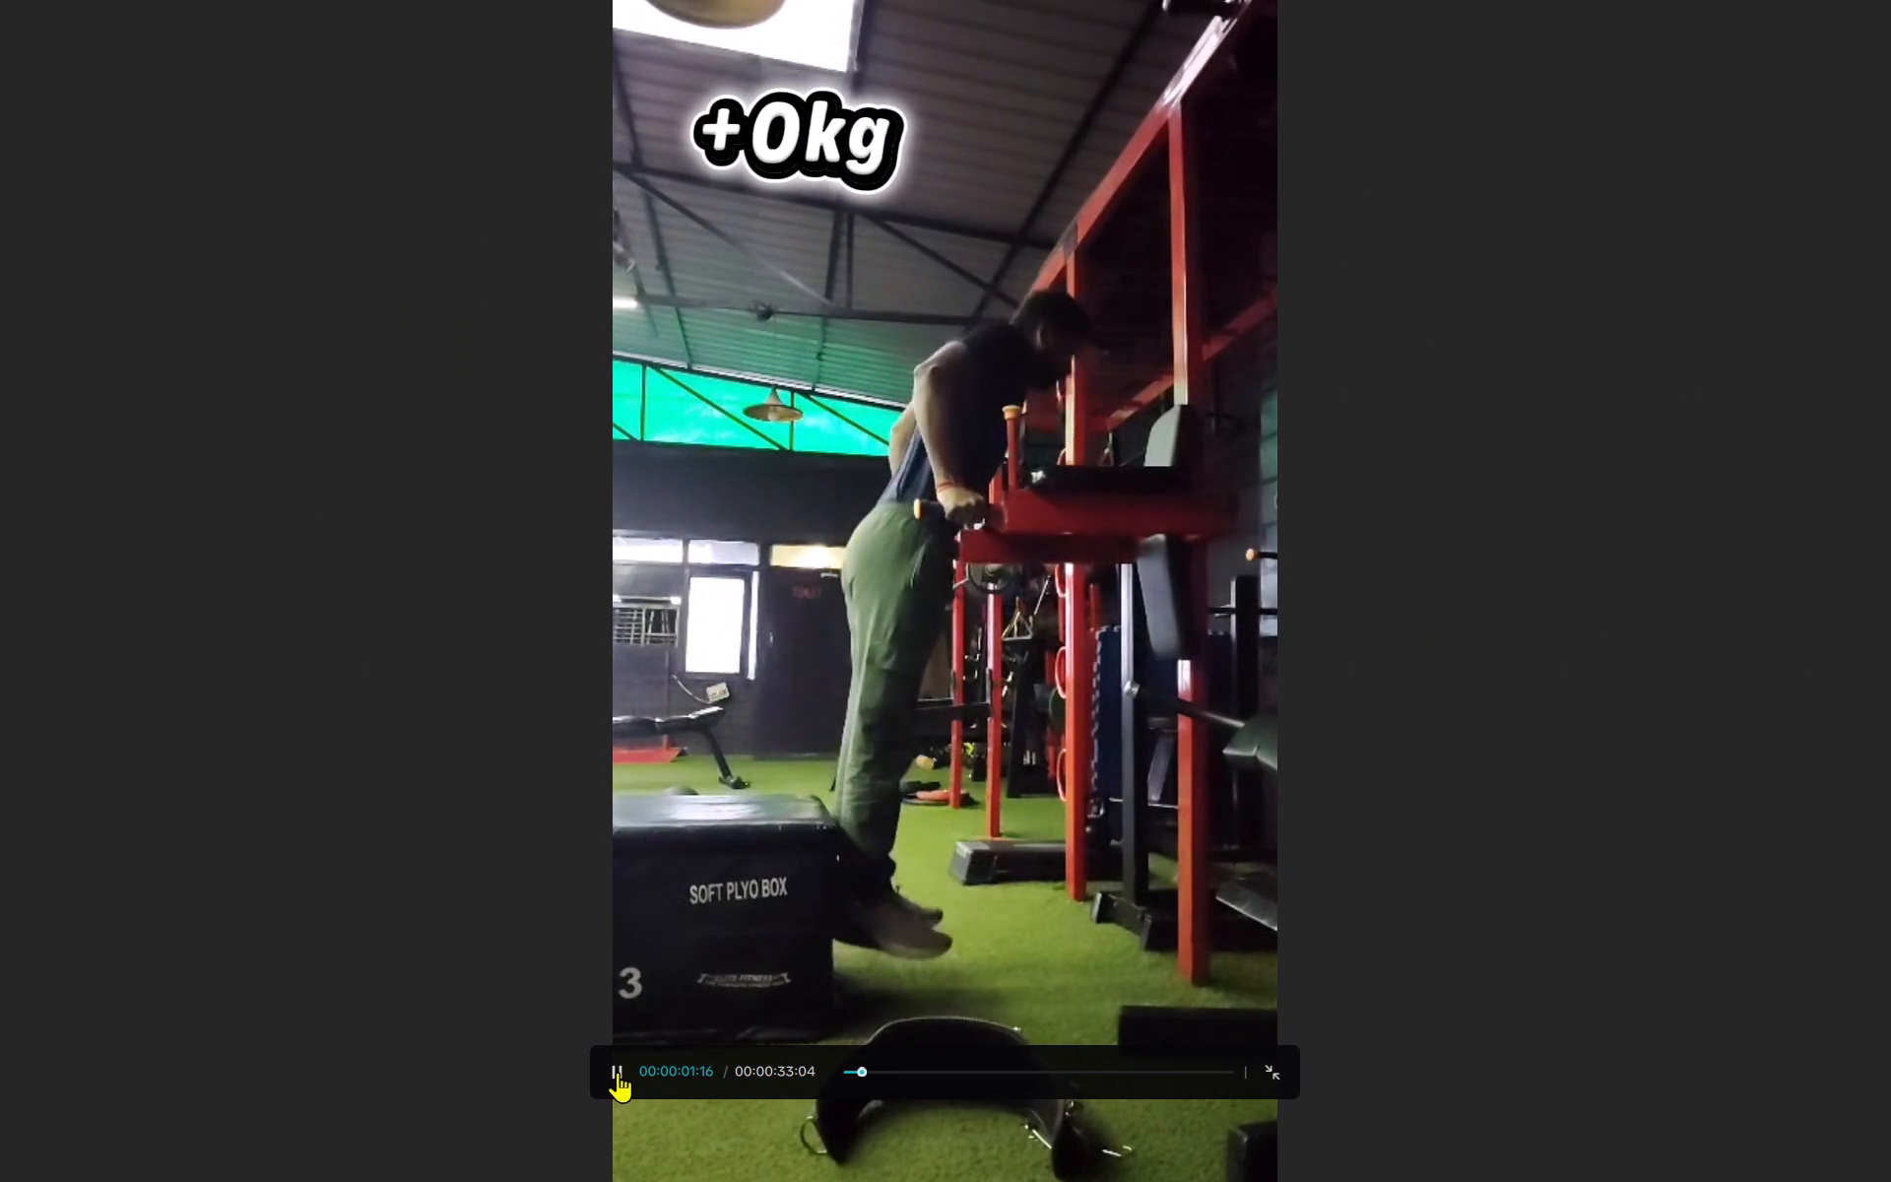
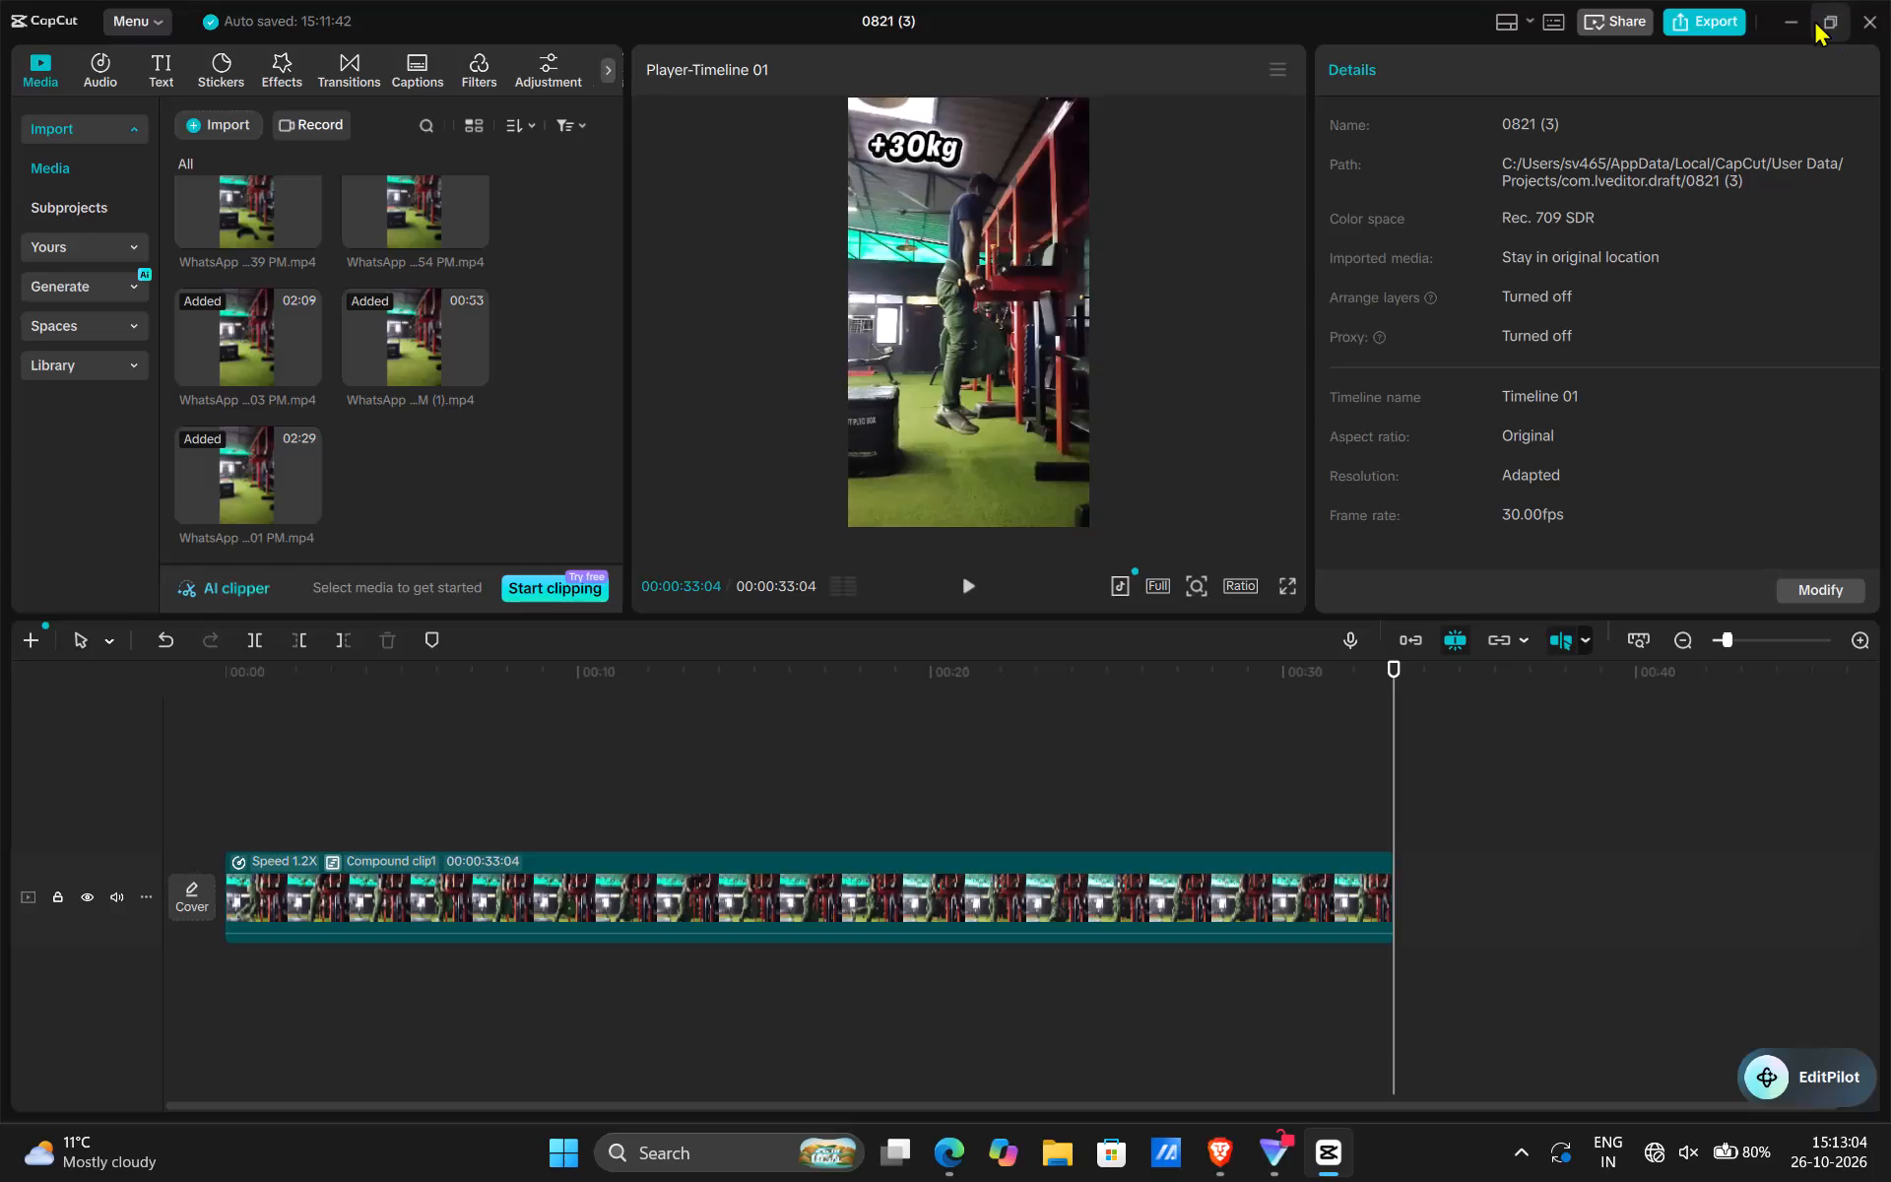
Configure the video export at 1080P and 60fps, and include a separate MP3 audio export.
{"action": "left_click", "coordinate": [1707, 19]}
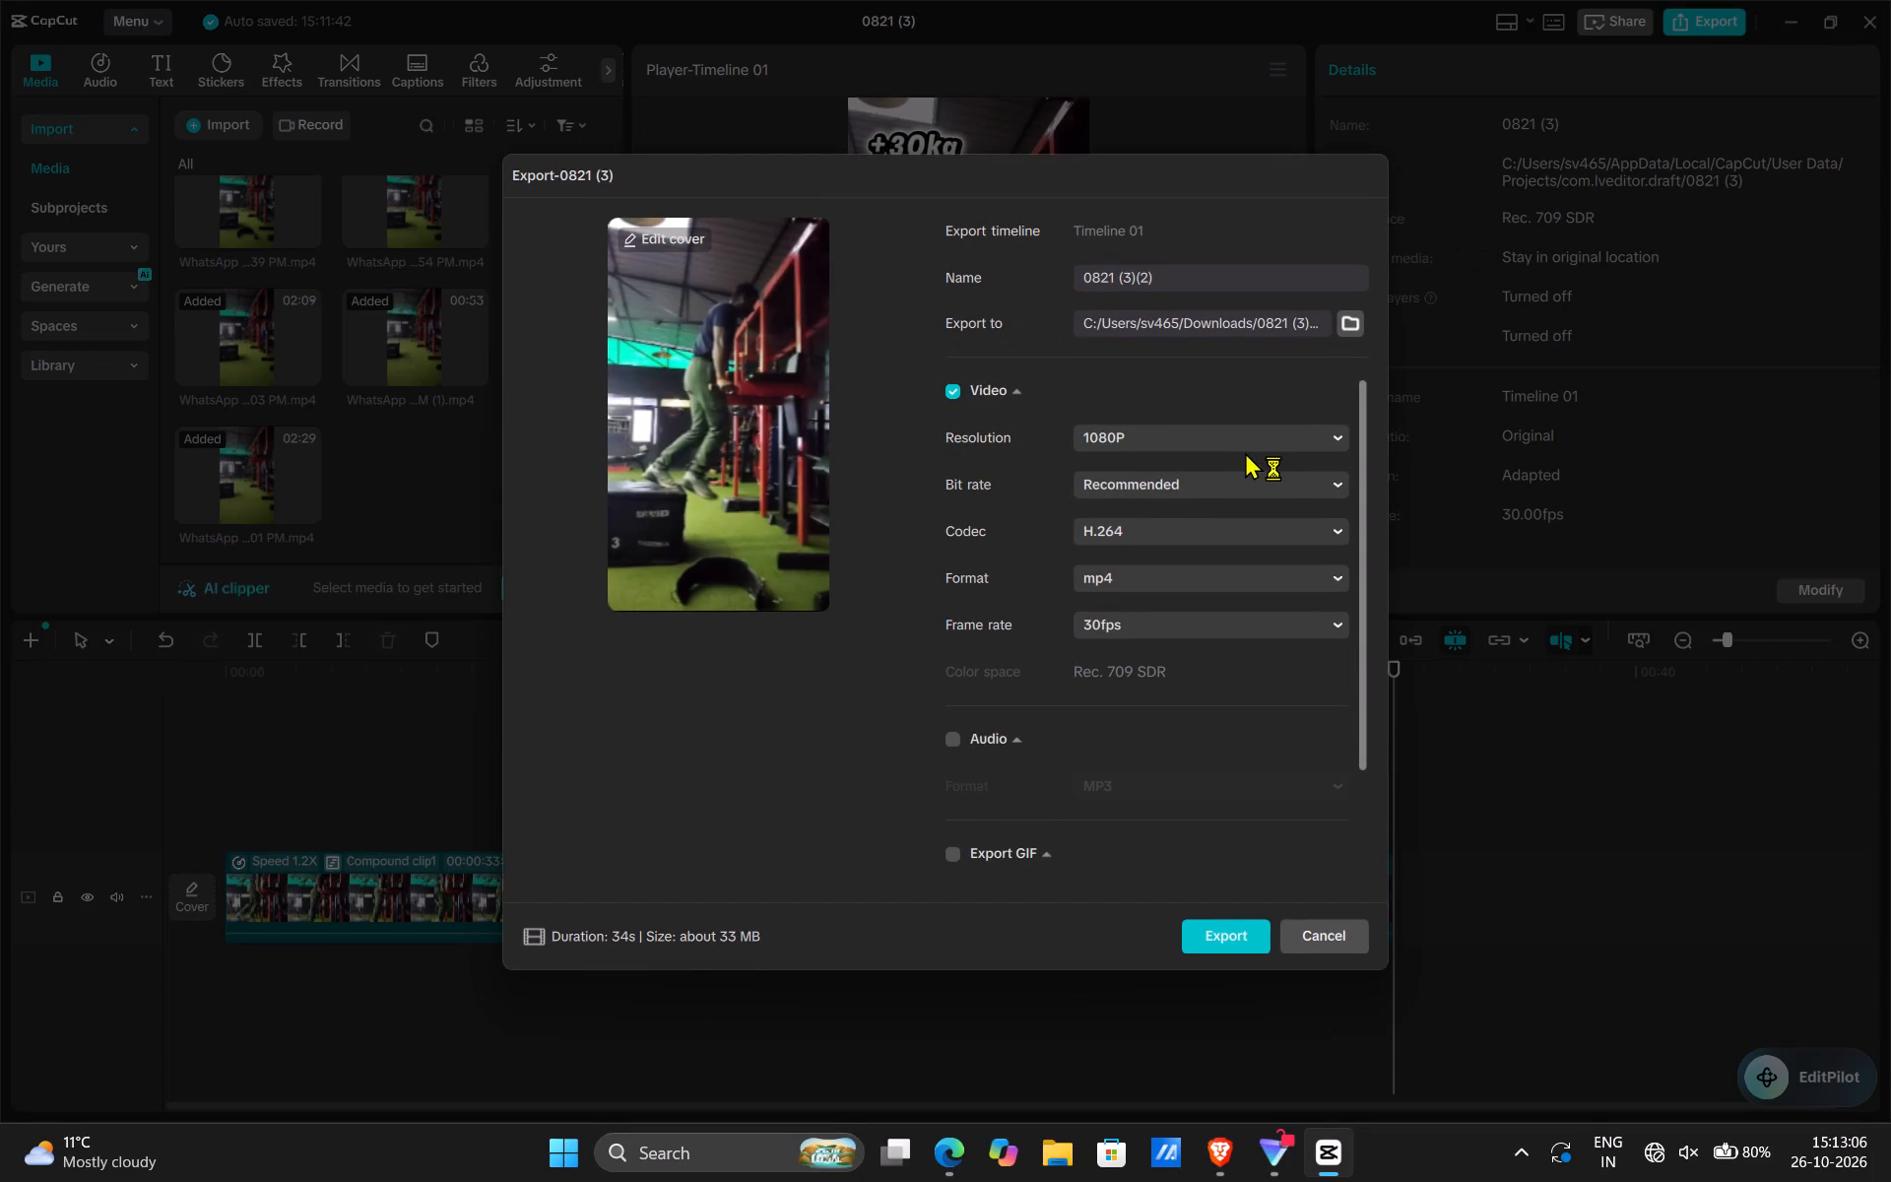
{"action": "left_click", "coordinate": [1247, 445]}
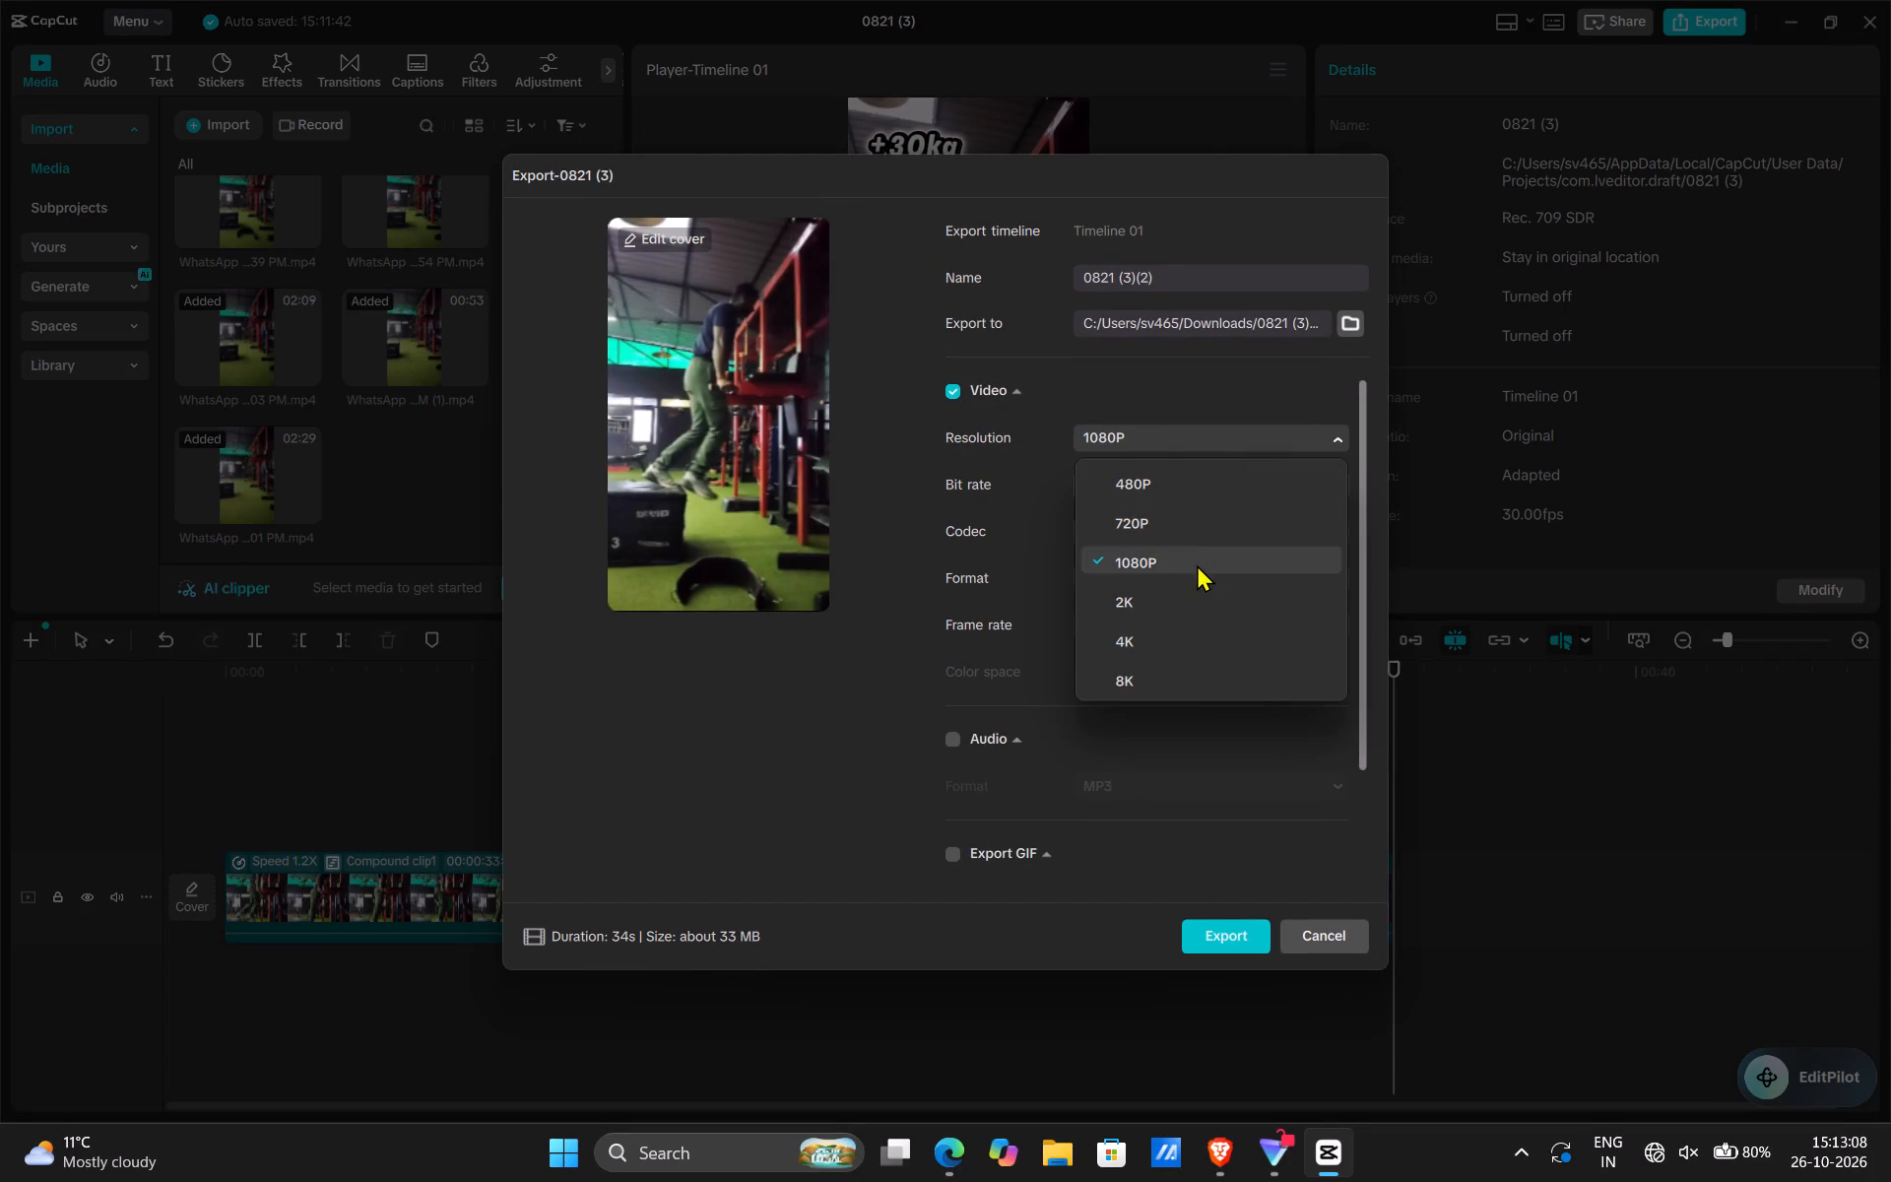
{"action": "left_click", "coordinate": [1197, 564]}
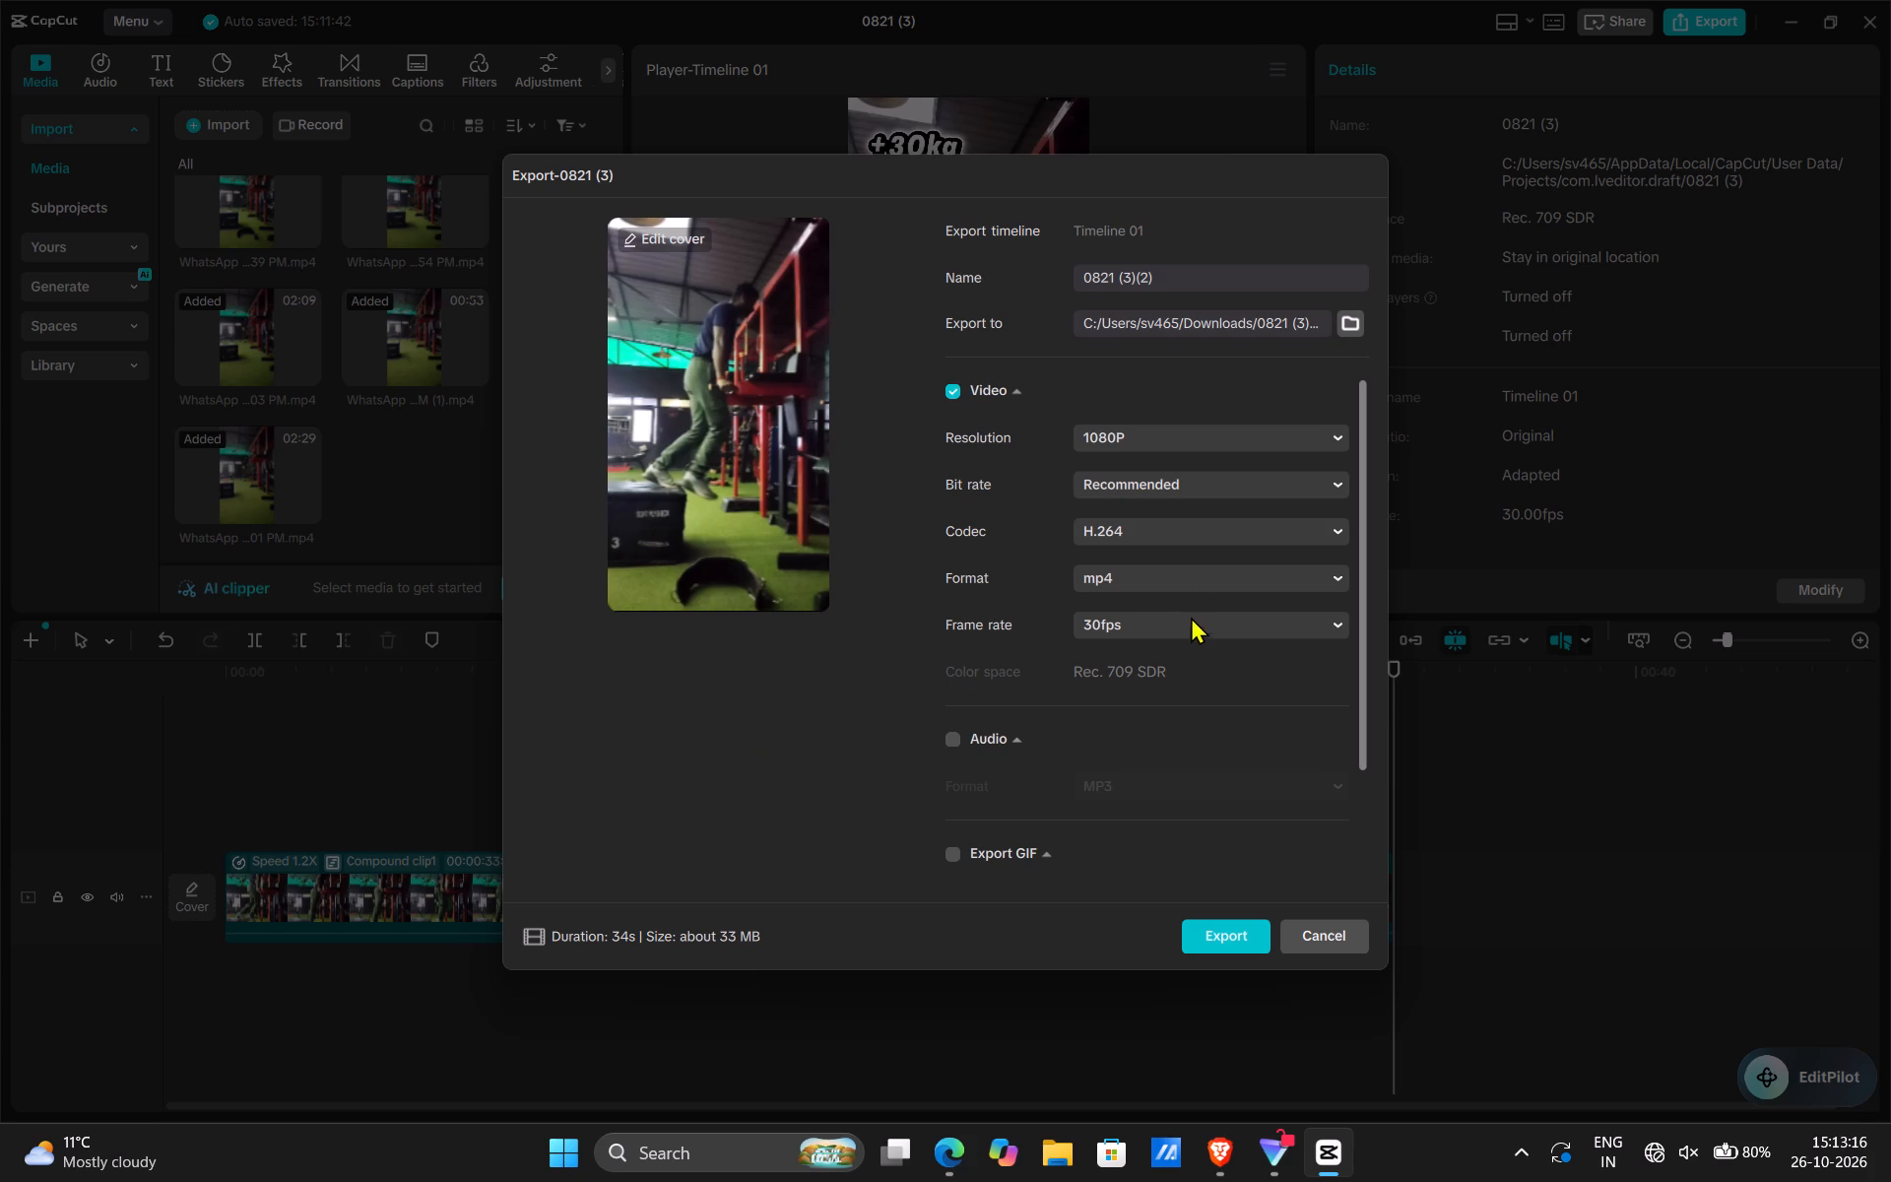
{"action": "left_click", "coordinate": [1337, 624]}
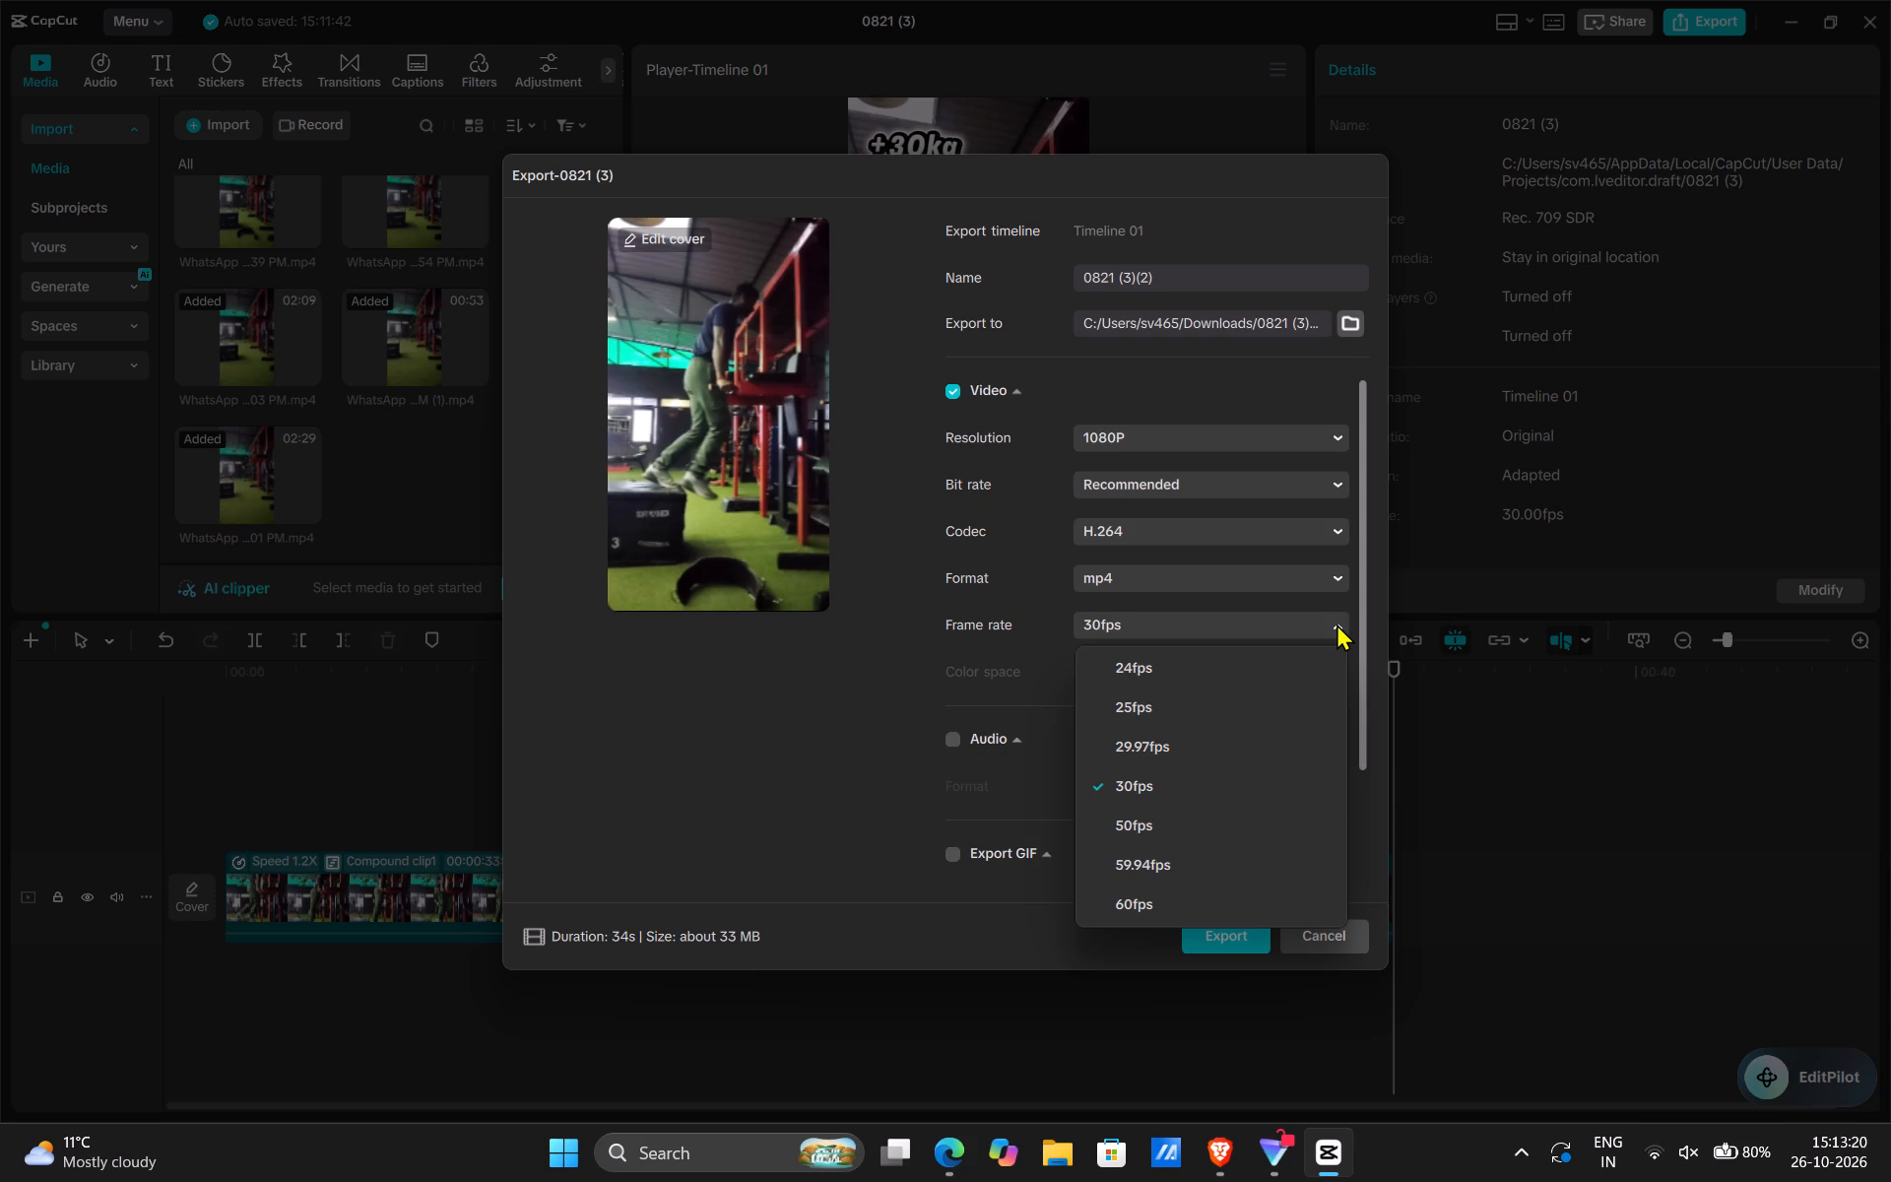
{"action": "left_click", "coordinate": [1159, 905]}
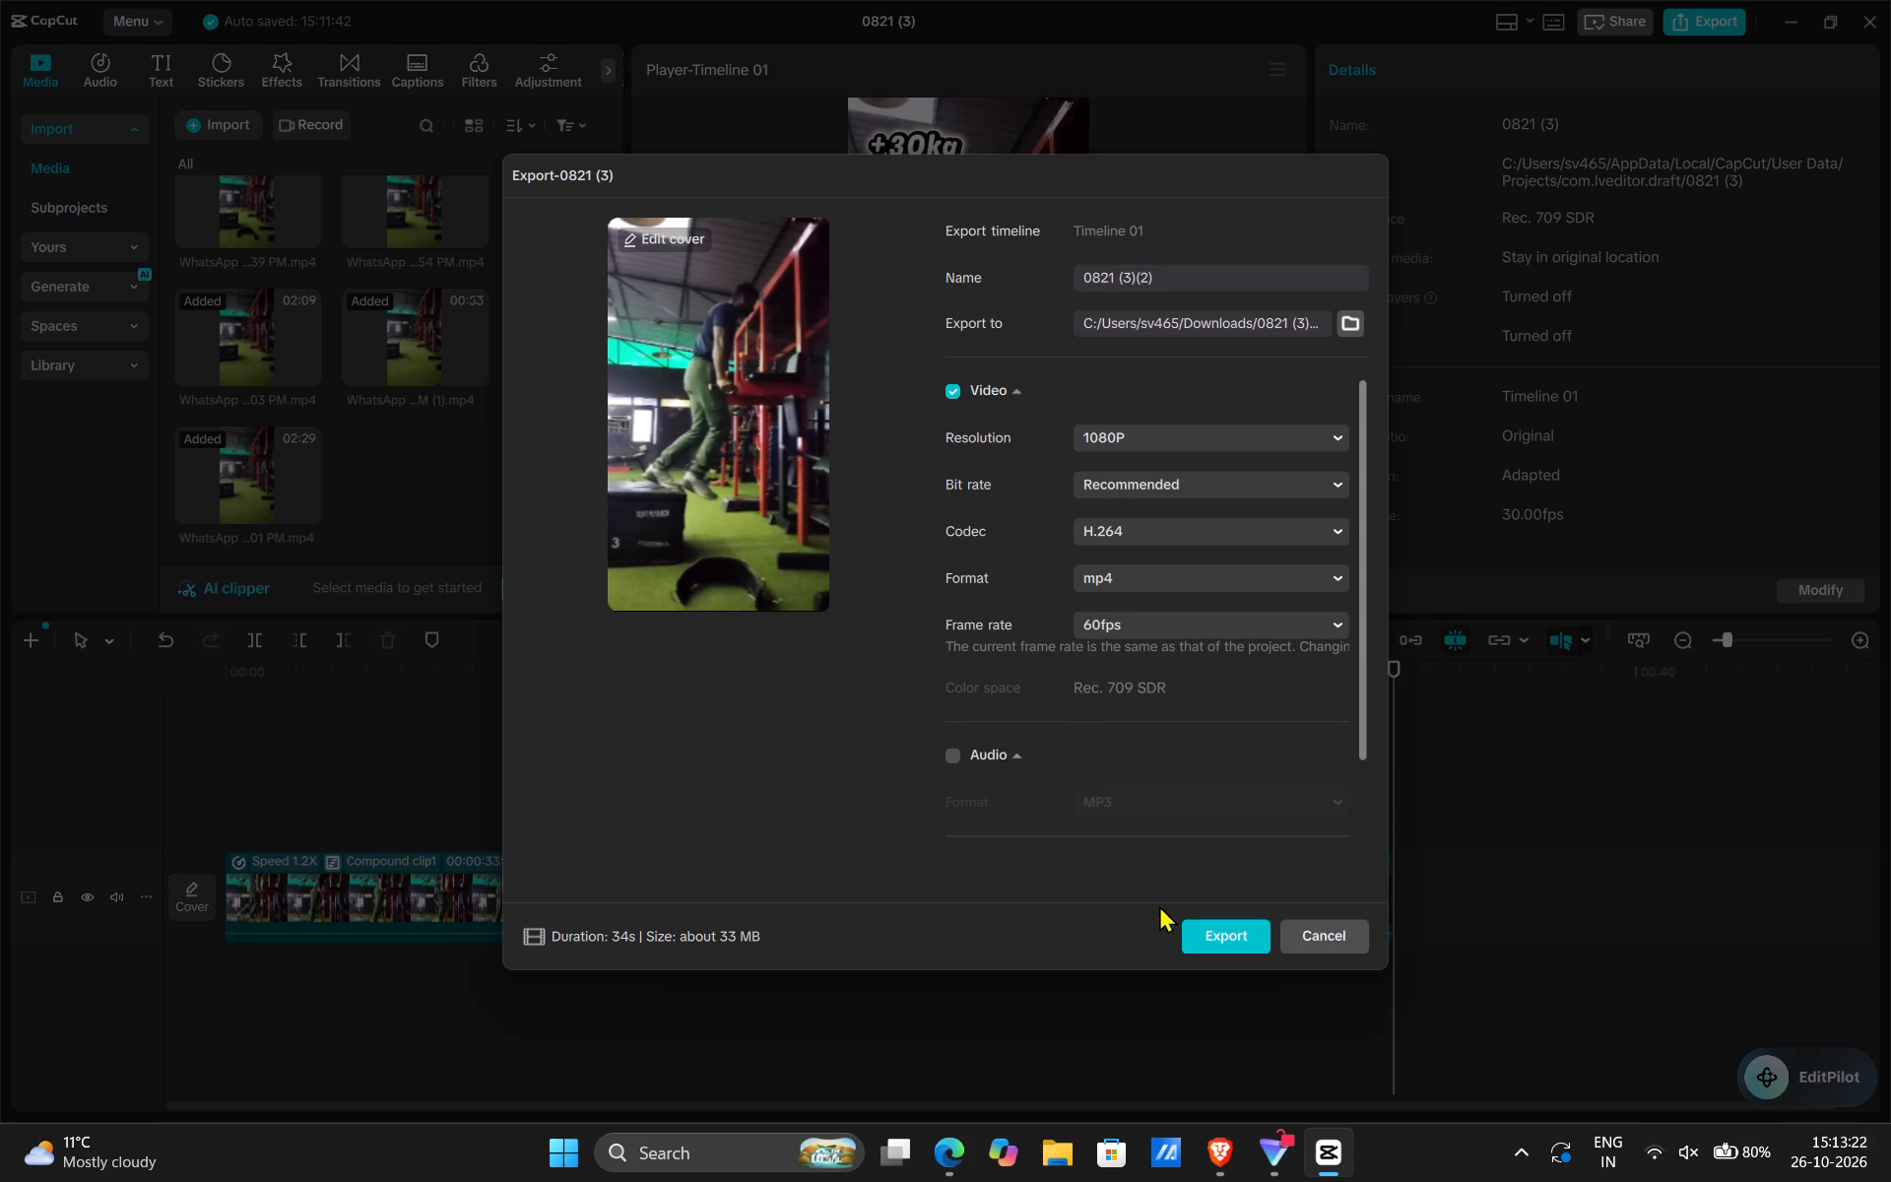
{"action": "scroll", "coordinate": [769, 767], "scroll_direction": "down", "scroll_amount": 1}
{"action": "left_click", "coordinate": [953, 761]}
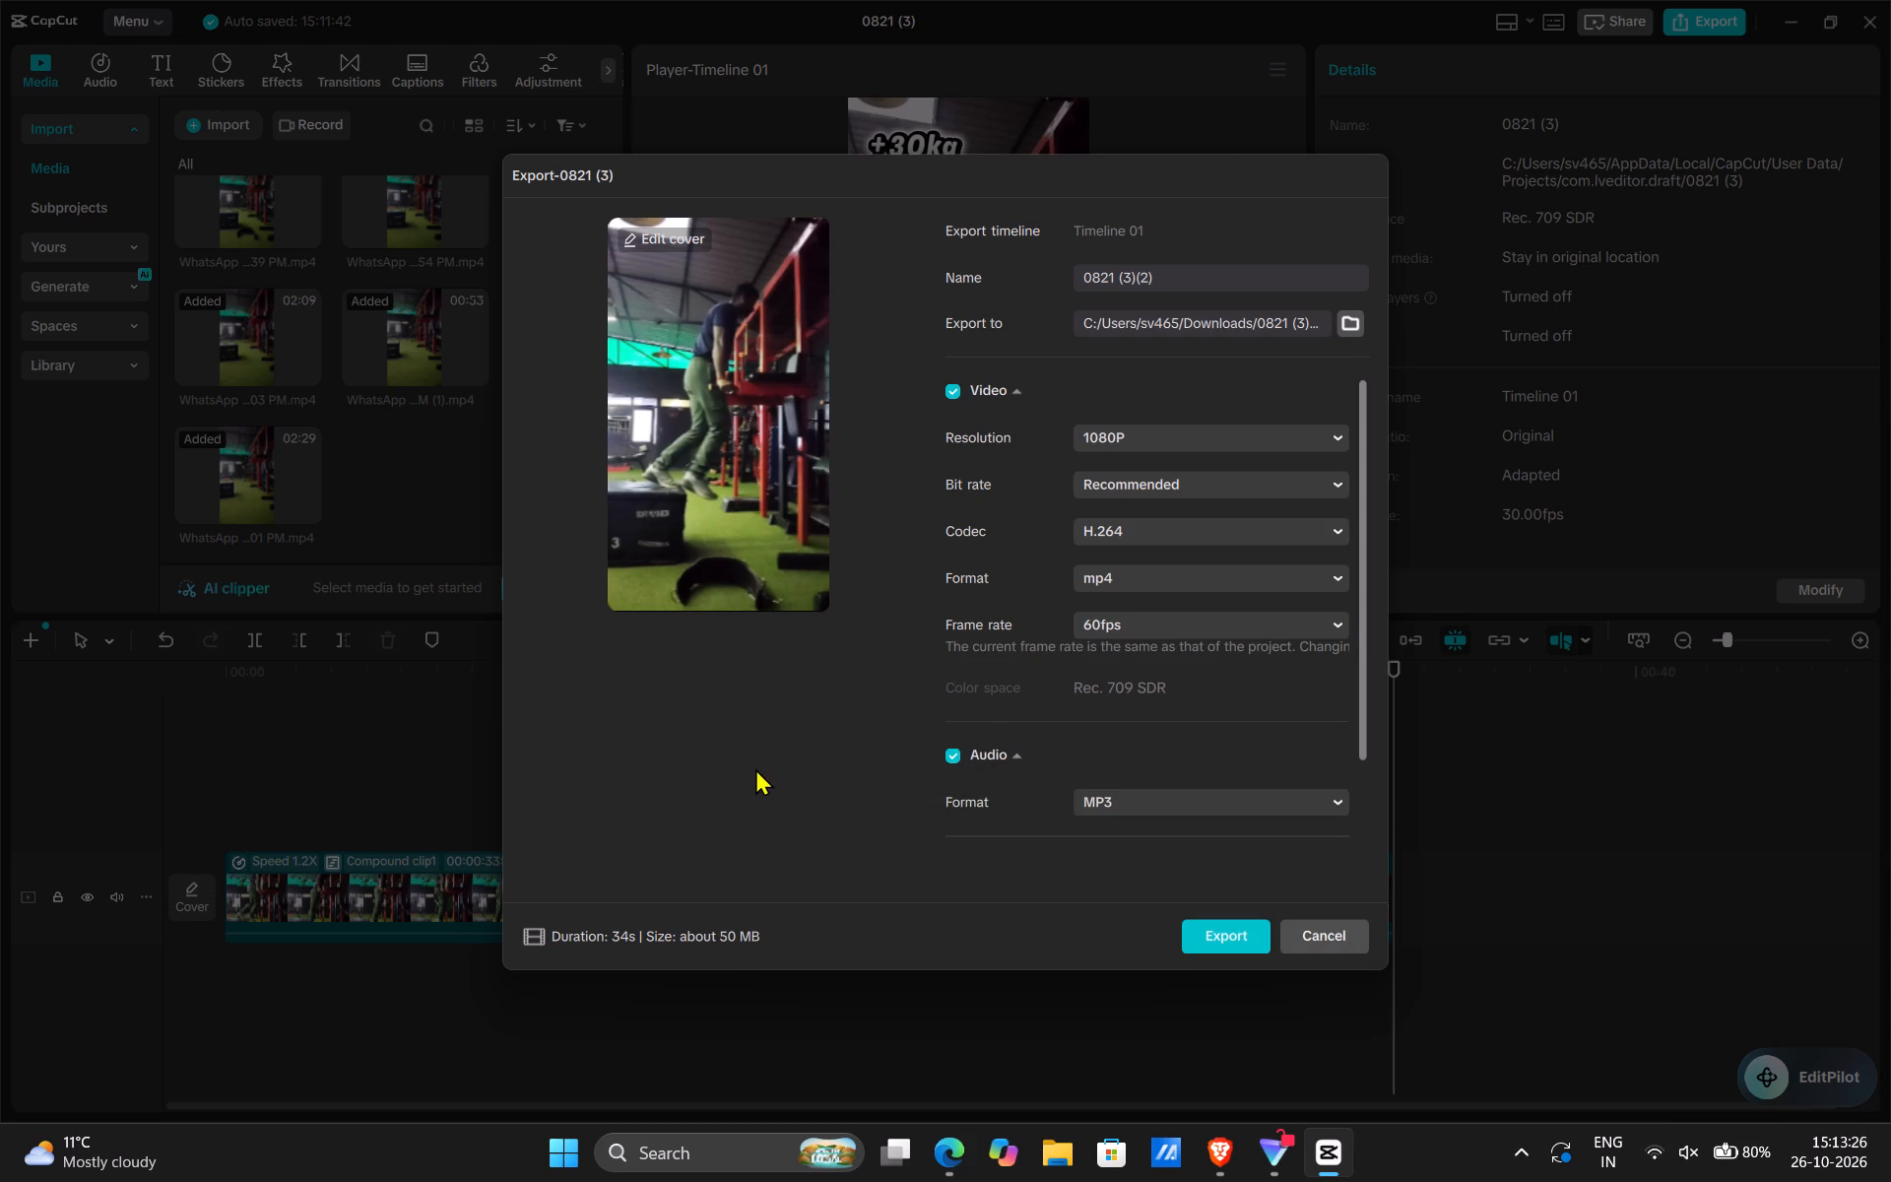
{"action": "left_click", "coordinate": [1321, 811]}
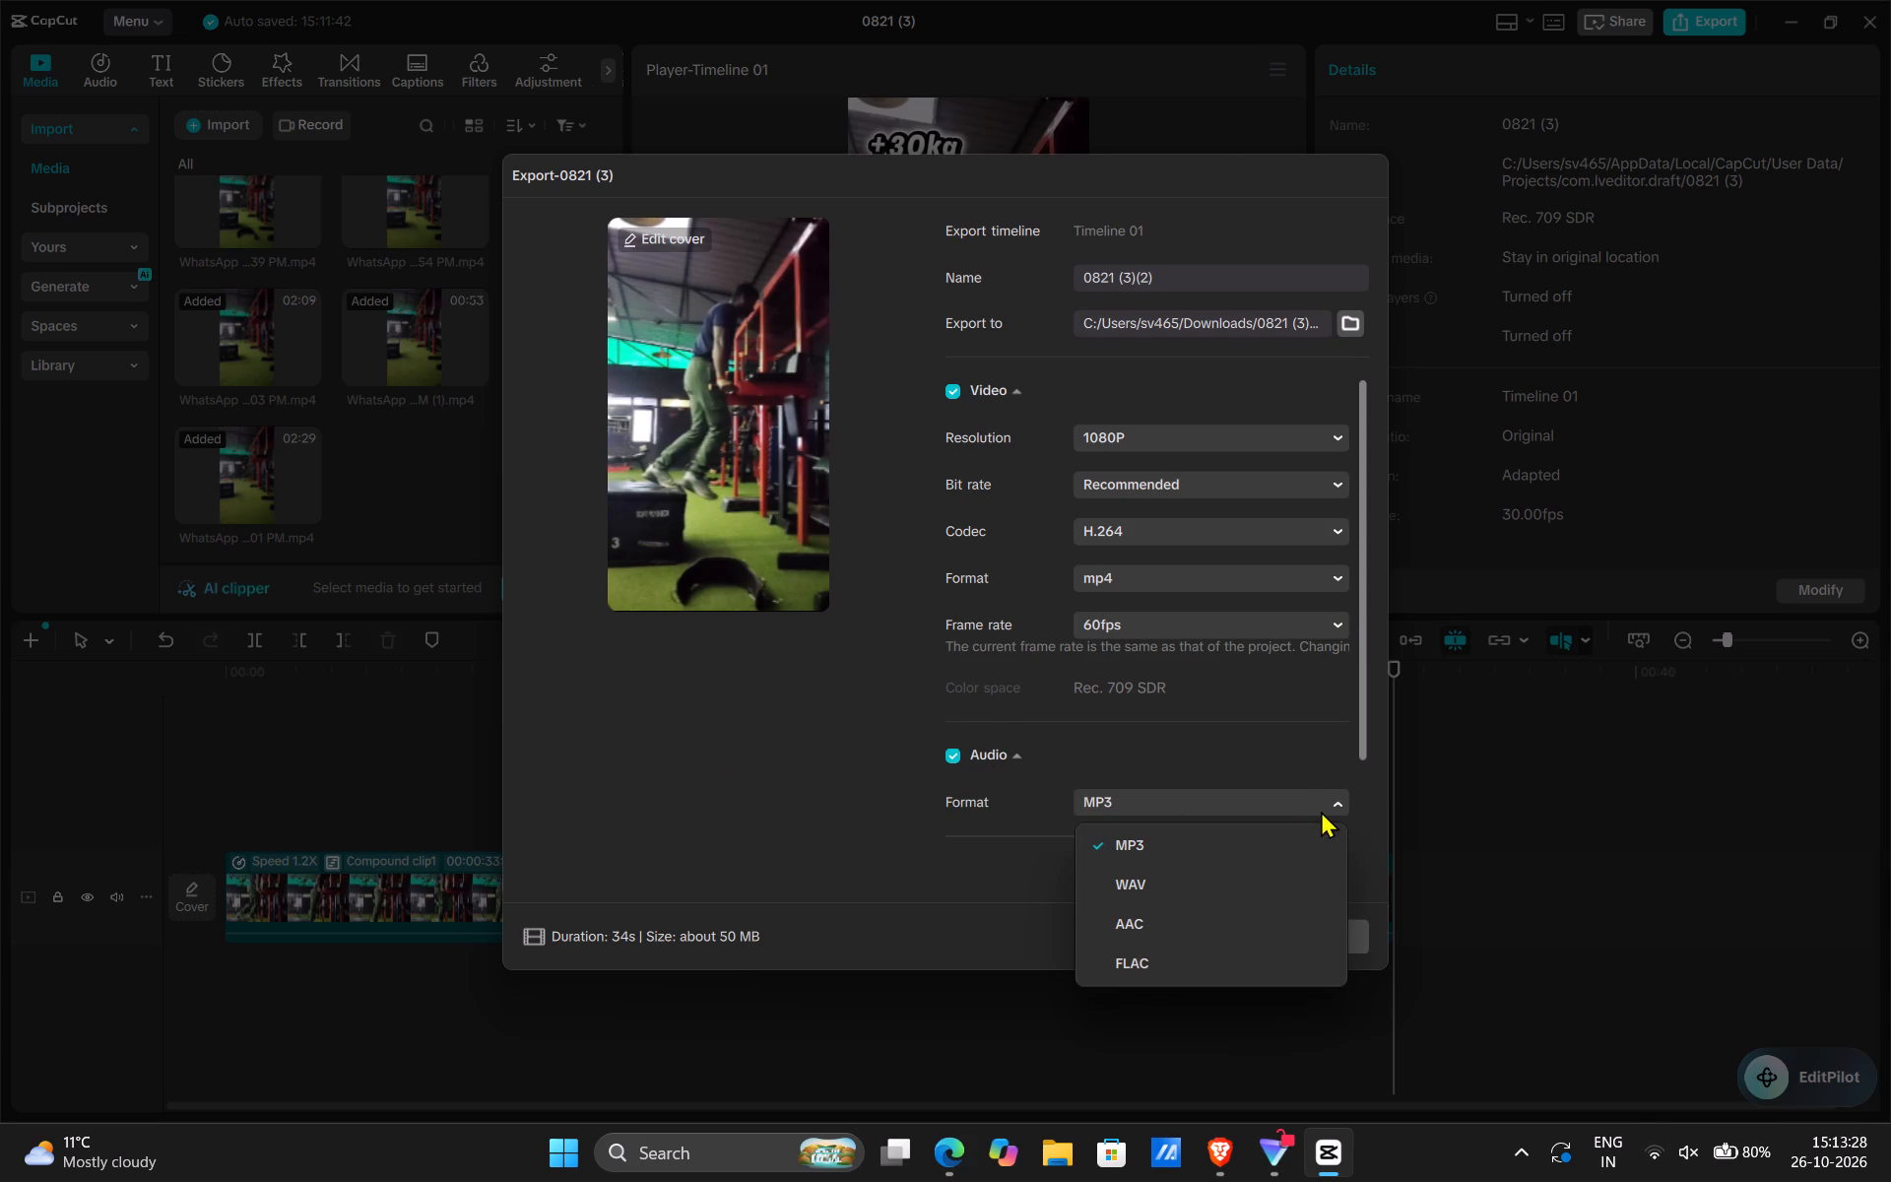
{"action": "left_click", "coordinate": [582, 801]}
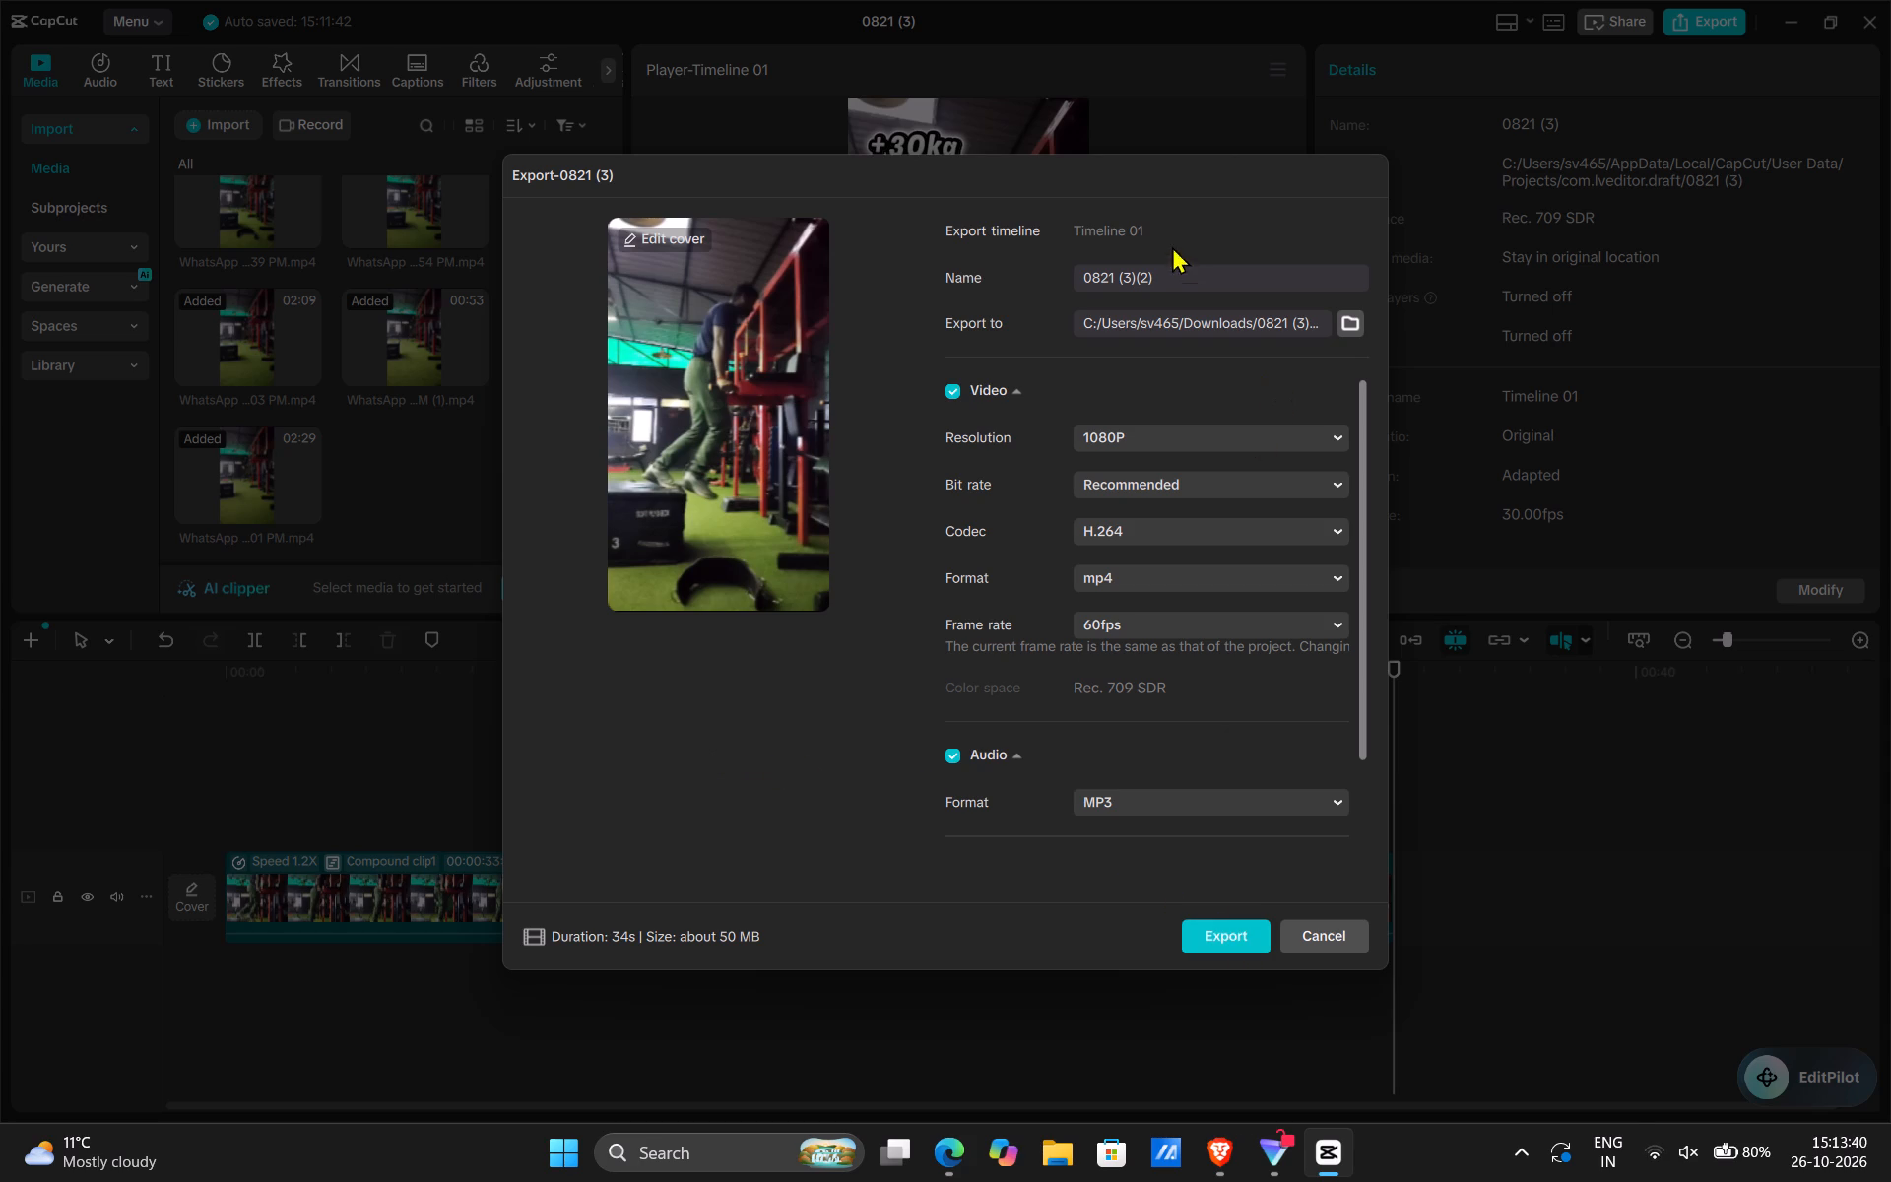
Name the export dips and export it to the Downloads folder.
{"action": "left_click_drag", "start_coordinate": [1153, 275], "coordinate": [1067, 291]}
{"action": "type", "text": "gy"}
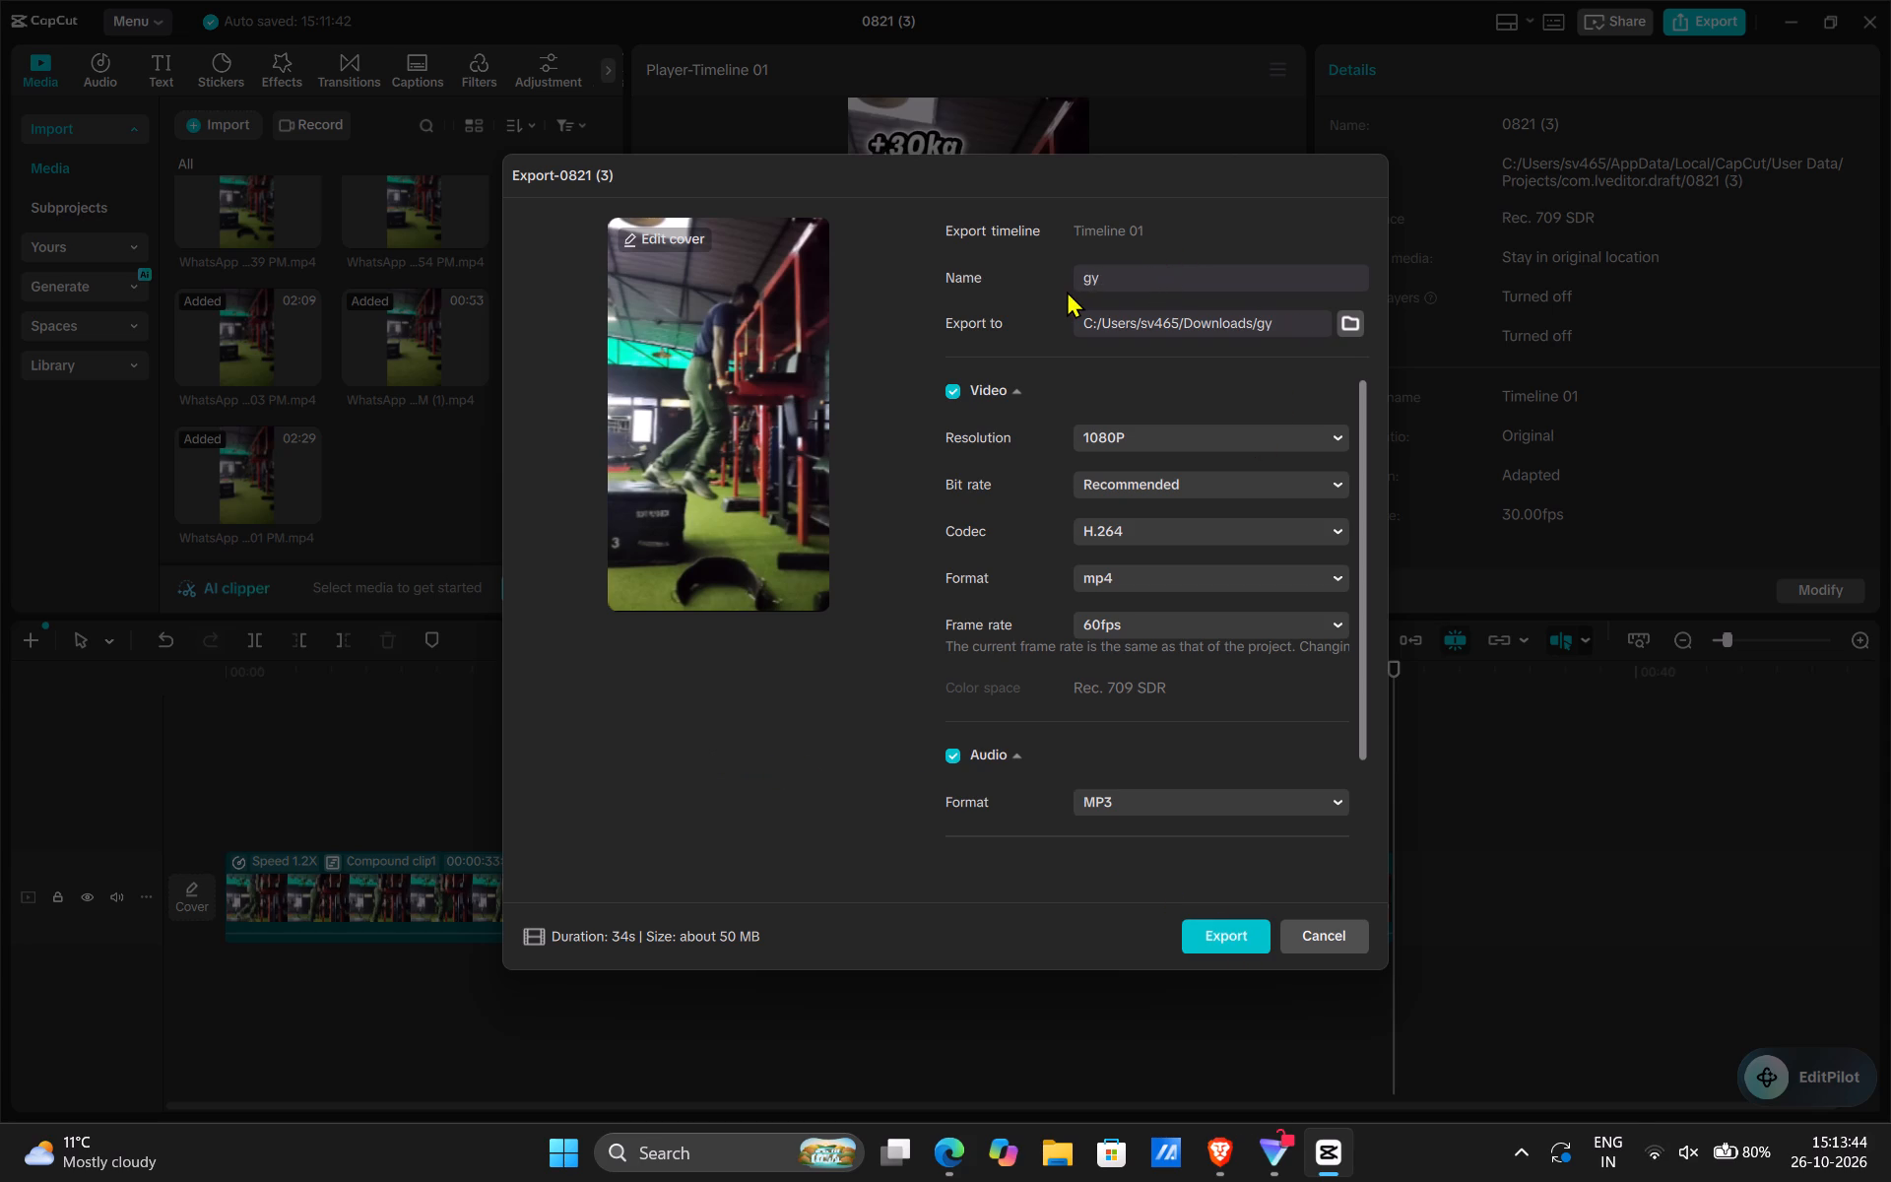
{"action": "type", "text": "m"}
{"action": "key", "text": "space"}
{"action": "key", "text": "BackSpace"}
{"action": "key", "text": "BackSpace"}
{"action": "key", "text": "BackSpace"}
{"action": "key", "text": "BackSpace"}
{"action": "type", "text": "du"}
{"action": "key", "text": "BackSpace"}
{"action": "type", "text": "ips"}
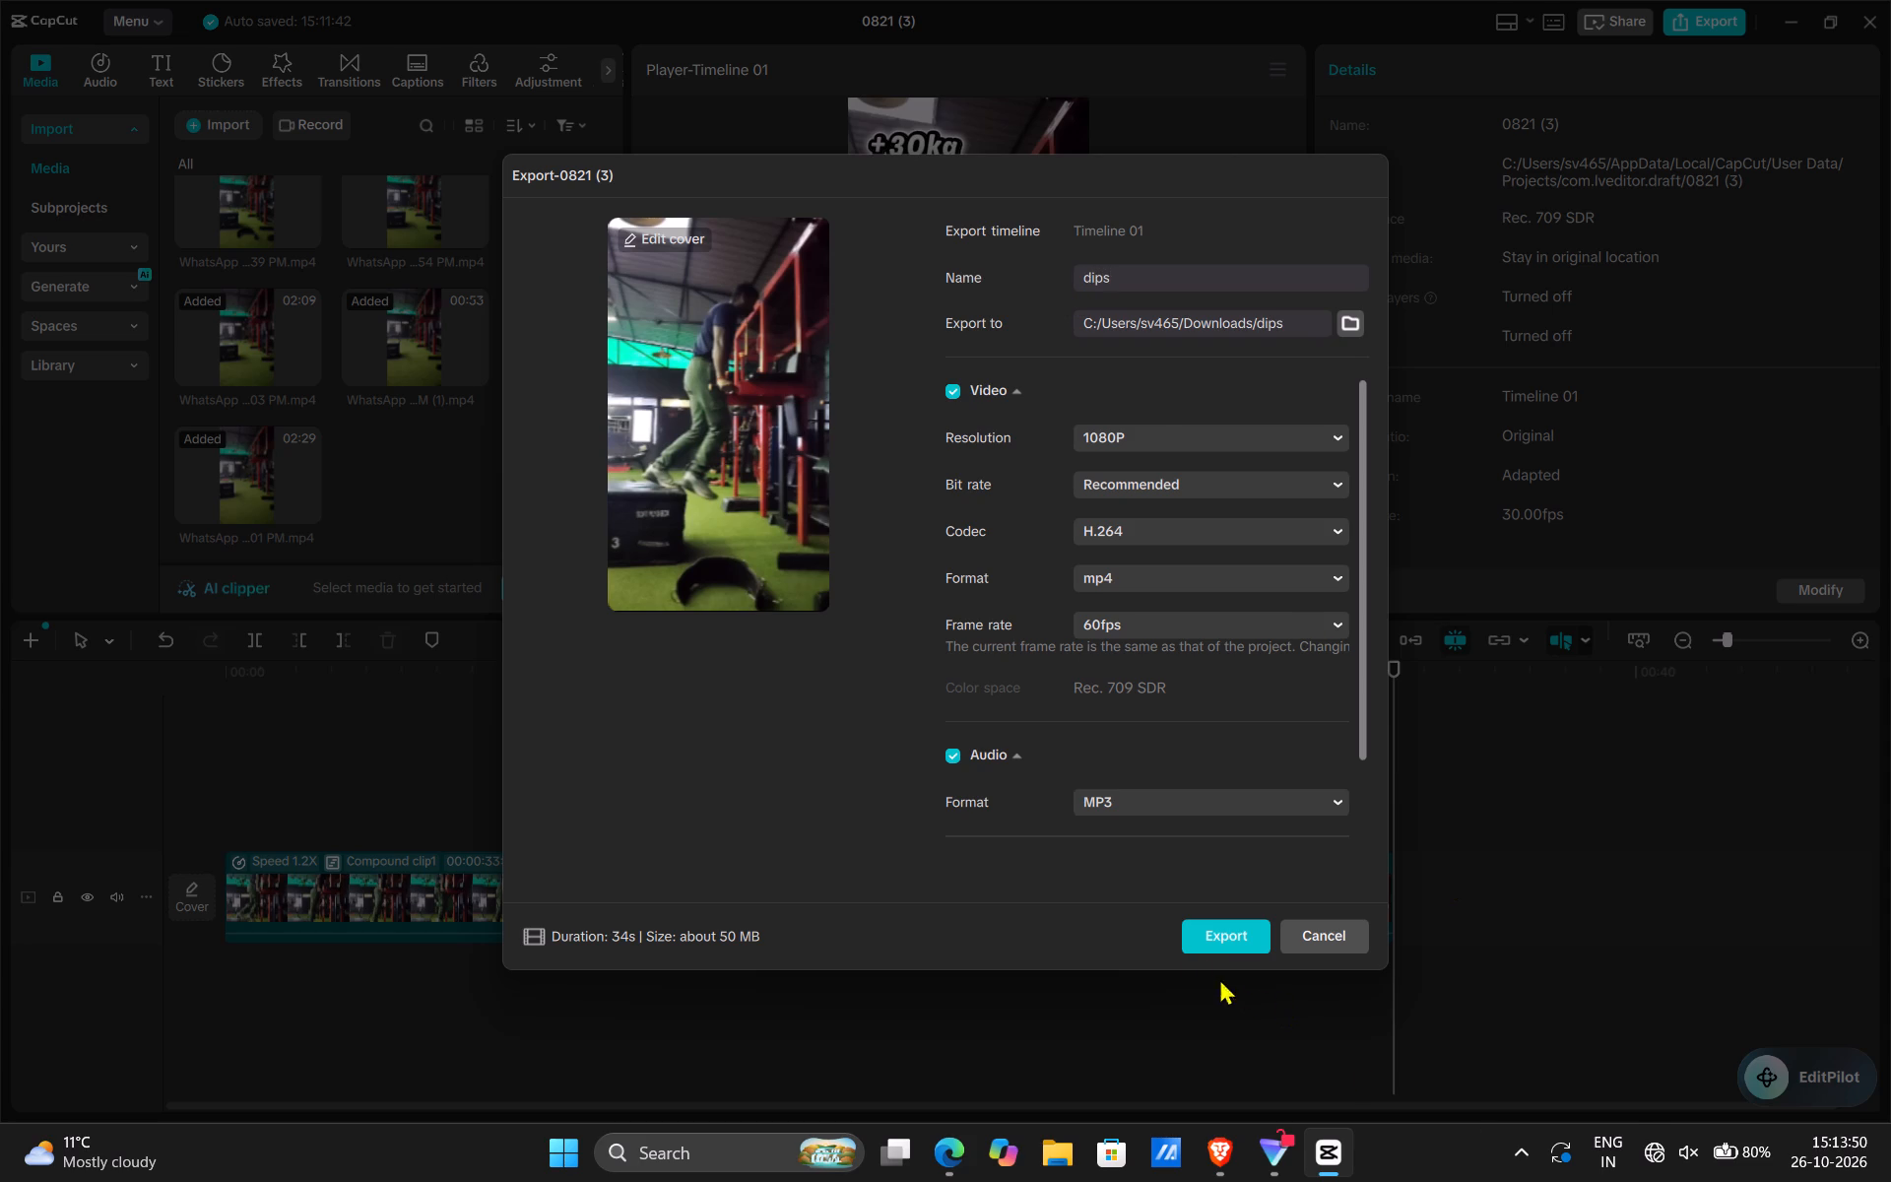
{"action": "left_click", "coordinate": [1225, 933]}
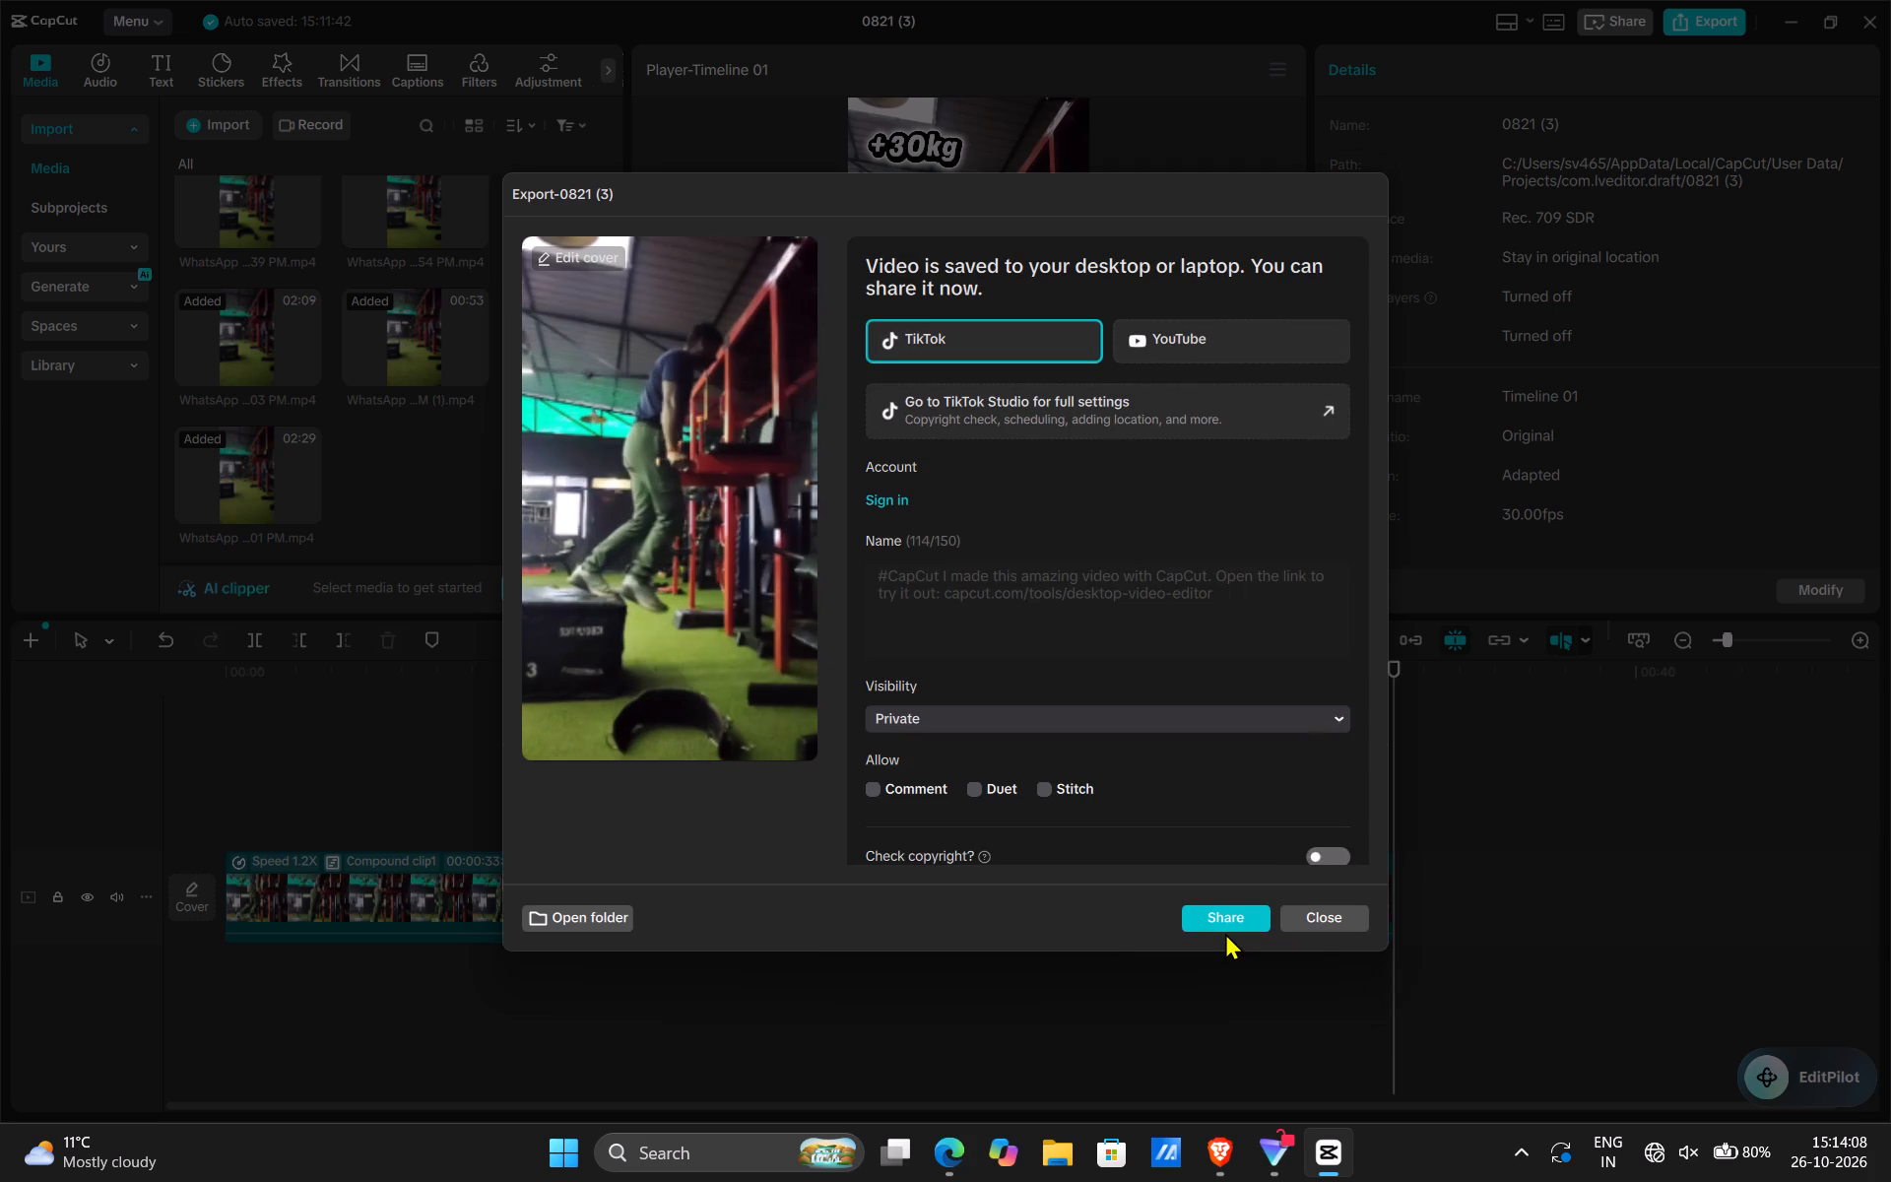
{"action": "scroll", "coordinate": [1246, 738], "scroll_direction": "down", "scroll_amount": 4}
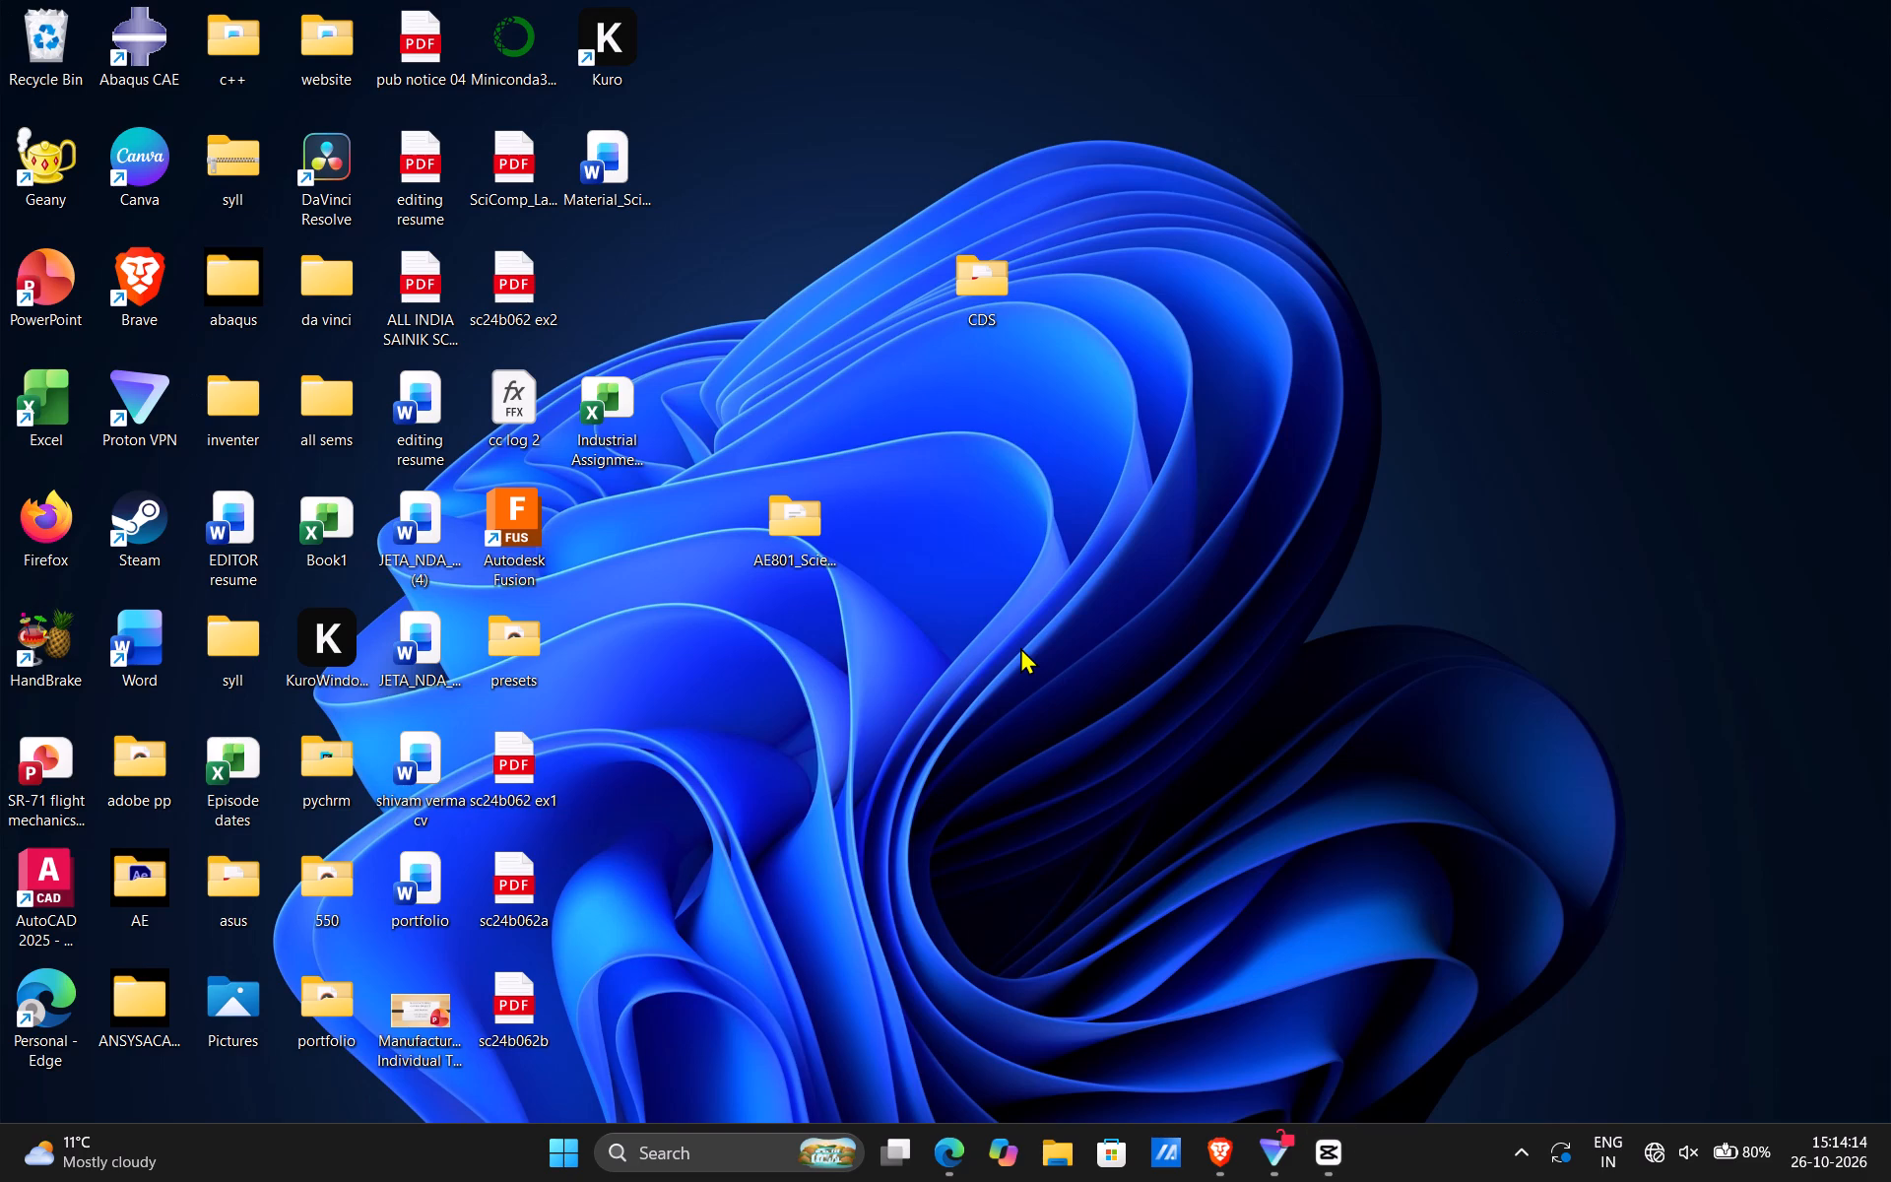
Switch to File Explorer, open the dips folder in Downloads and briefly play the exported MP3 file.
{"action": "left_click", "coordinate": [1072, 1158]}
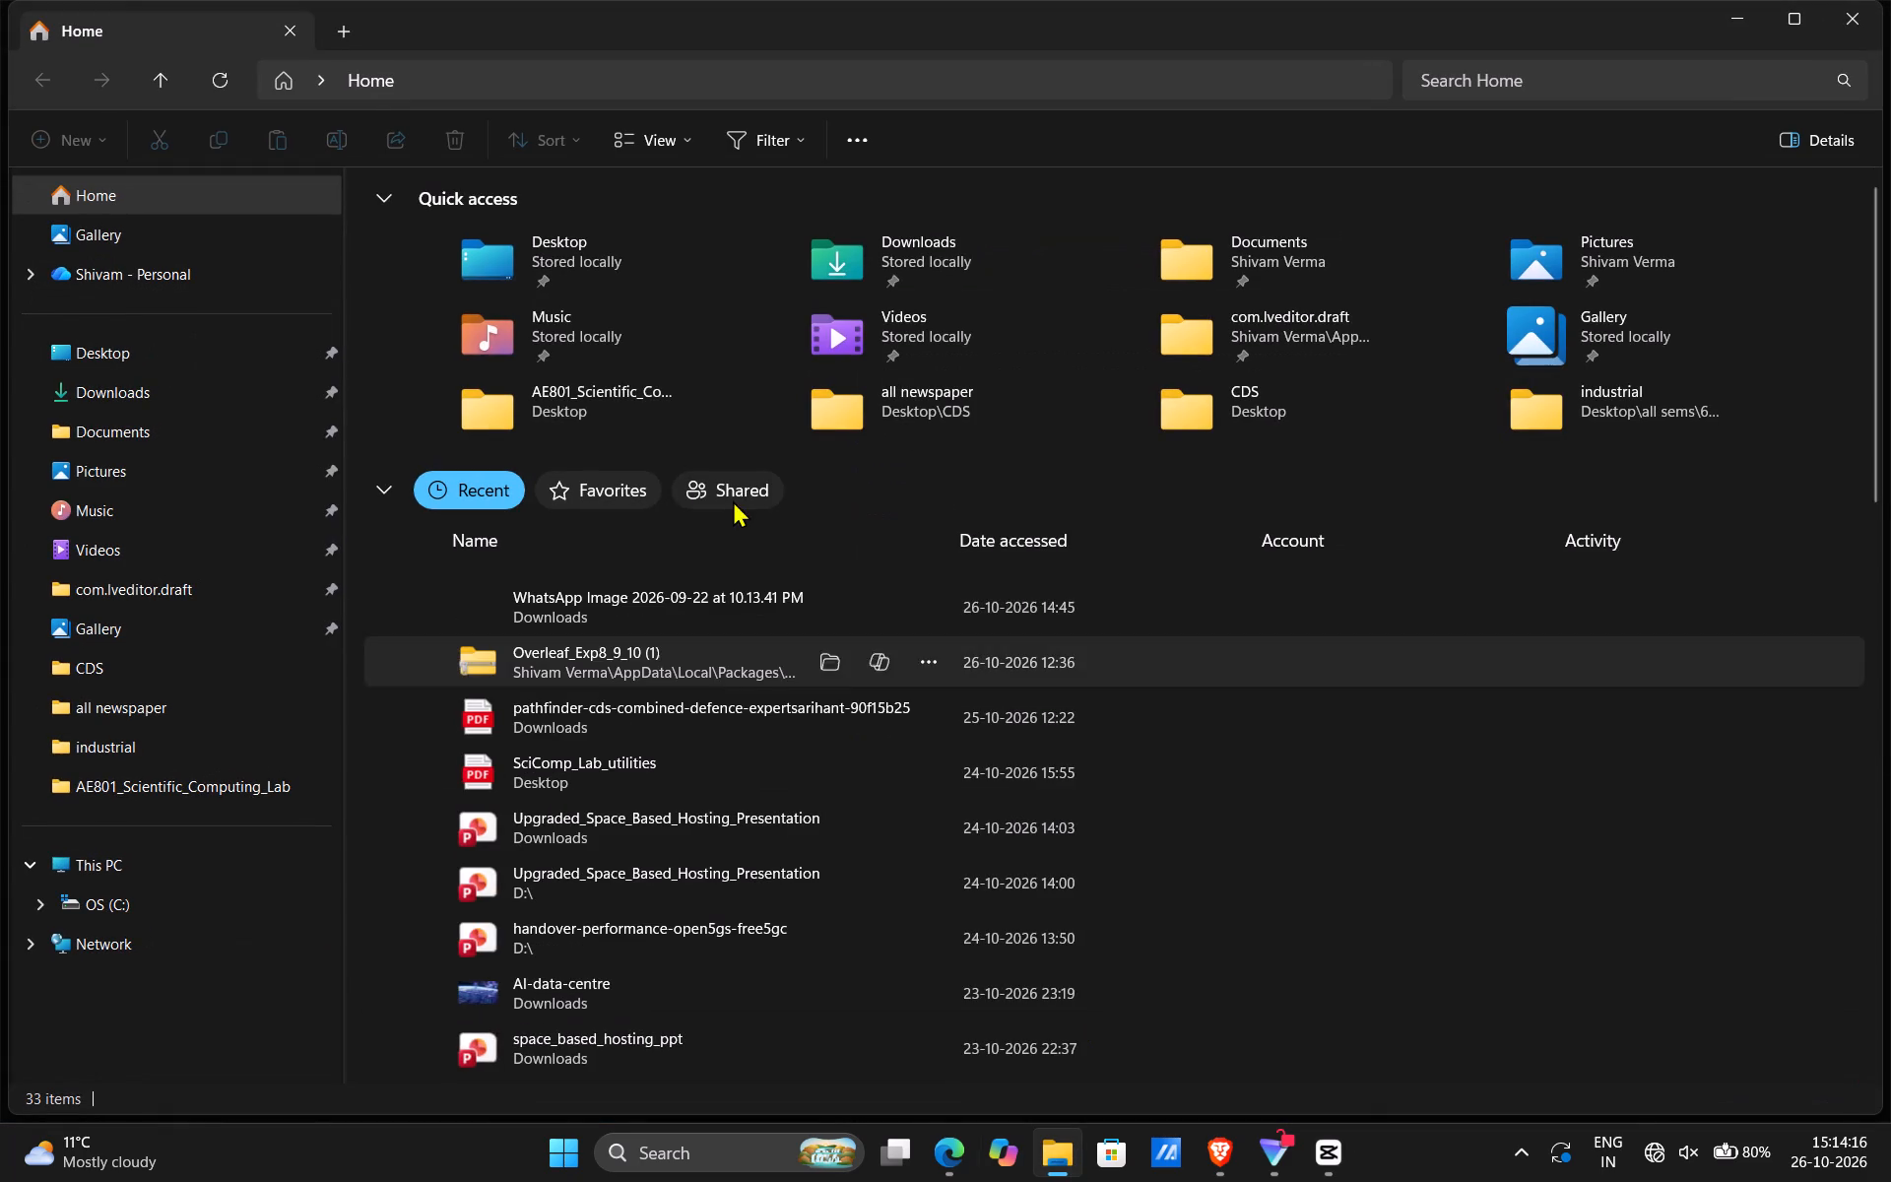
{"action": "left_click", "coordinate": [160, 378]}
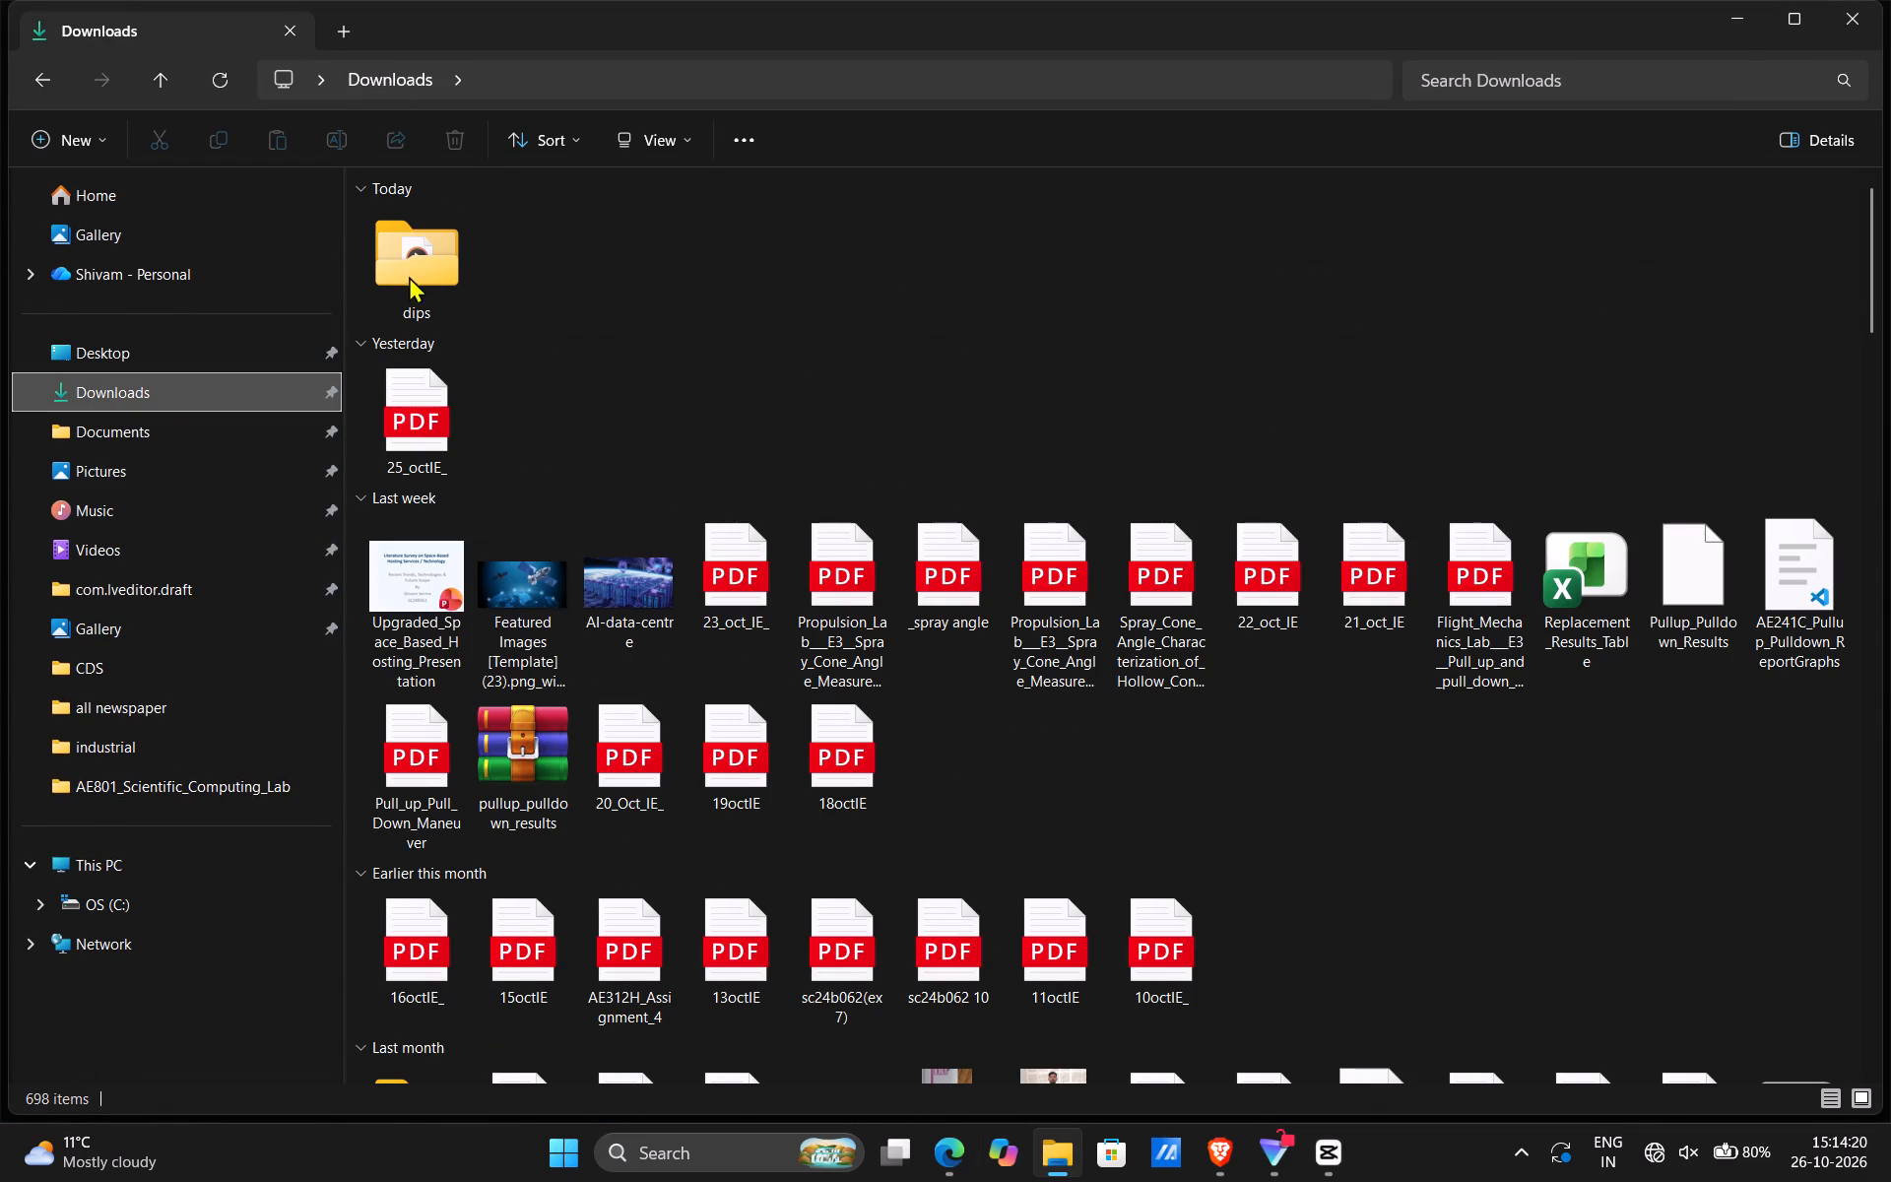
{"action": "double_click", "coordinate": [416, 277]}
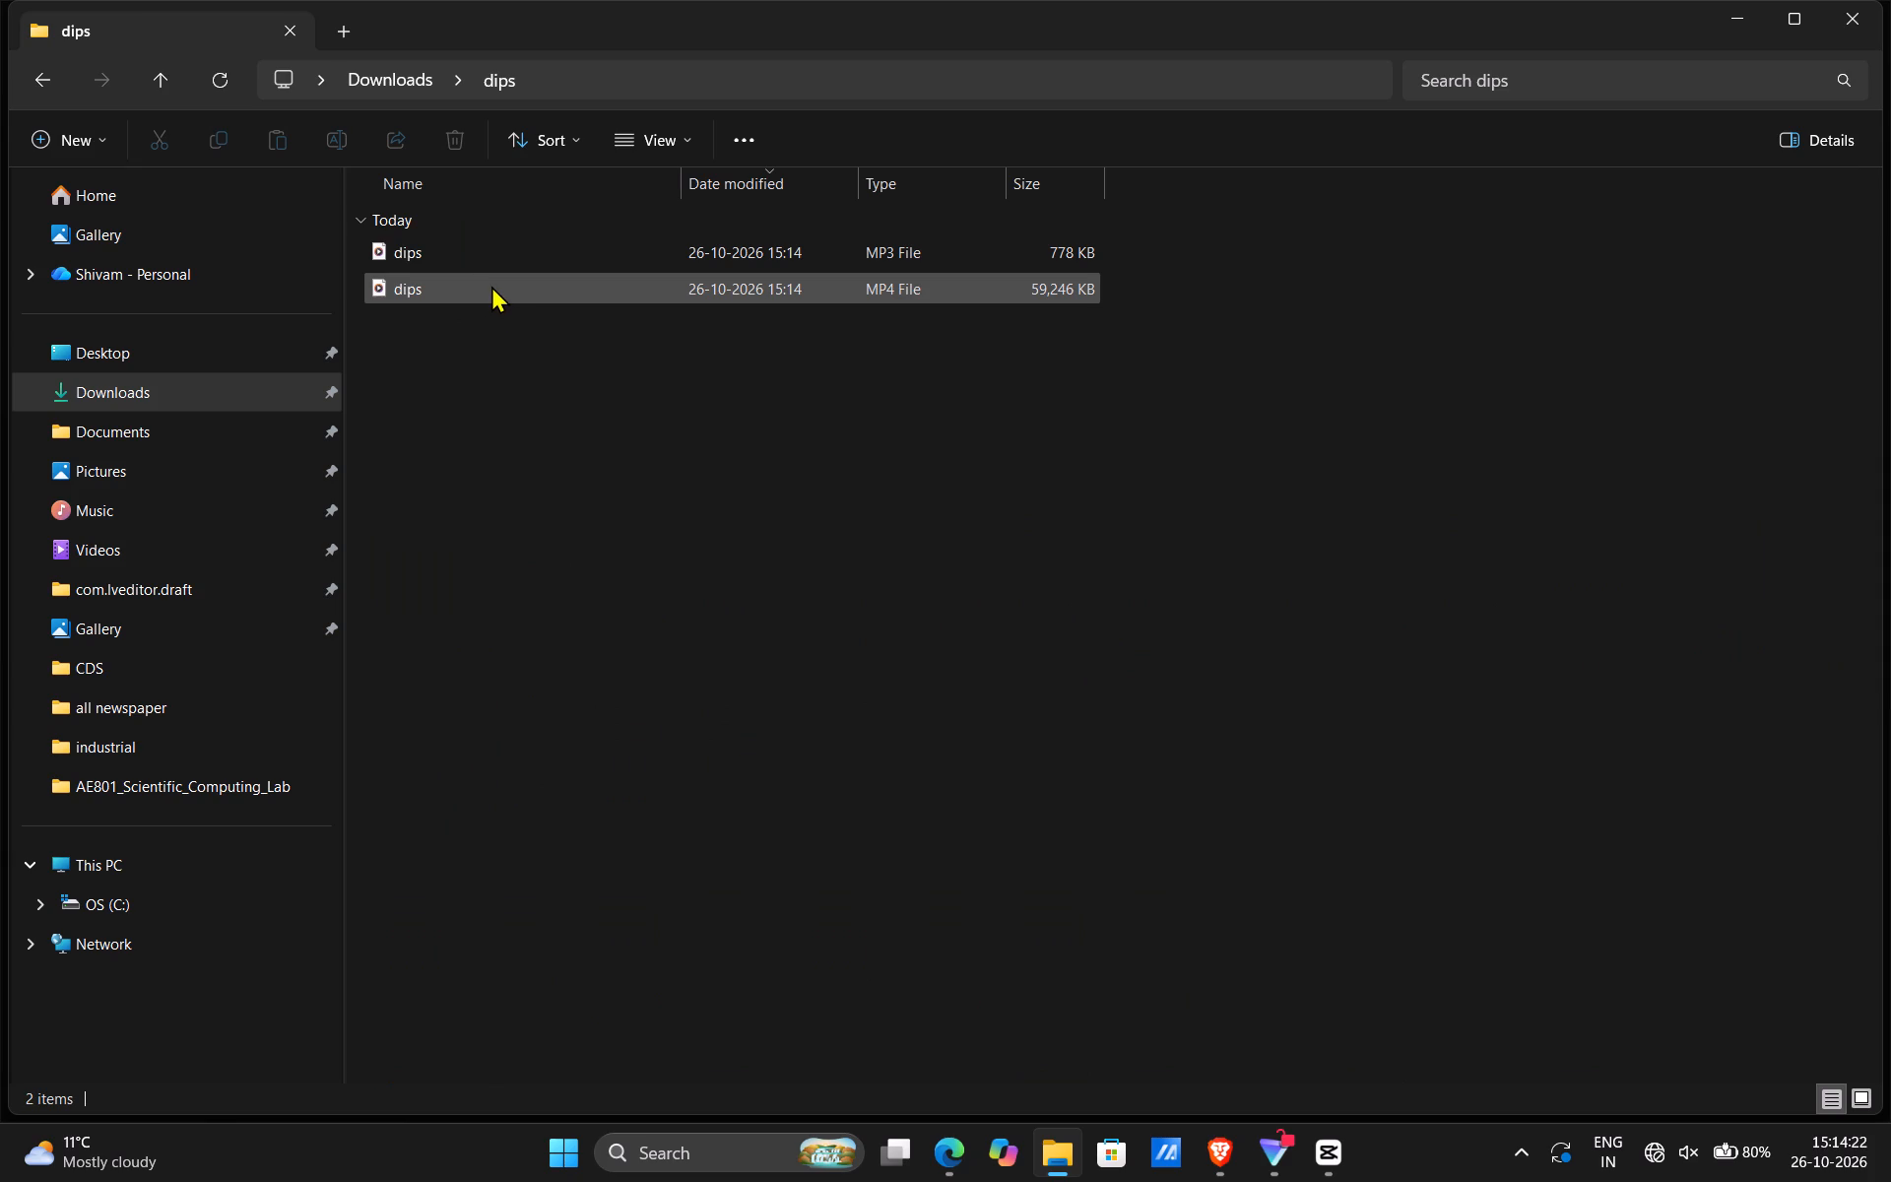
{"action": "double_click", "coordinate": [482, 262]}
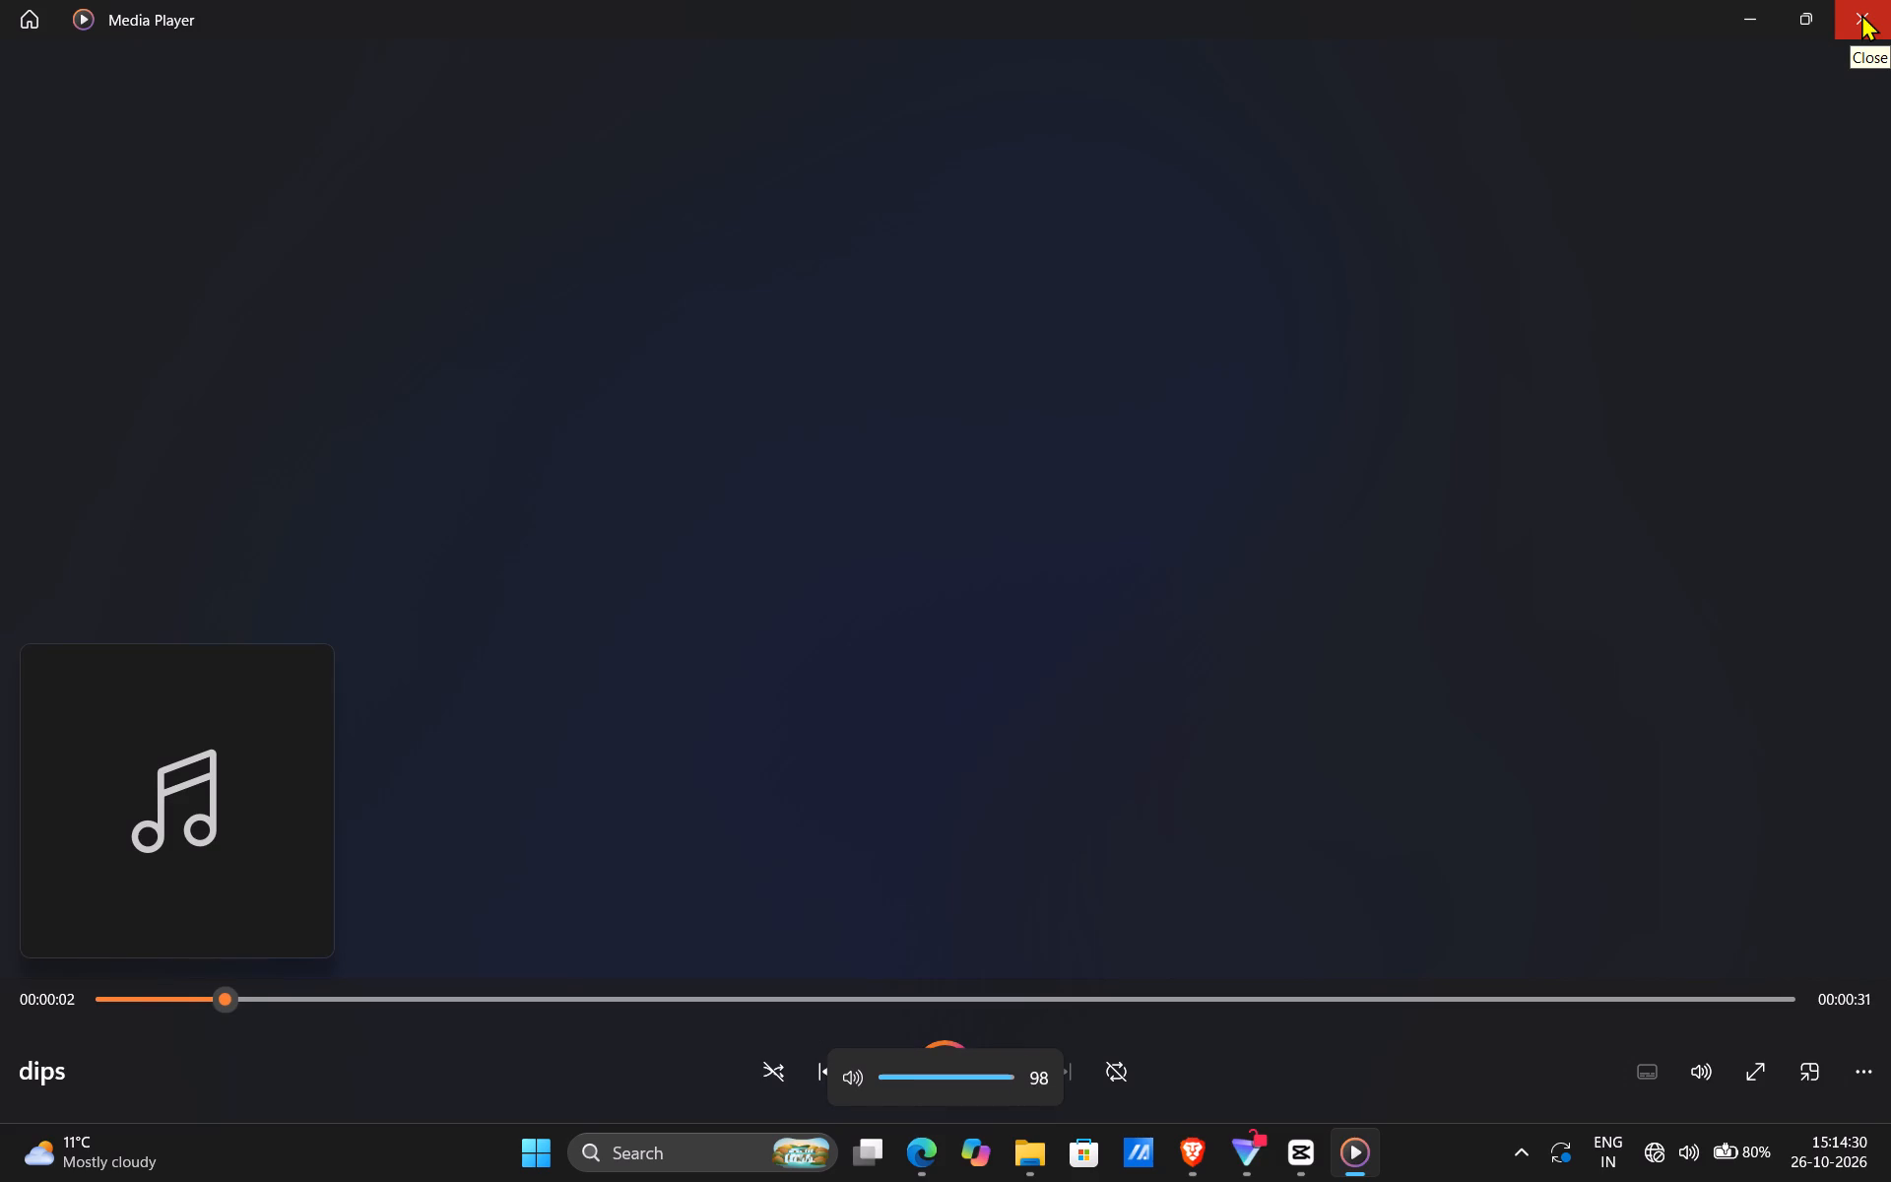
{"action": "left_click", "coordinate": [1861, 14]}
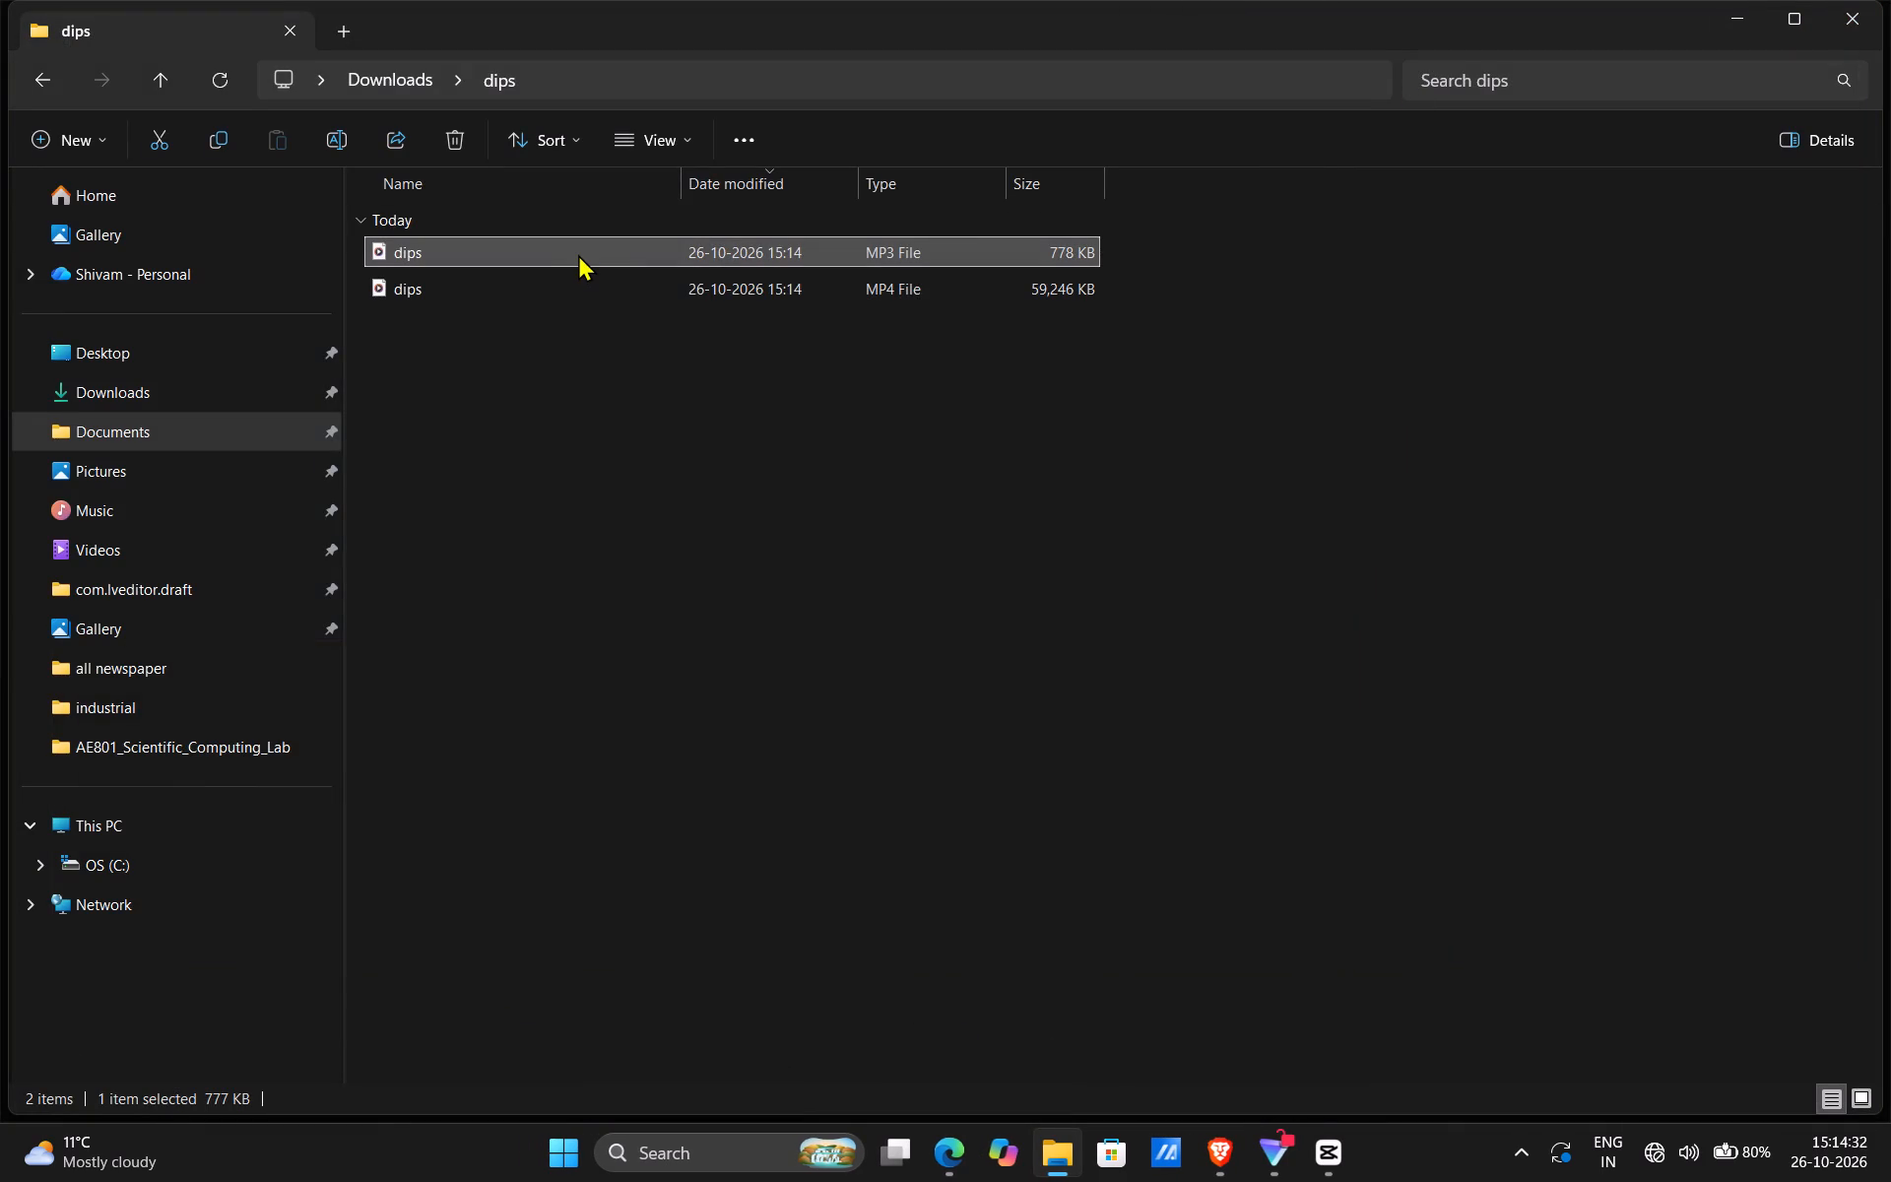
Delete the dips MP3 file from the dips export folder.
{"action": "left_click", "coordinate": [578, 254]}
{"action": "right_click", "coordinate": [578, 254]}
{"action": "right_click", "coordinate": [587, 259]}
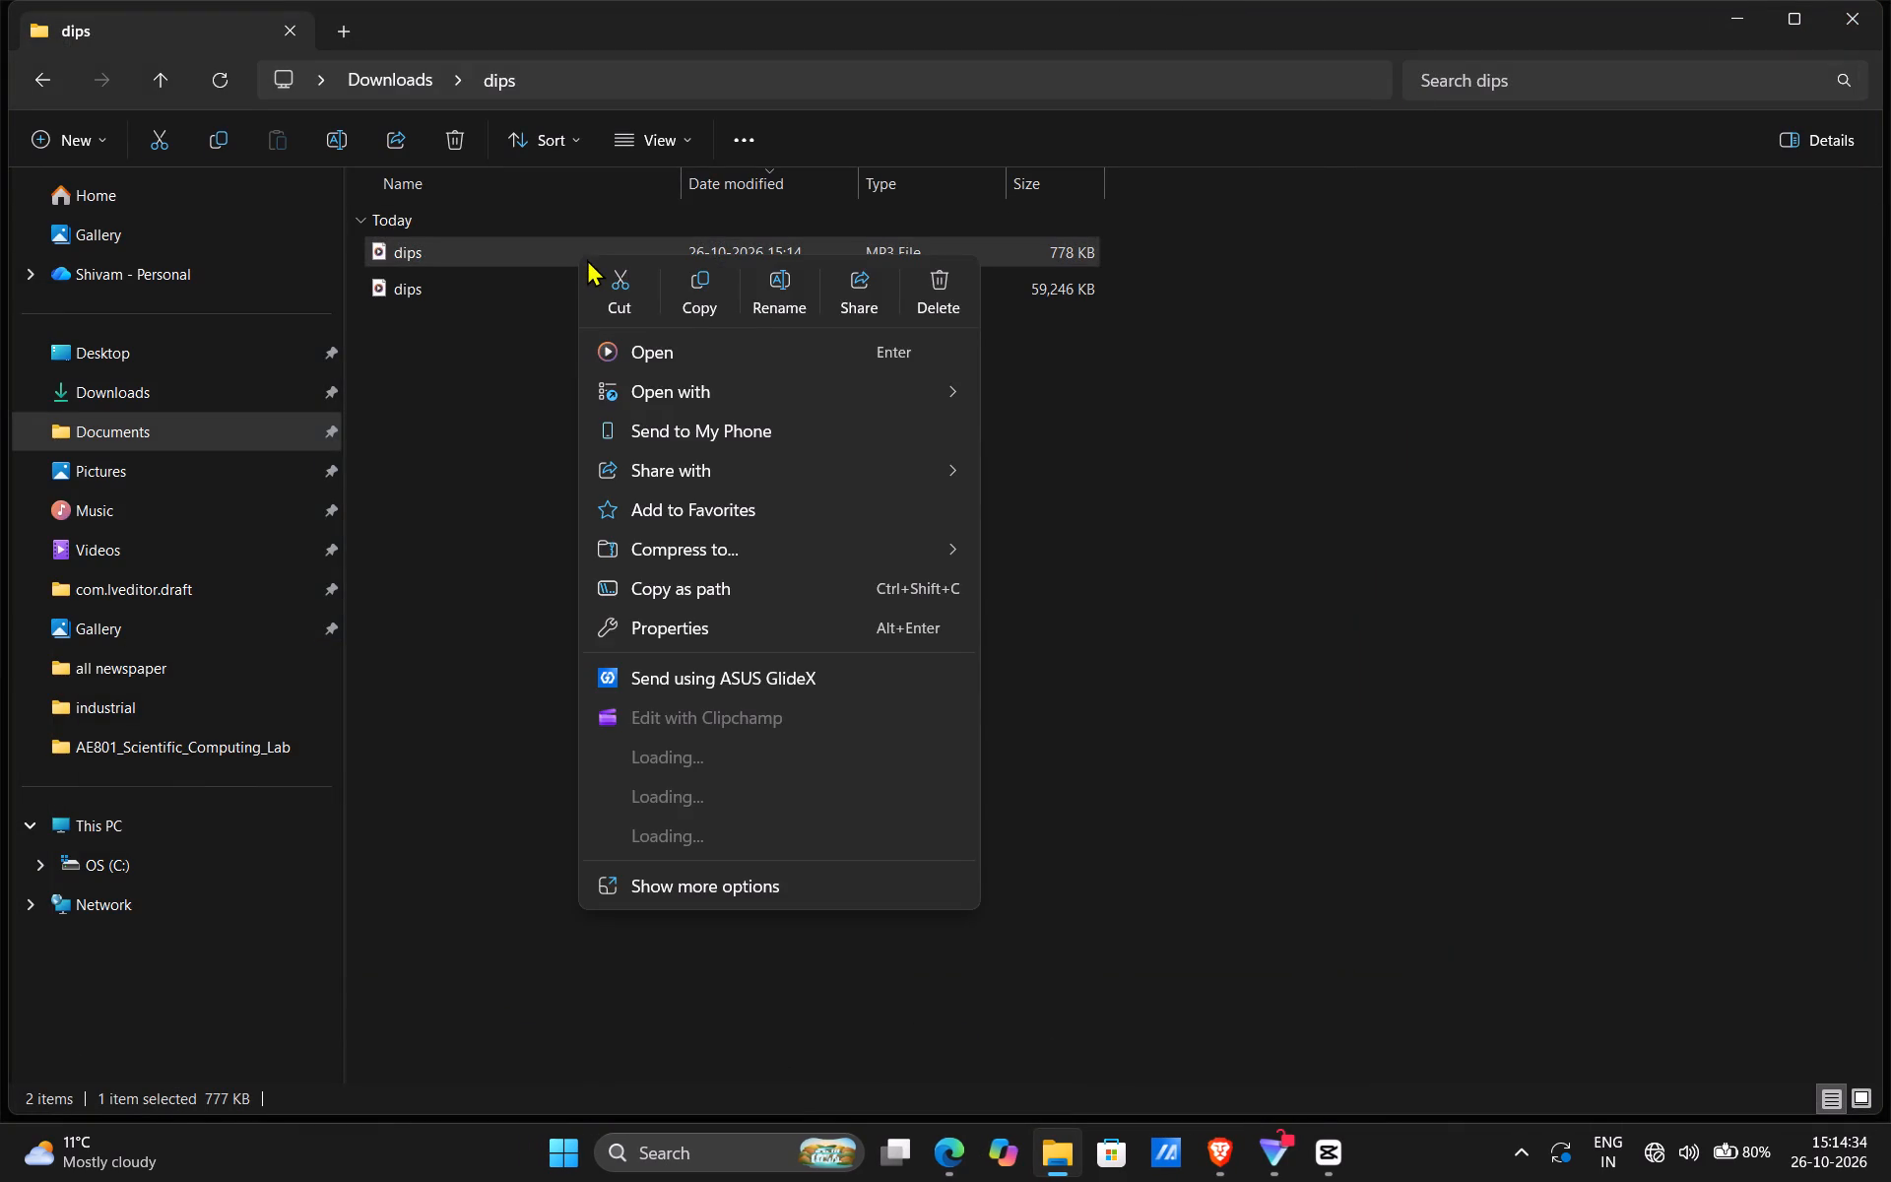
{"action": "left_click", "coordinate": [932, 280]}
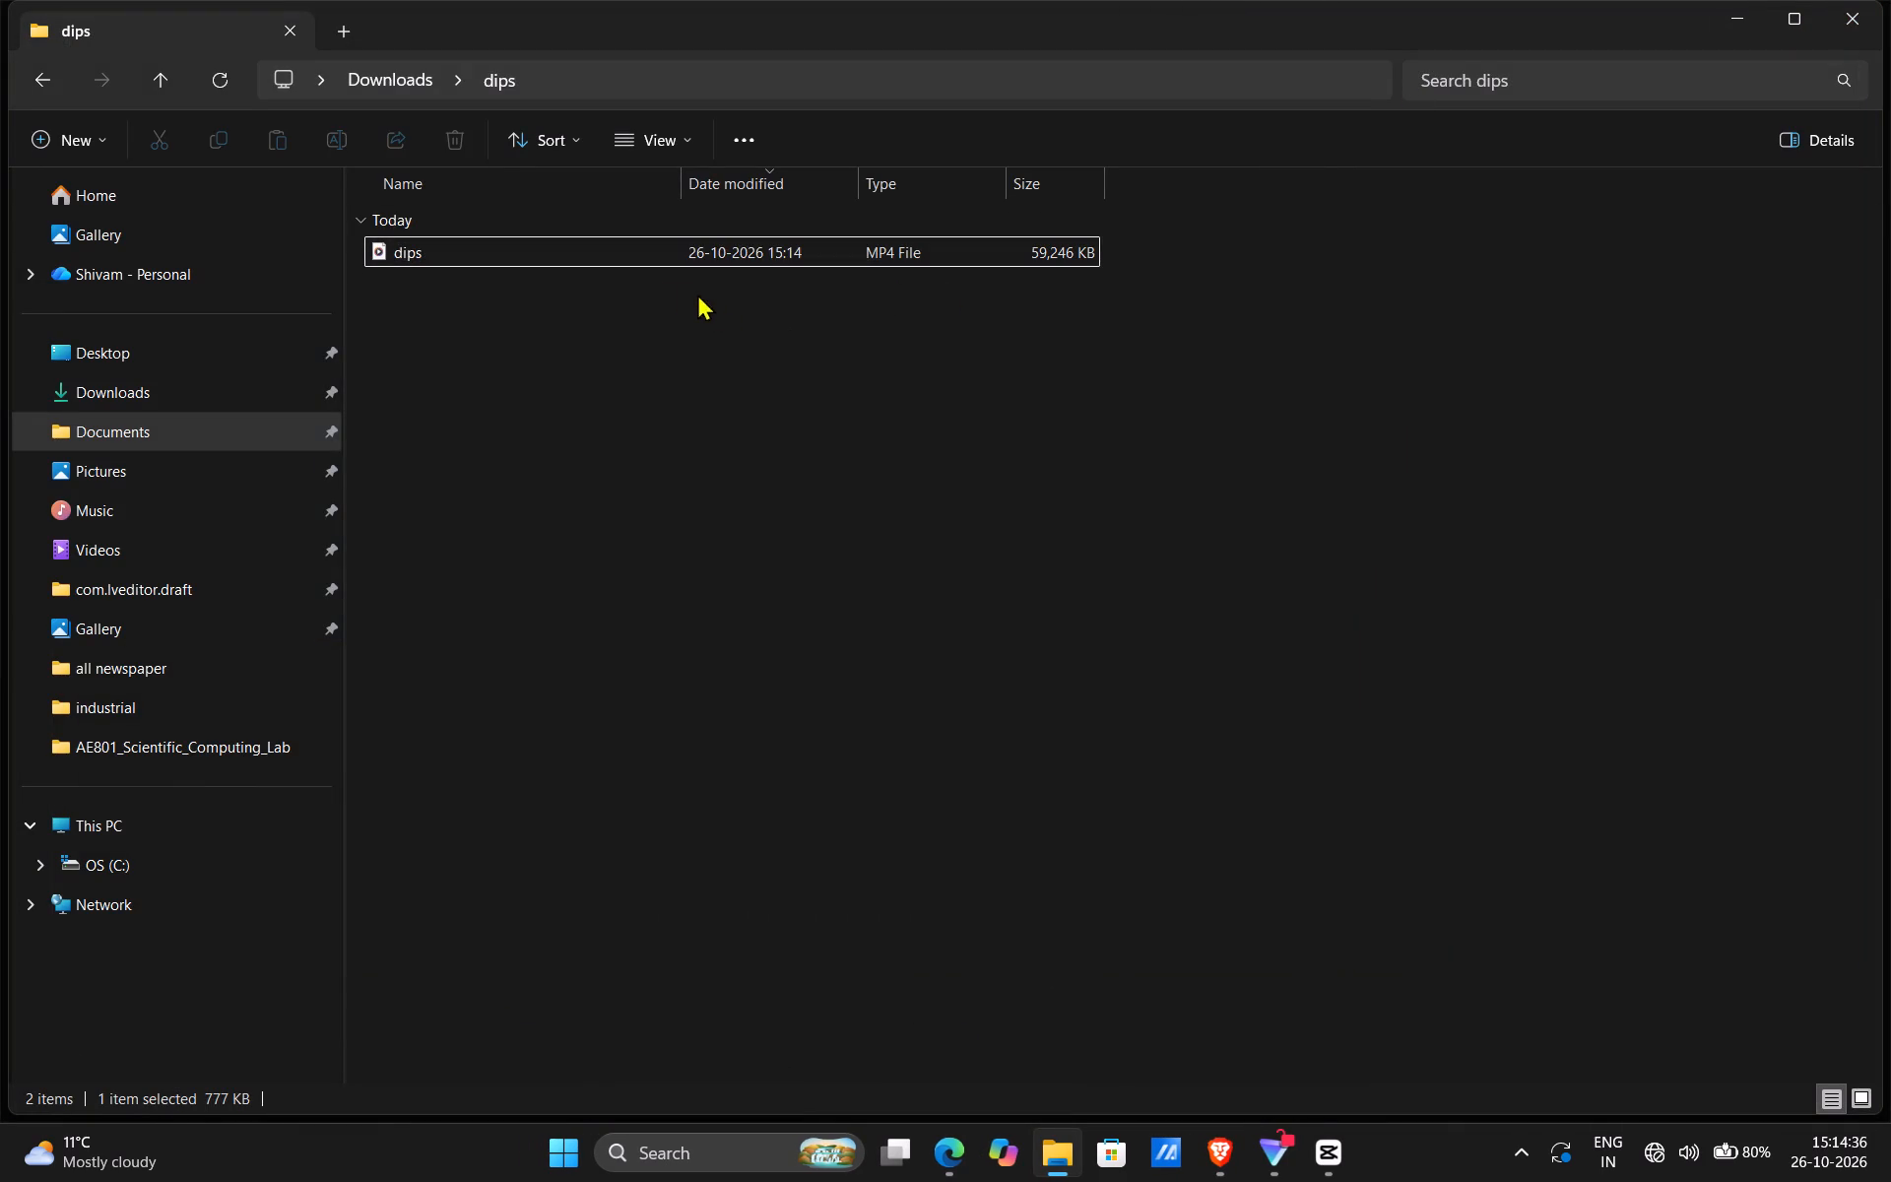
Play the exported dips MP4 video briefly and close the player.
{"action": "double_click", "coordinate": [631, 252]}
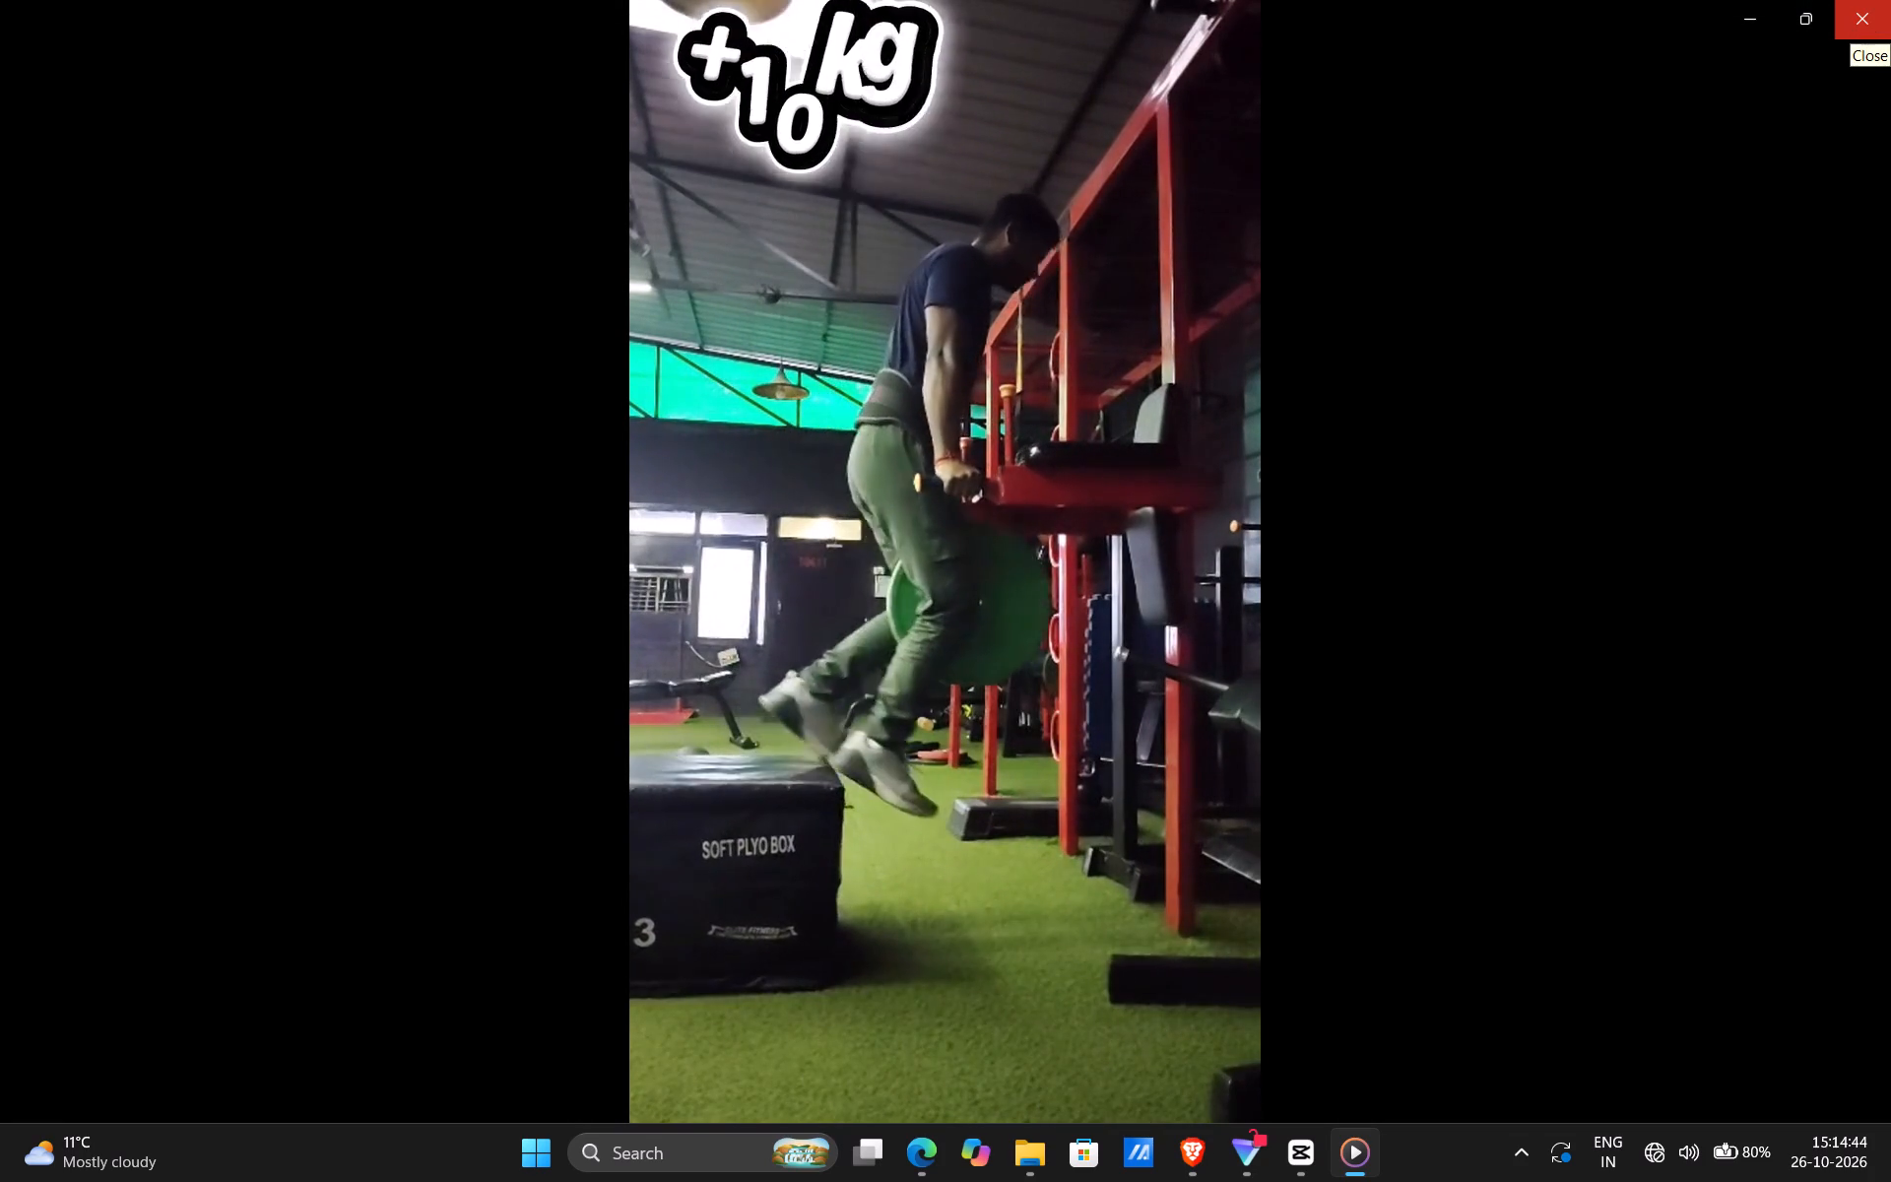
{"action": "left_click", "coordinate": [1857, 12]}
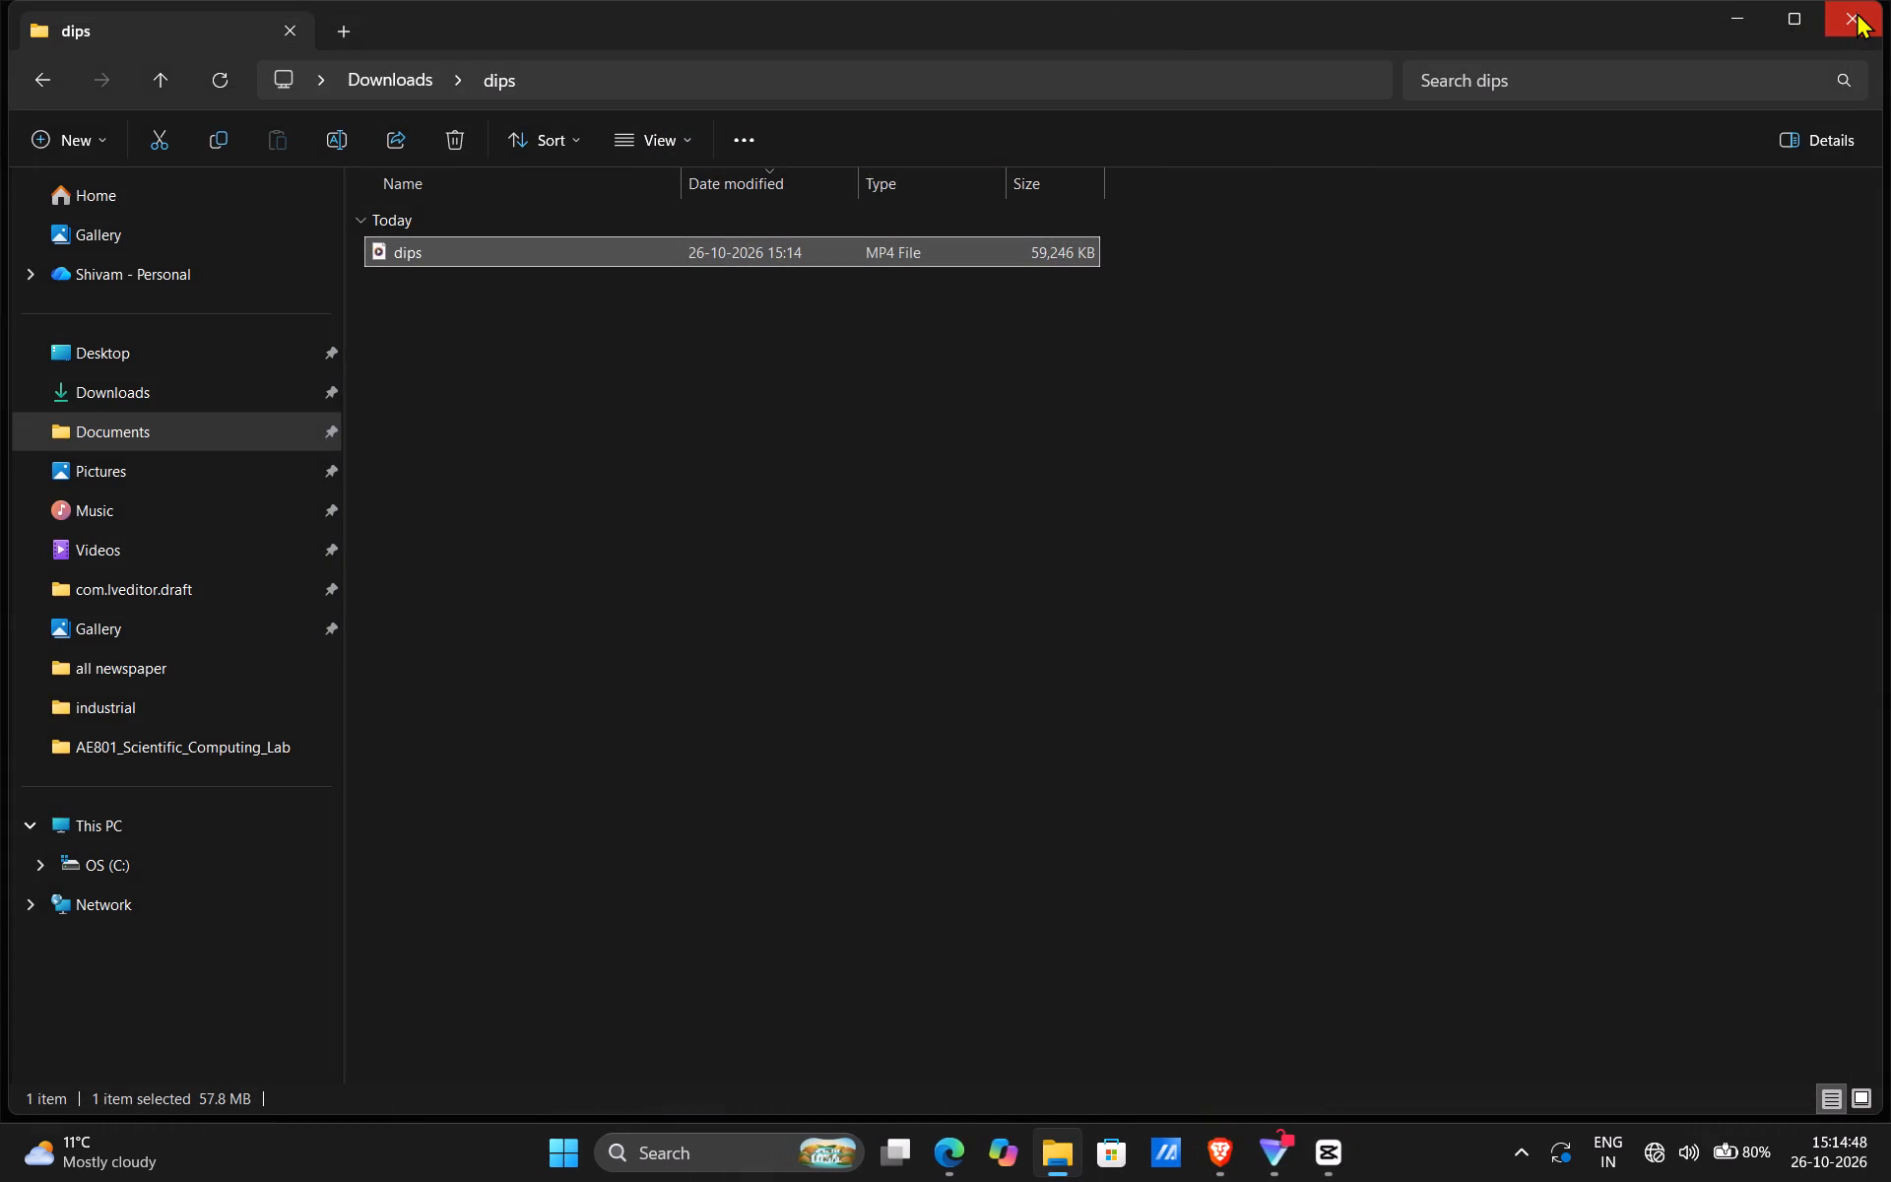
Switch back to CapCut, close the finished export window and dismiss the feedback request.
{"action": "left_click", "coordinate": [1315, 1151]}
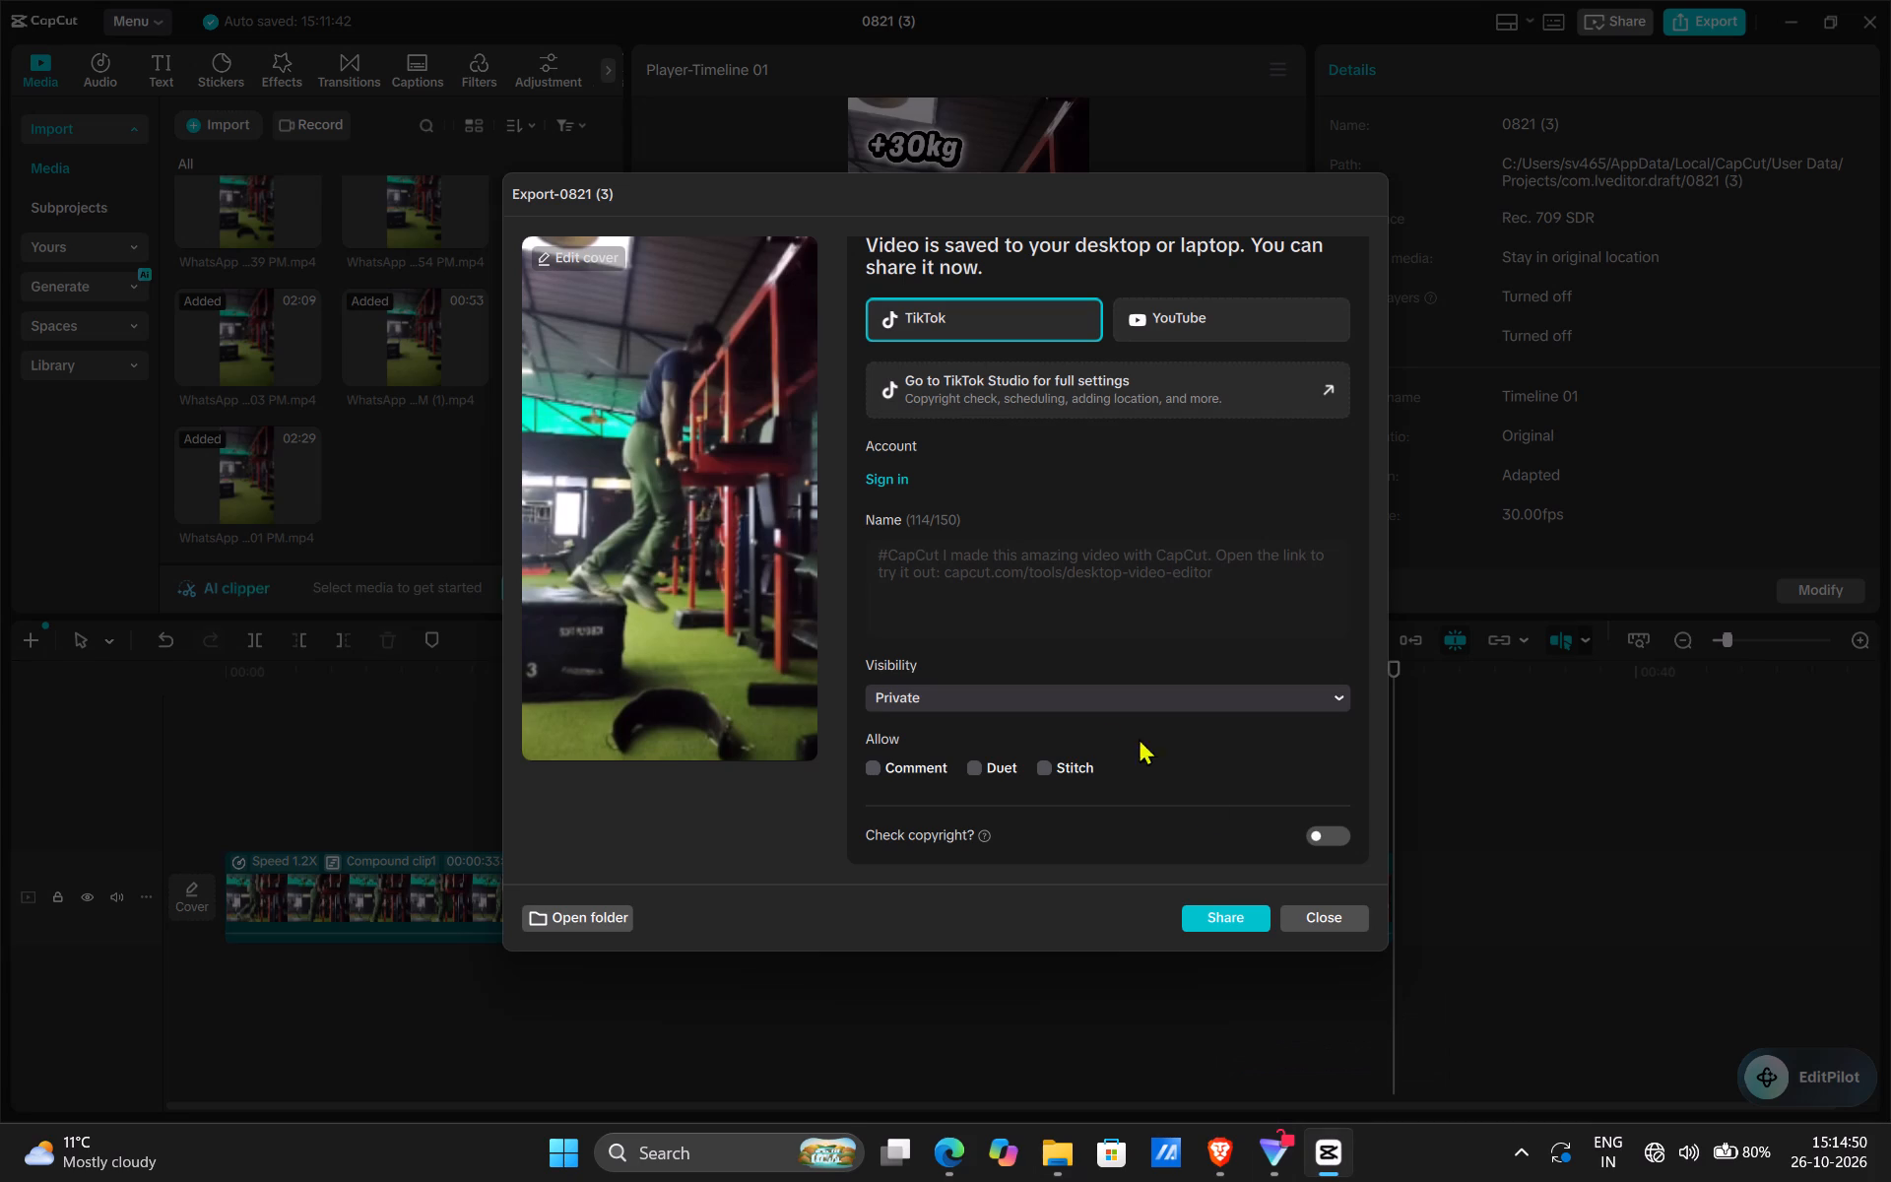
{"action": "left_click", "coordinate": [1323, 917]}
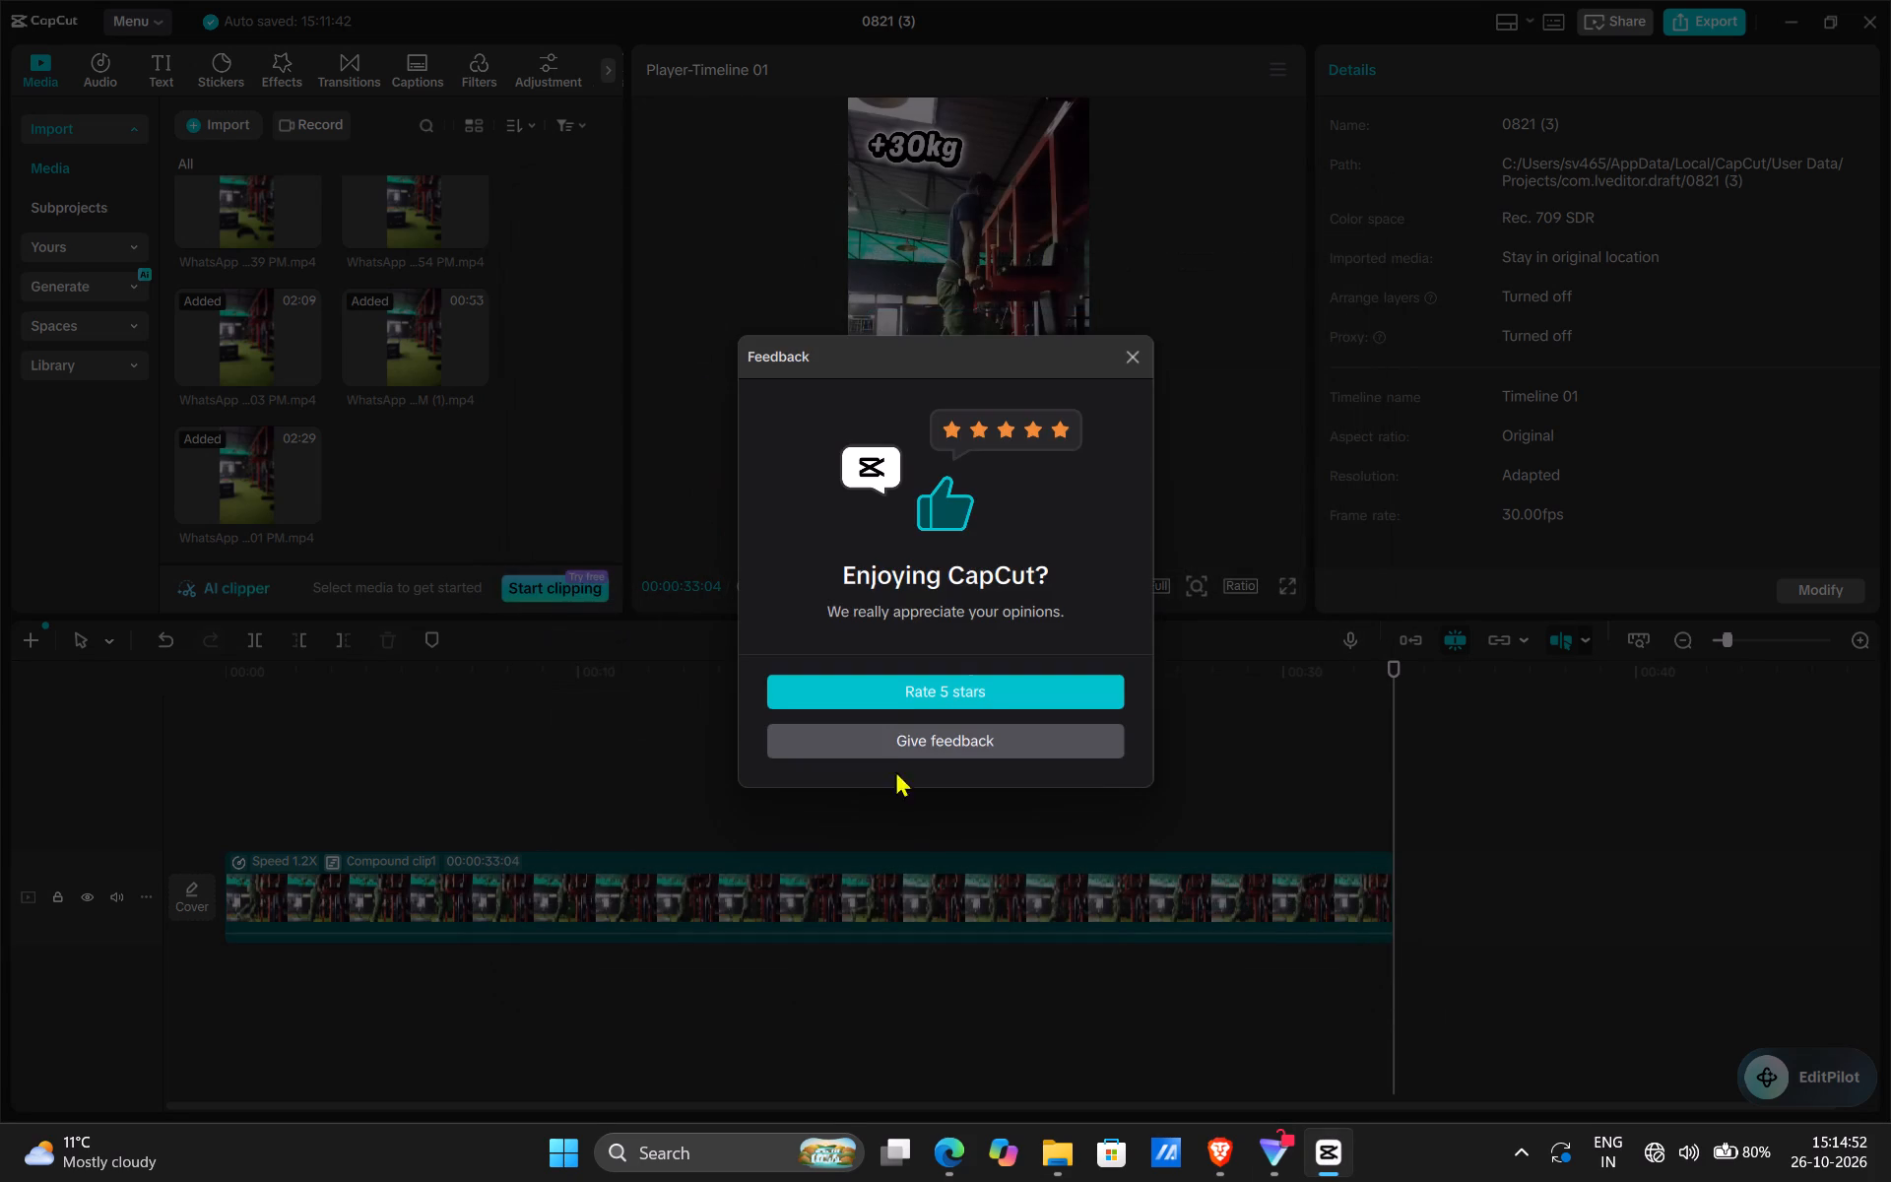
{"action": "left_click", "coordinate": [1129, 352]}
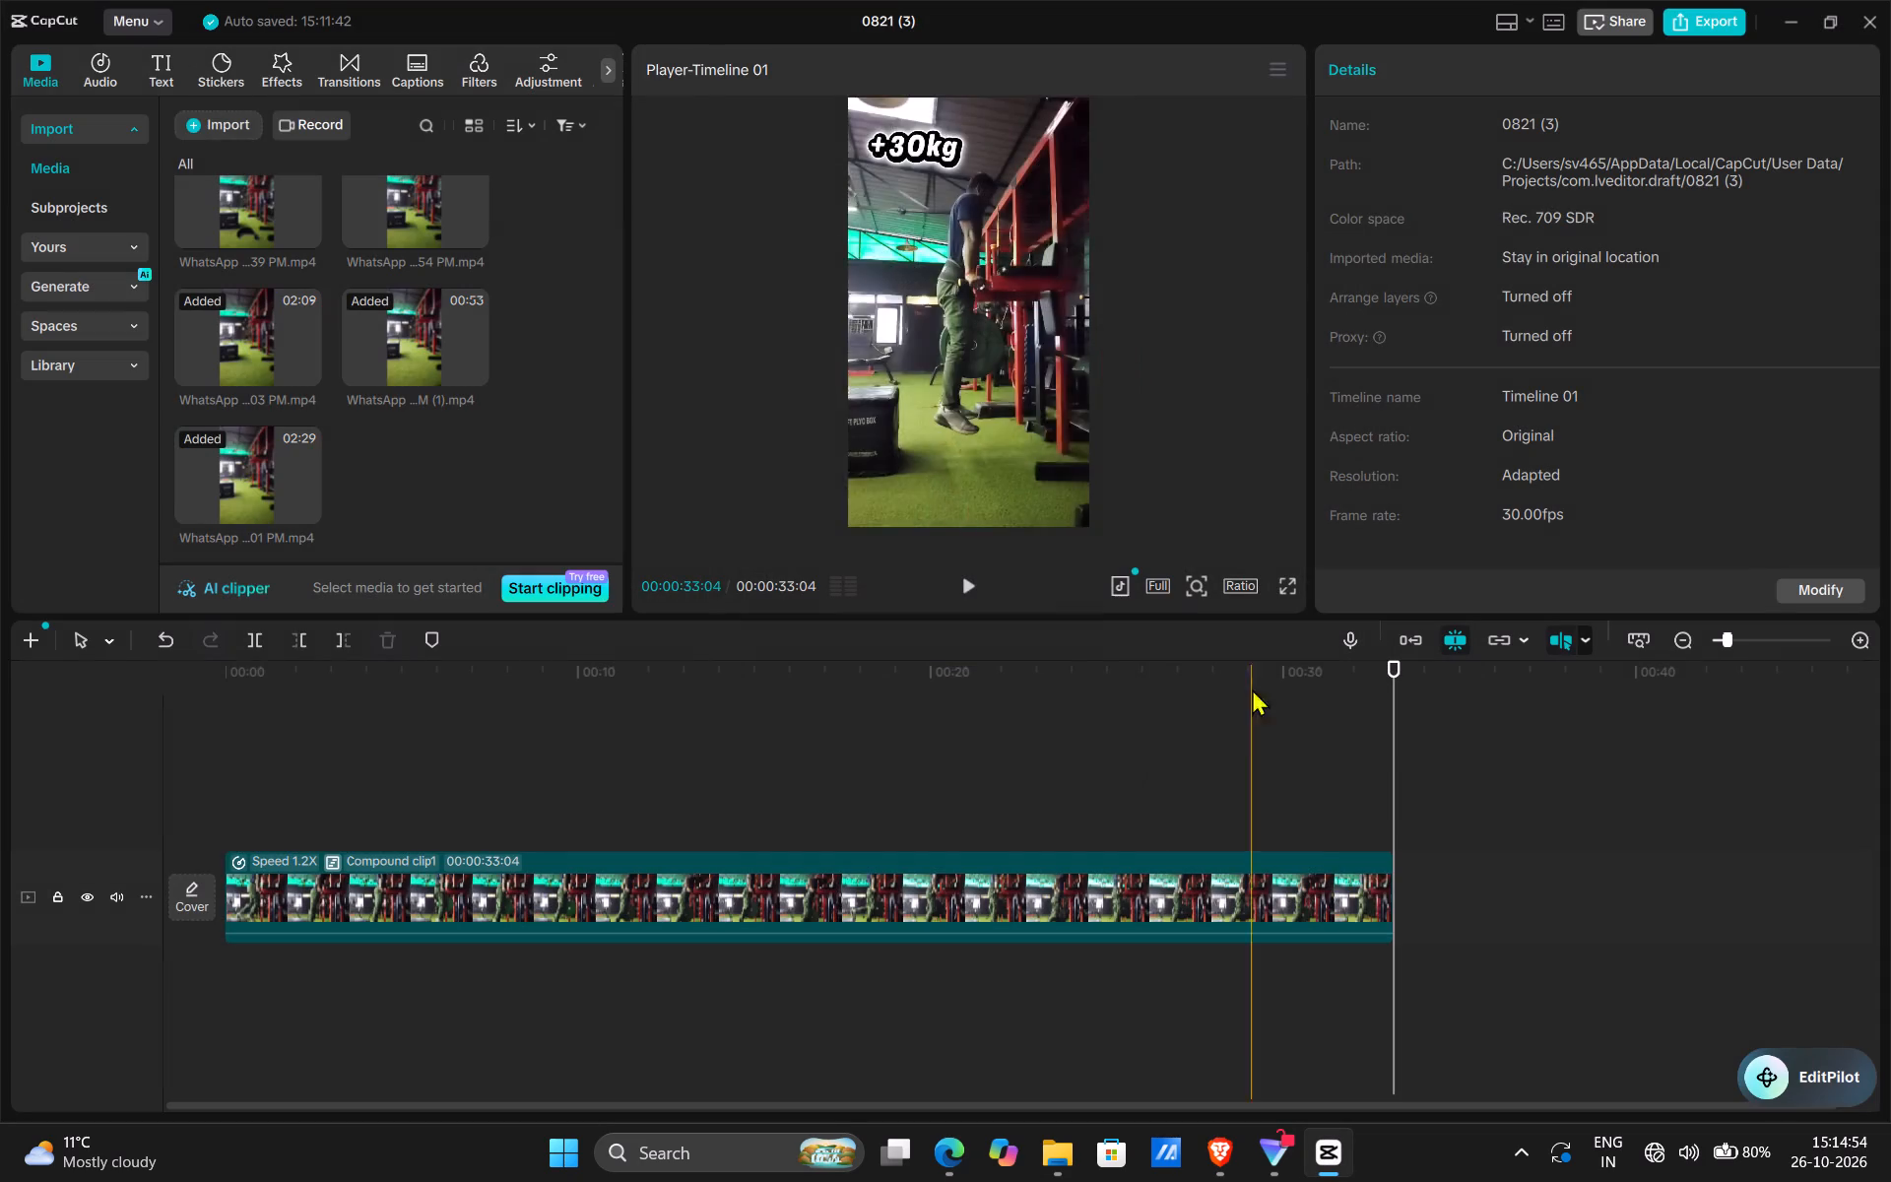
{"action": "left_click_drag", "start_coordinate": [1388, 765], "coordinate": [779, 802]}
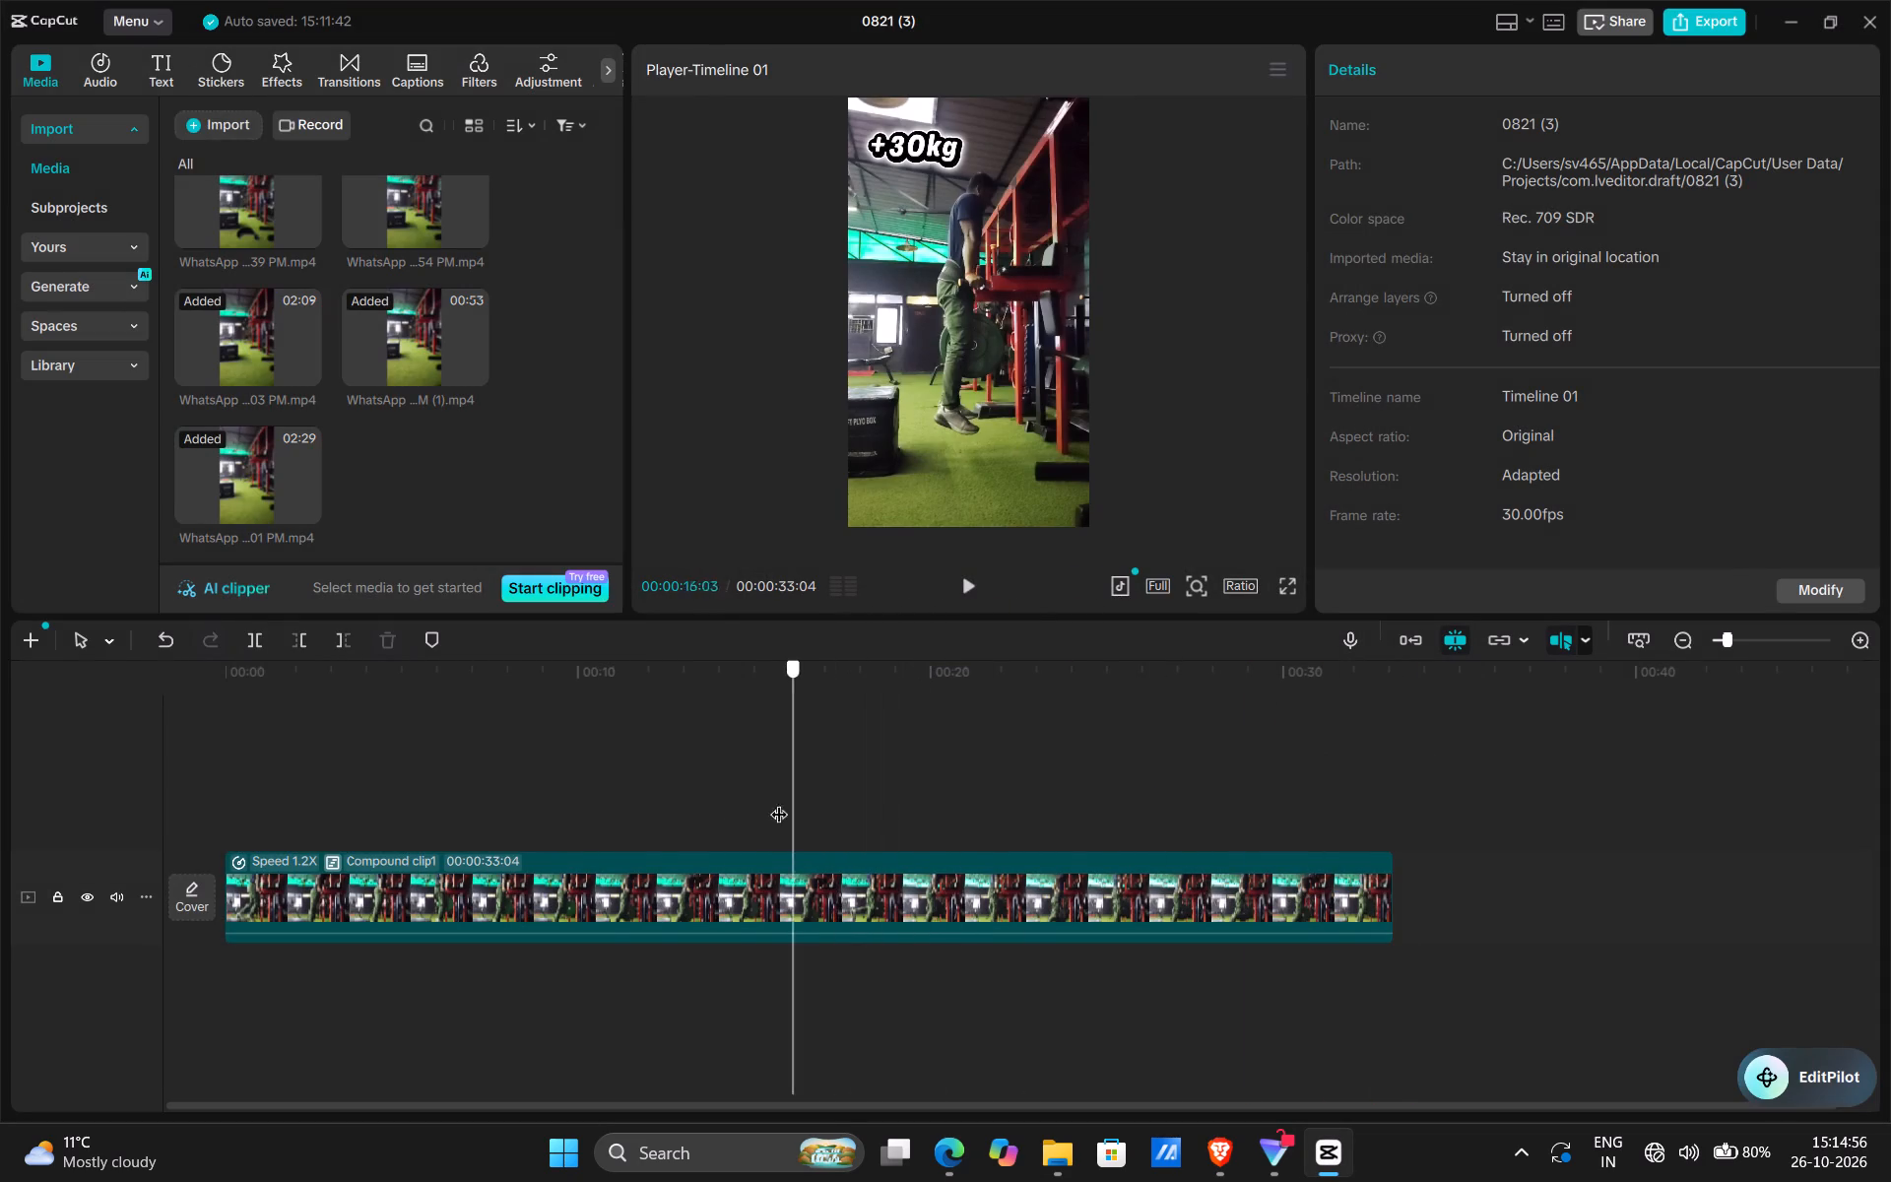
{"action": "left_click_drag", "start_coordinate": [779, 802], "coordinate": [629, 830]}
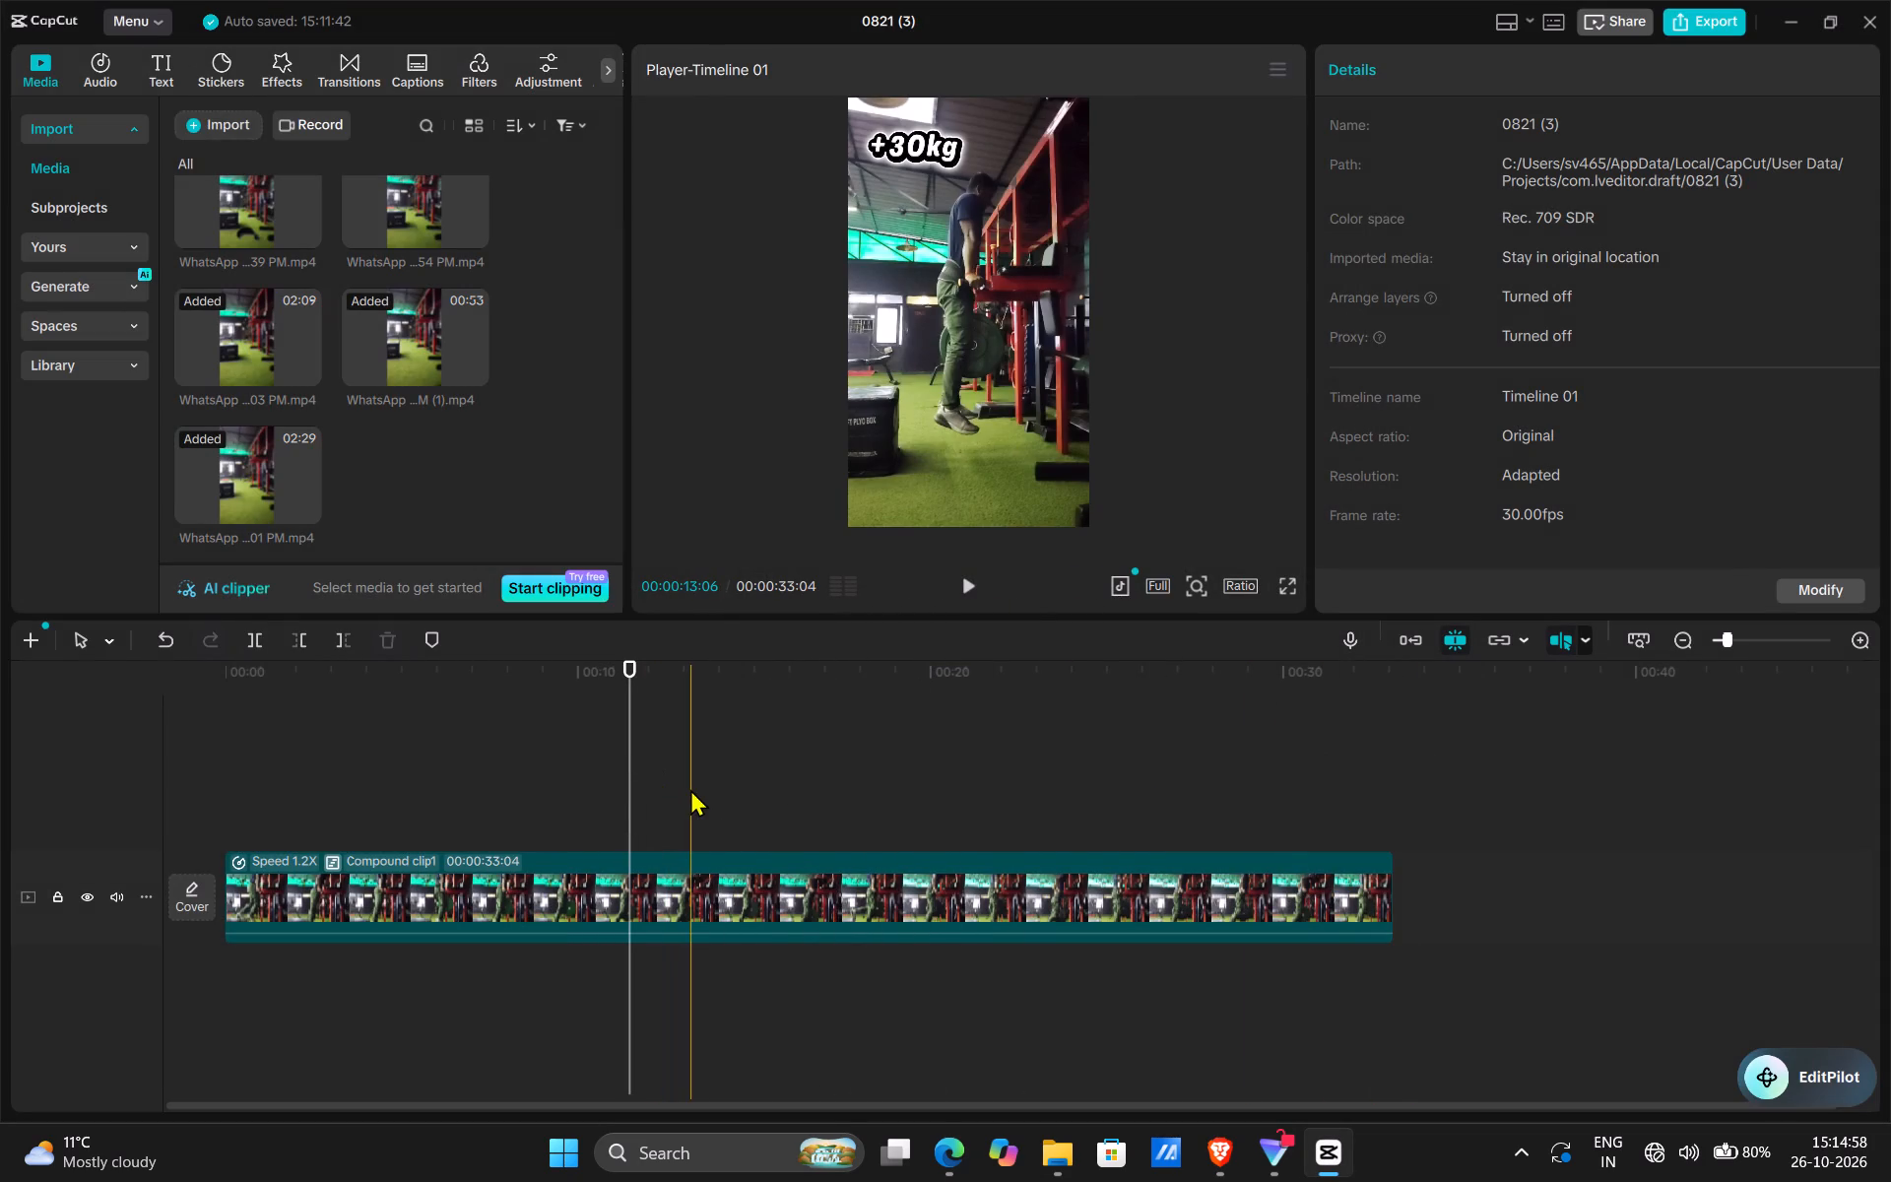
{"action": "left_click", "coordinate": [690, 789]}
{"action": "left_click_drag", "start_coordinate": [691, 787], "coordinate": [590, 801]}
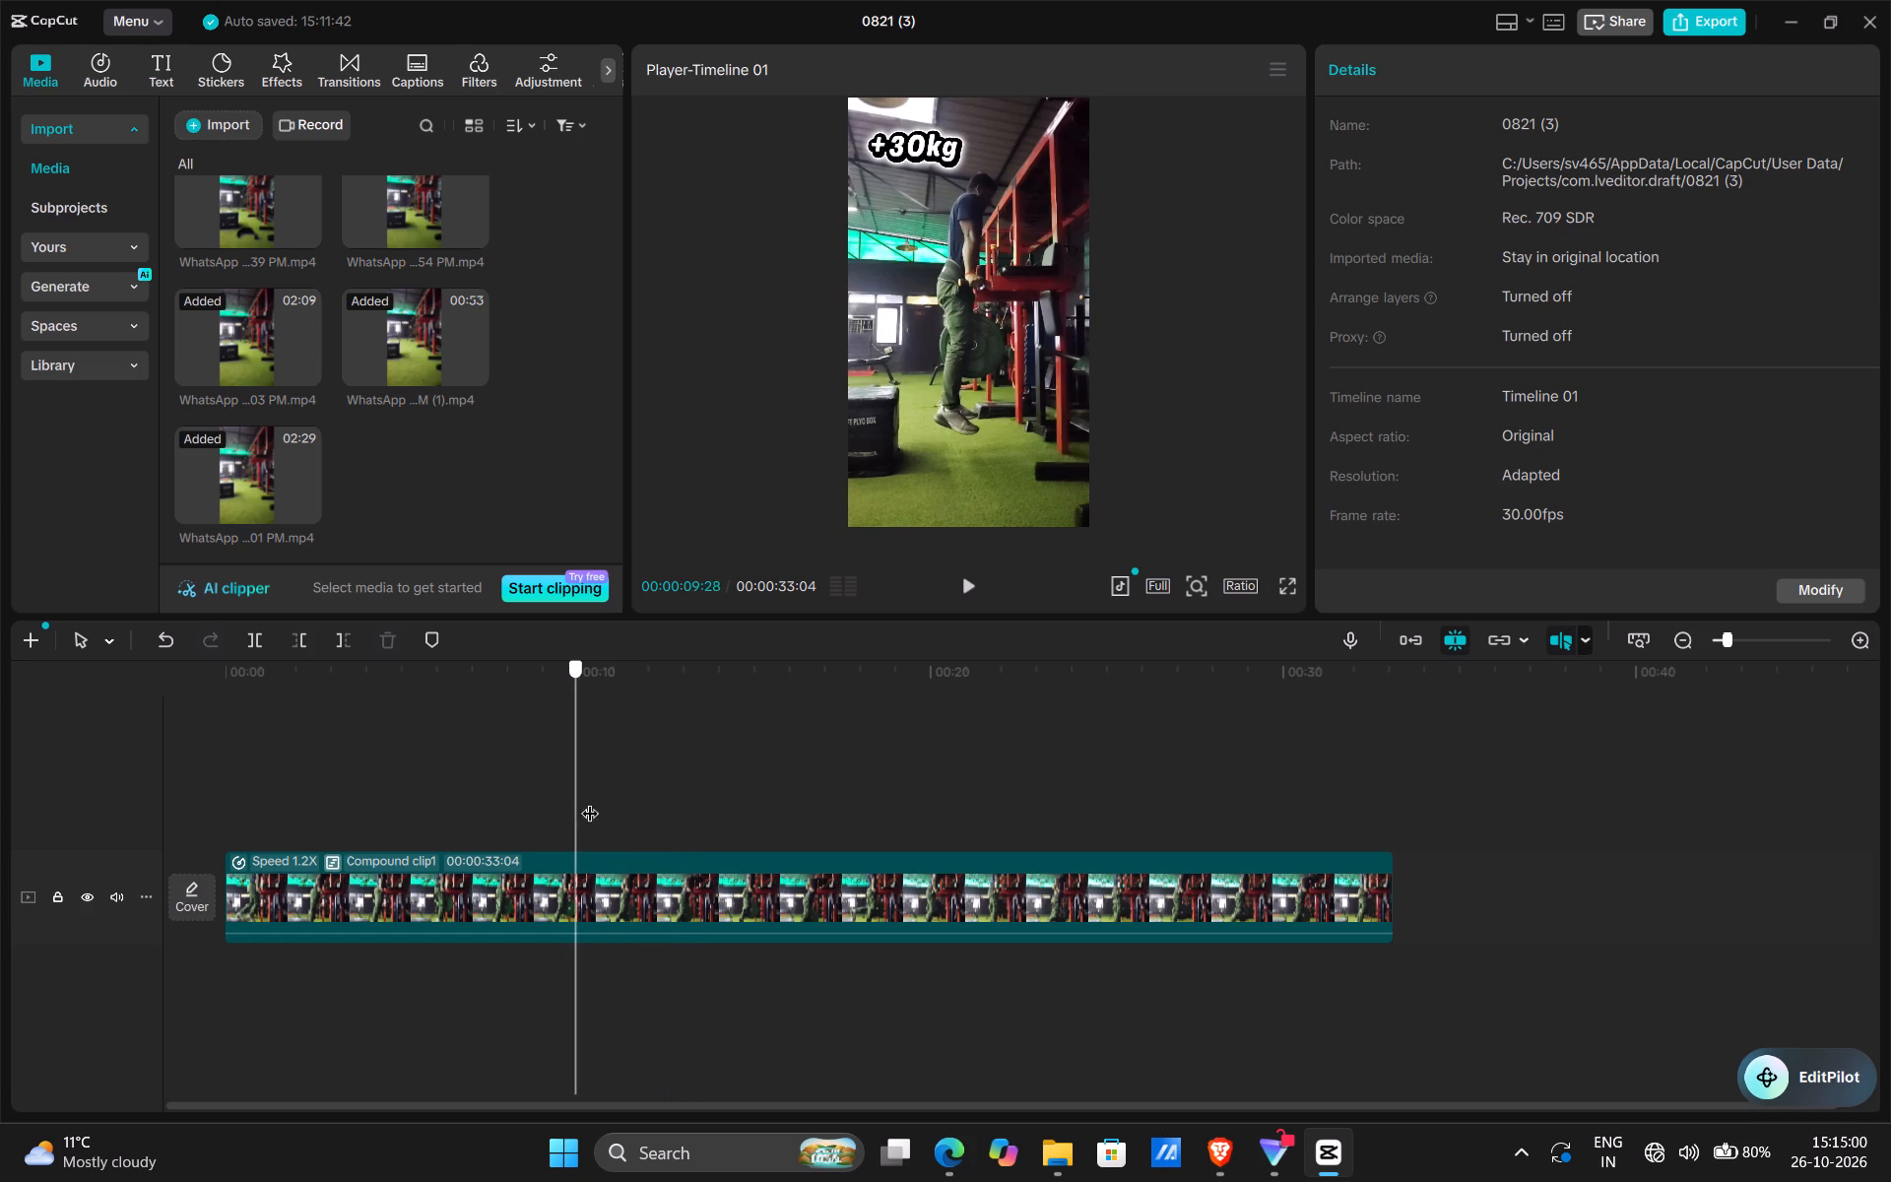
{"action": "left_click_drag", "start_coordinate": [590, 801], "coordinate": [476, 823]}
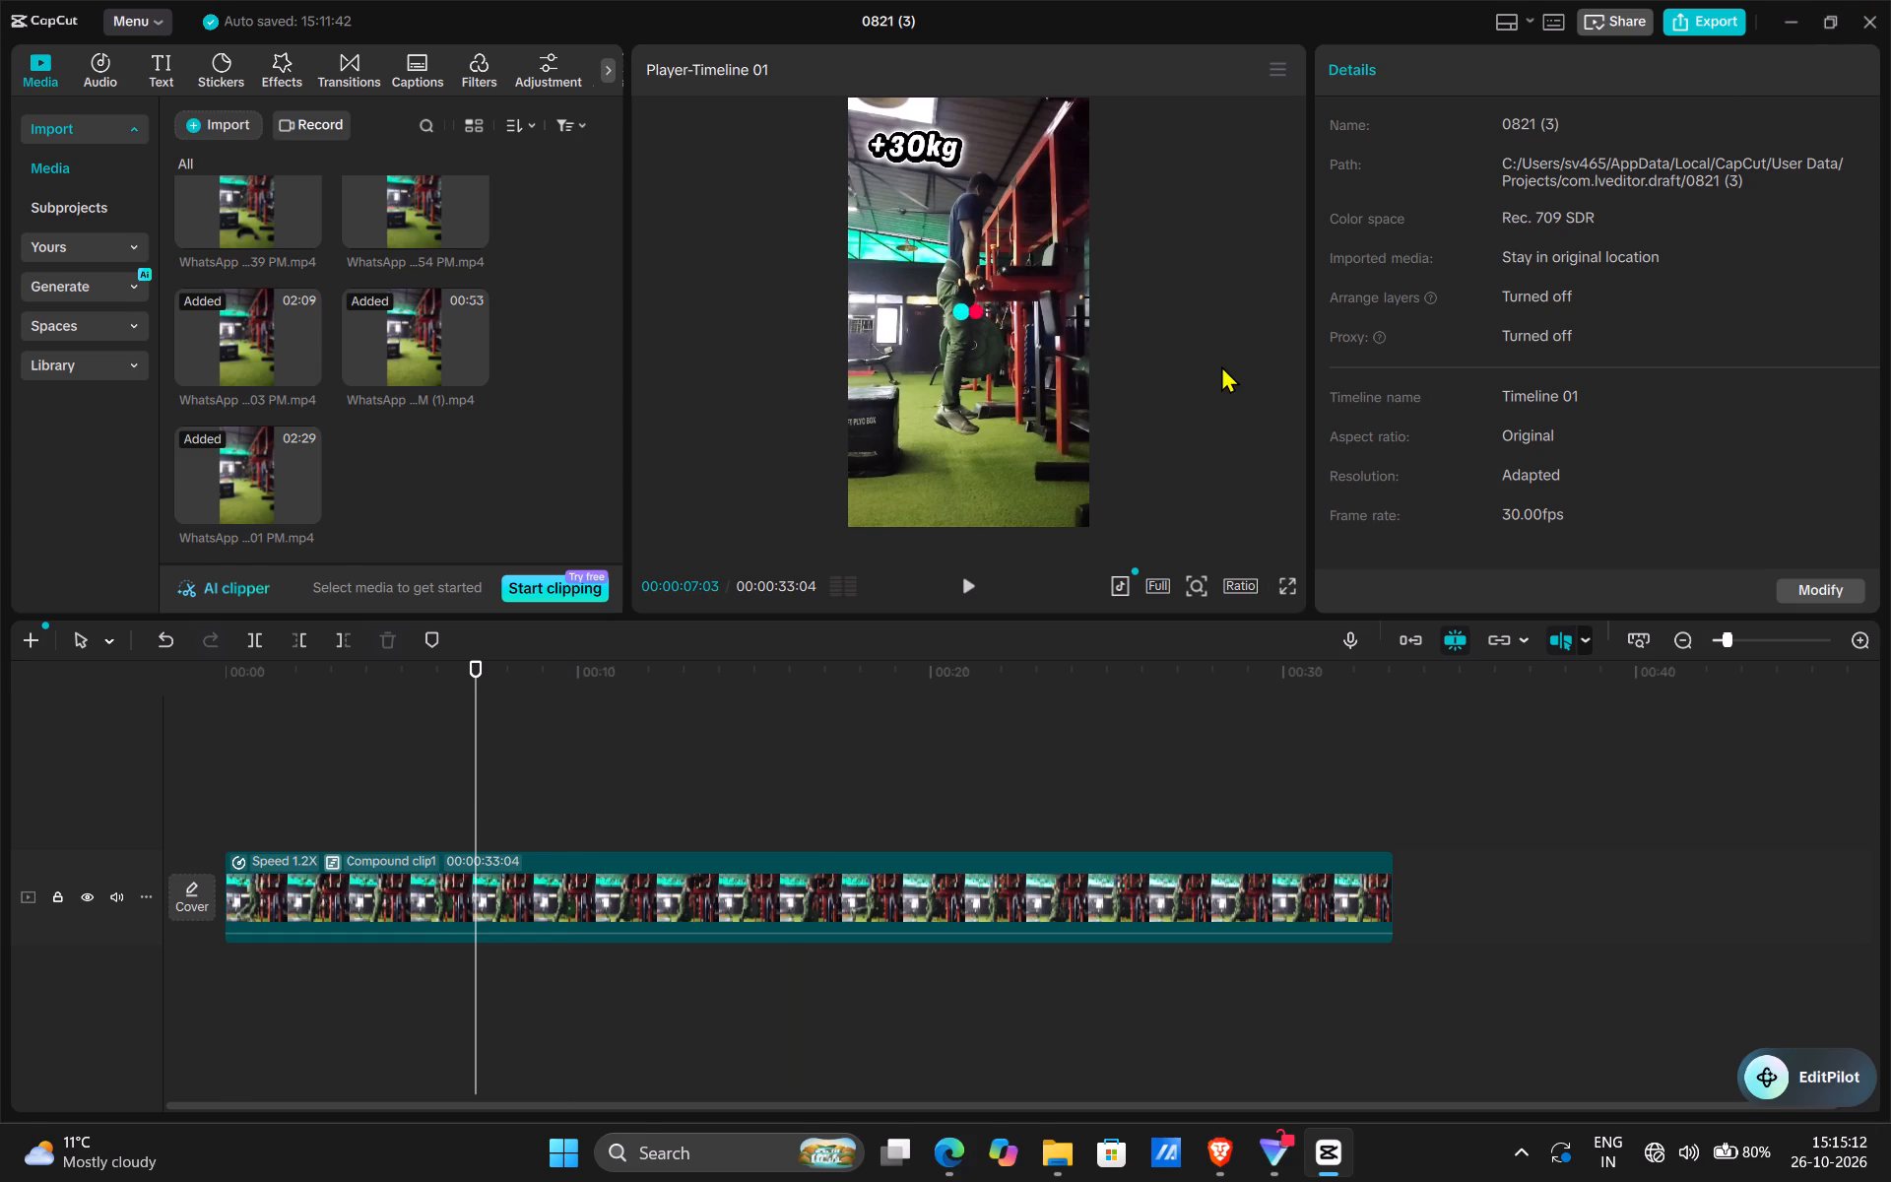
Switch to File Explorer and rename the dips folder in Downloads as "gym videos", with two spaces between the words.
{"action": "left_click", "coordinate": [1053, 1135]}
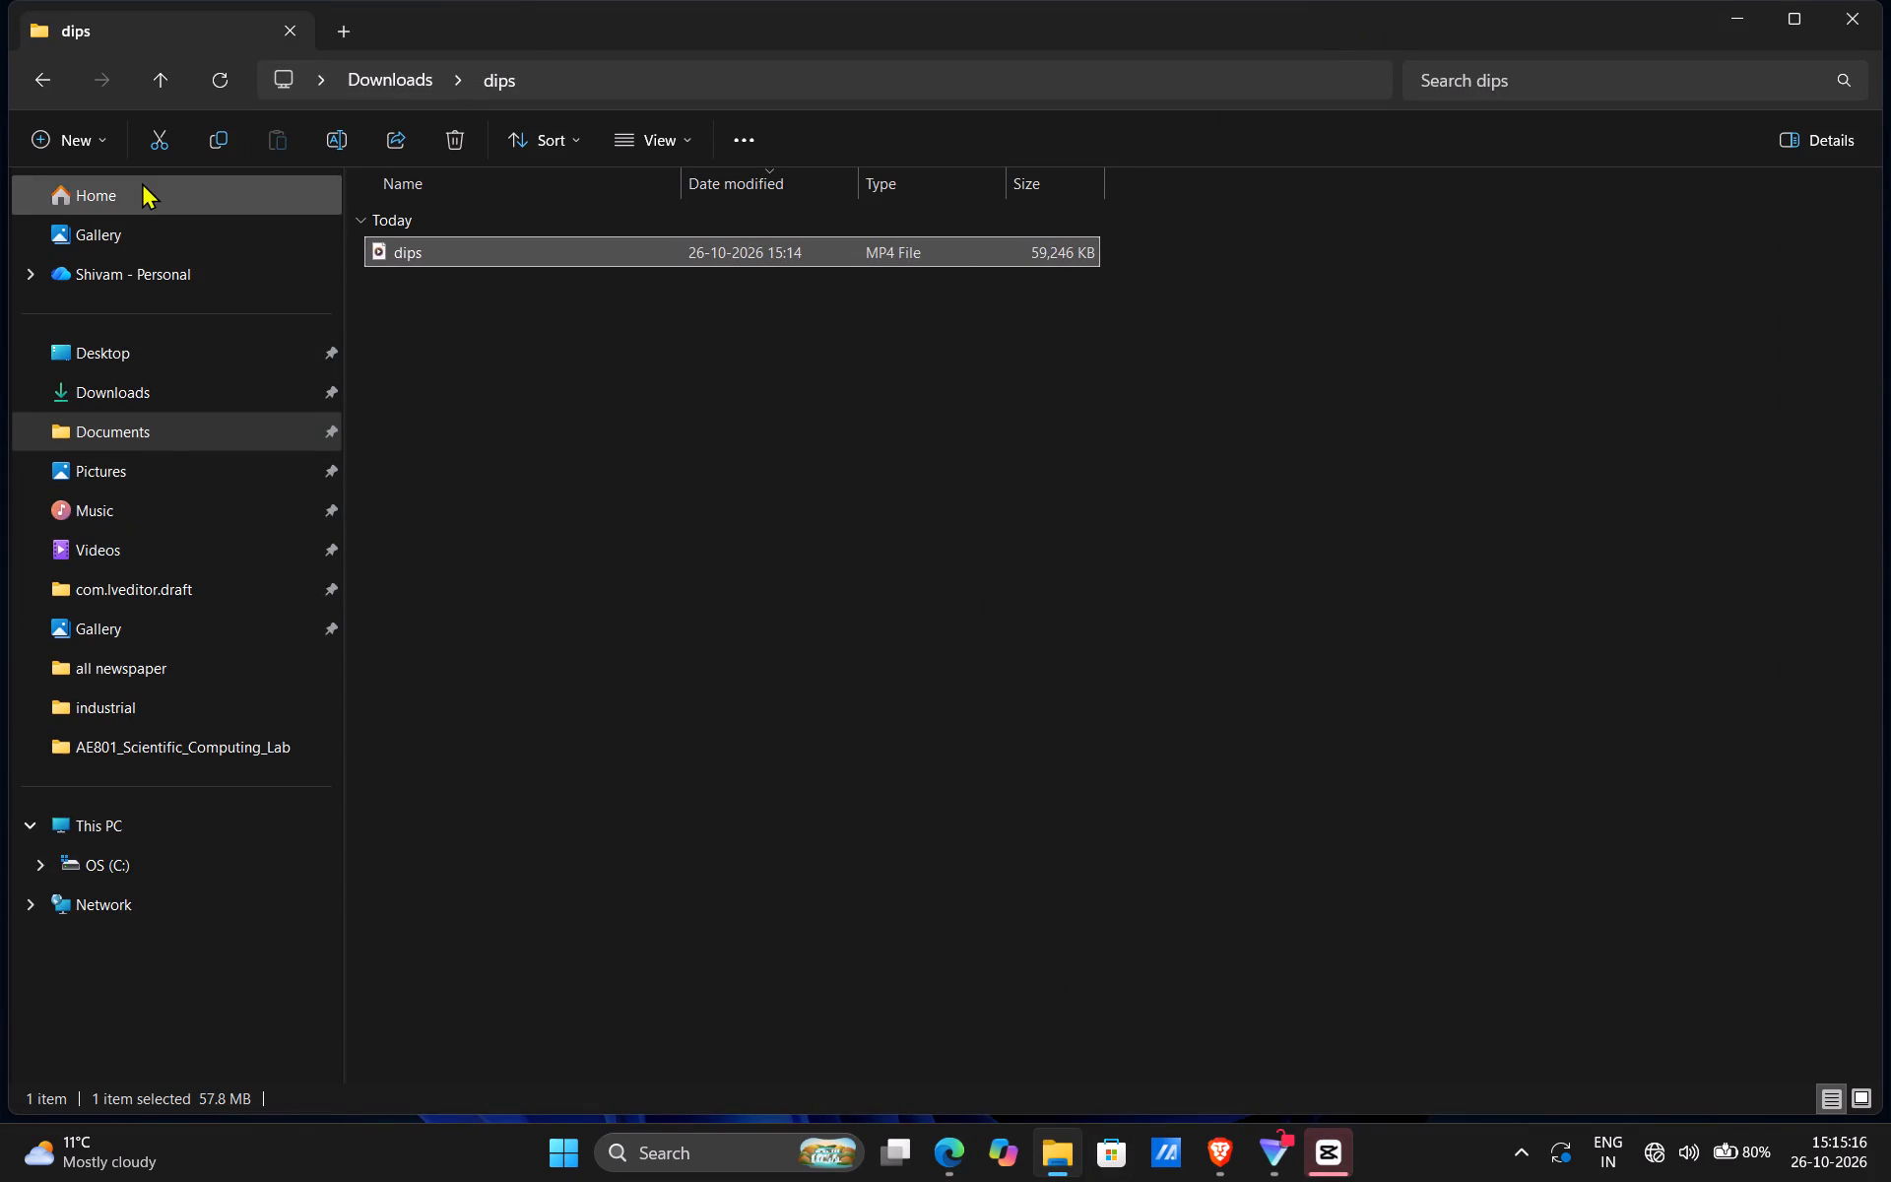
{"action": "left_click", "coordinate": [36, 86]}
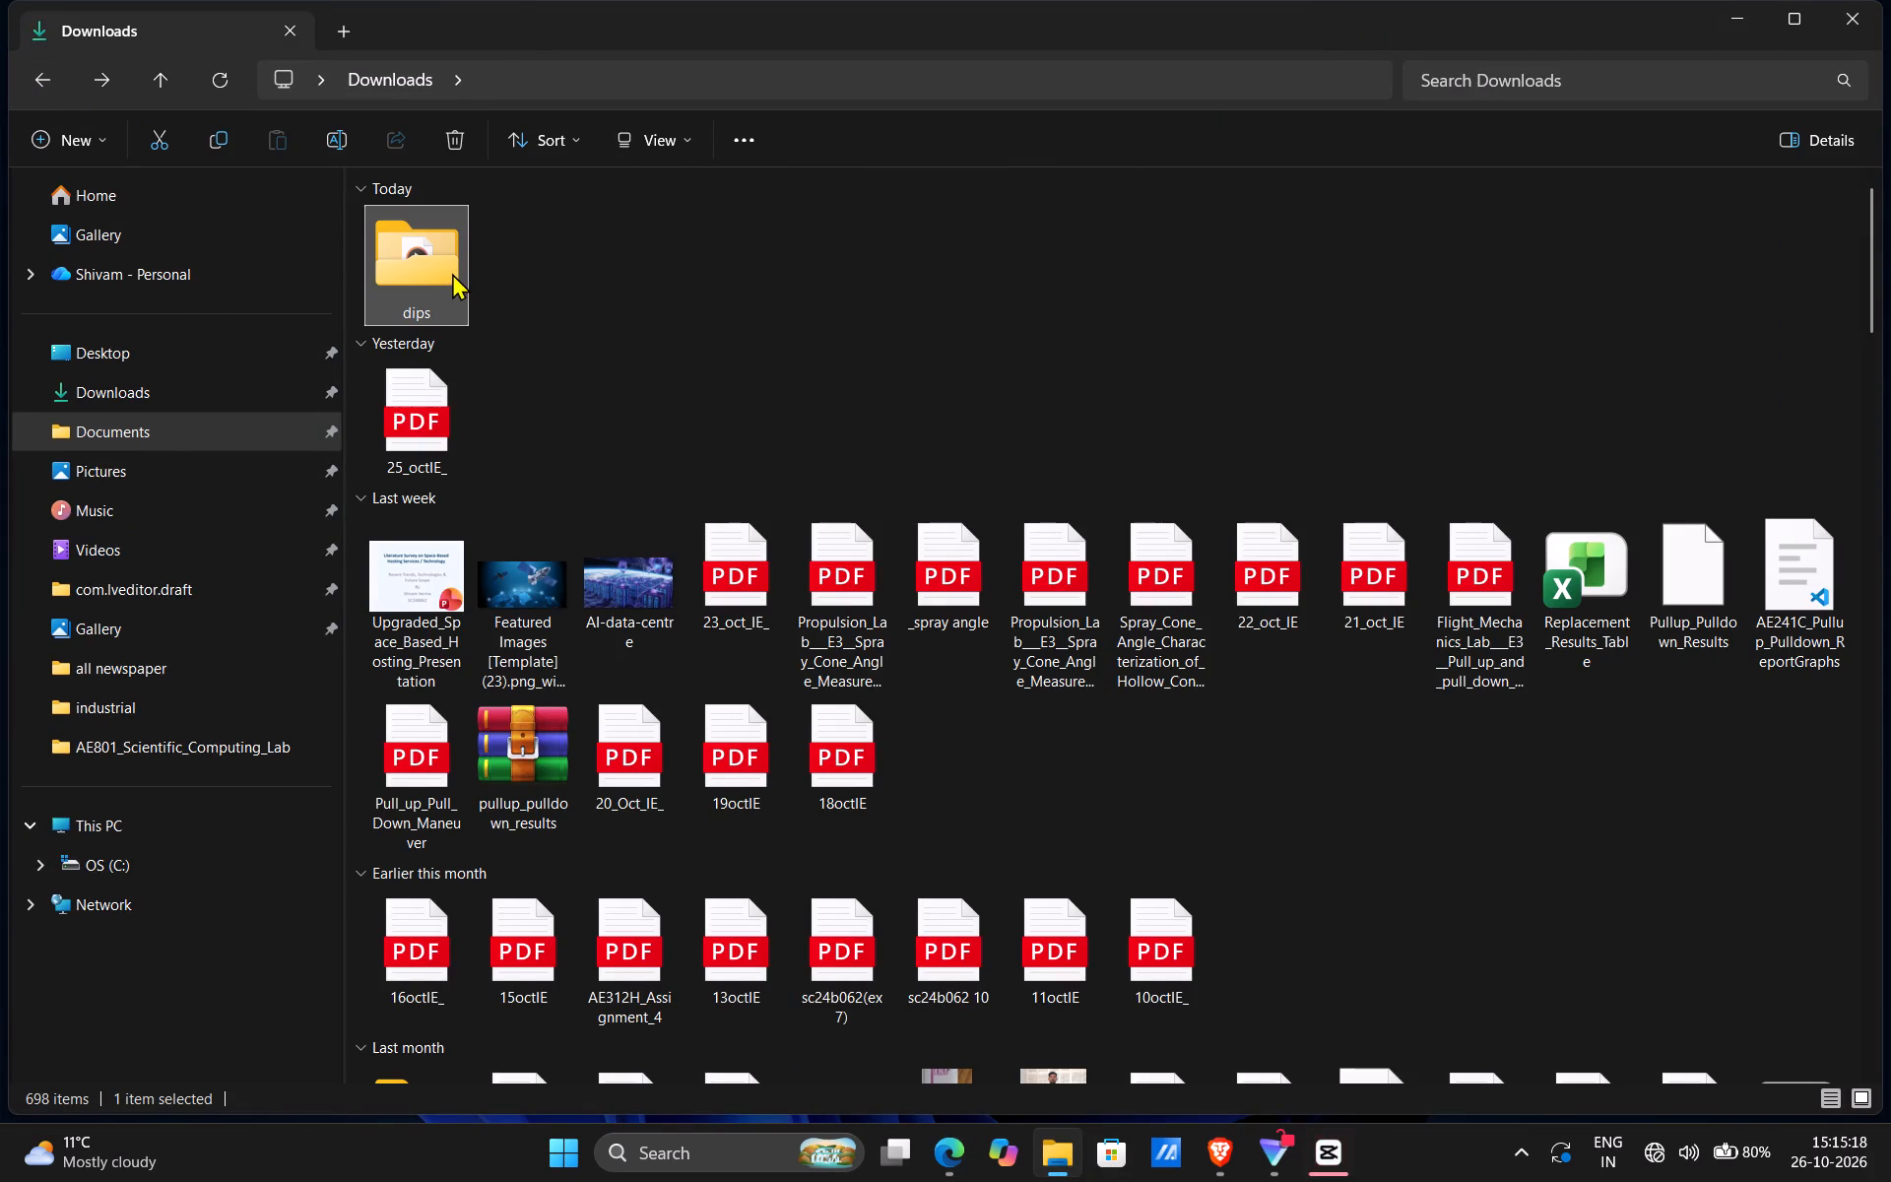
{"action": "right_click", "coordinate": [452, 273]}
{"action": "left_click", "coordinate": [660, 309]}
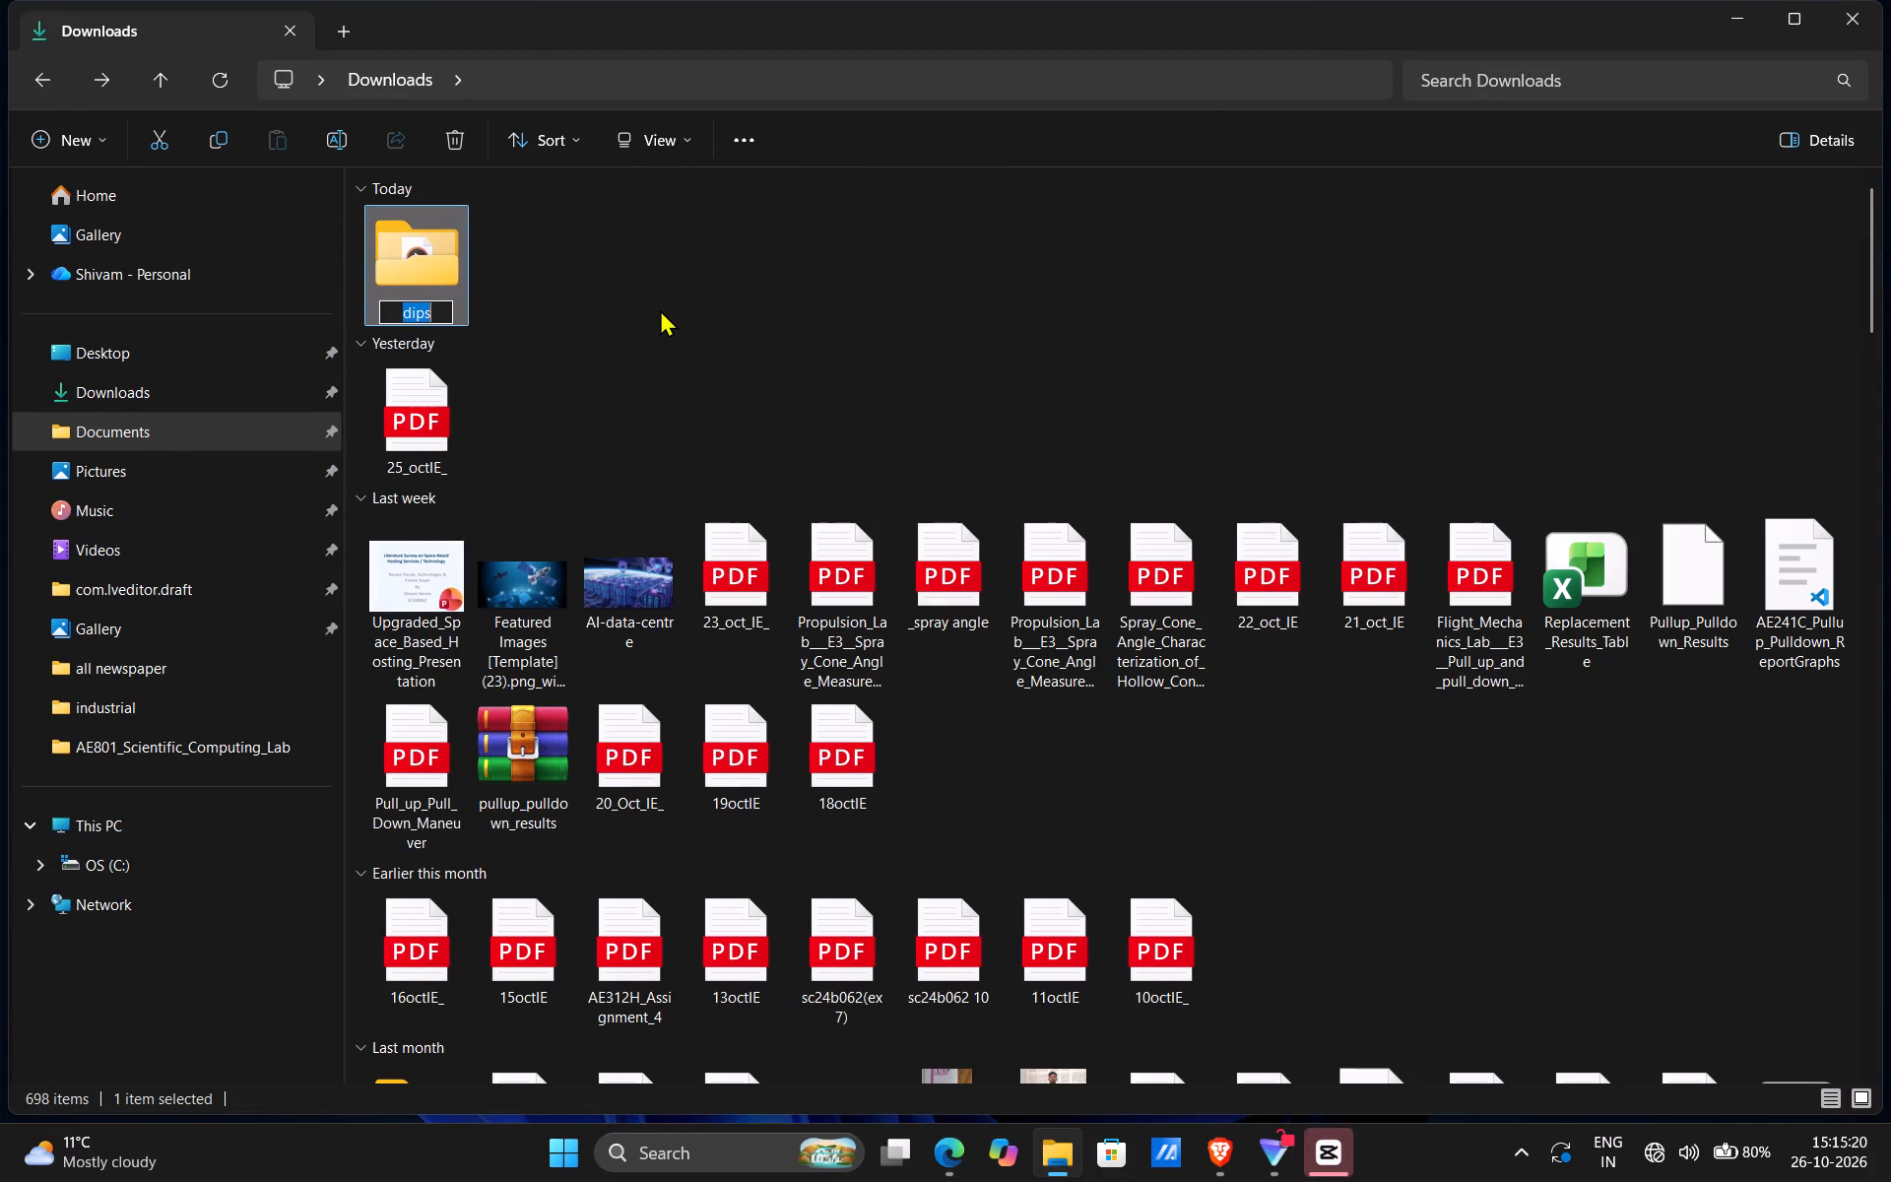
{"action": "type", "text": "gyms"}
{"action": "key", "text": "BackSpace"}
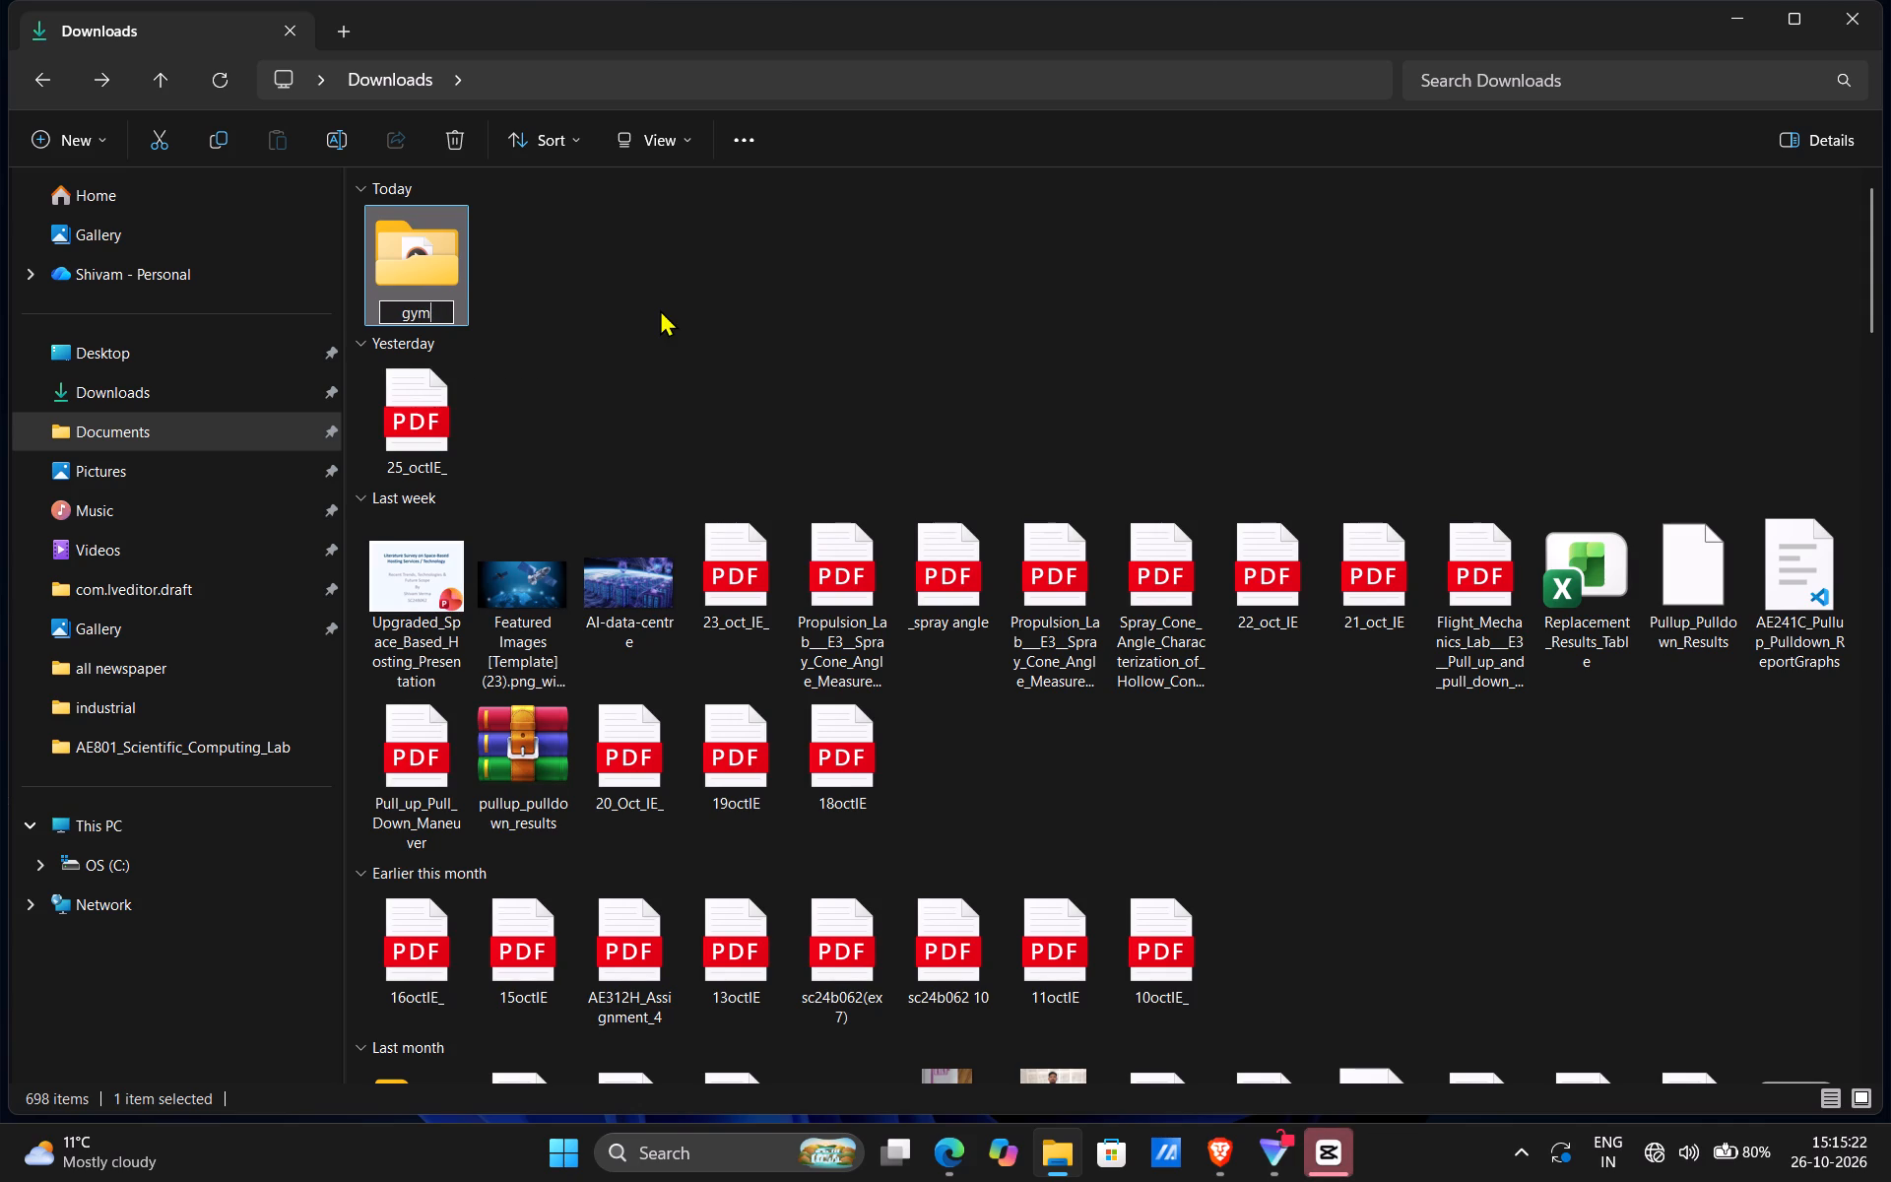
{"action": "key", "text": "space"}
{"action": "key", "text": "space"}
{"action": "type", "text": "videos"}
{"action": "key", "text": "Return"}
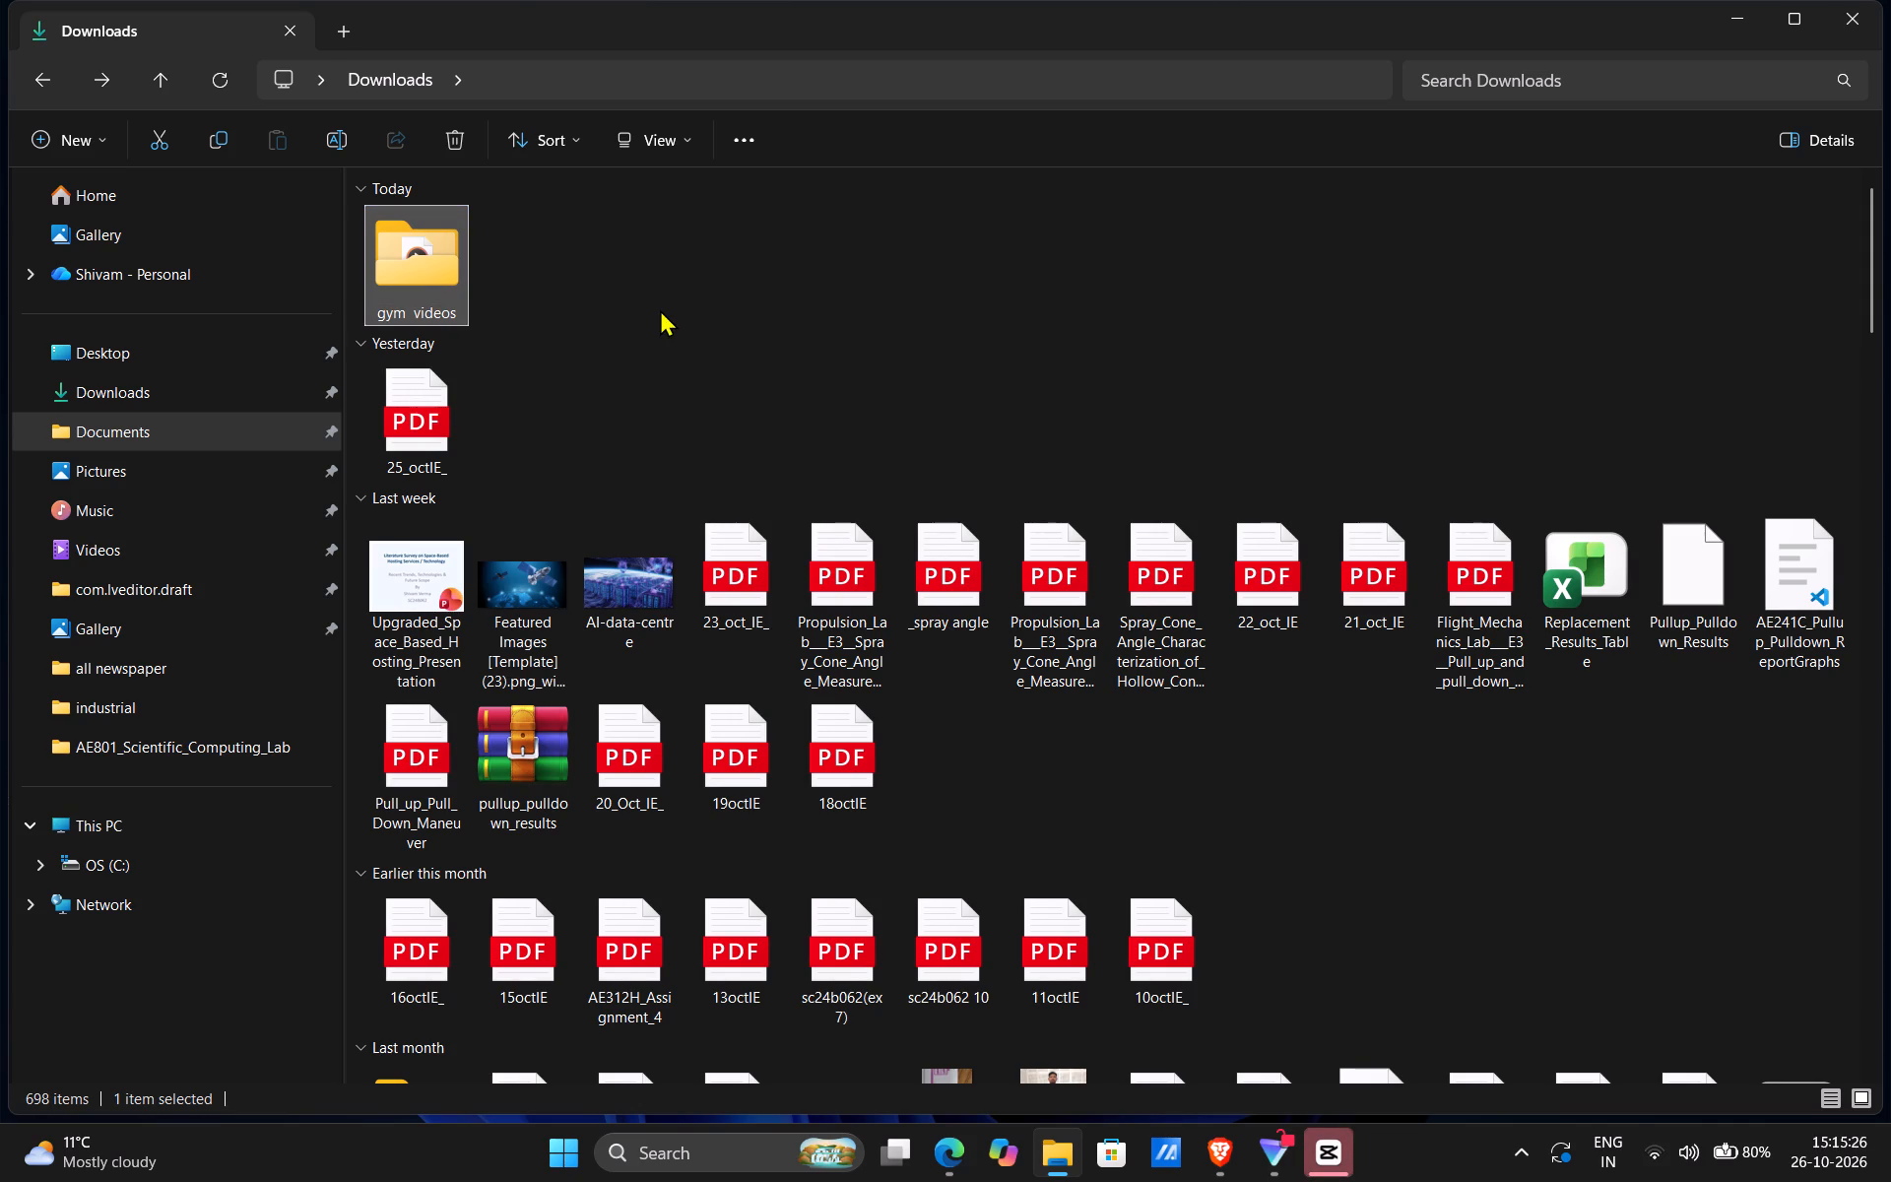
Move the gym videos folder from Downloads to the Desktop and go back to Downloads to check it.
{"action": "right_click", "coordinate": [415, 254]}
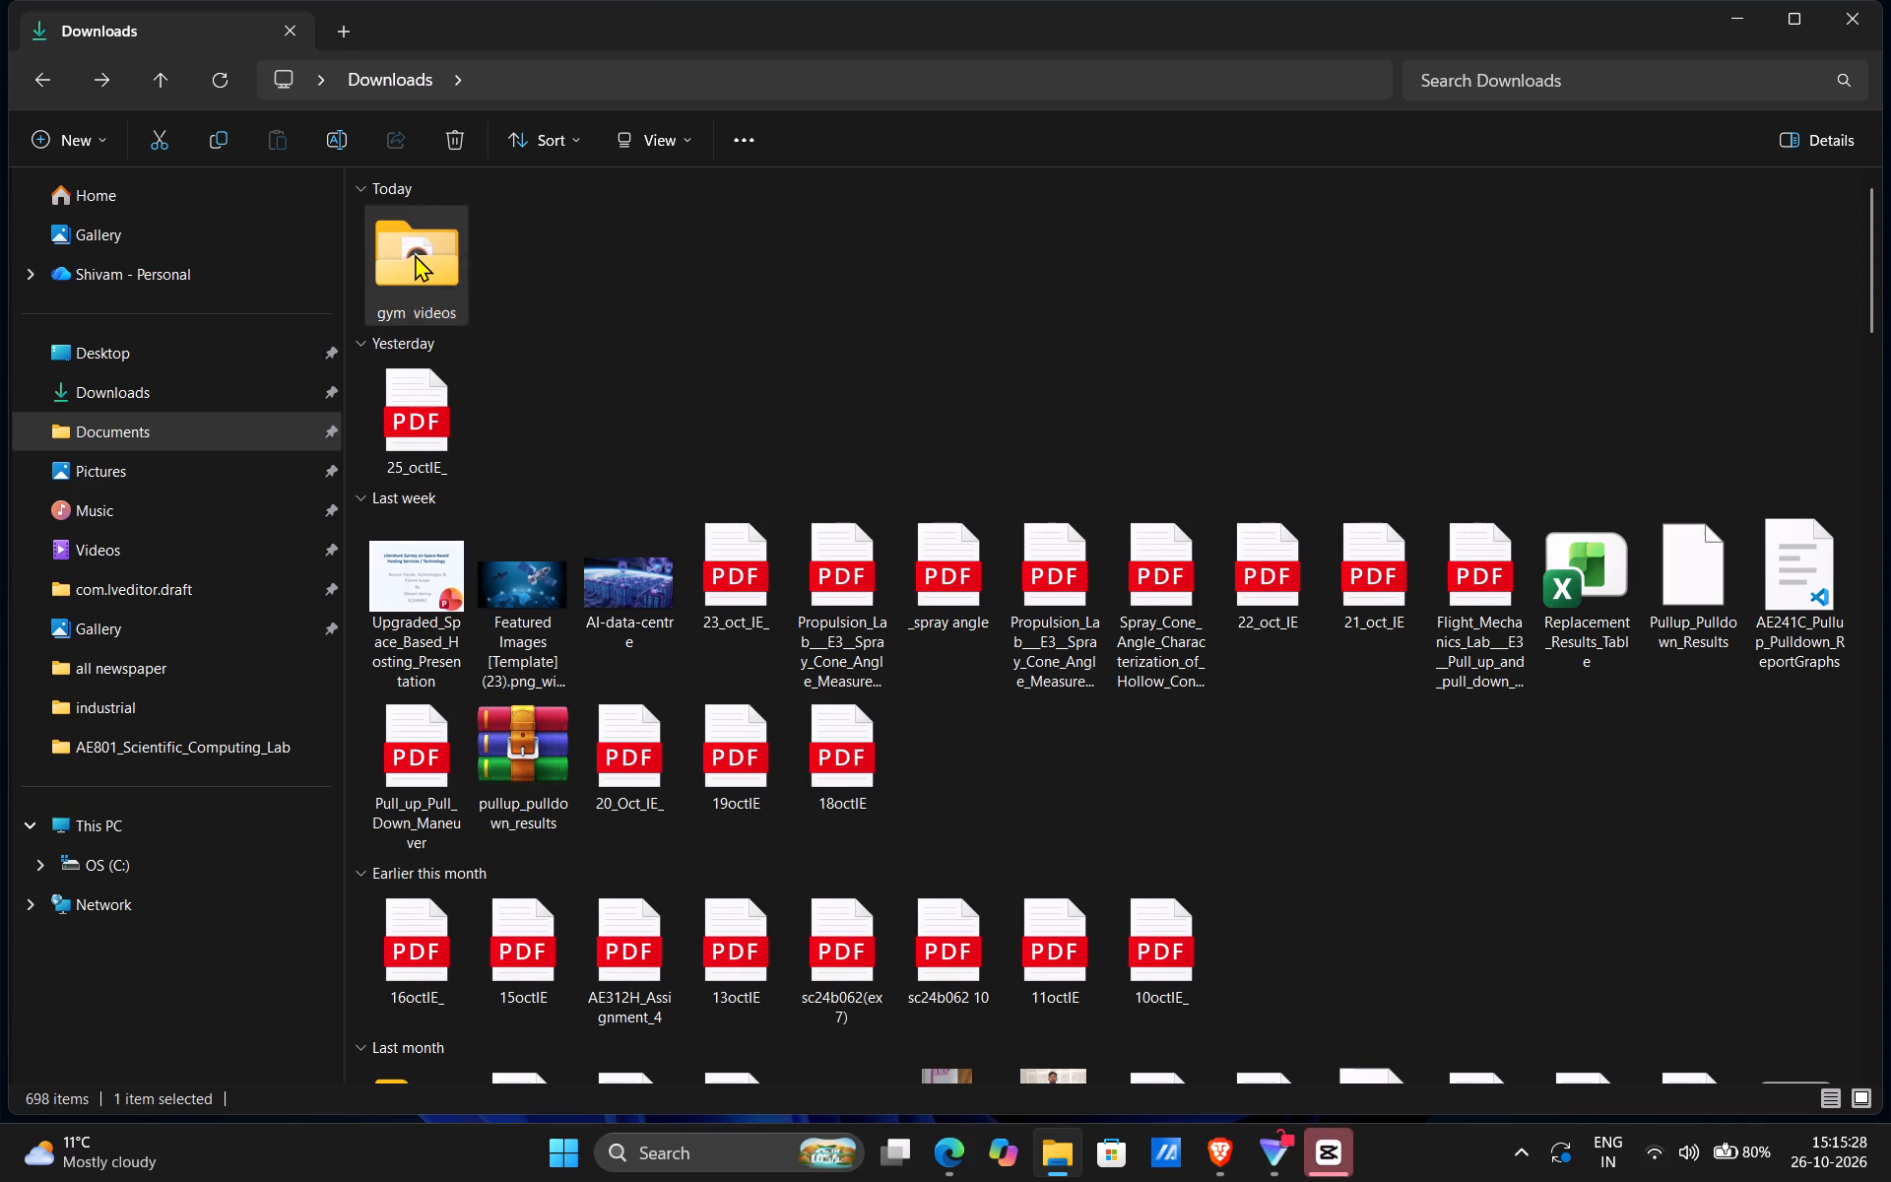
{"action": "left_click", "coordinate": [467, 285]}
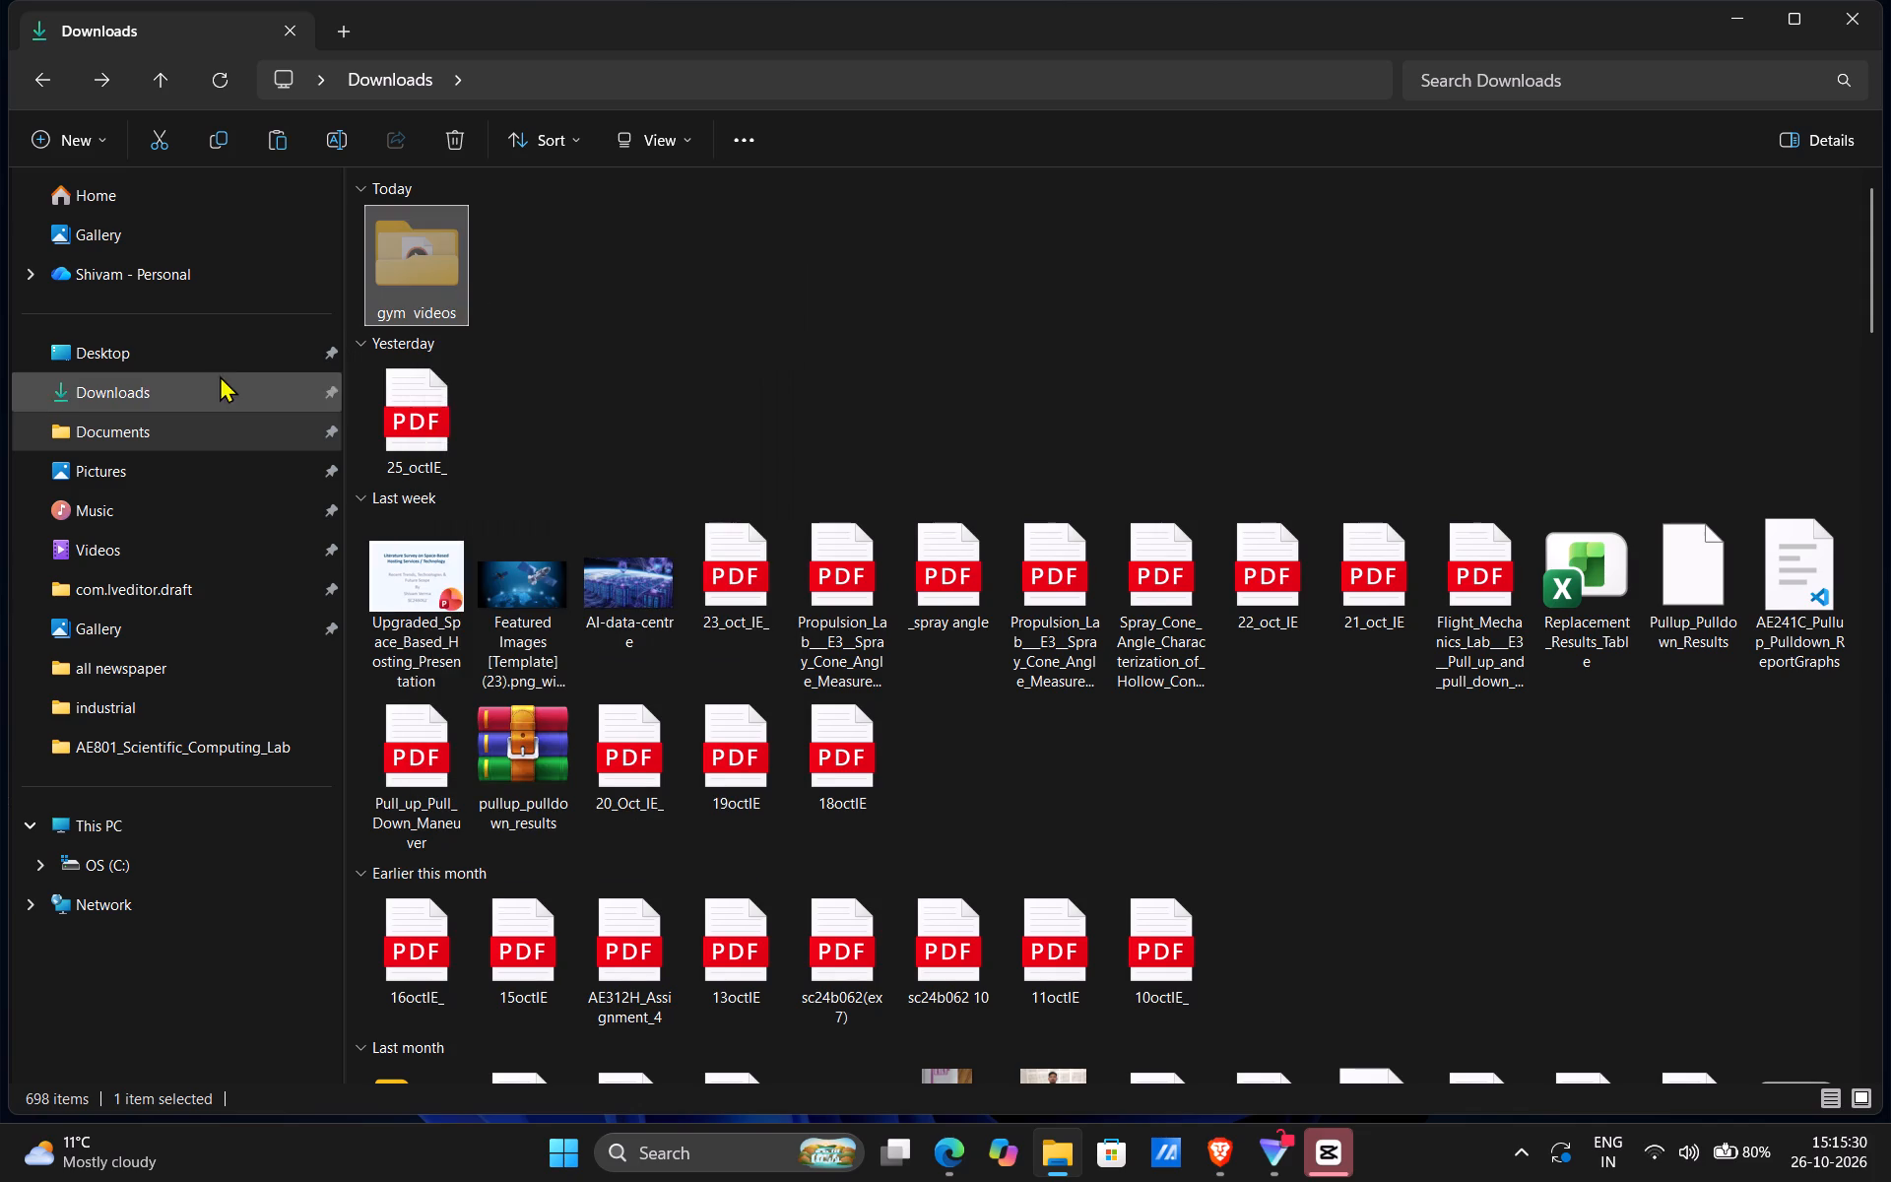
{"action": "left_click", "coordinate": [199, 364]}
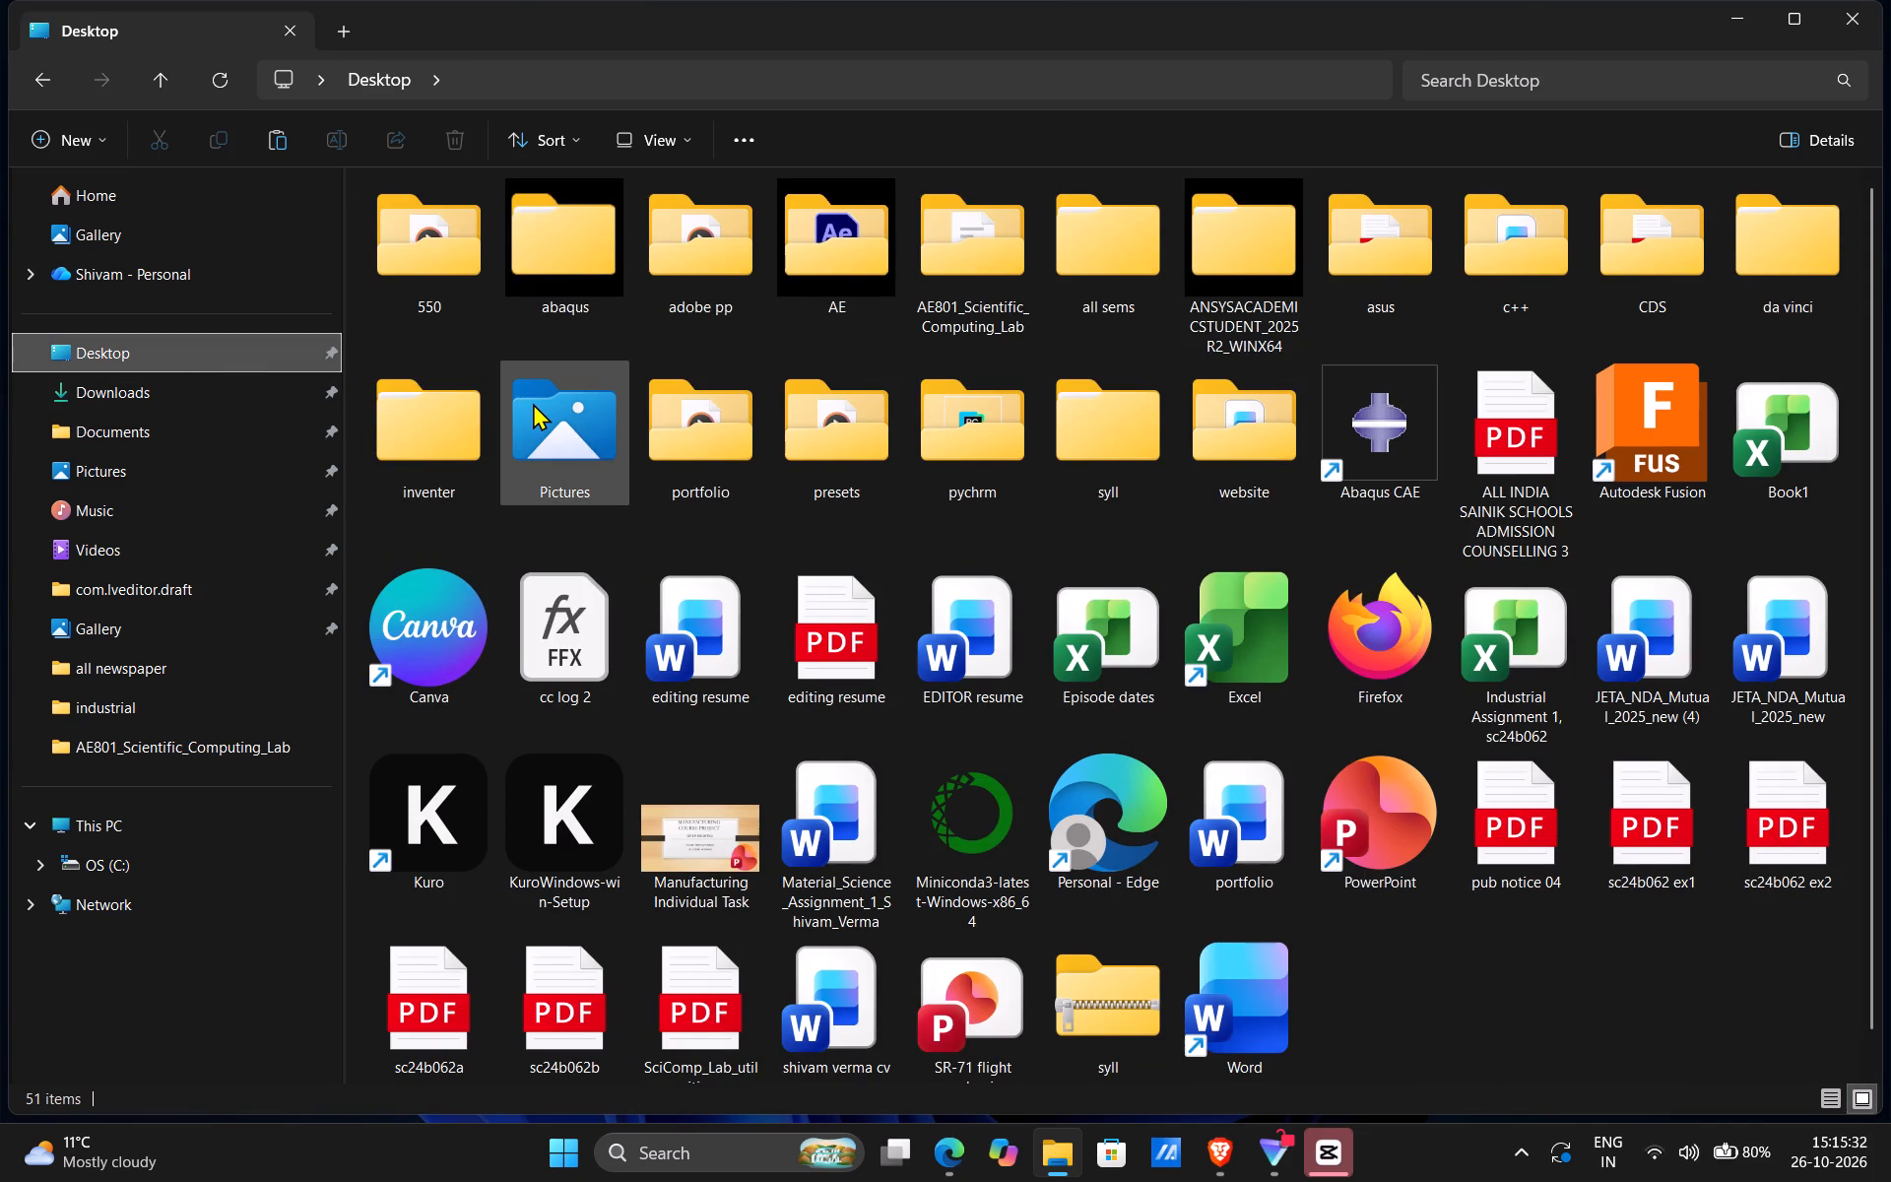
{"action": "key", "text": "ctrl+v"}
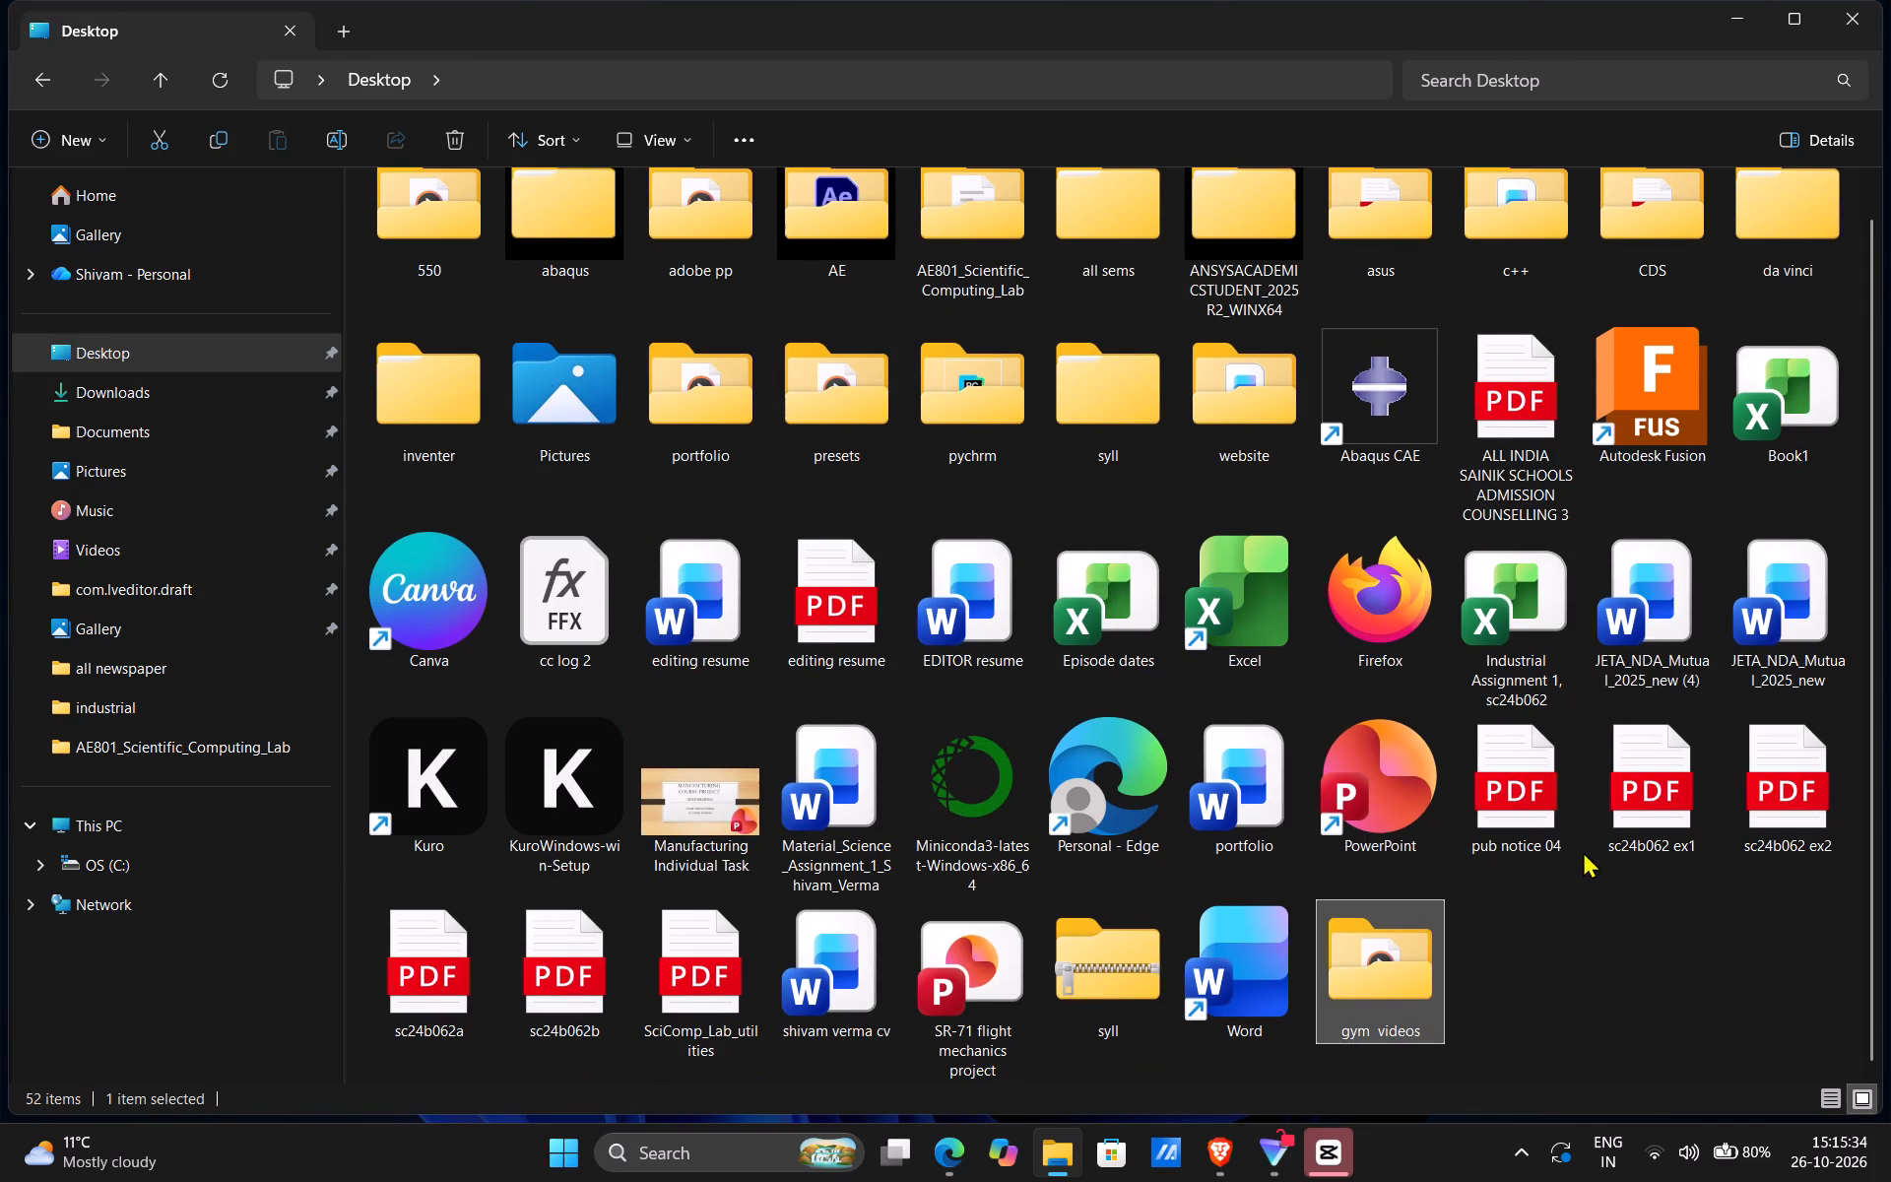
{"action": "left_click", "coordinate": [166, 403]}
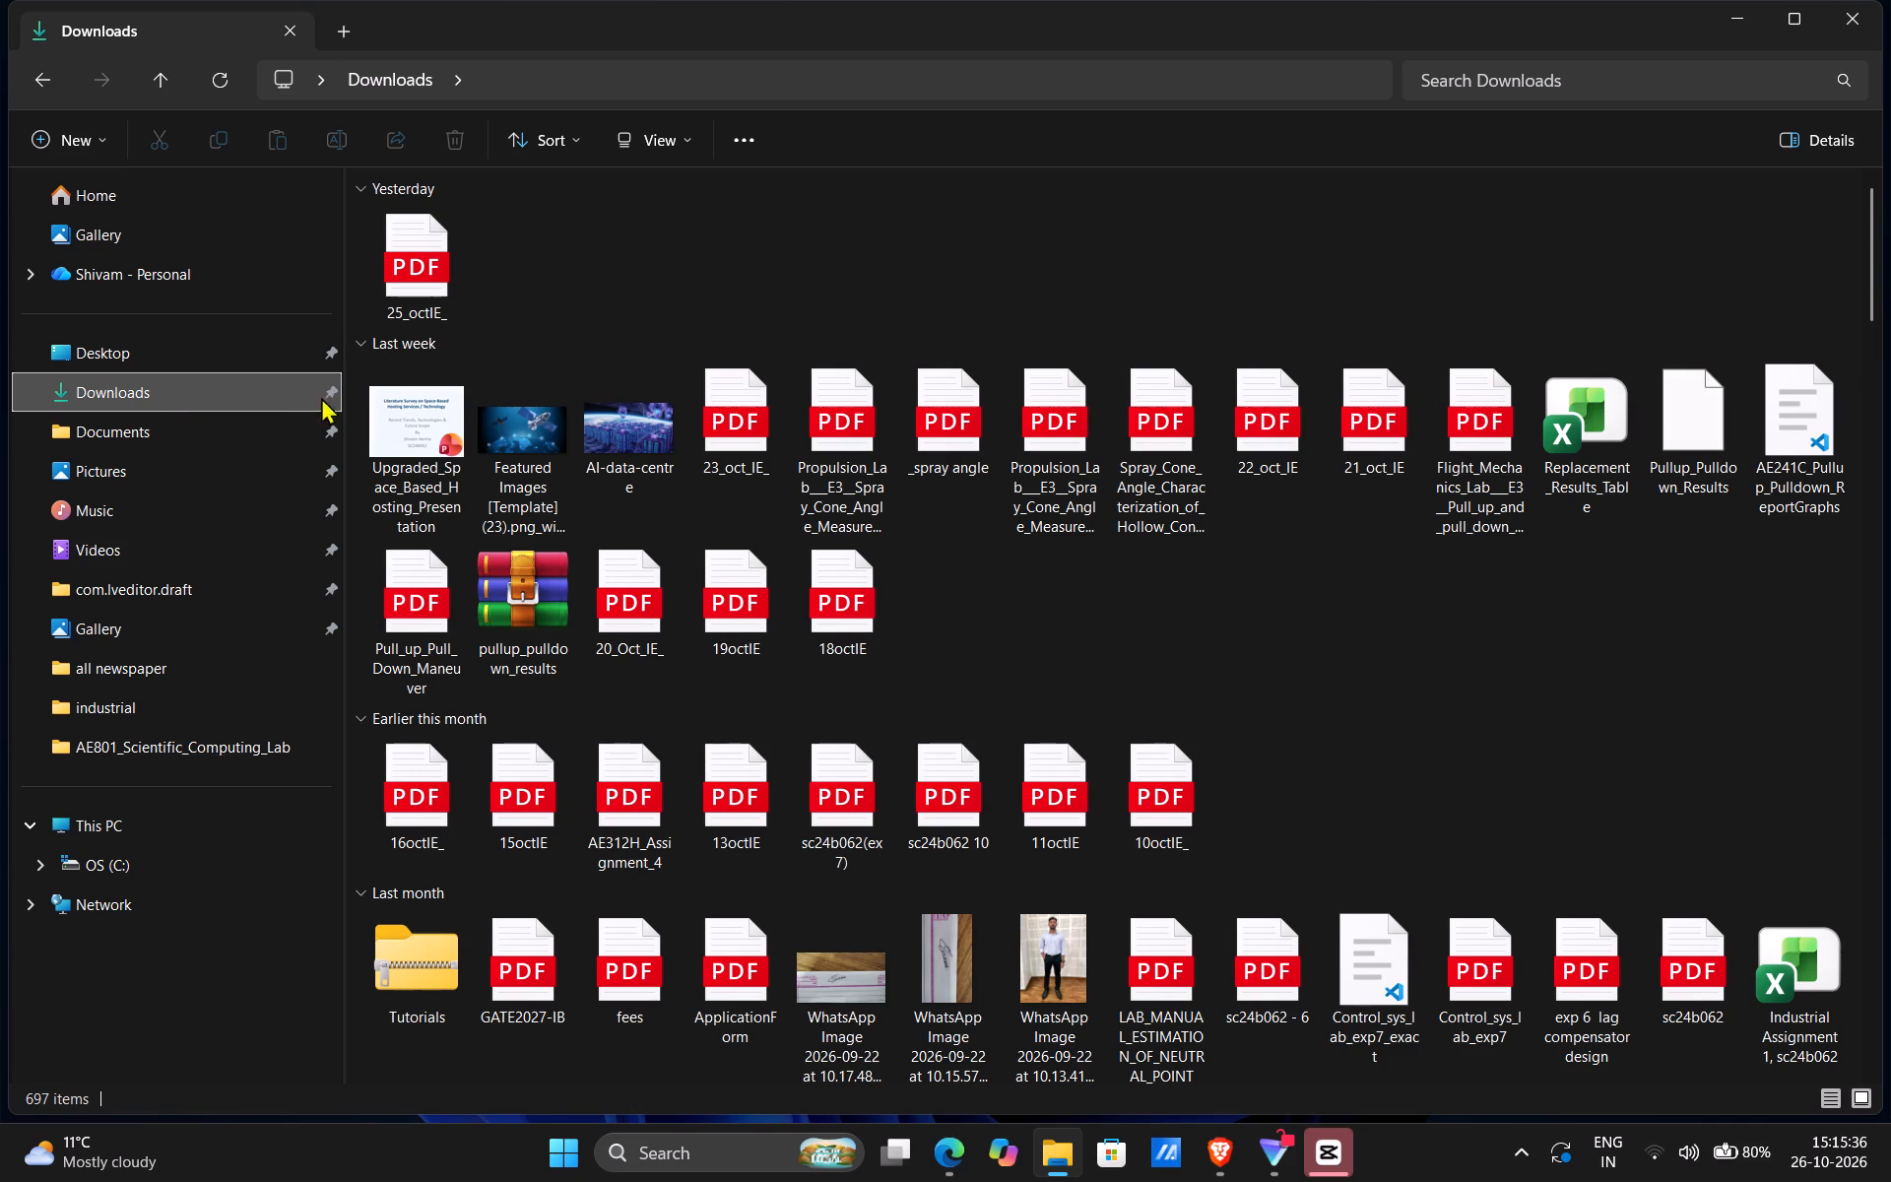
Minimize File Explorer, open the gym videos folder from the desktop and open the dips video in the media player.
{"action": "left_click", "coordinate": [1742, 12]}
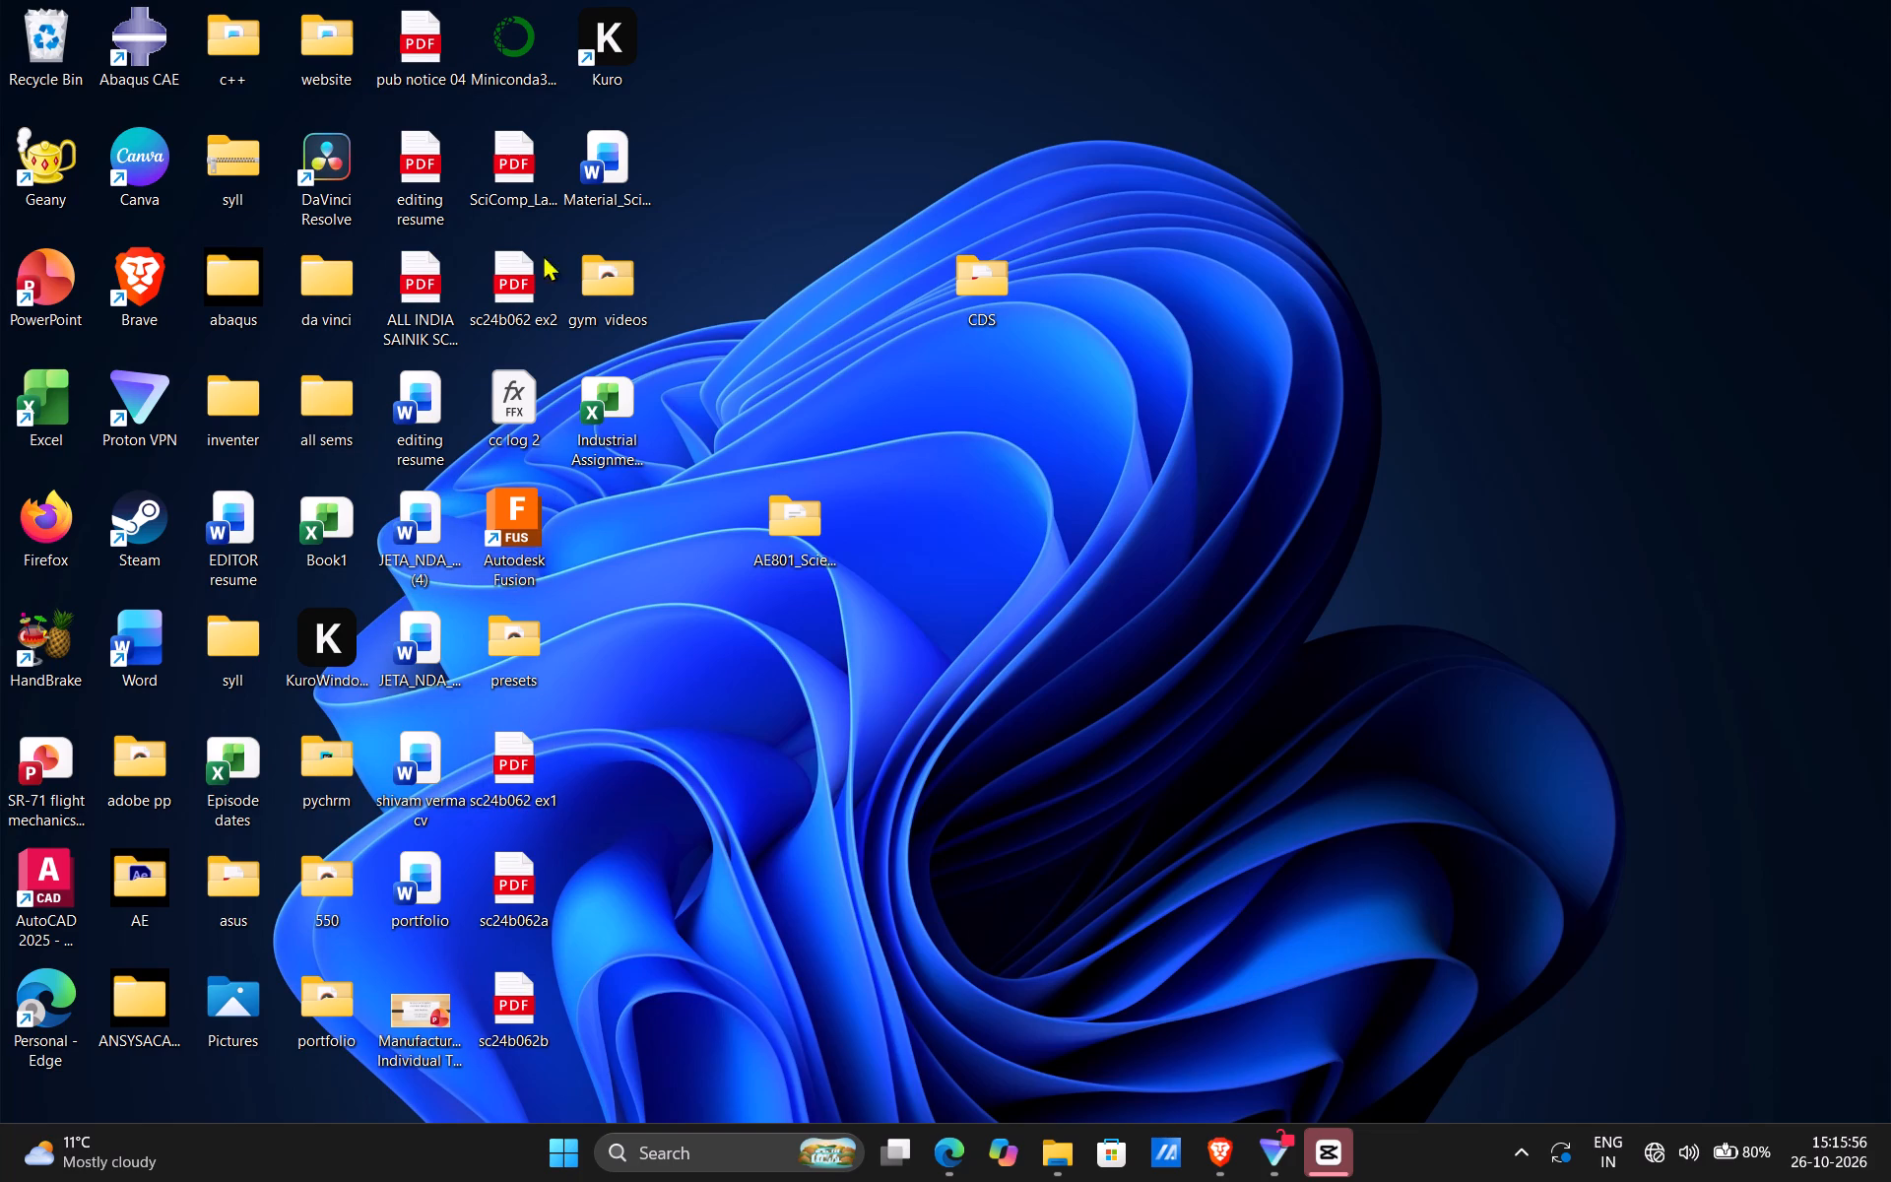
{"action": "double_click", "coordinate": [619, 314]}
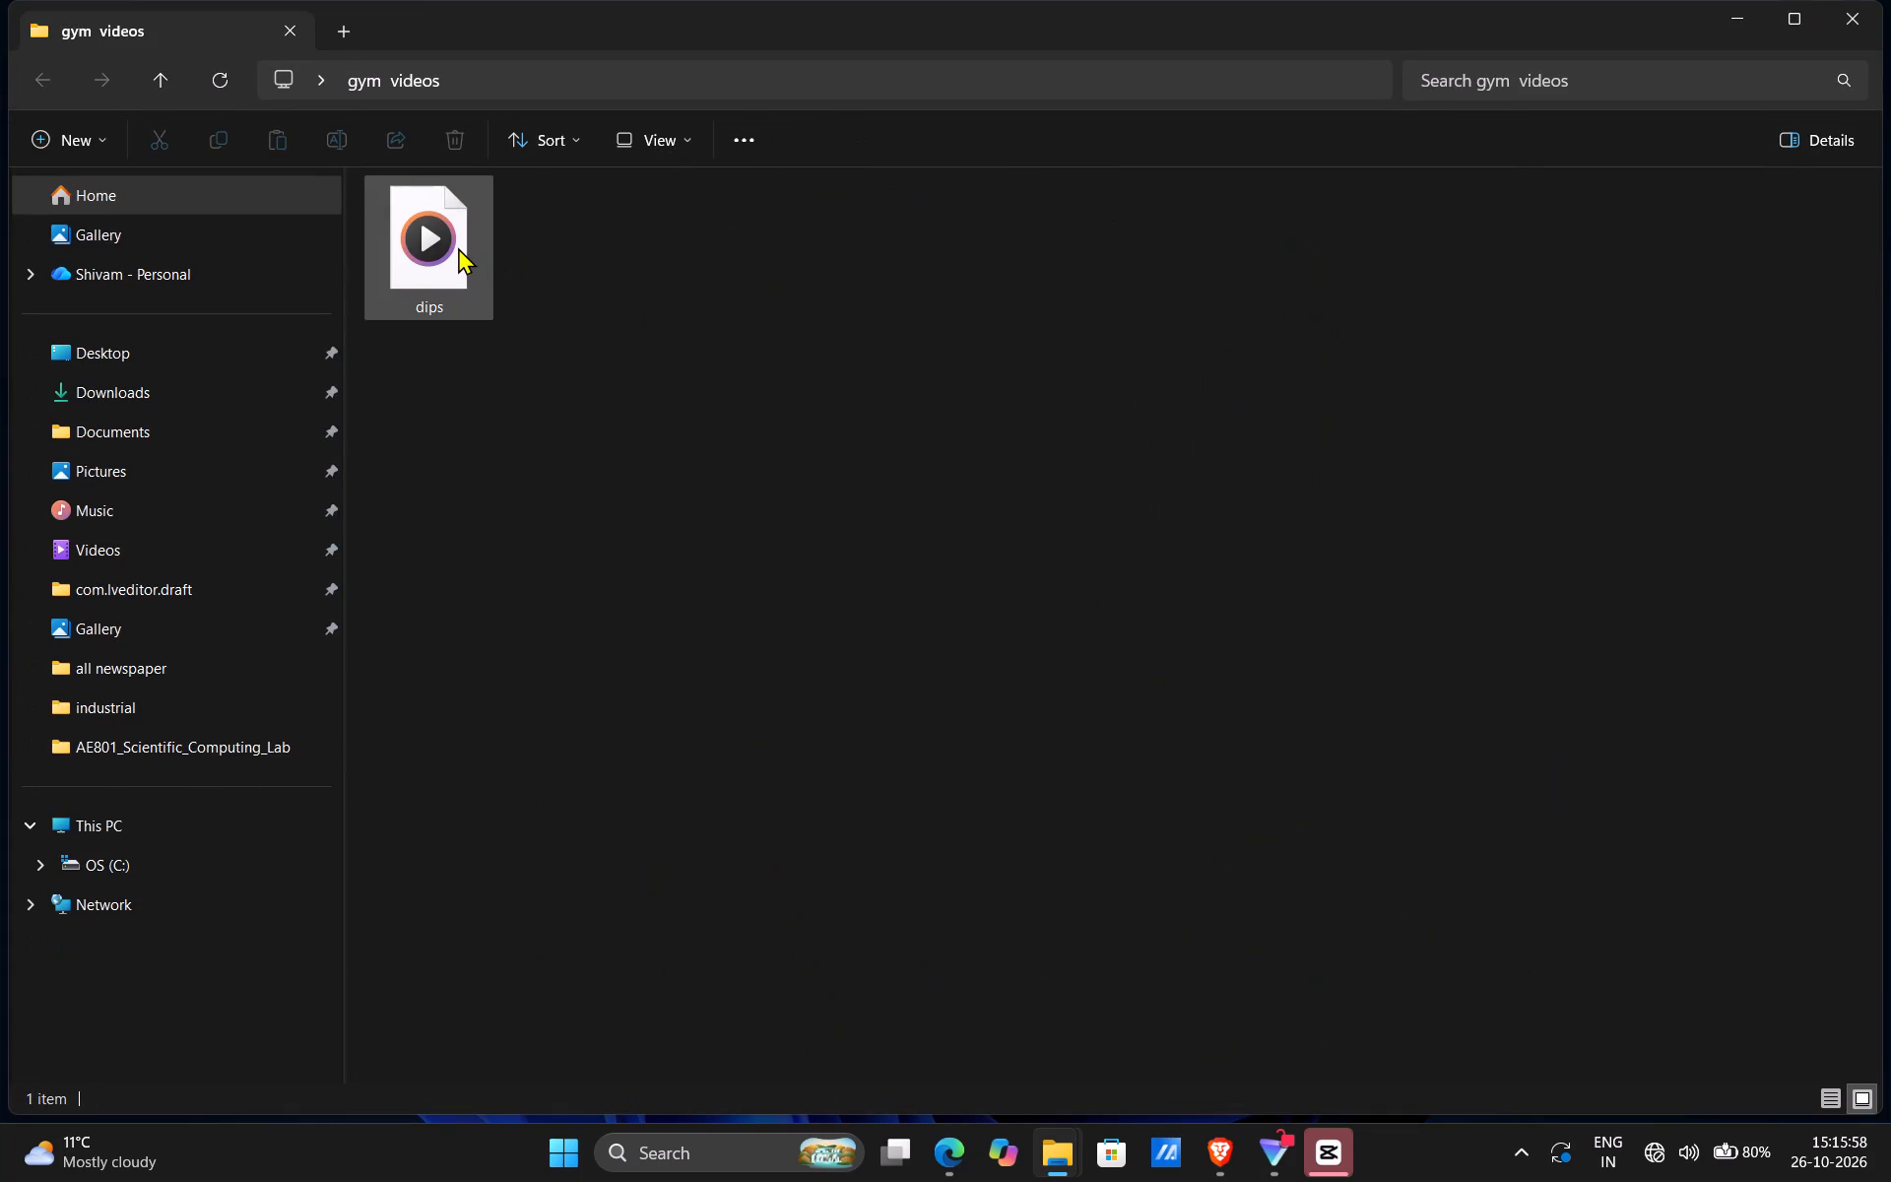
{"action": "double_click", "coordinate": [457, 247]}
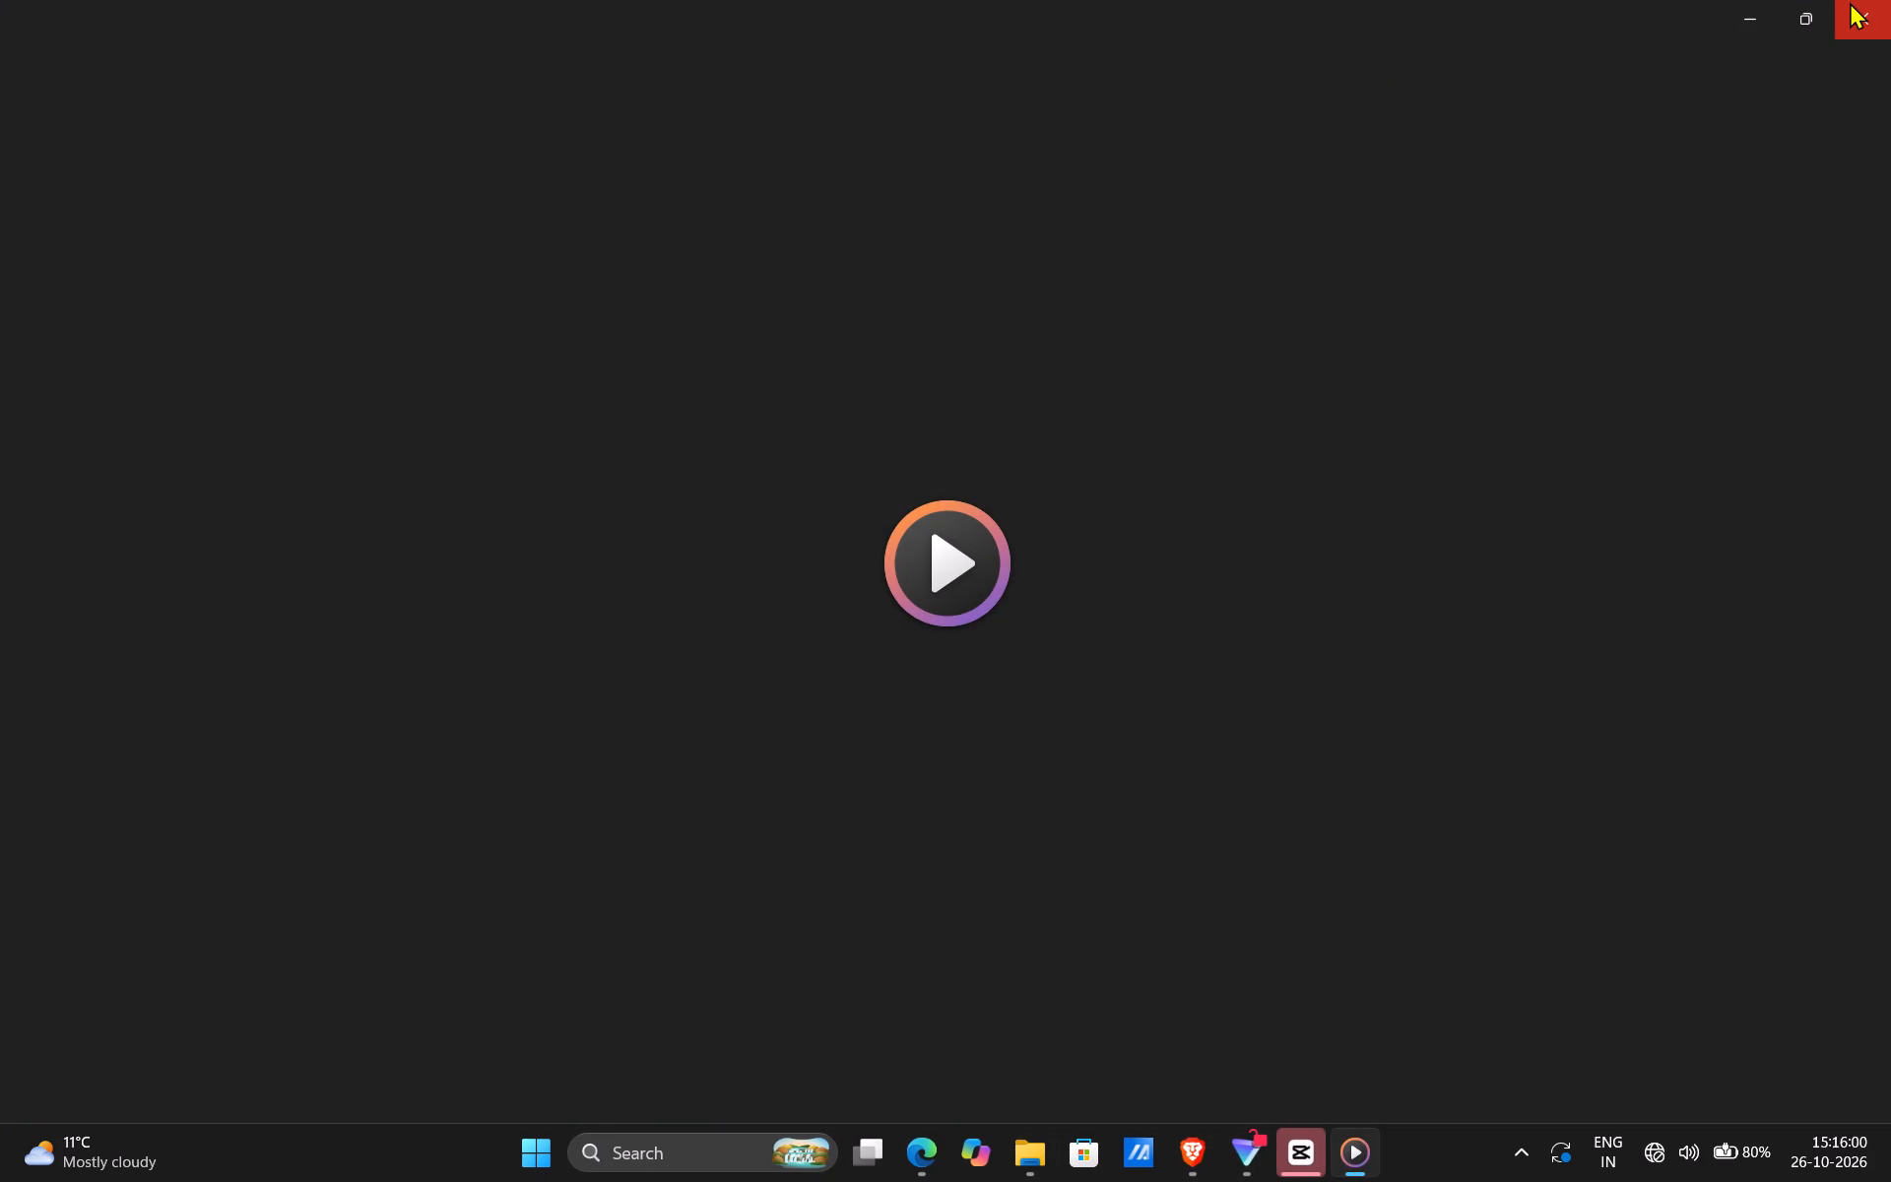
Close the media player showing the dips video and return to the gym videos folder.
{"action": "left_click", "coordinate": [1850, 2]}
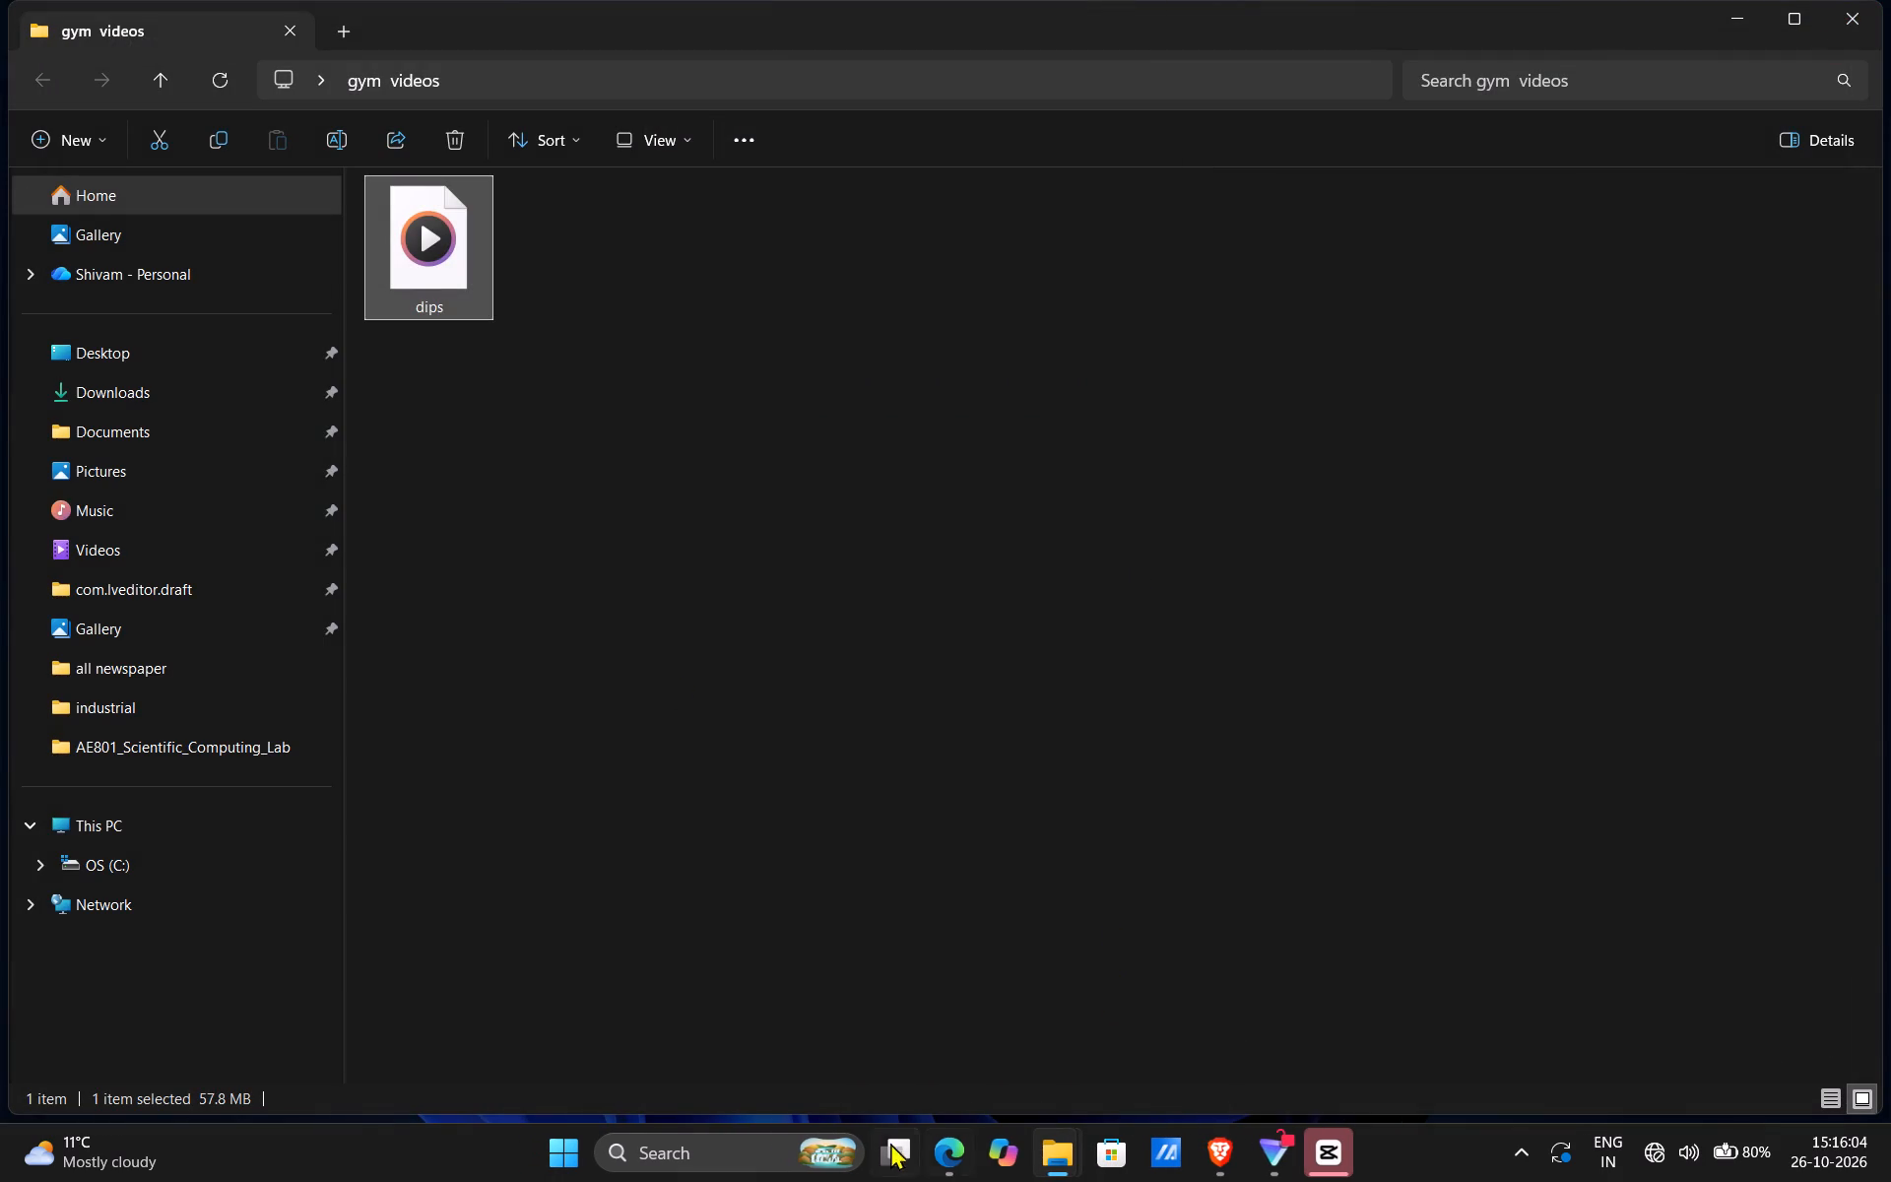
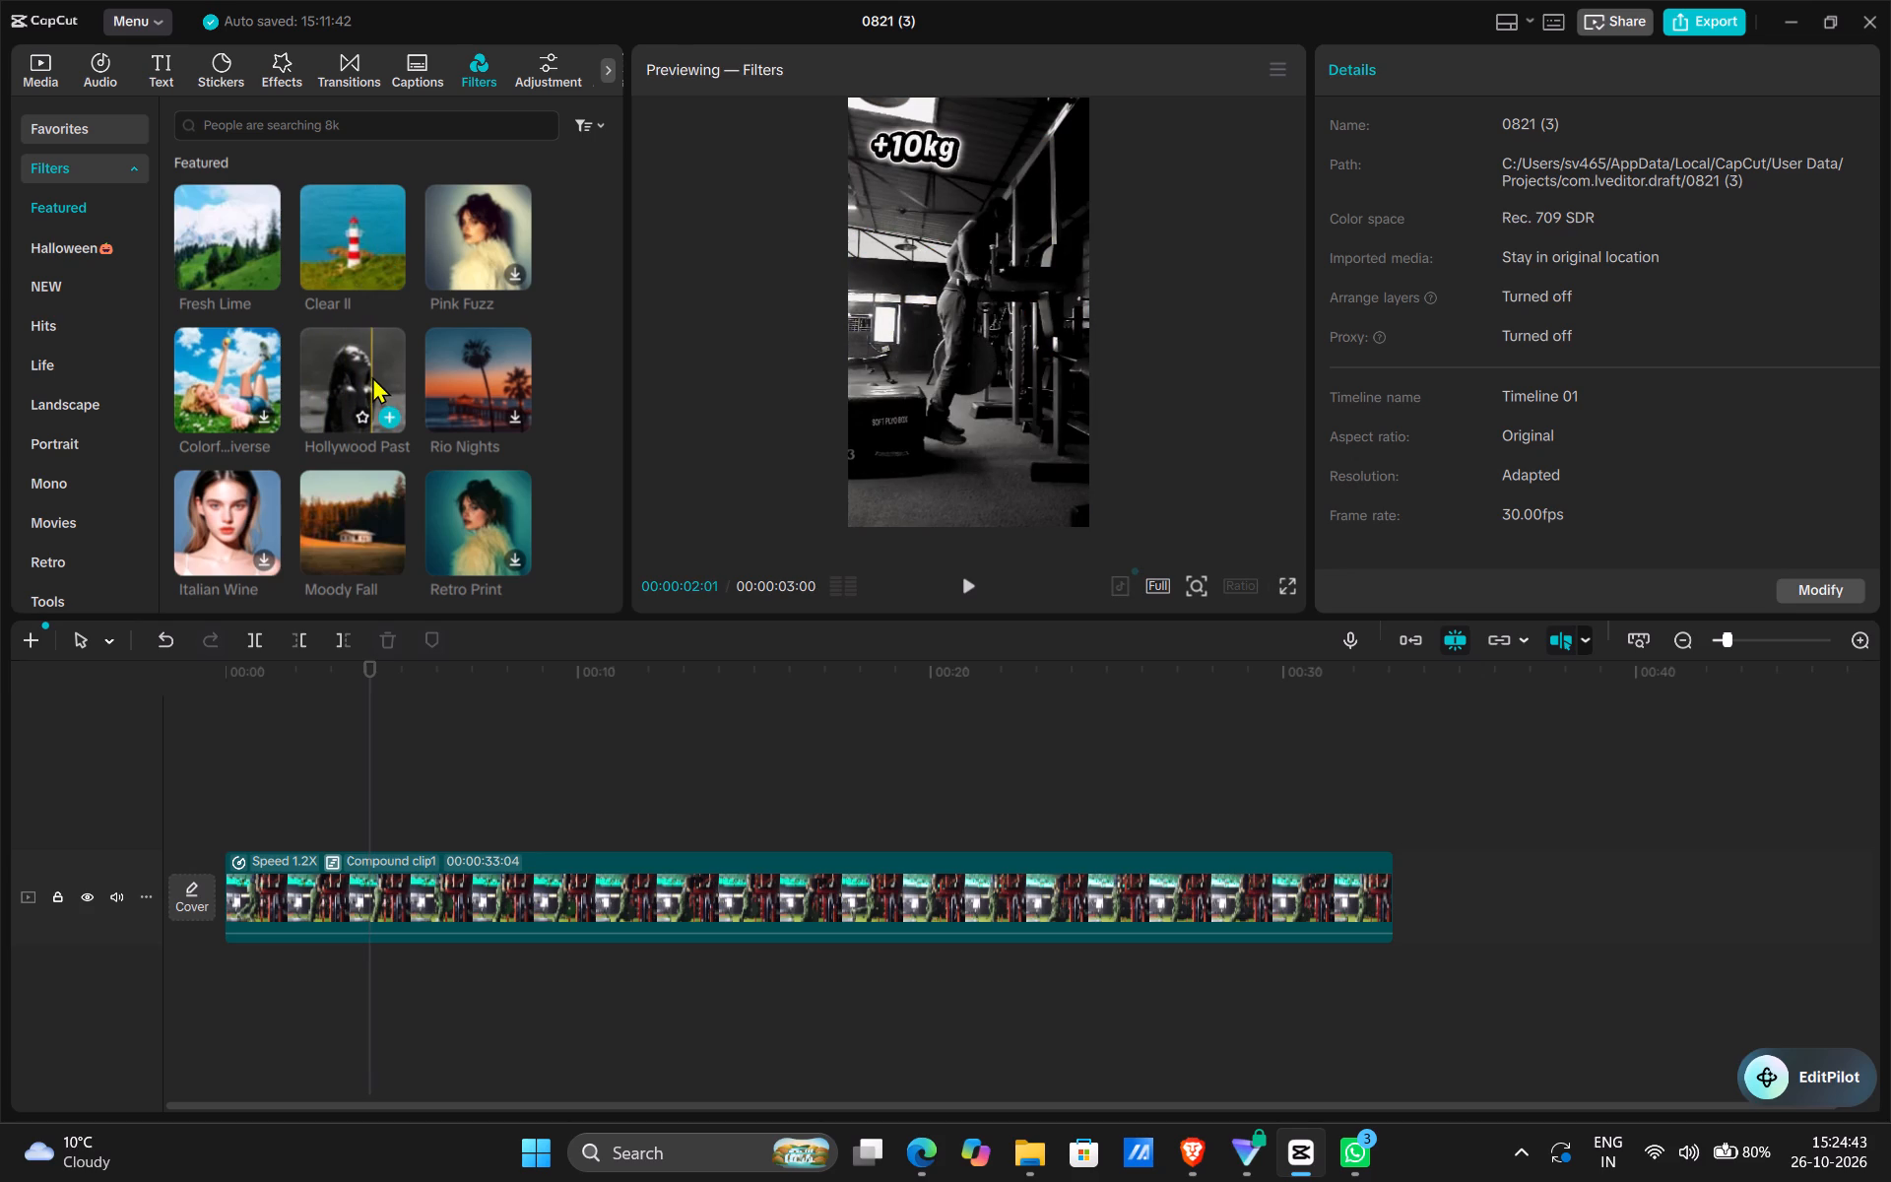
{"action": "scroll", "coordinate": [347, 492], "scroll_direction": "down", "scroll_amount": 1}
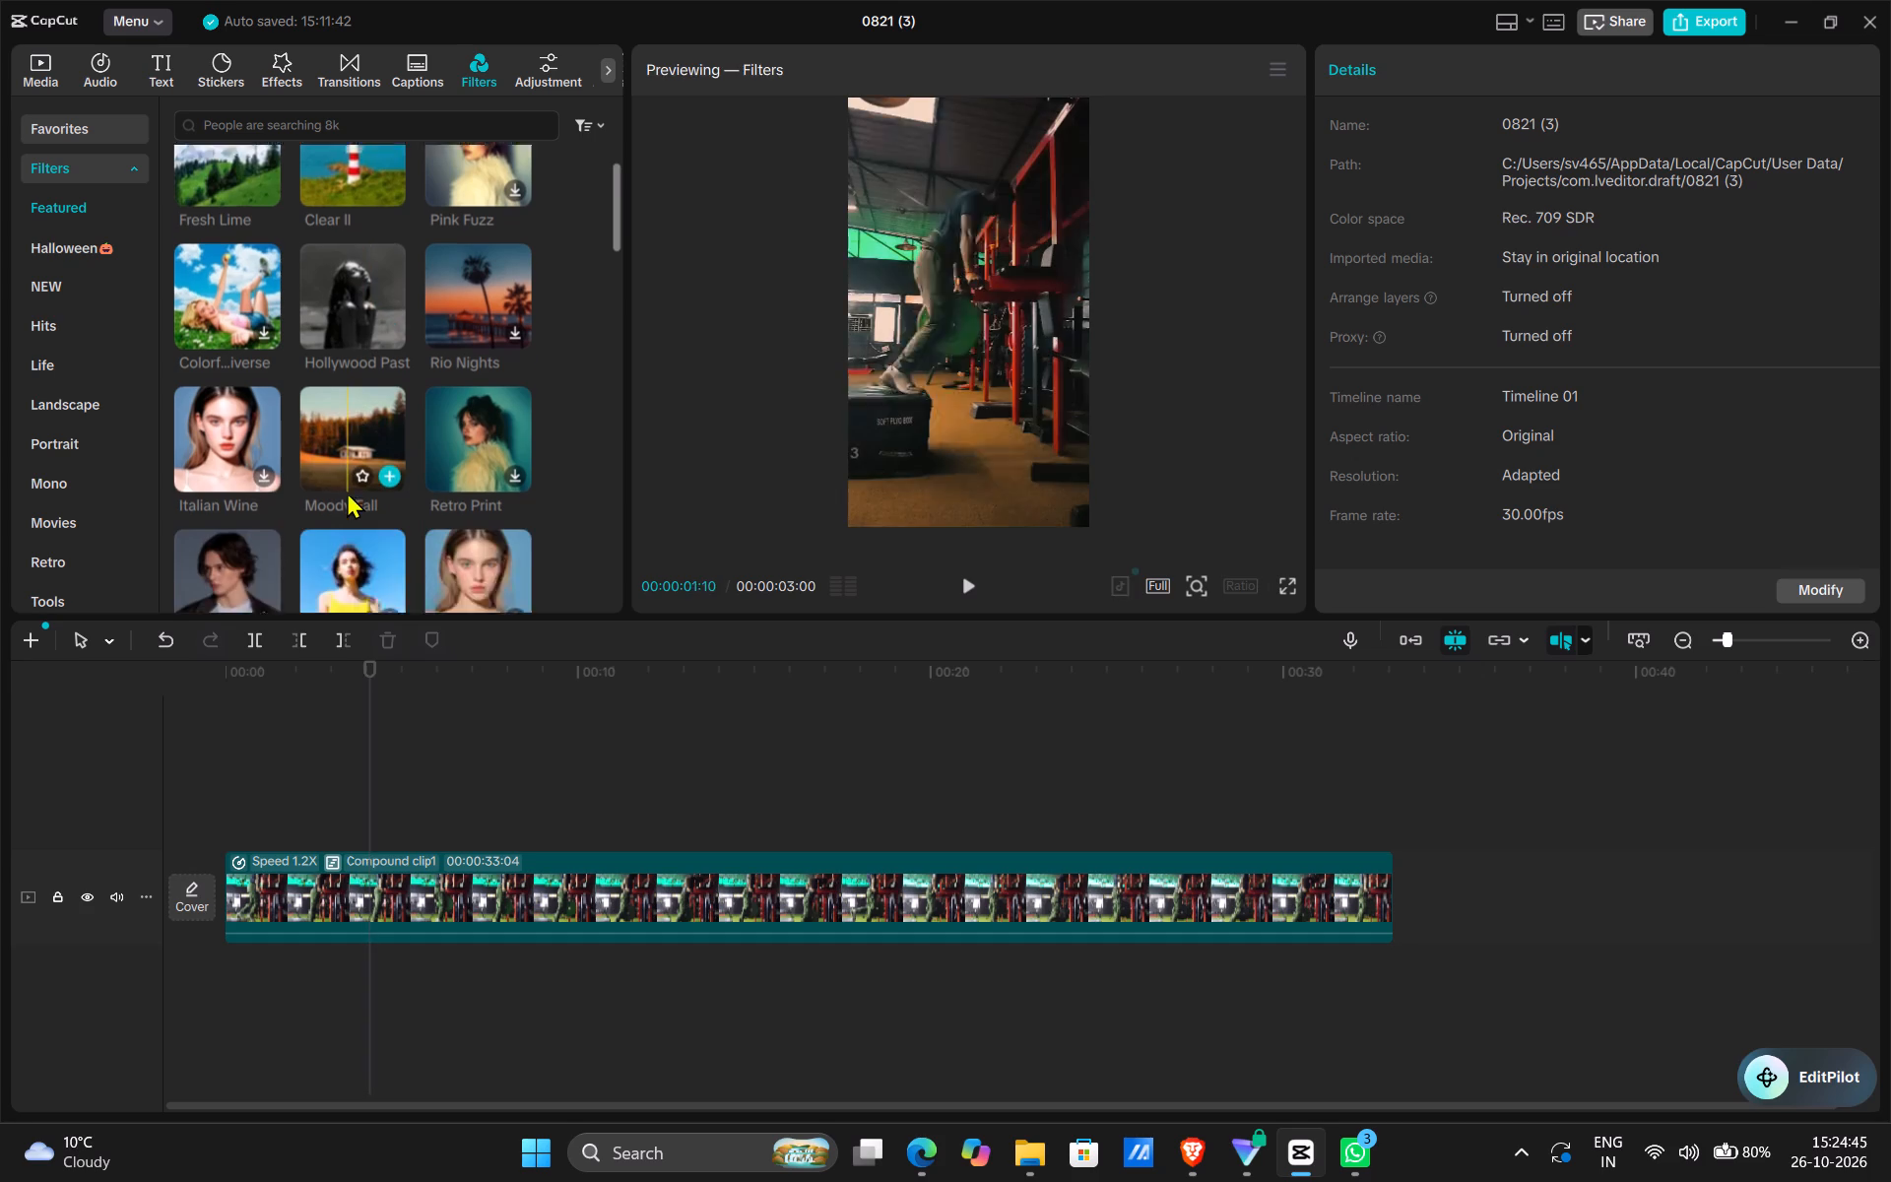
{"action": "scroll", "coordinate": [347, 492], "scroll_direction": "down", "scroll_amount": 2}
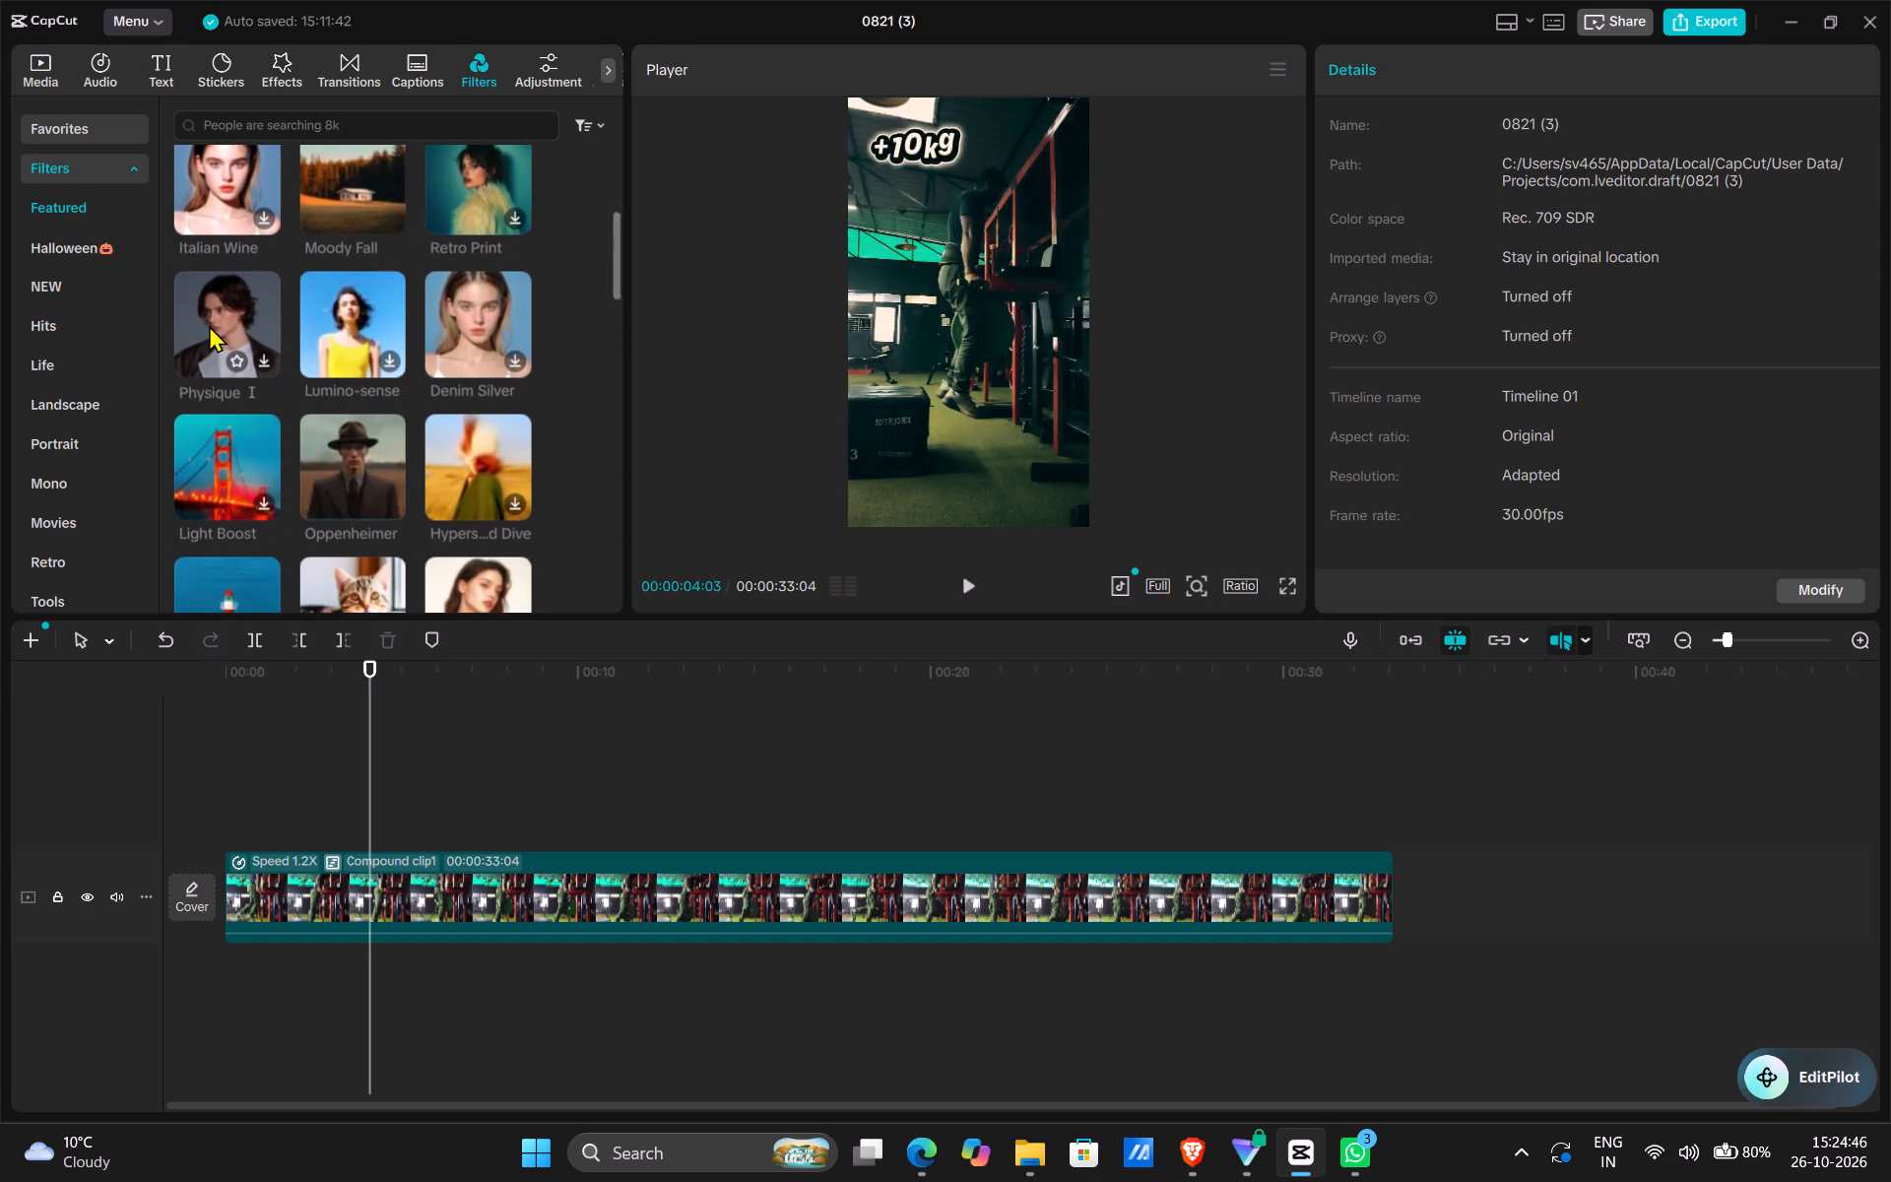
Download the Physique I filter and preview it on the workout video.
{"action": "left_click", "coordinate": [267, 361]}
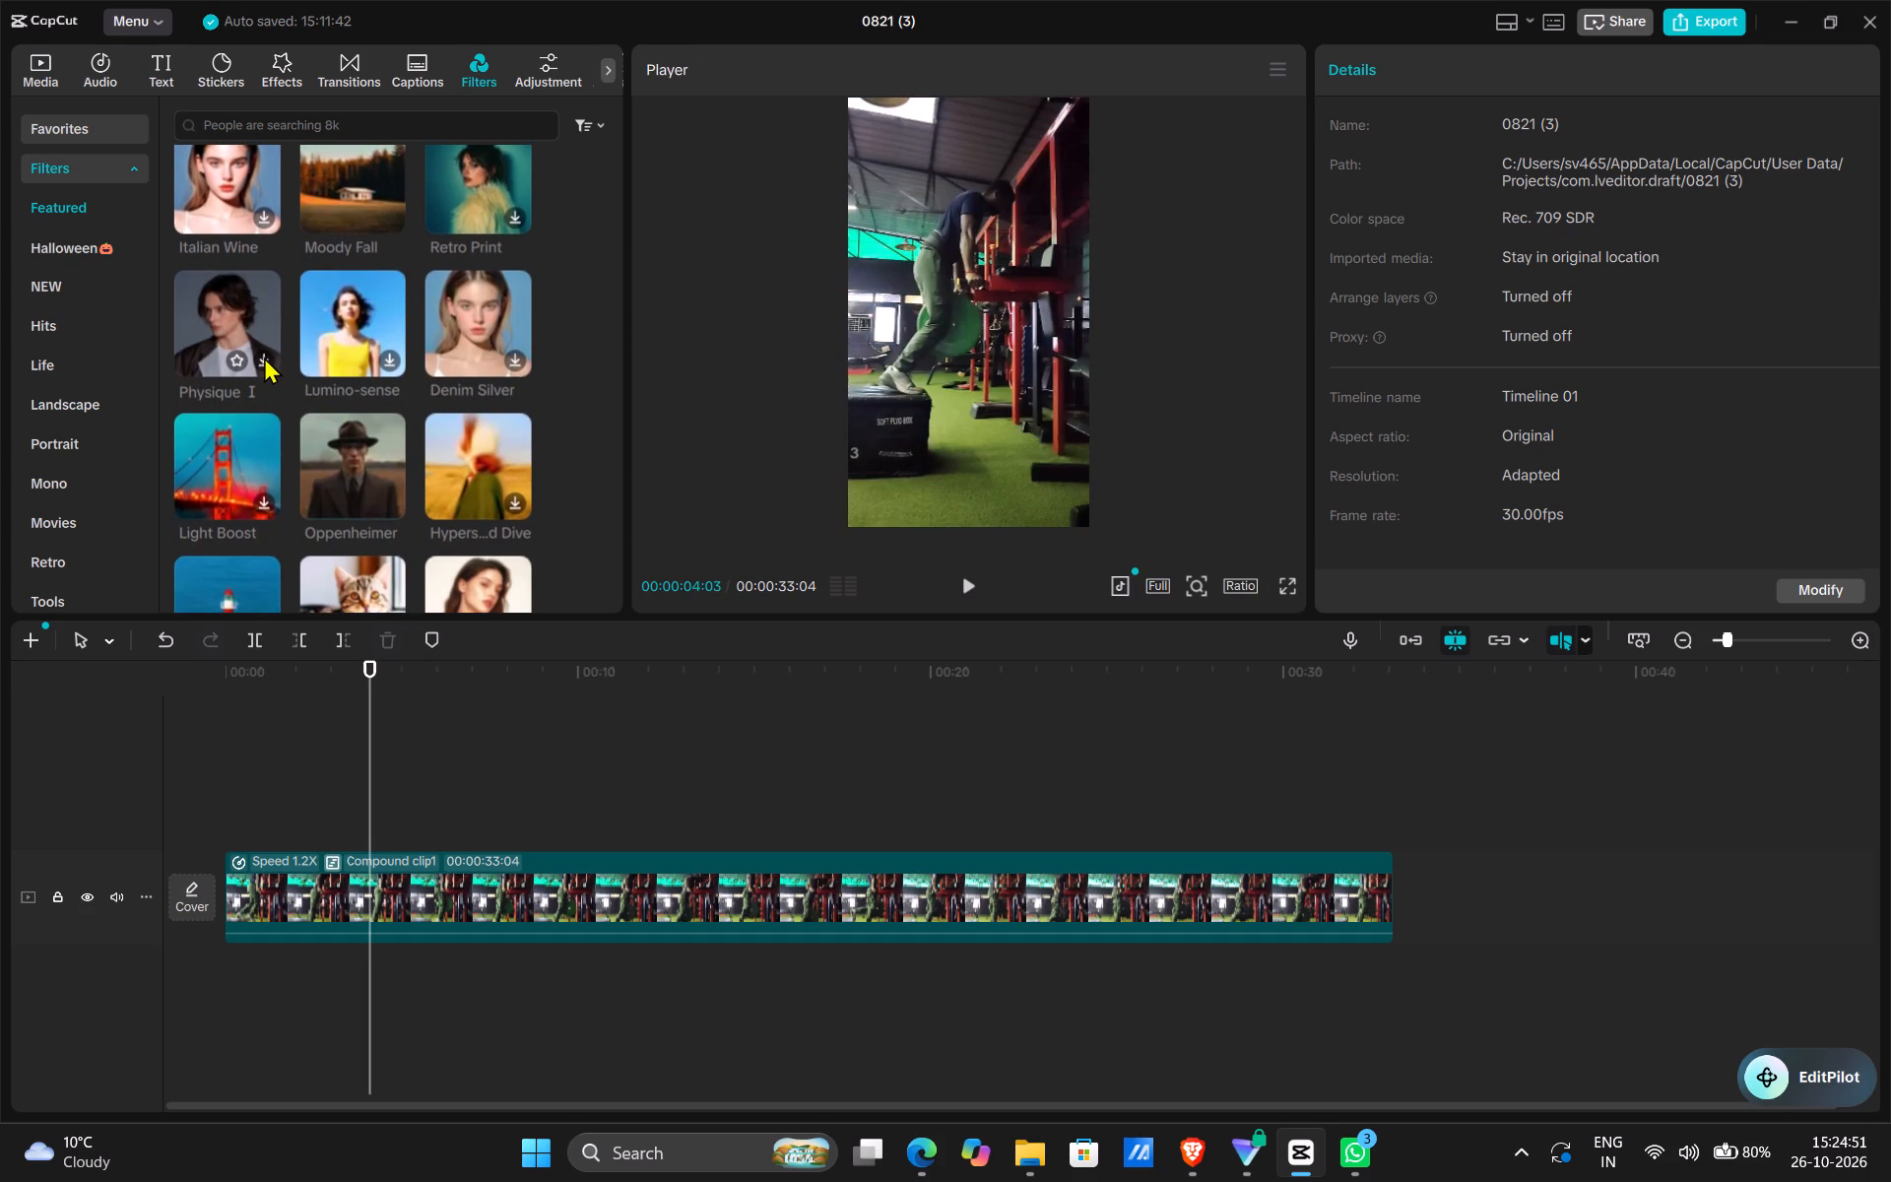
{"action": "left_click", "coordinate": [264, 357]}
{"action": "left_click", "coordinate": [269, 356]}
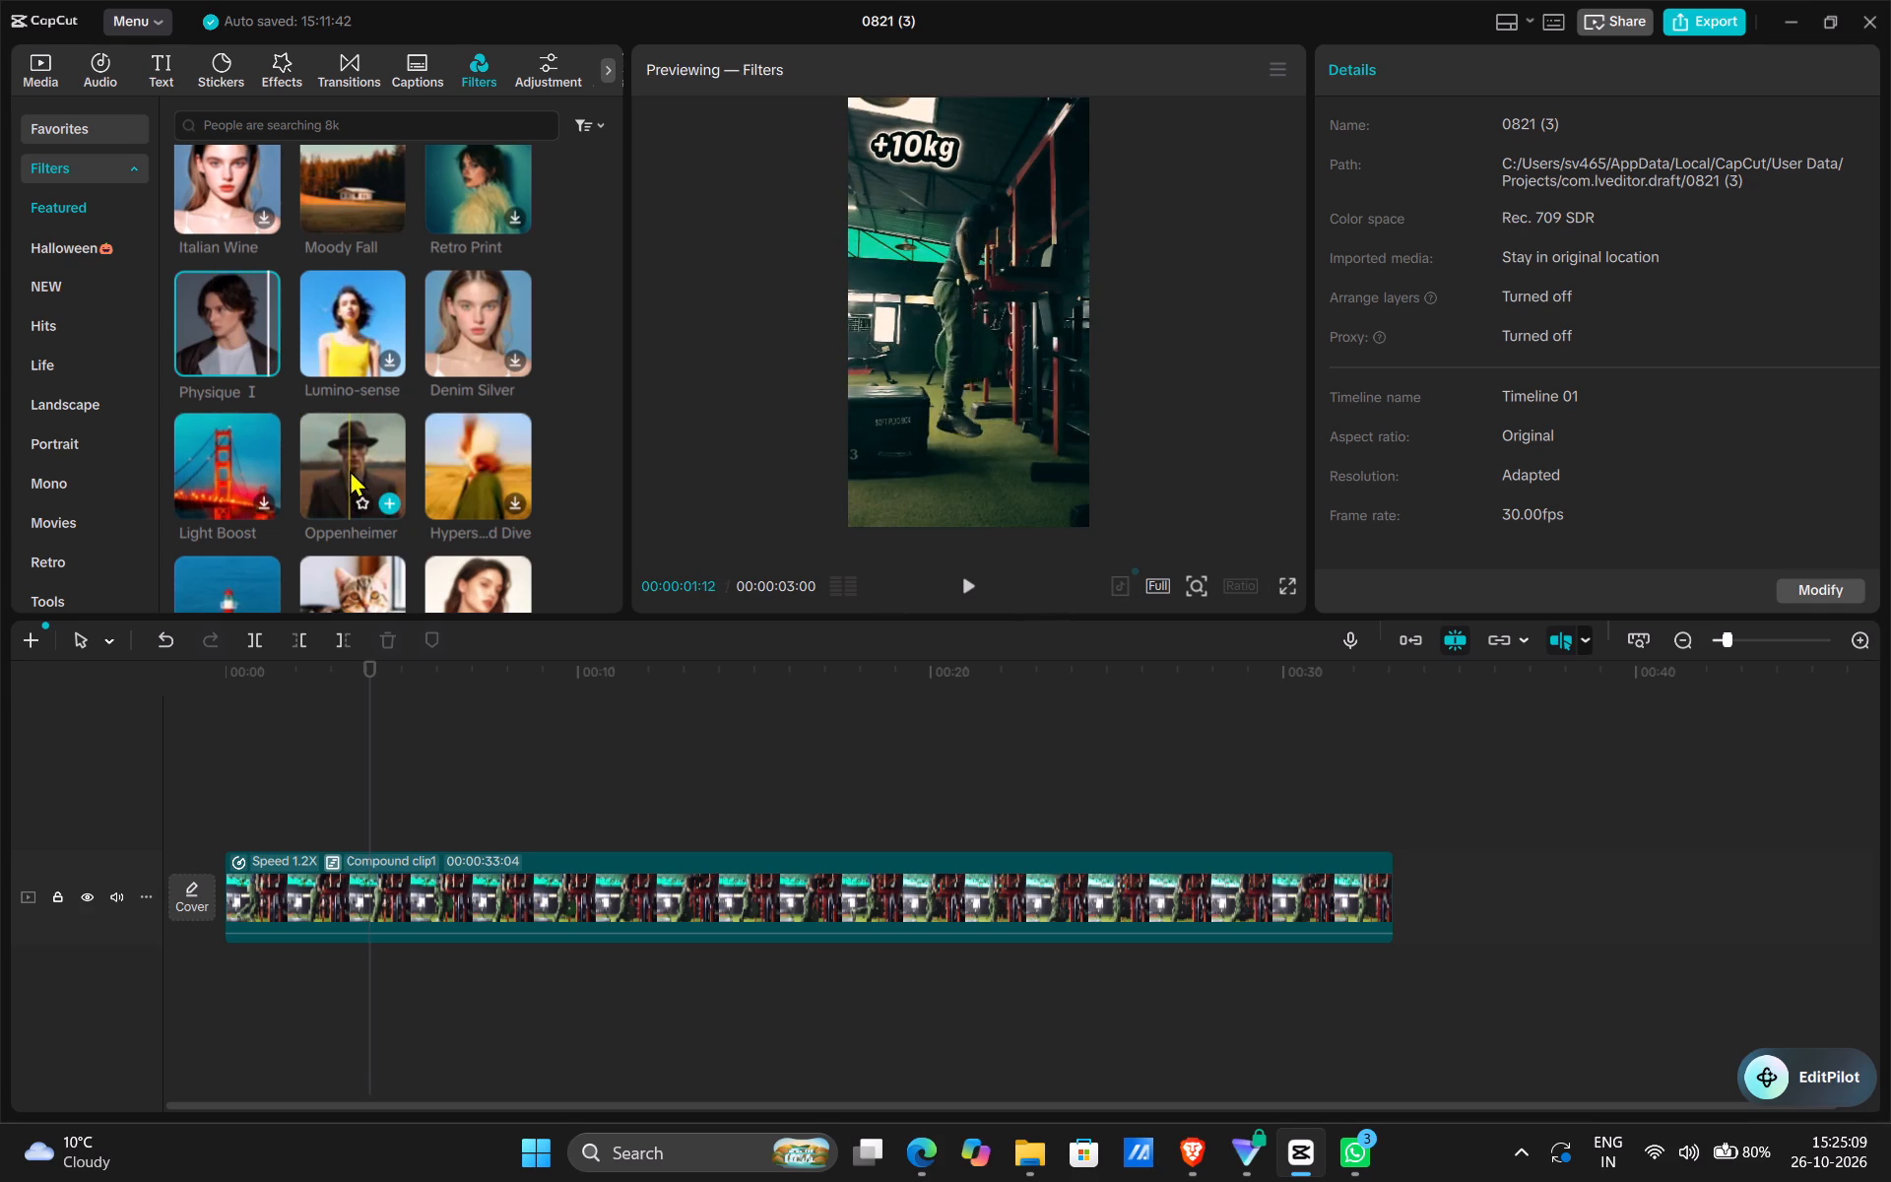
Browse the Featured filters, downloading Pink Nightglow and previewing several looks on the workout video.
{"action": "scroll", "coordinate": [341, 457], "scroll_direction": "down", "scroll_amount": 2}
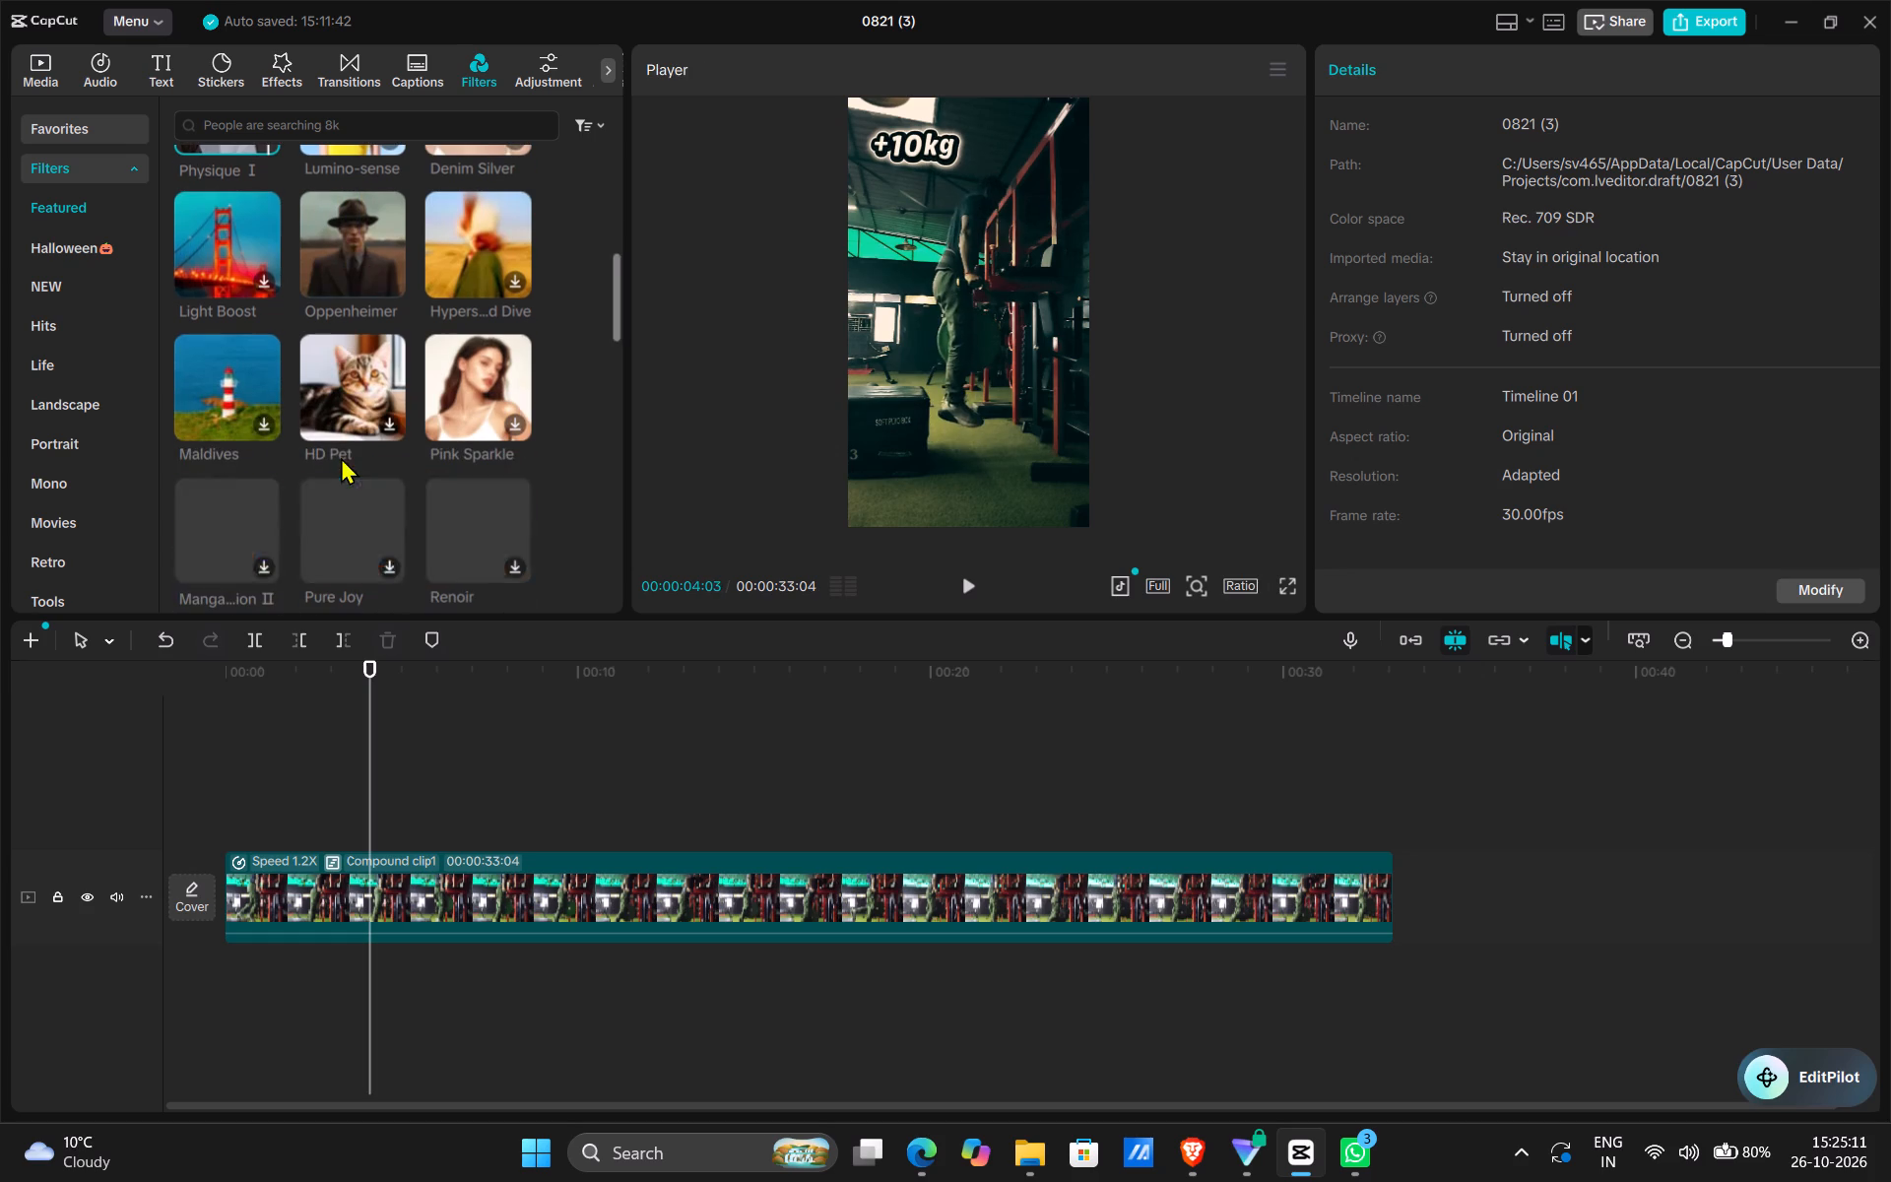
{"action": "scroll", "coordinate": [429, 412], "scroll_direction": "down", "scroll_amount": 2}
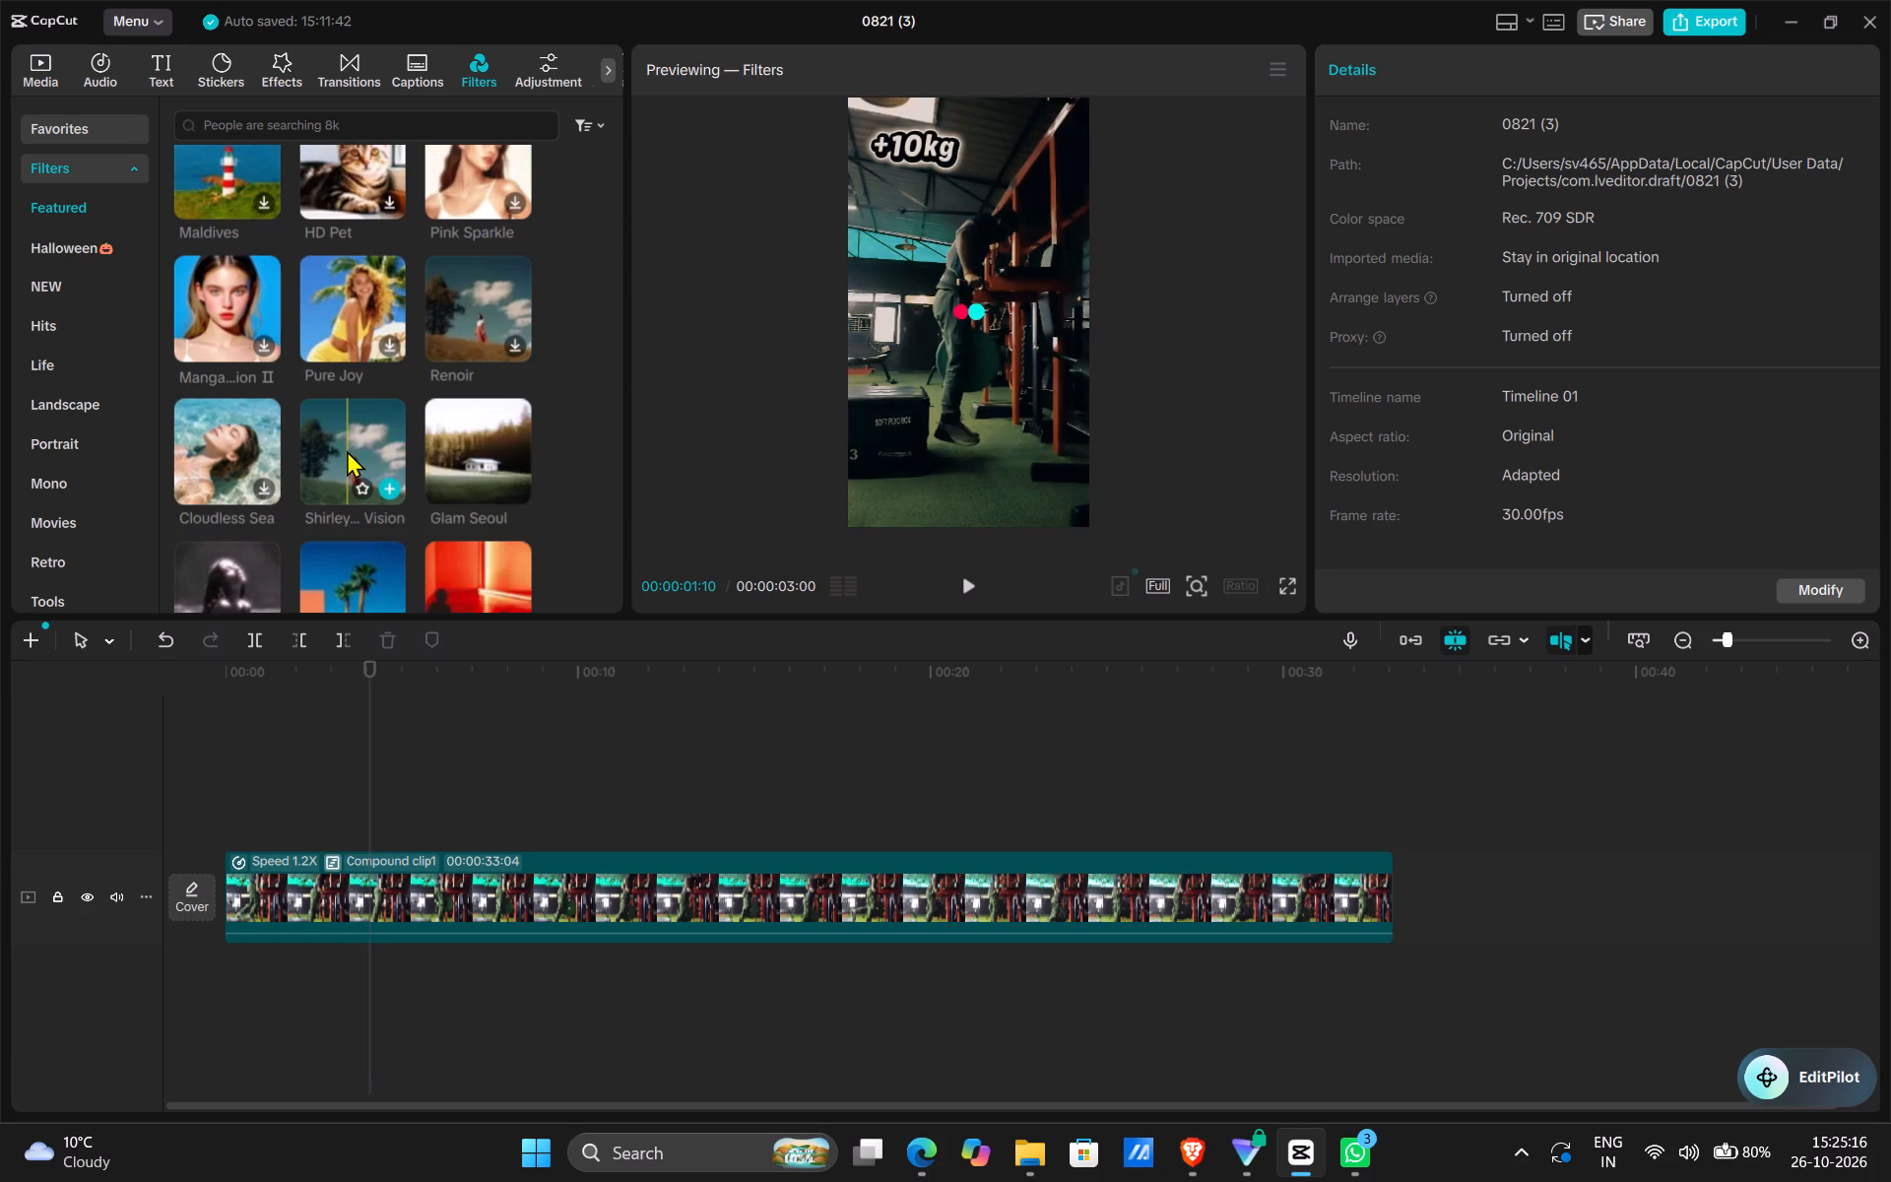
{"action": "scroll", "coordinate": [345, 450], "scroll_direction": "down", "scroll_amount": 2}
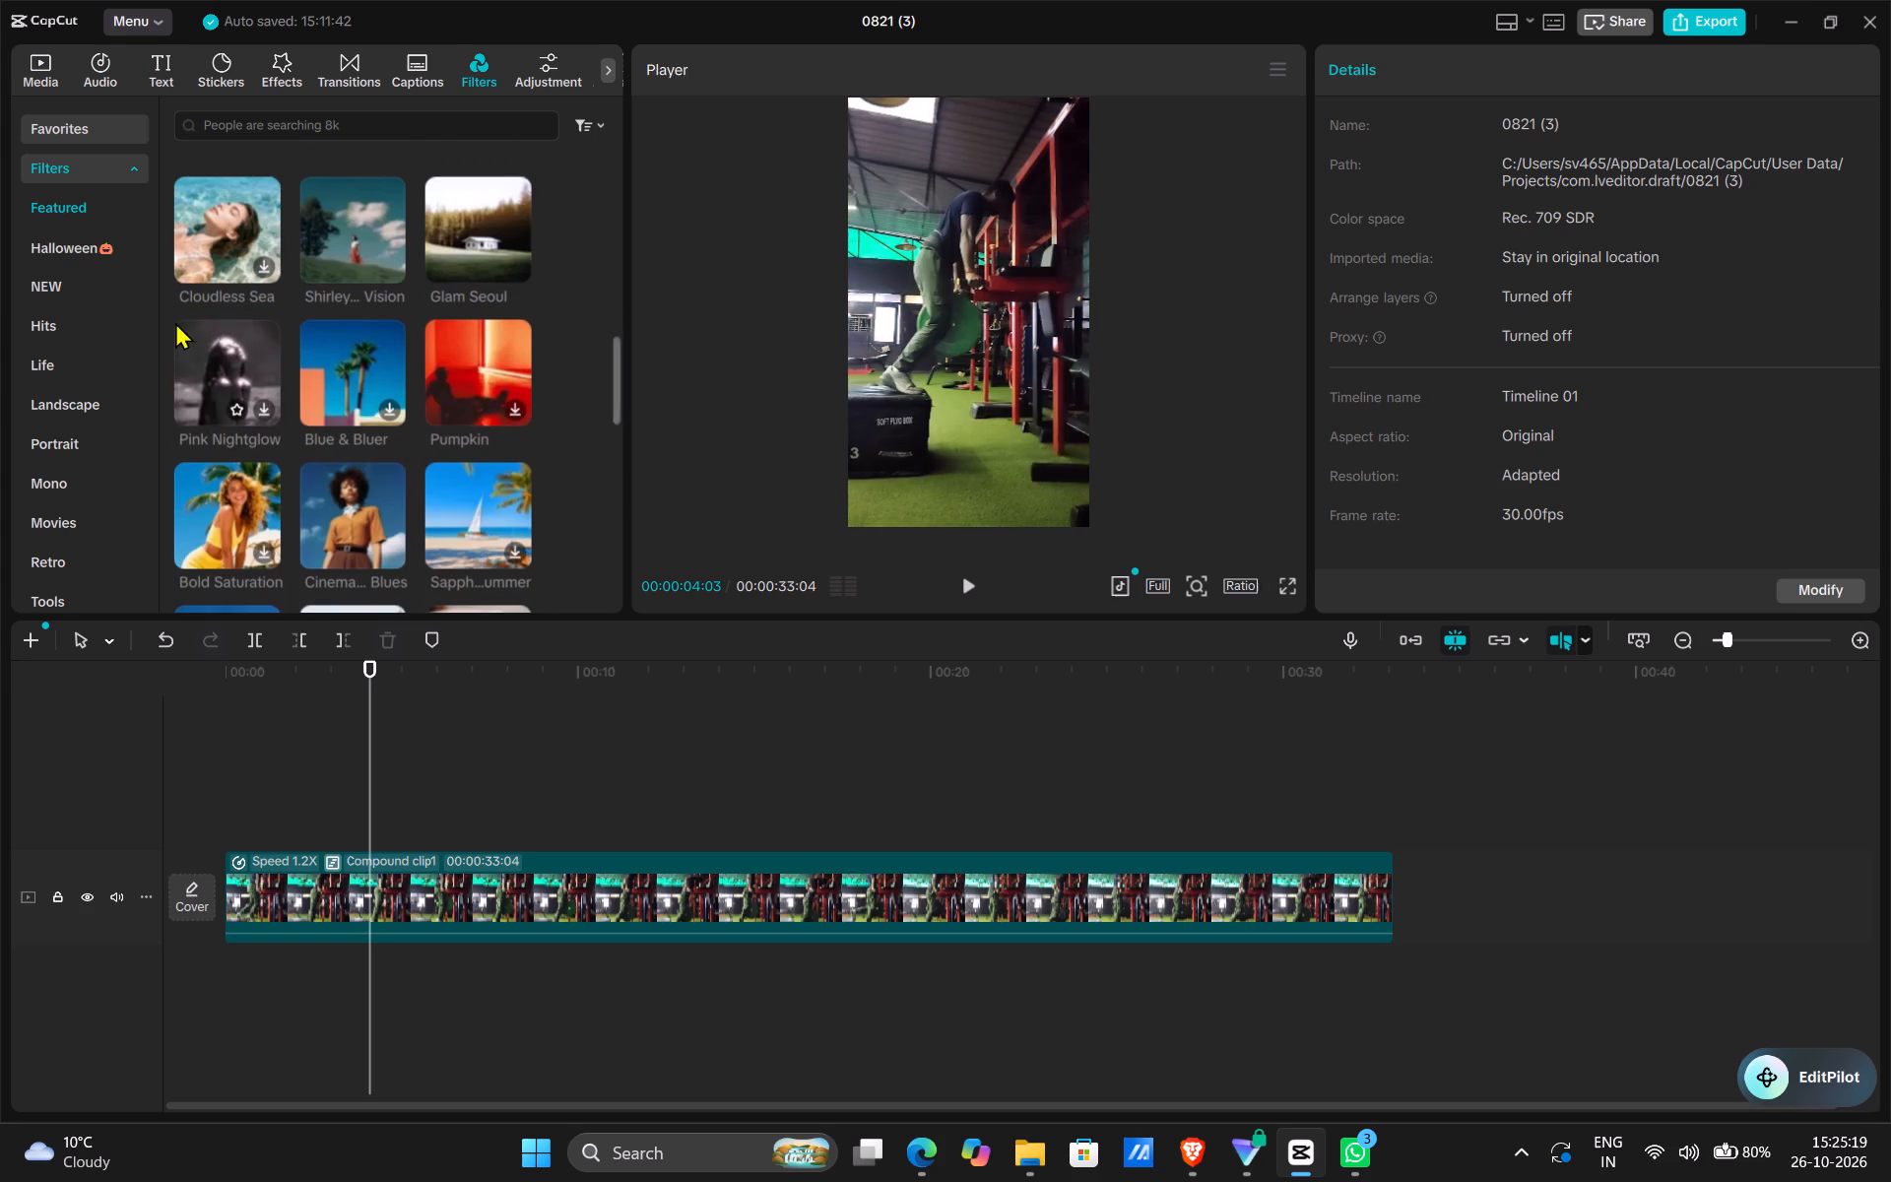
{"action": "left_click", "coordinate": [262, 410]}
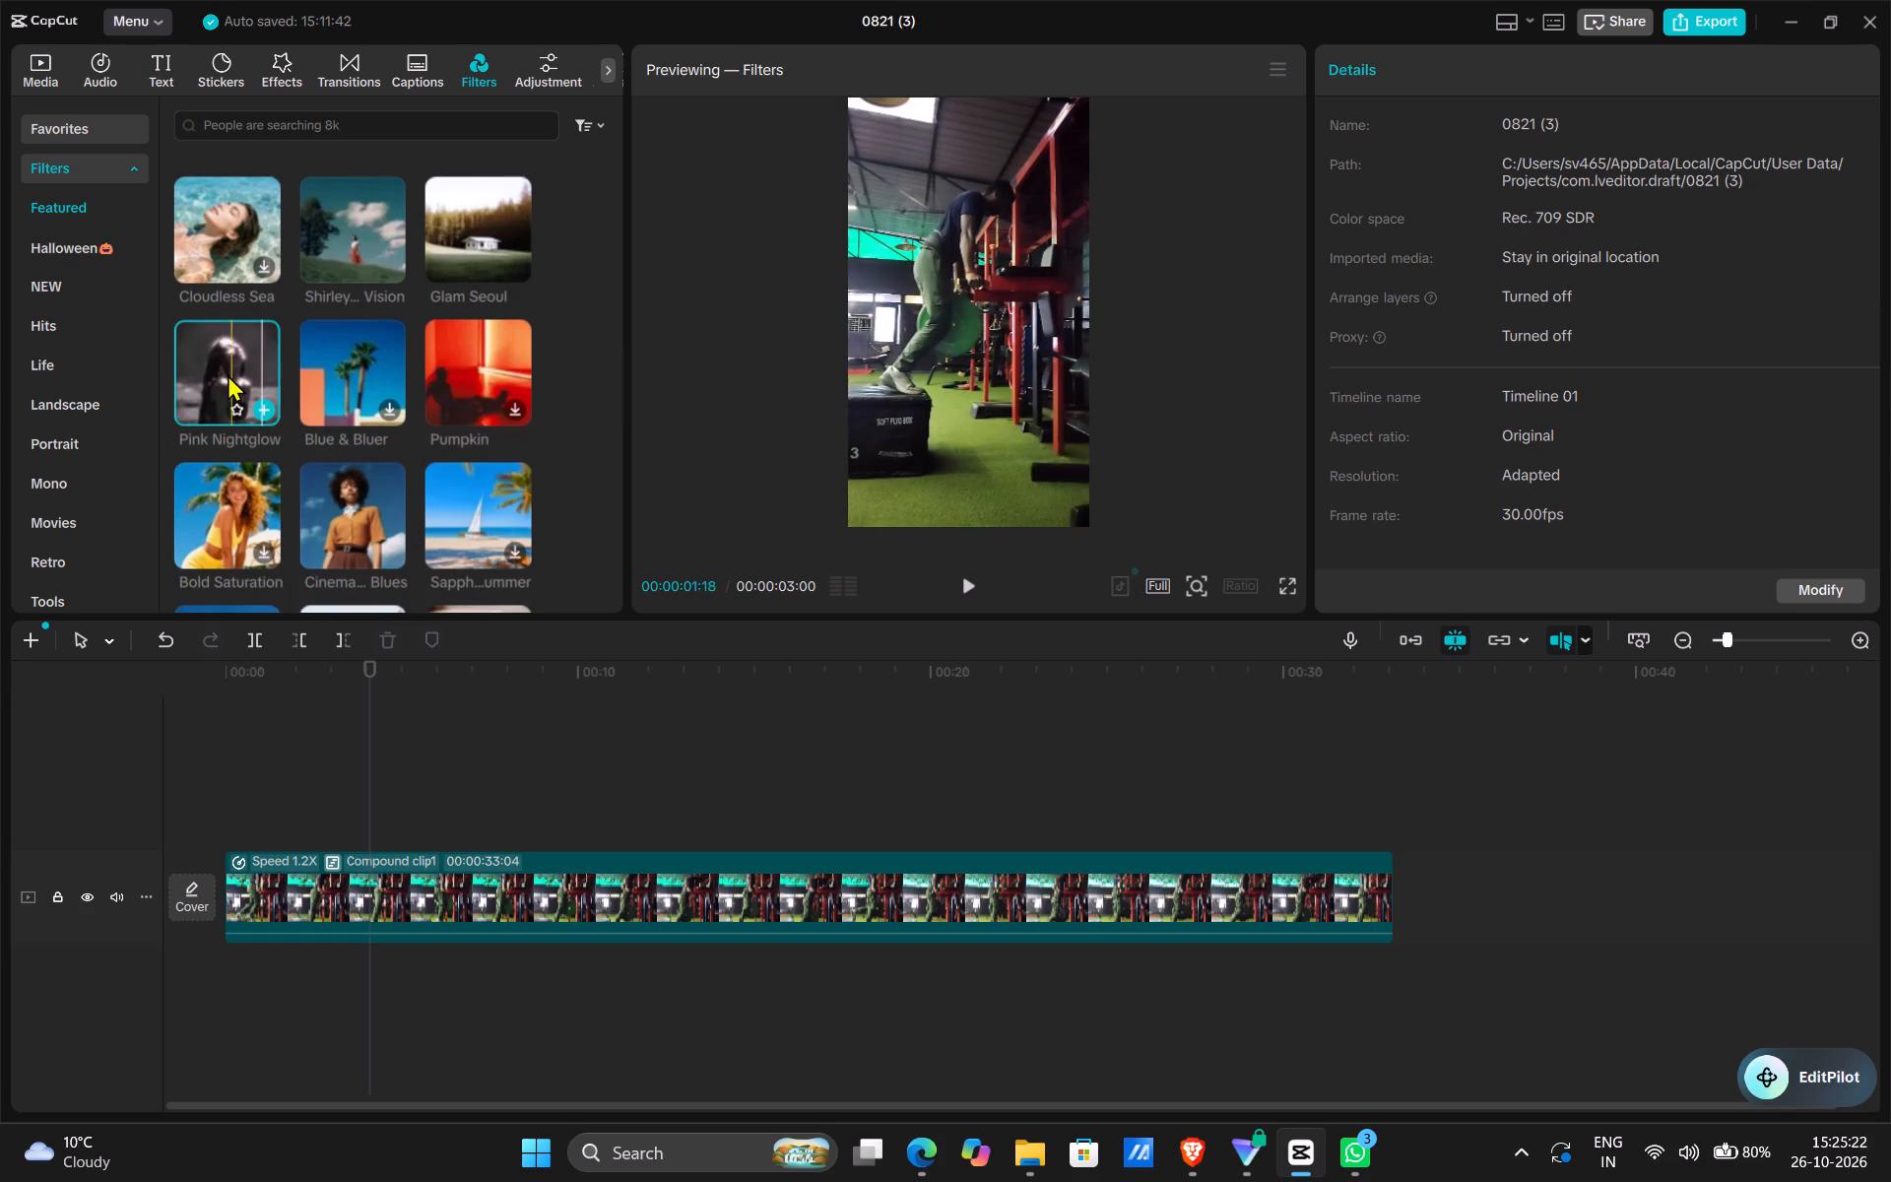
{"action": "scroll", "coordinate": [397, 398], "scroll_direction": "down", "scroll_amount": 3}
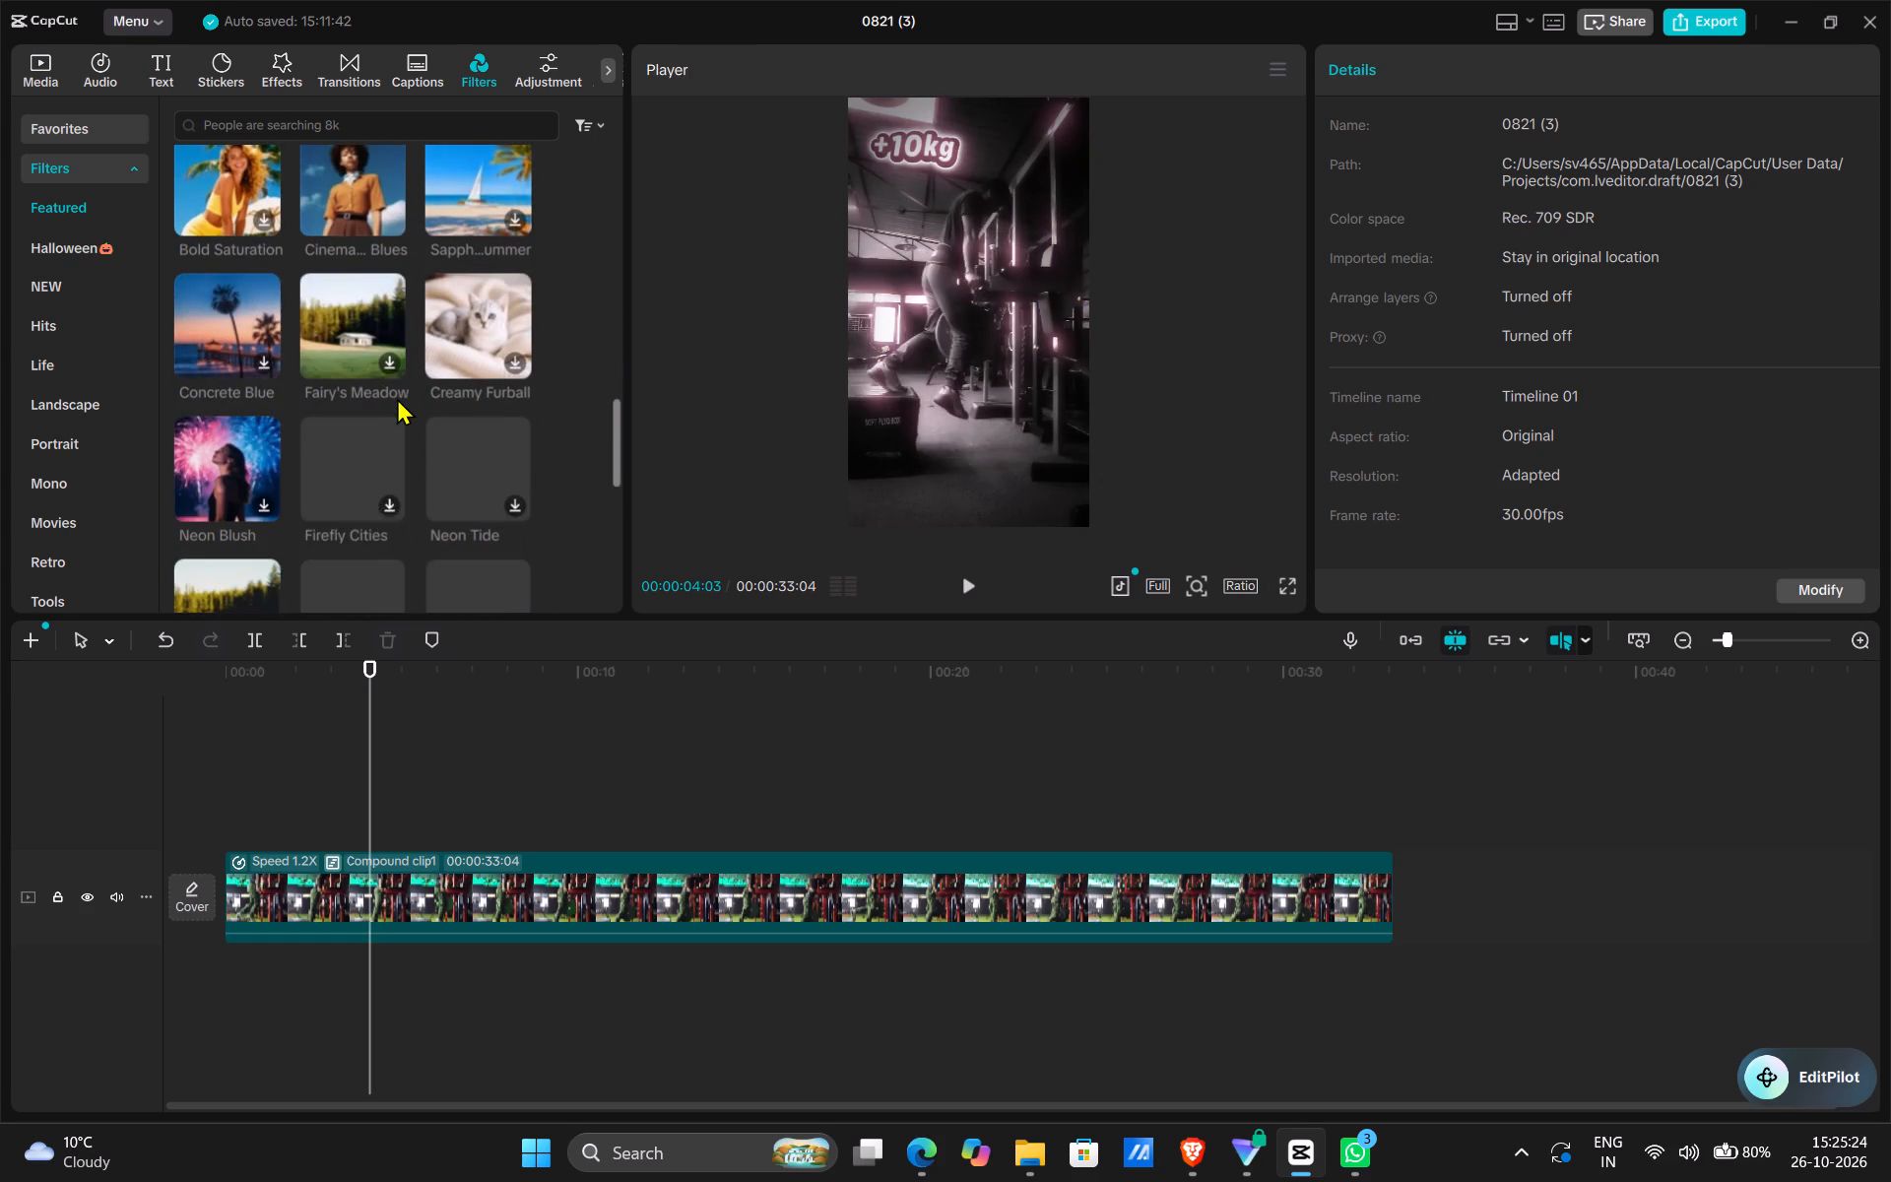
{"action": "scroll", "coordinate": [360, 434], "scroll_direction": "down", "scroll_amount": 2}
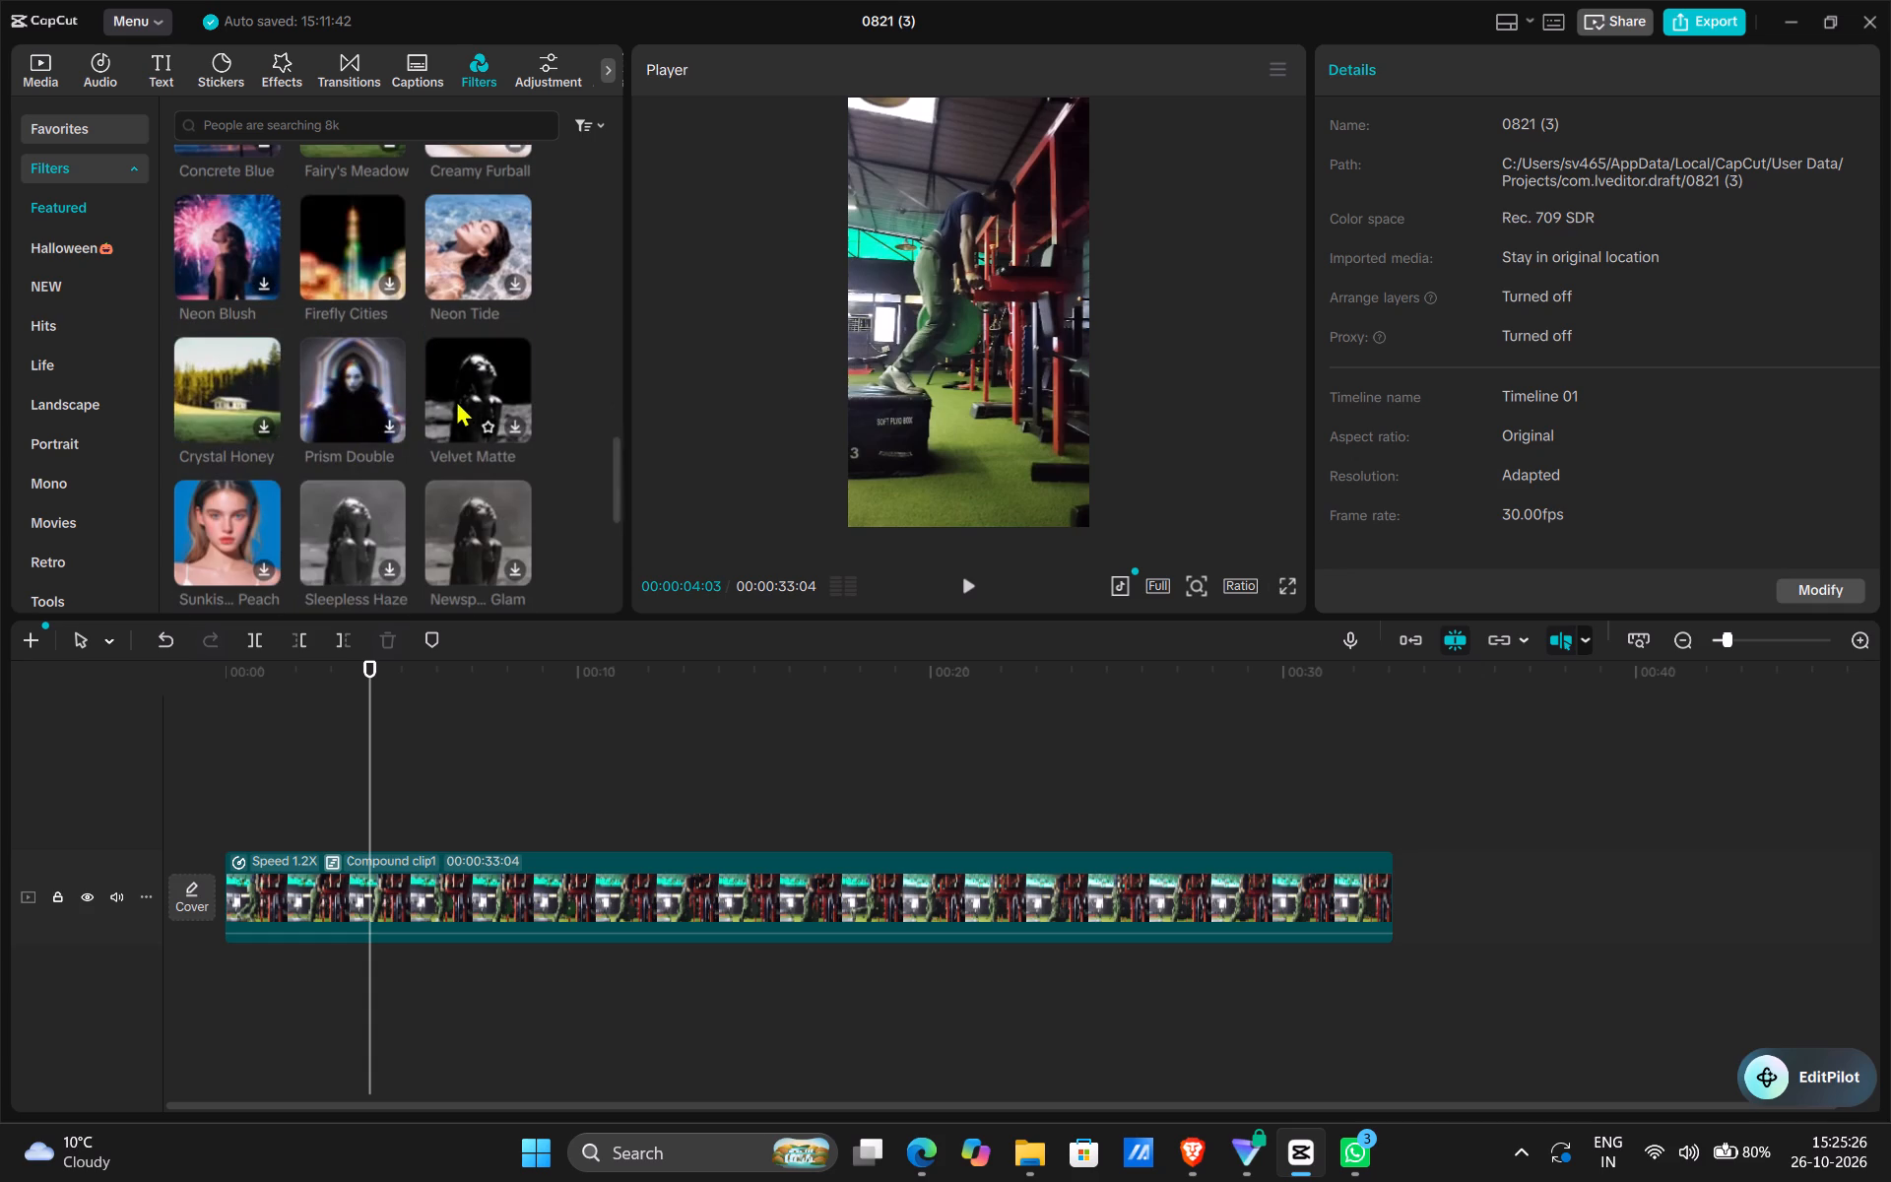
{"action": "scroll", "coordinate": [283, 404], "scroll_direction": "up", "scroll_amount": 6}
{"action": "scroll", "coordinate": [364, 382], "scroll_direction": "down", "scroll_amount": 1}
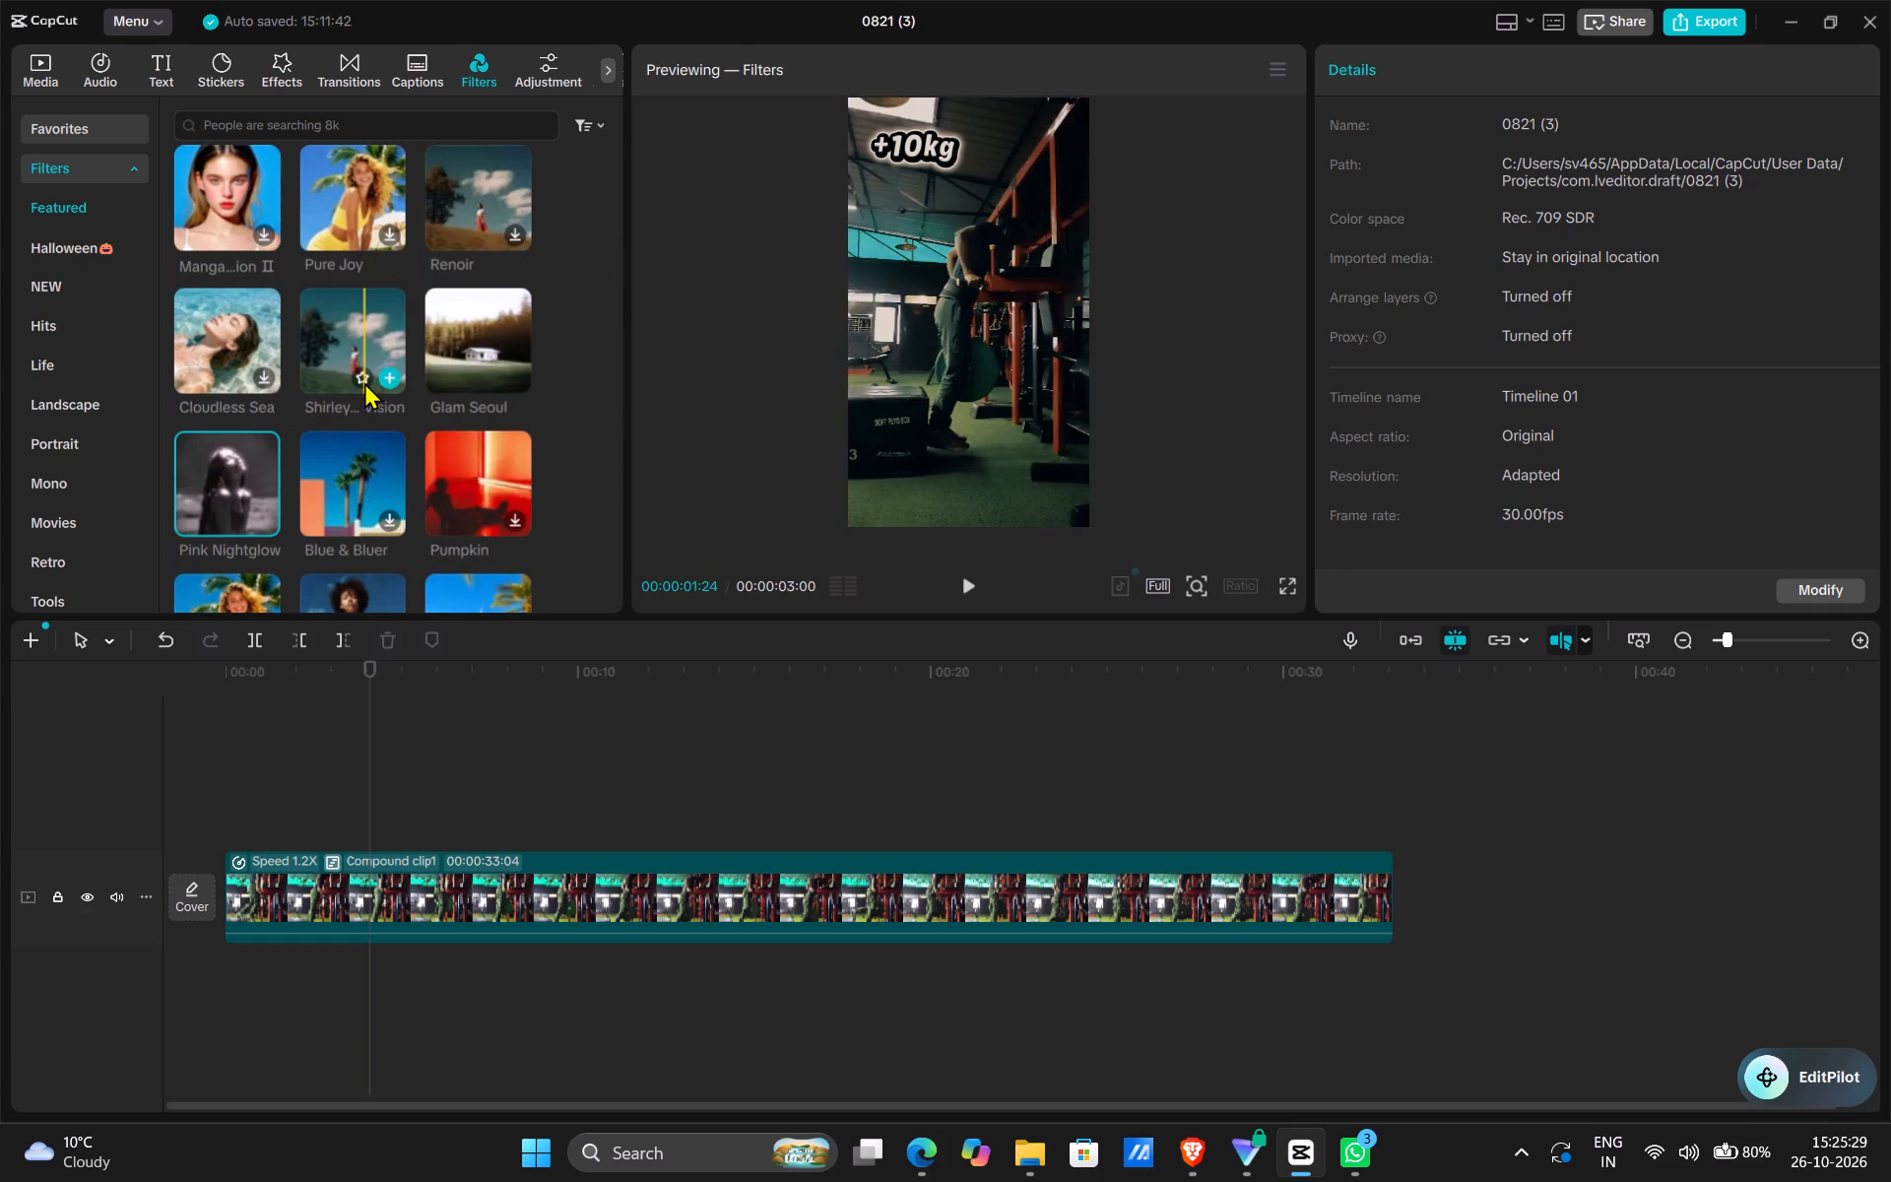
{"action": "scroll", "coordinate": [364, 382], "scroll_direction": "down", "scroll_amount": 4}
{"action": "scroll", "coordinate": [364, 382], "scroll_direction": "up", "scroll_amount": 10}
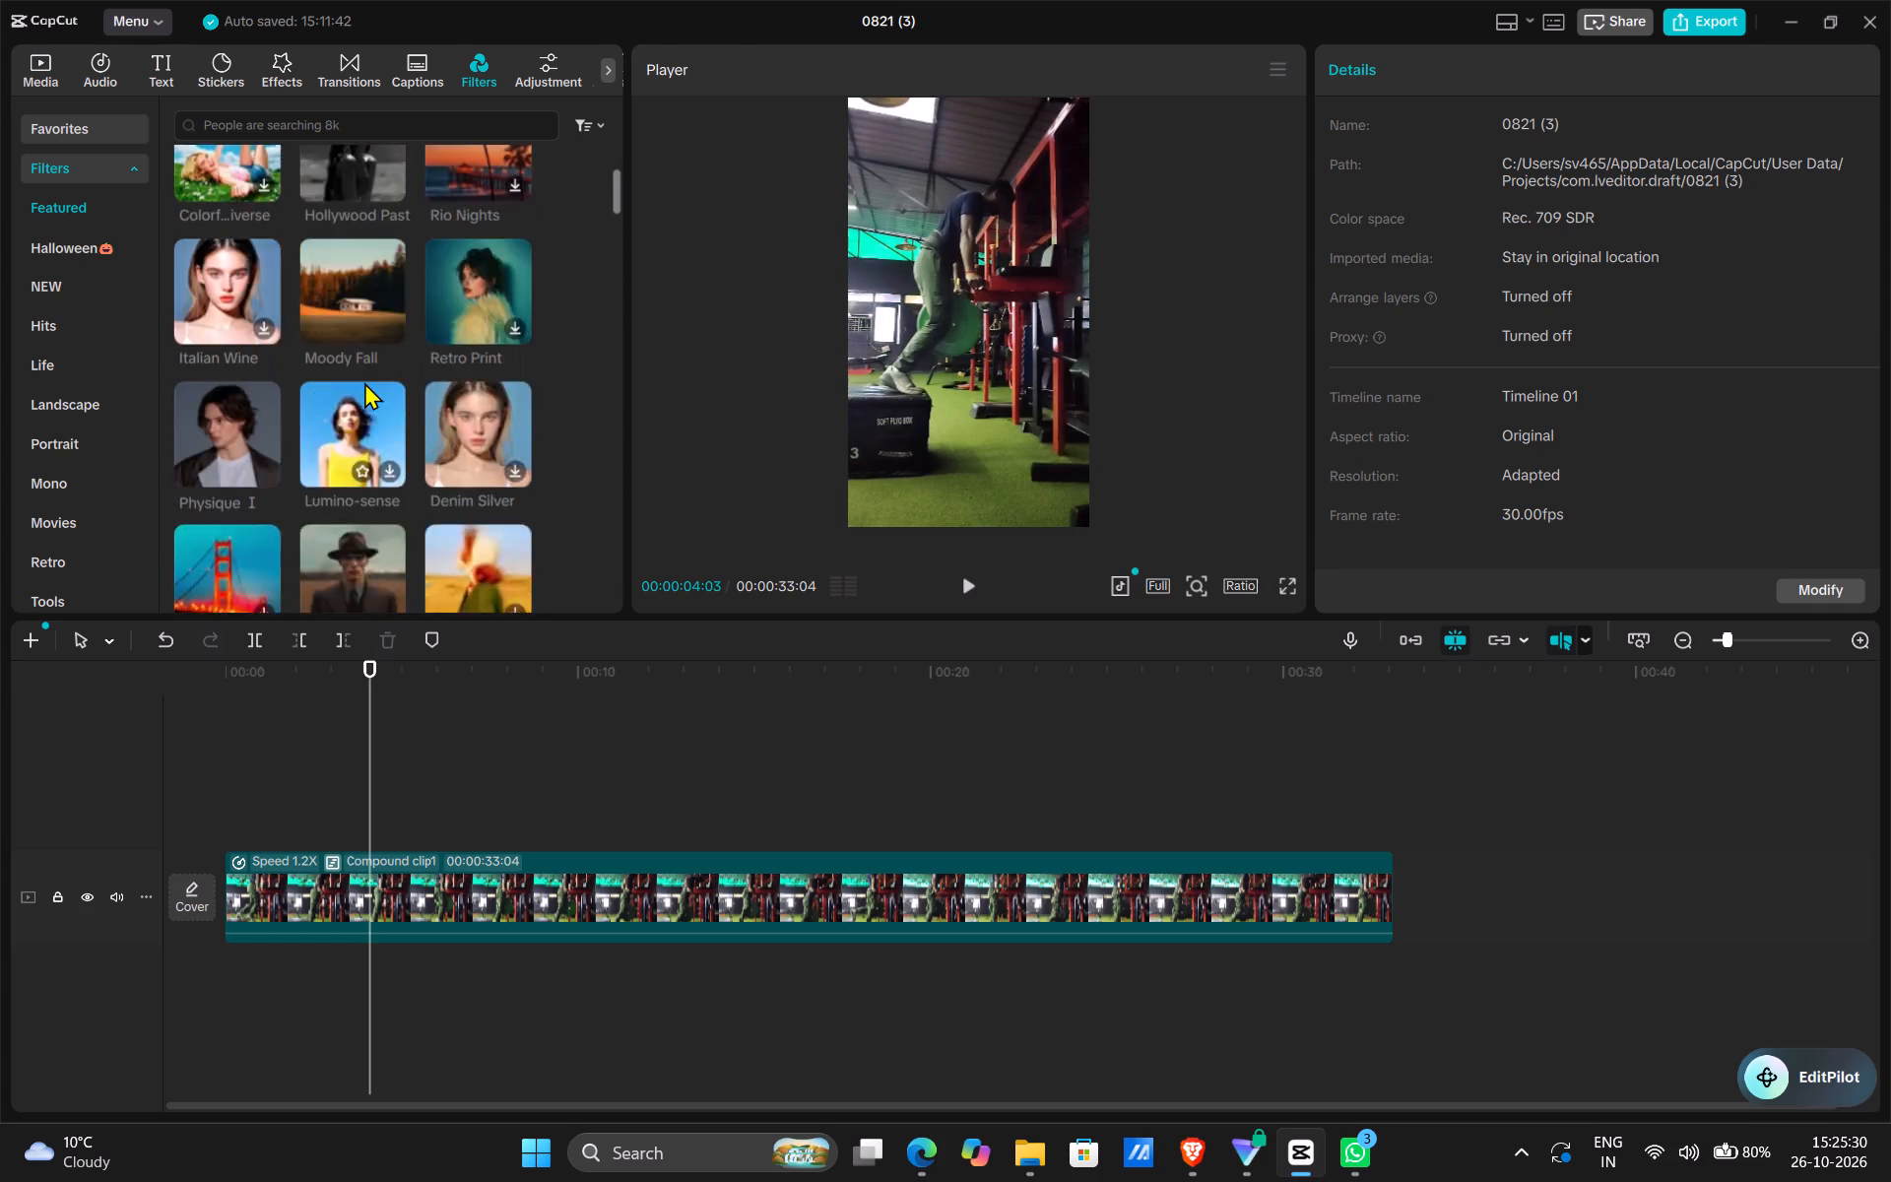
{"action": "scroll", "coordinate": [364, 382], "scroll_direction": "up", "scroll_amount": 5}
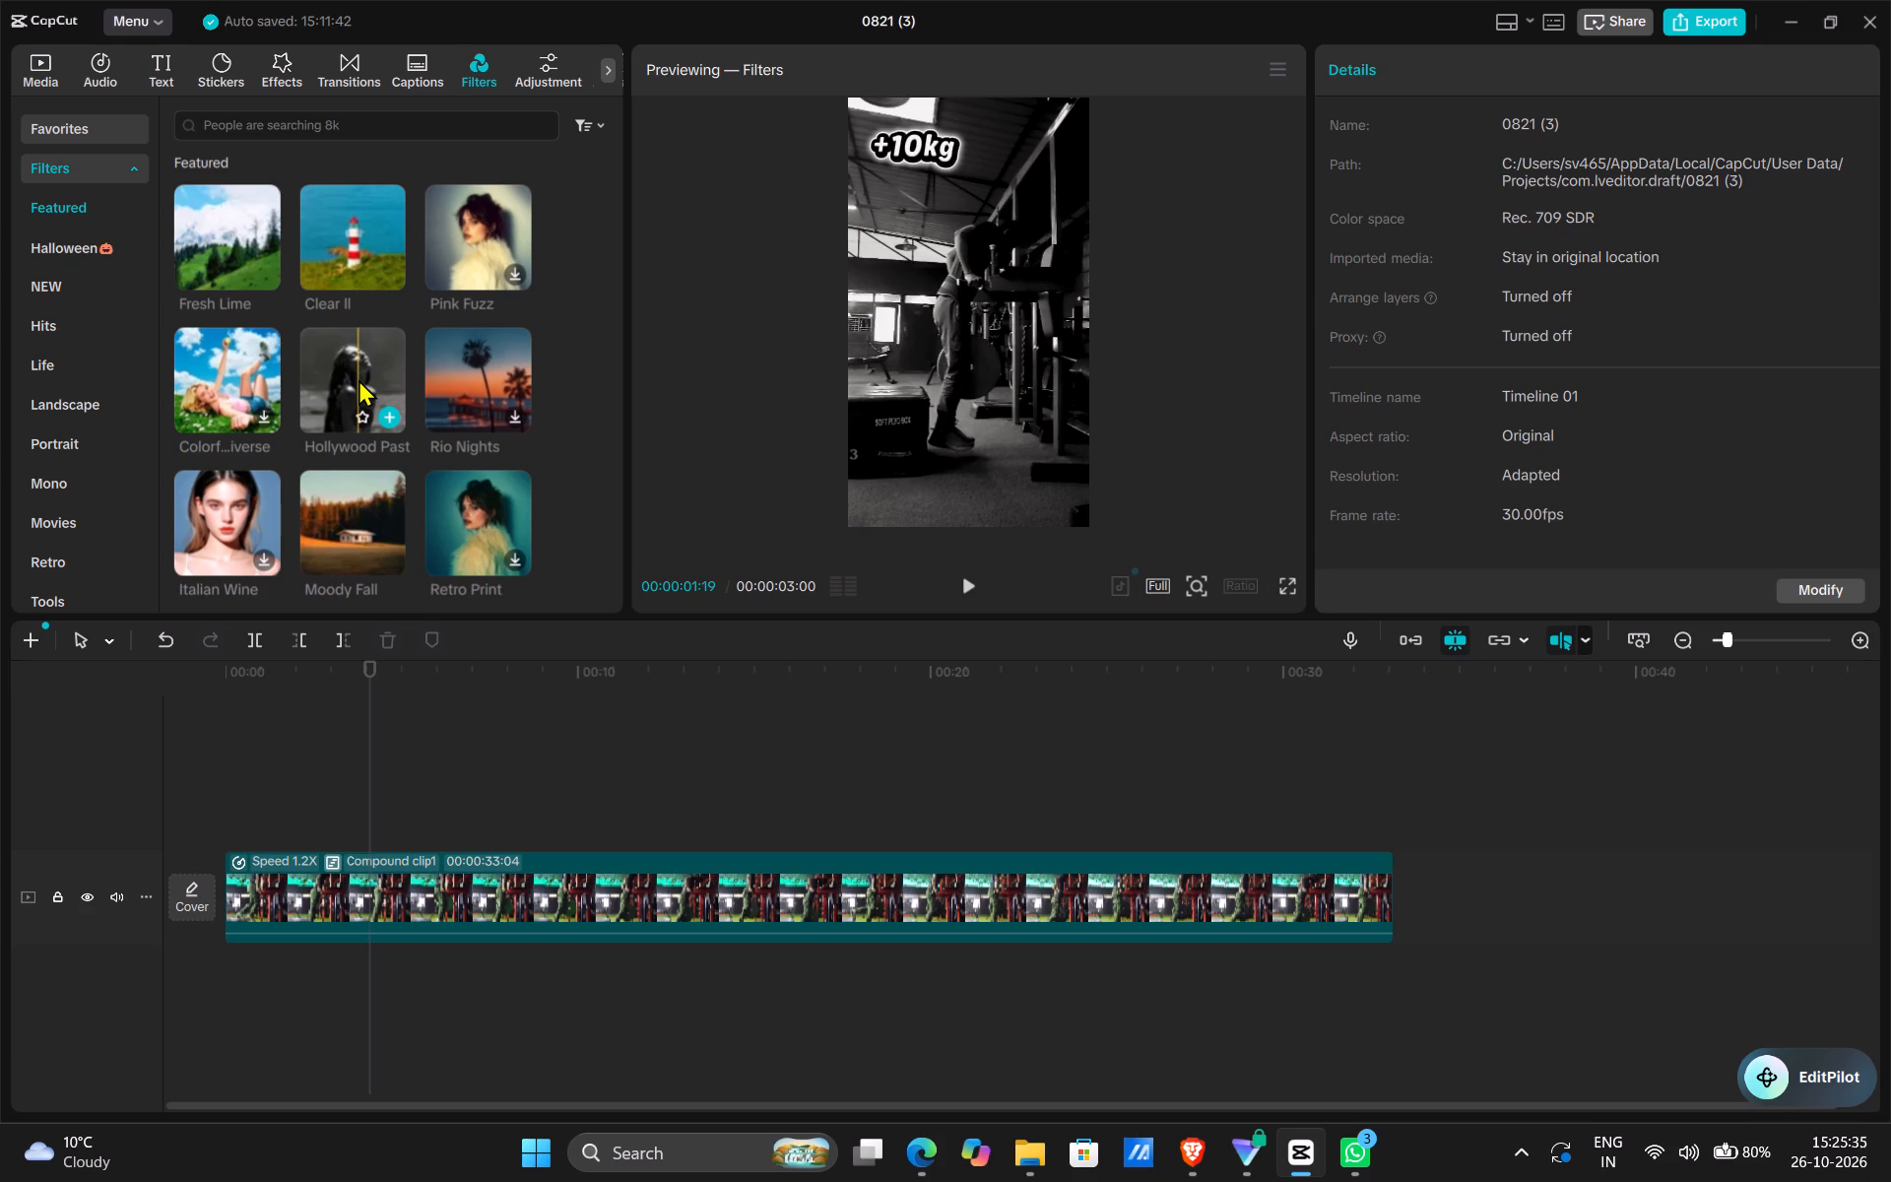
Download the TV Noise filter from the Mono category to preview it on the video.
{"action": "left_click", "coordinate": [68, 483]}
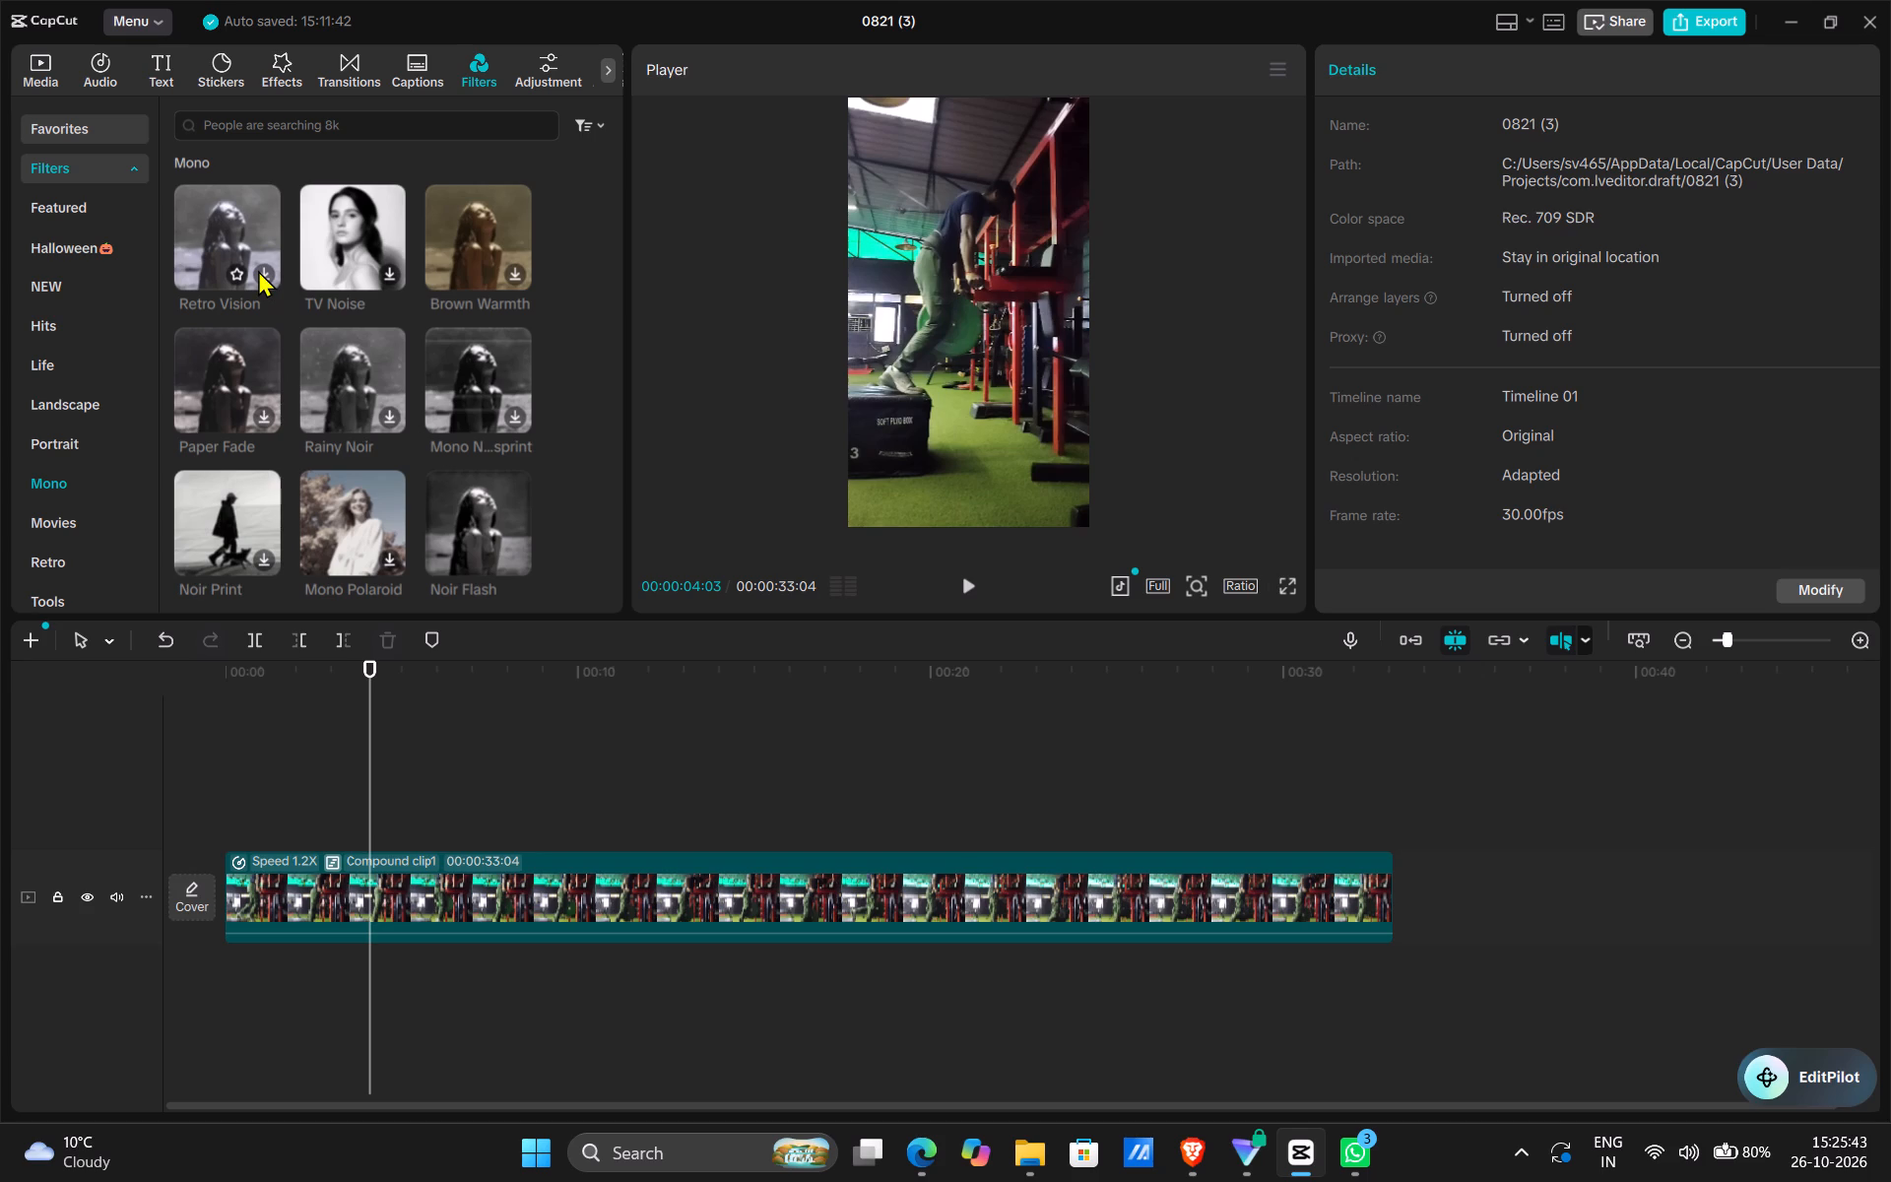
{"action": "left_click", "coordinate": [393, 273]}
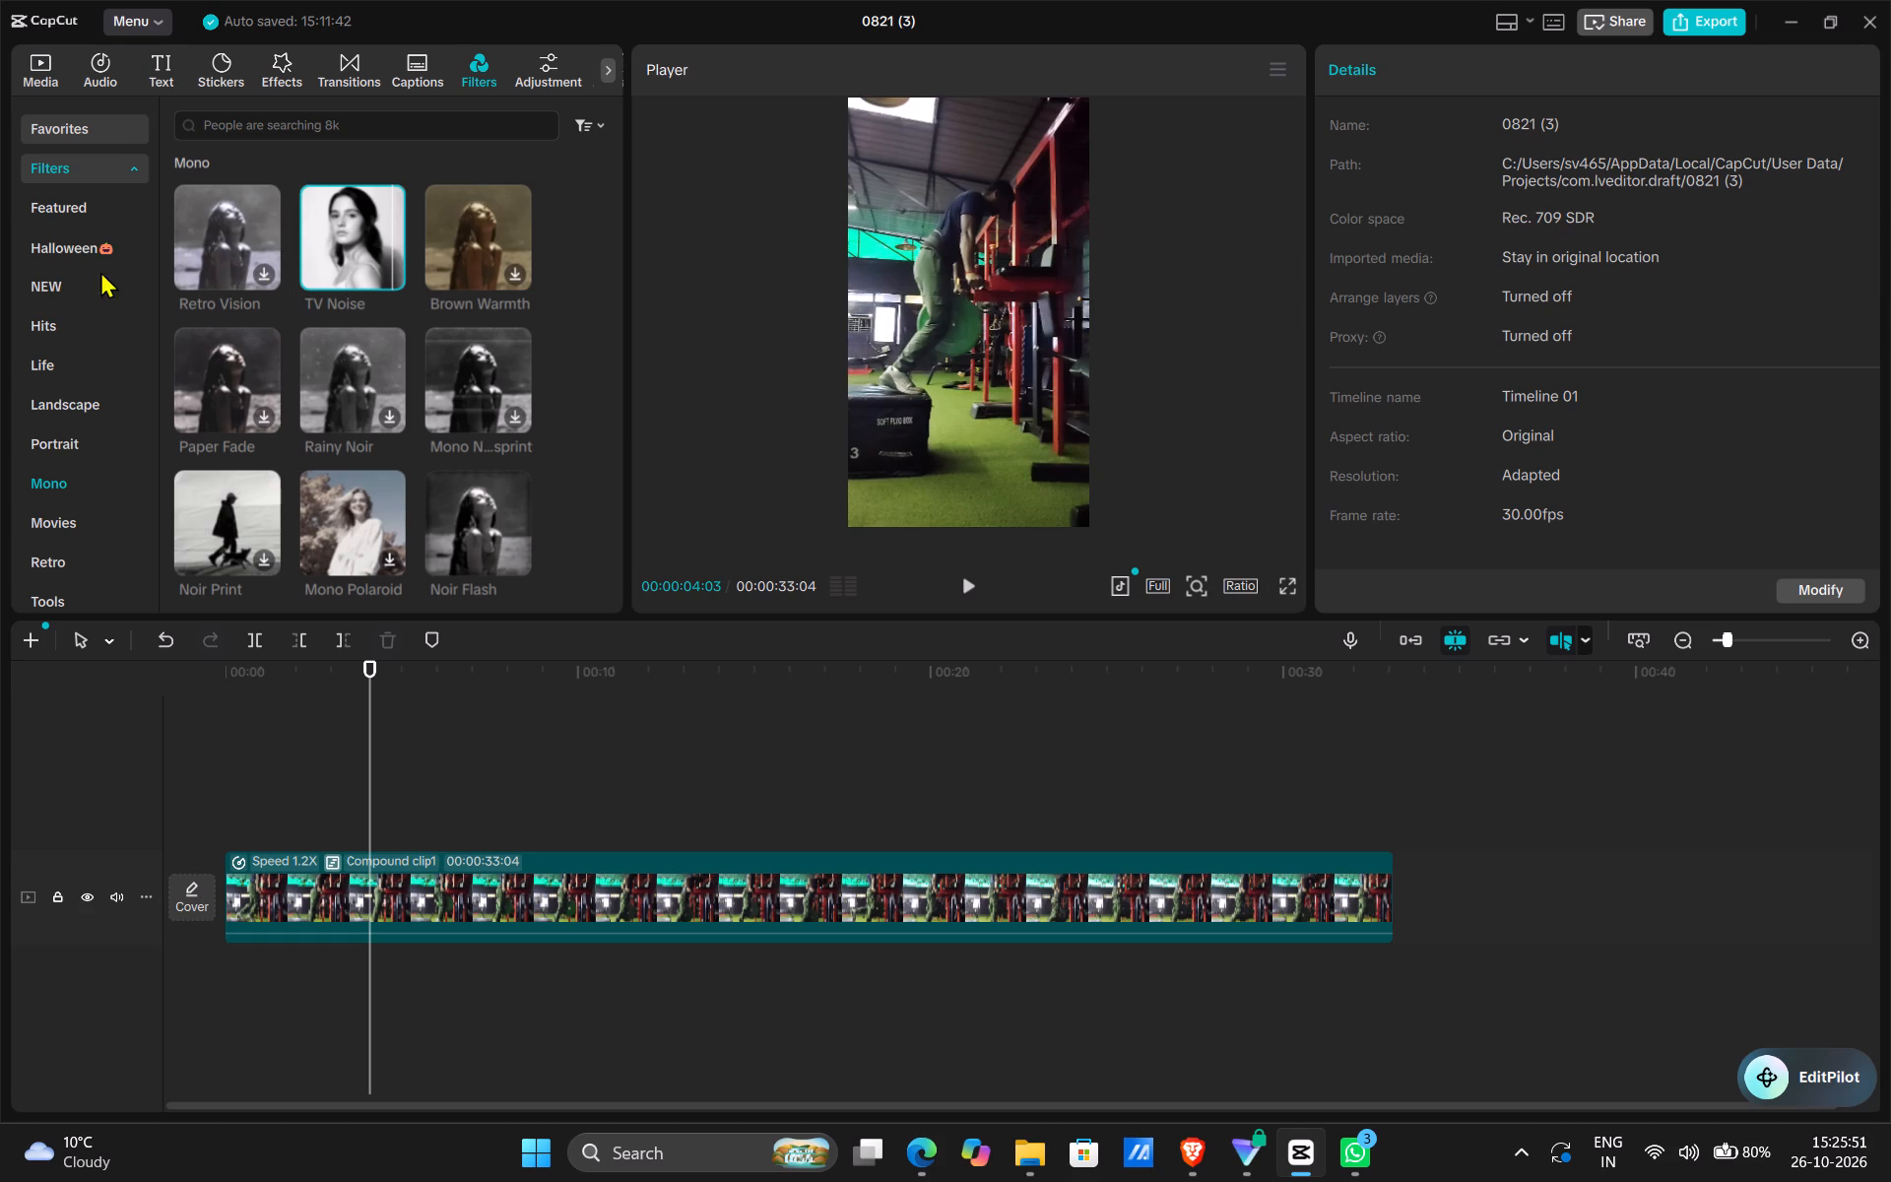
Apply the Featured filter Hollywood Past to the compound clip, test a weaker intensity and return it to 100.
{"action": "left_click", "coordinate": [114, 196]}
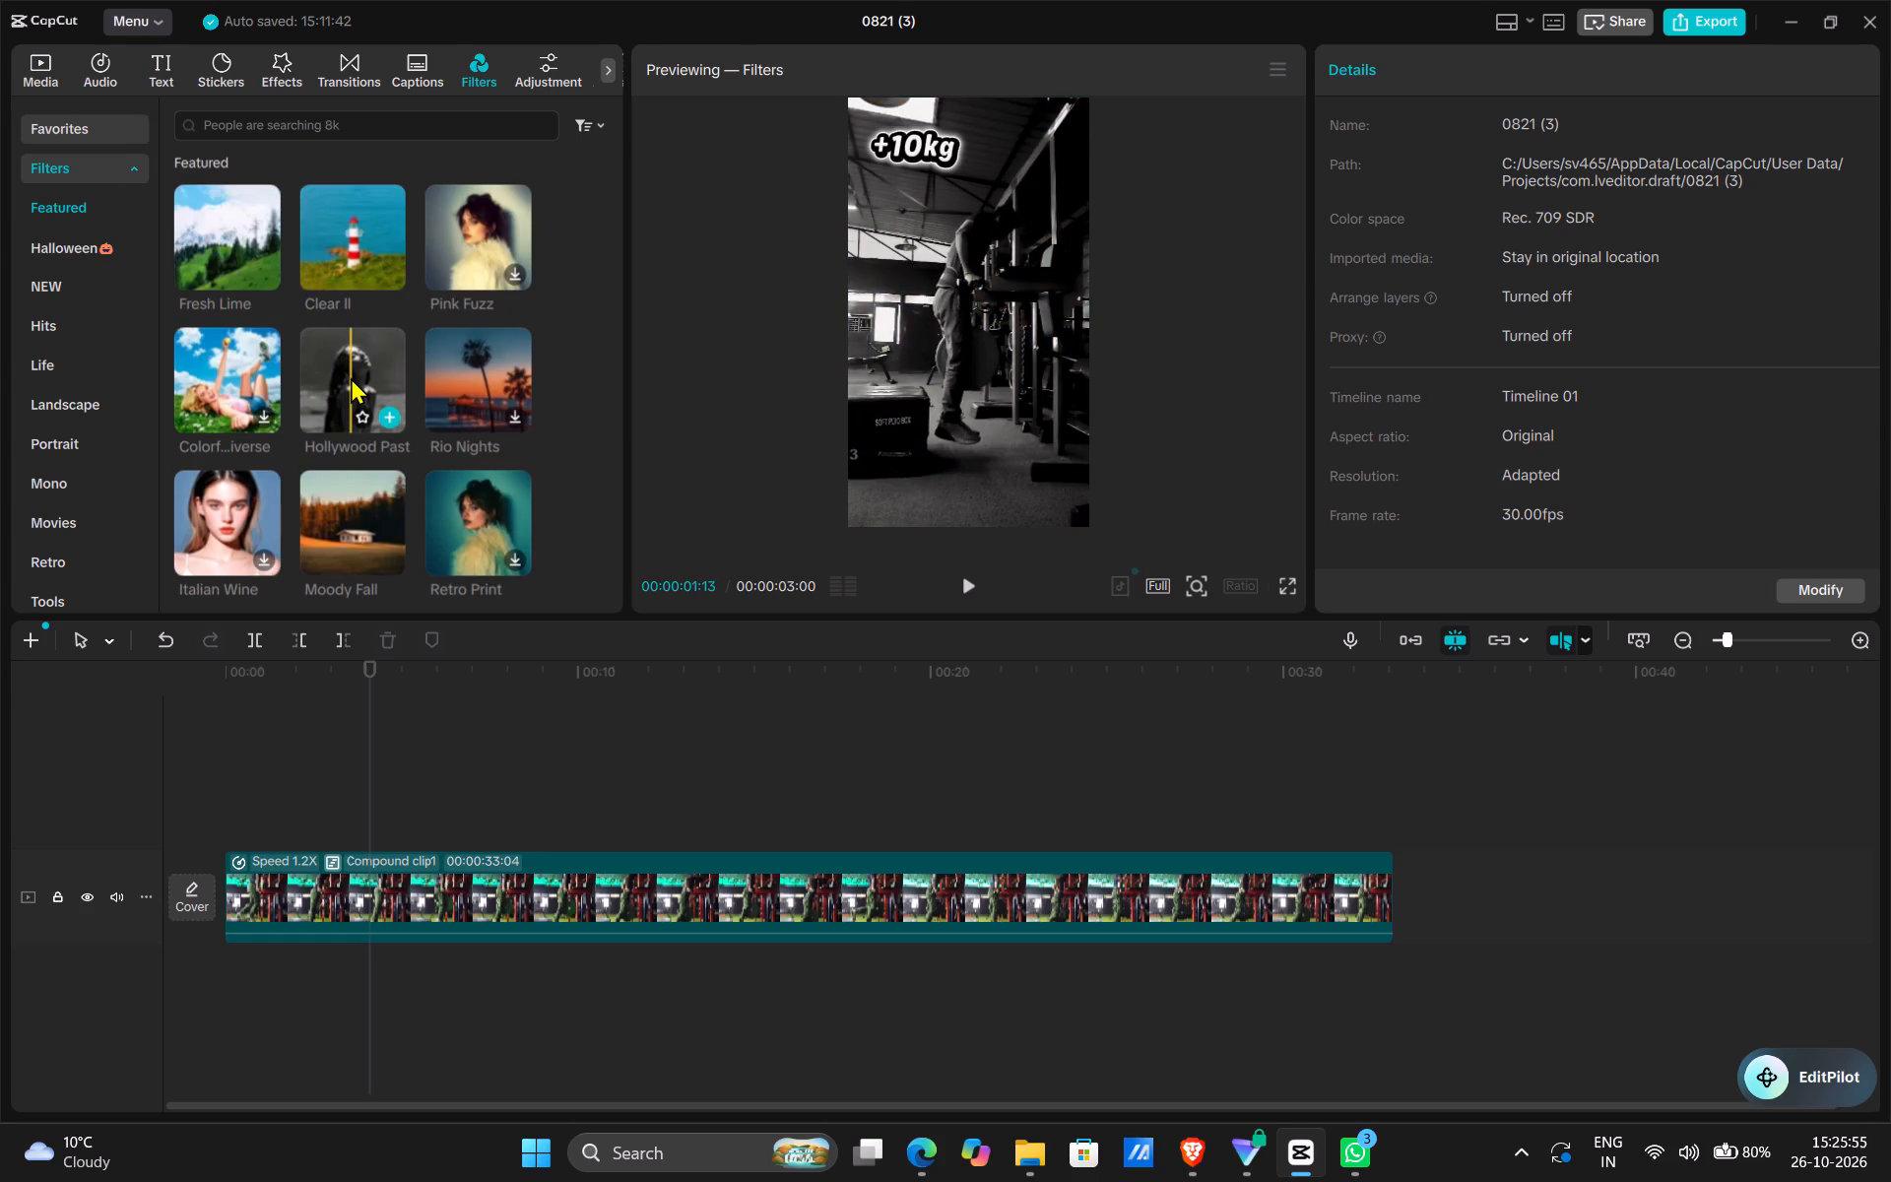
{"action": "left_click_drag", "start_coordinate": [351, 377], "coordinate": [416, 898]}
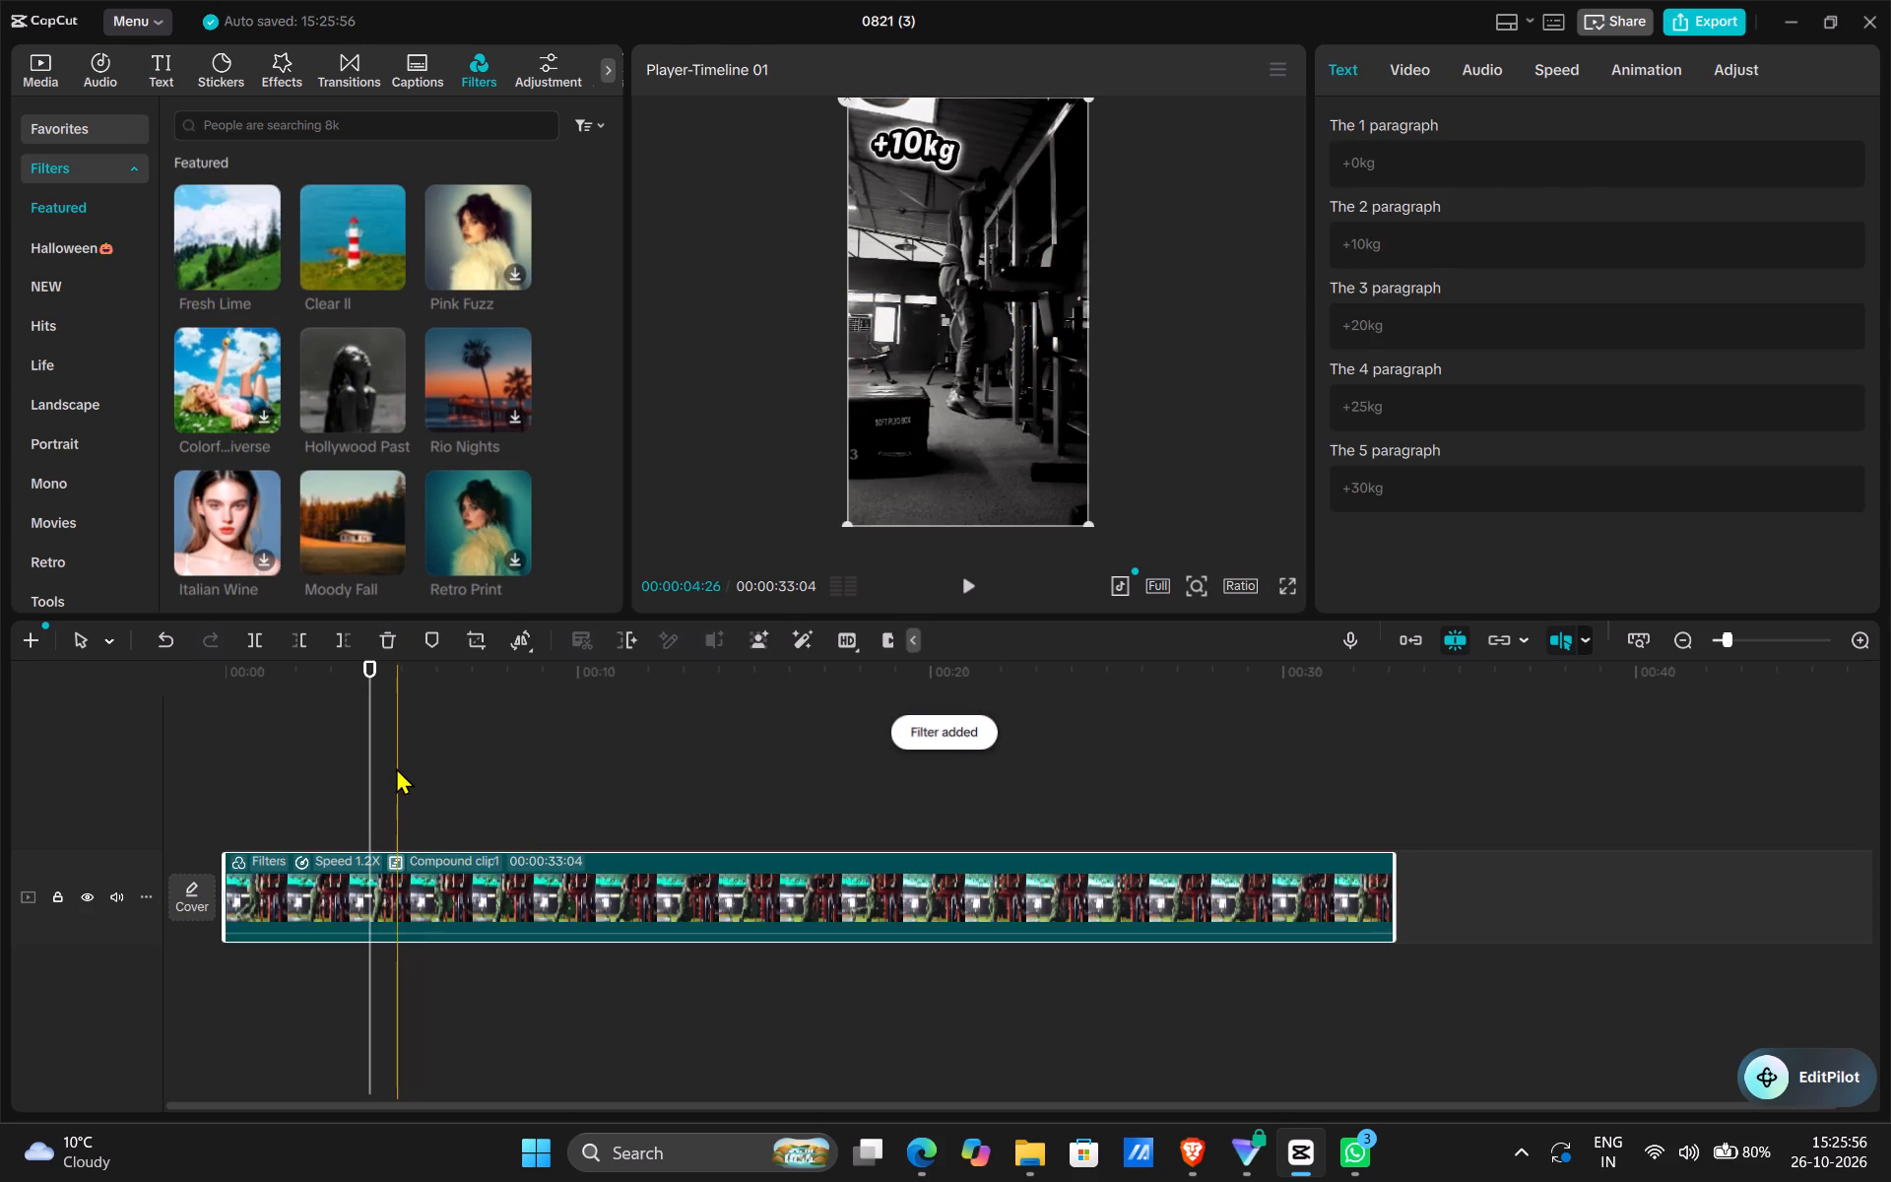
{"action": "left_click", "coordinate": [1419, 70]}
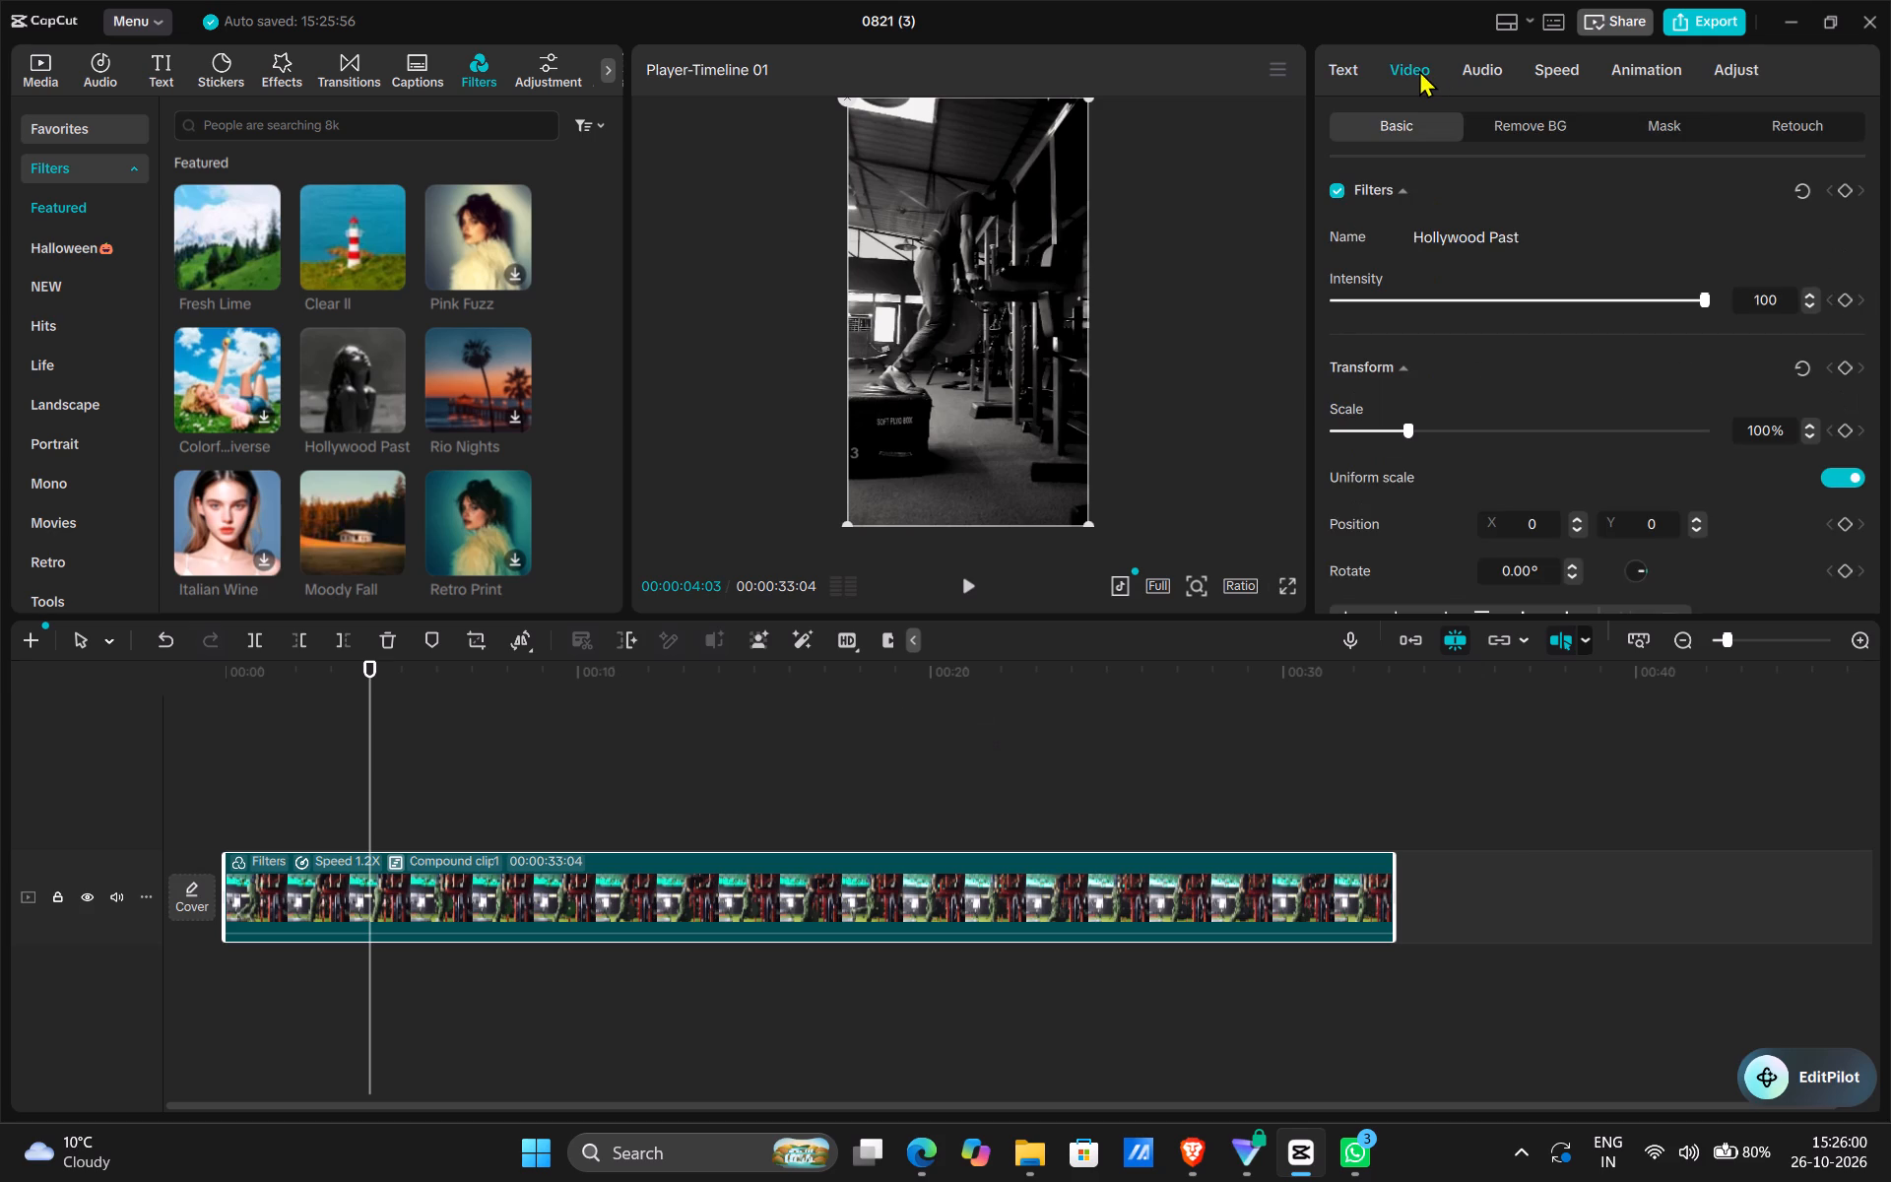
{"action": "left_click_drag", "start_coordinate": [1704, 301], "coordinate": [1476, 334]}
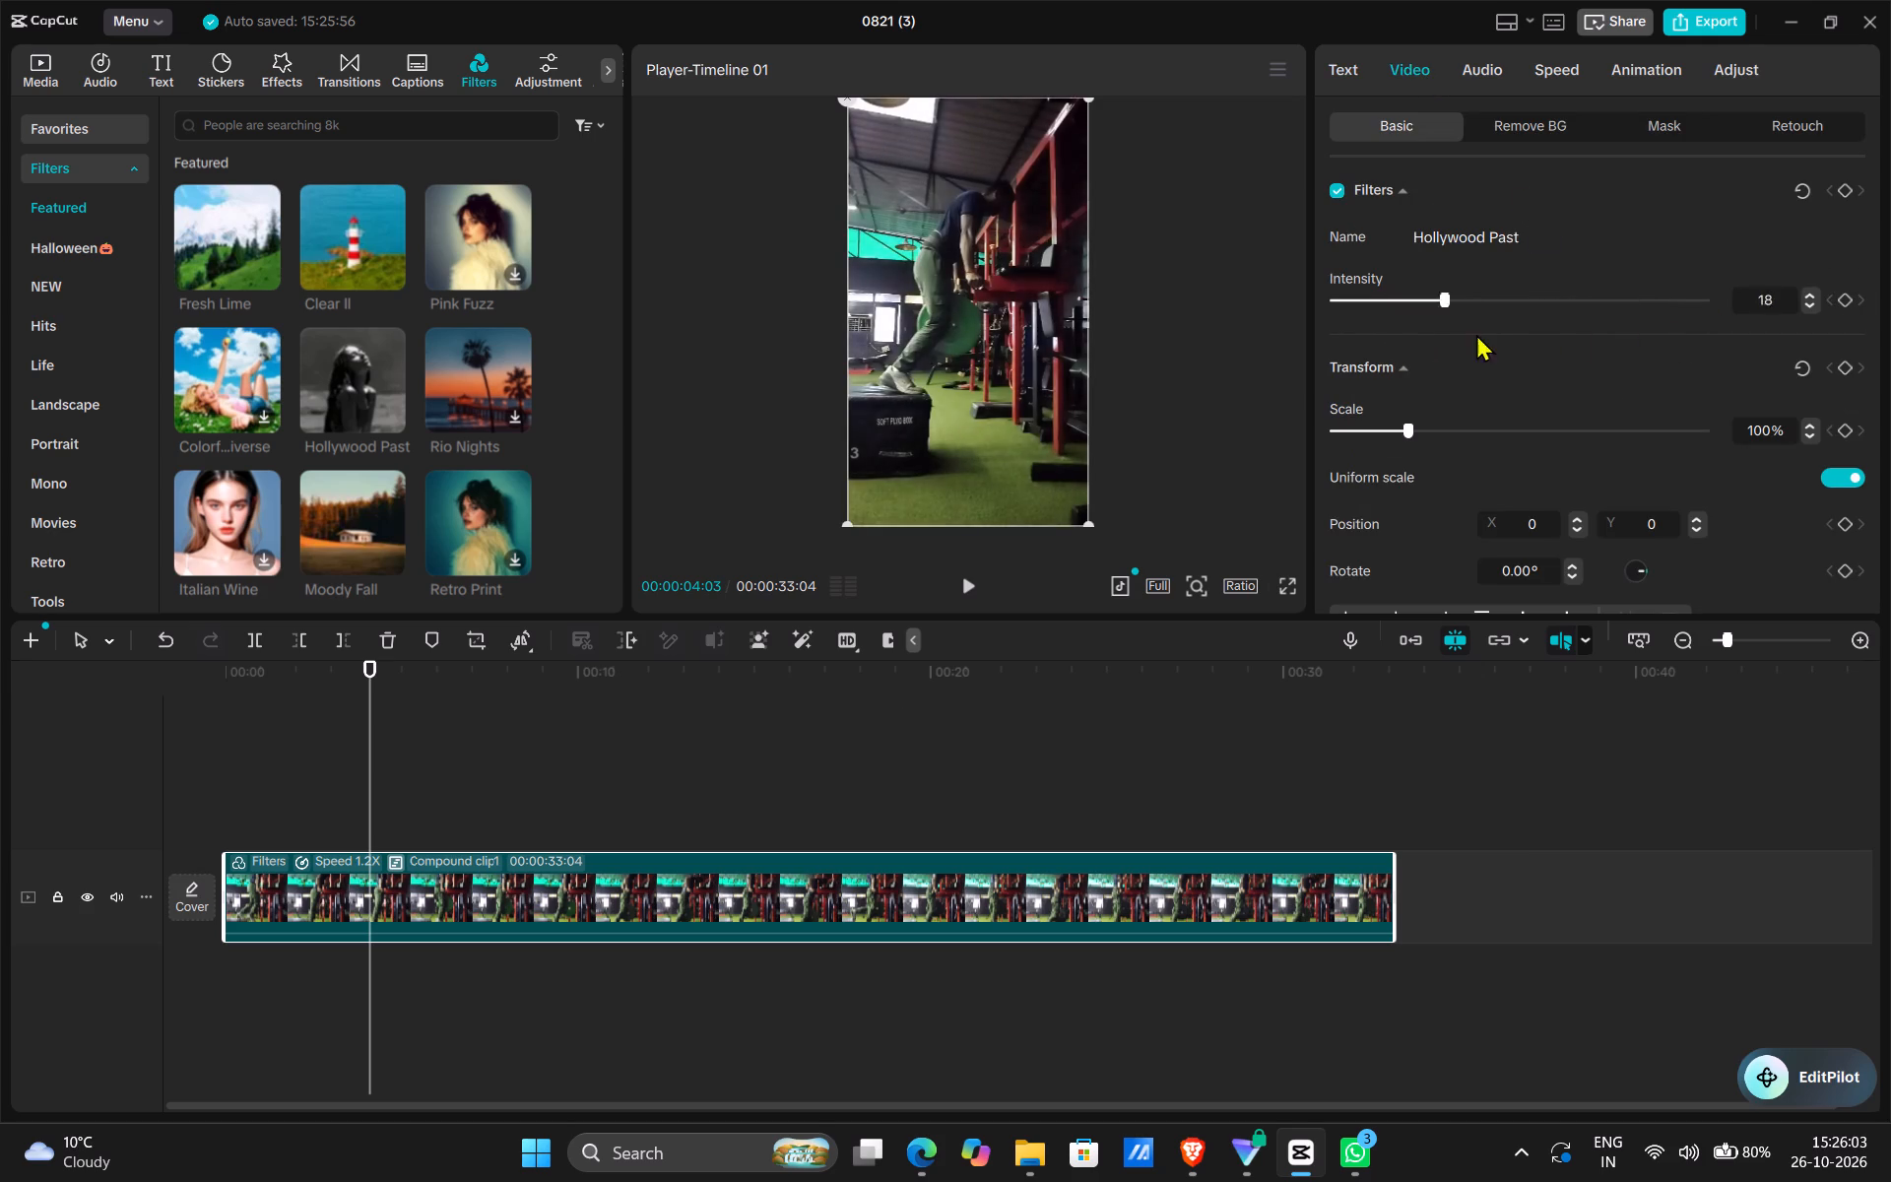
{"action": "left_click_drag", "start_coordinate": [1476, 334], "coordinate": [1768, 374]}
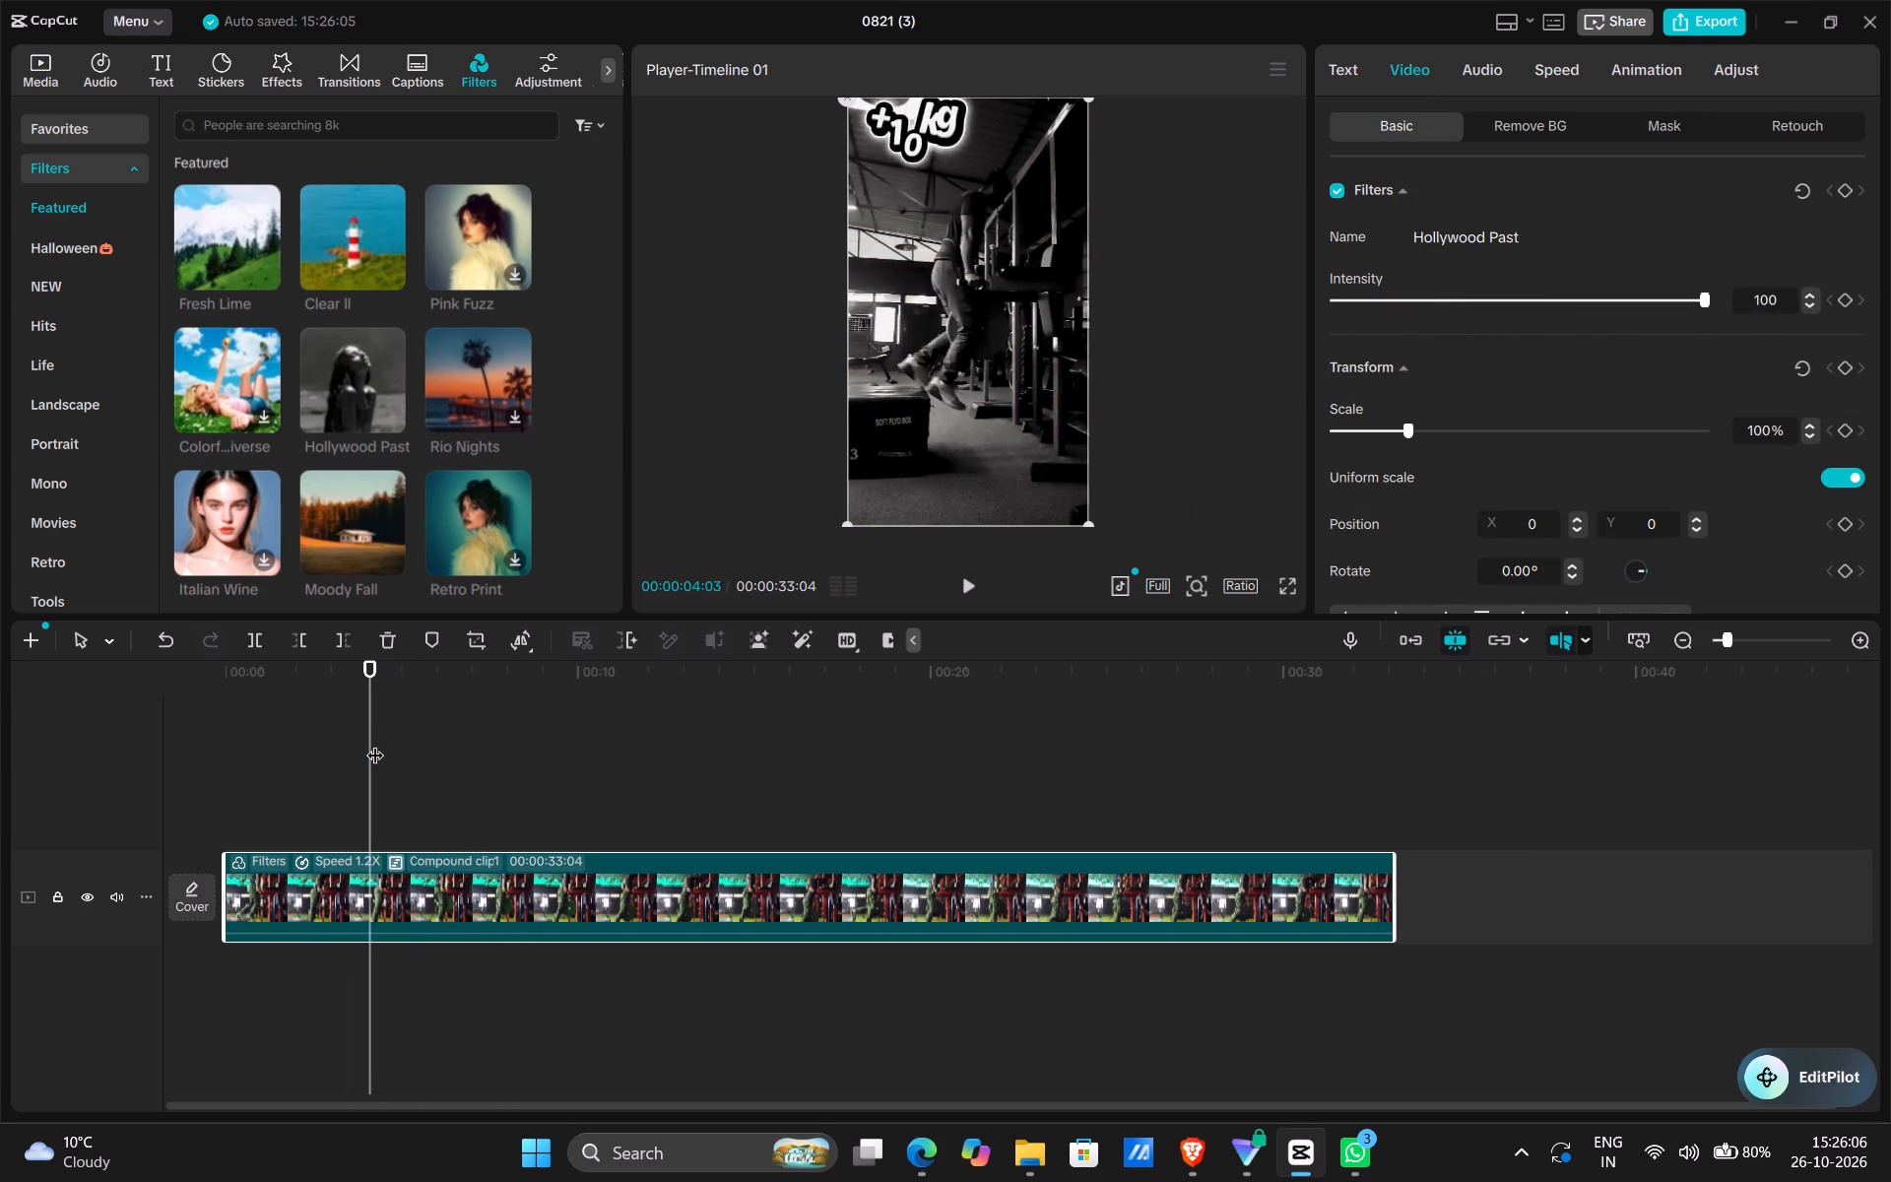
Skim the filtered clip on the timeline, play it full screen from start to end and return to the editor.
{"action": "left_click_drag", "start_coordinate": [373, 744], "coordinate": [643, 750]}
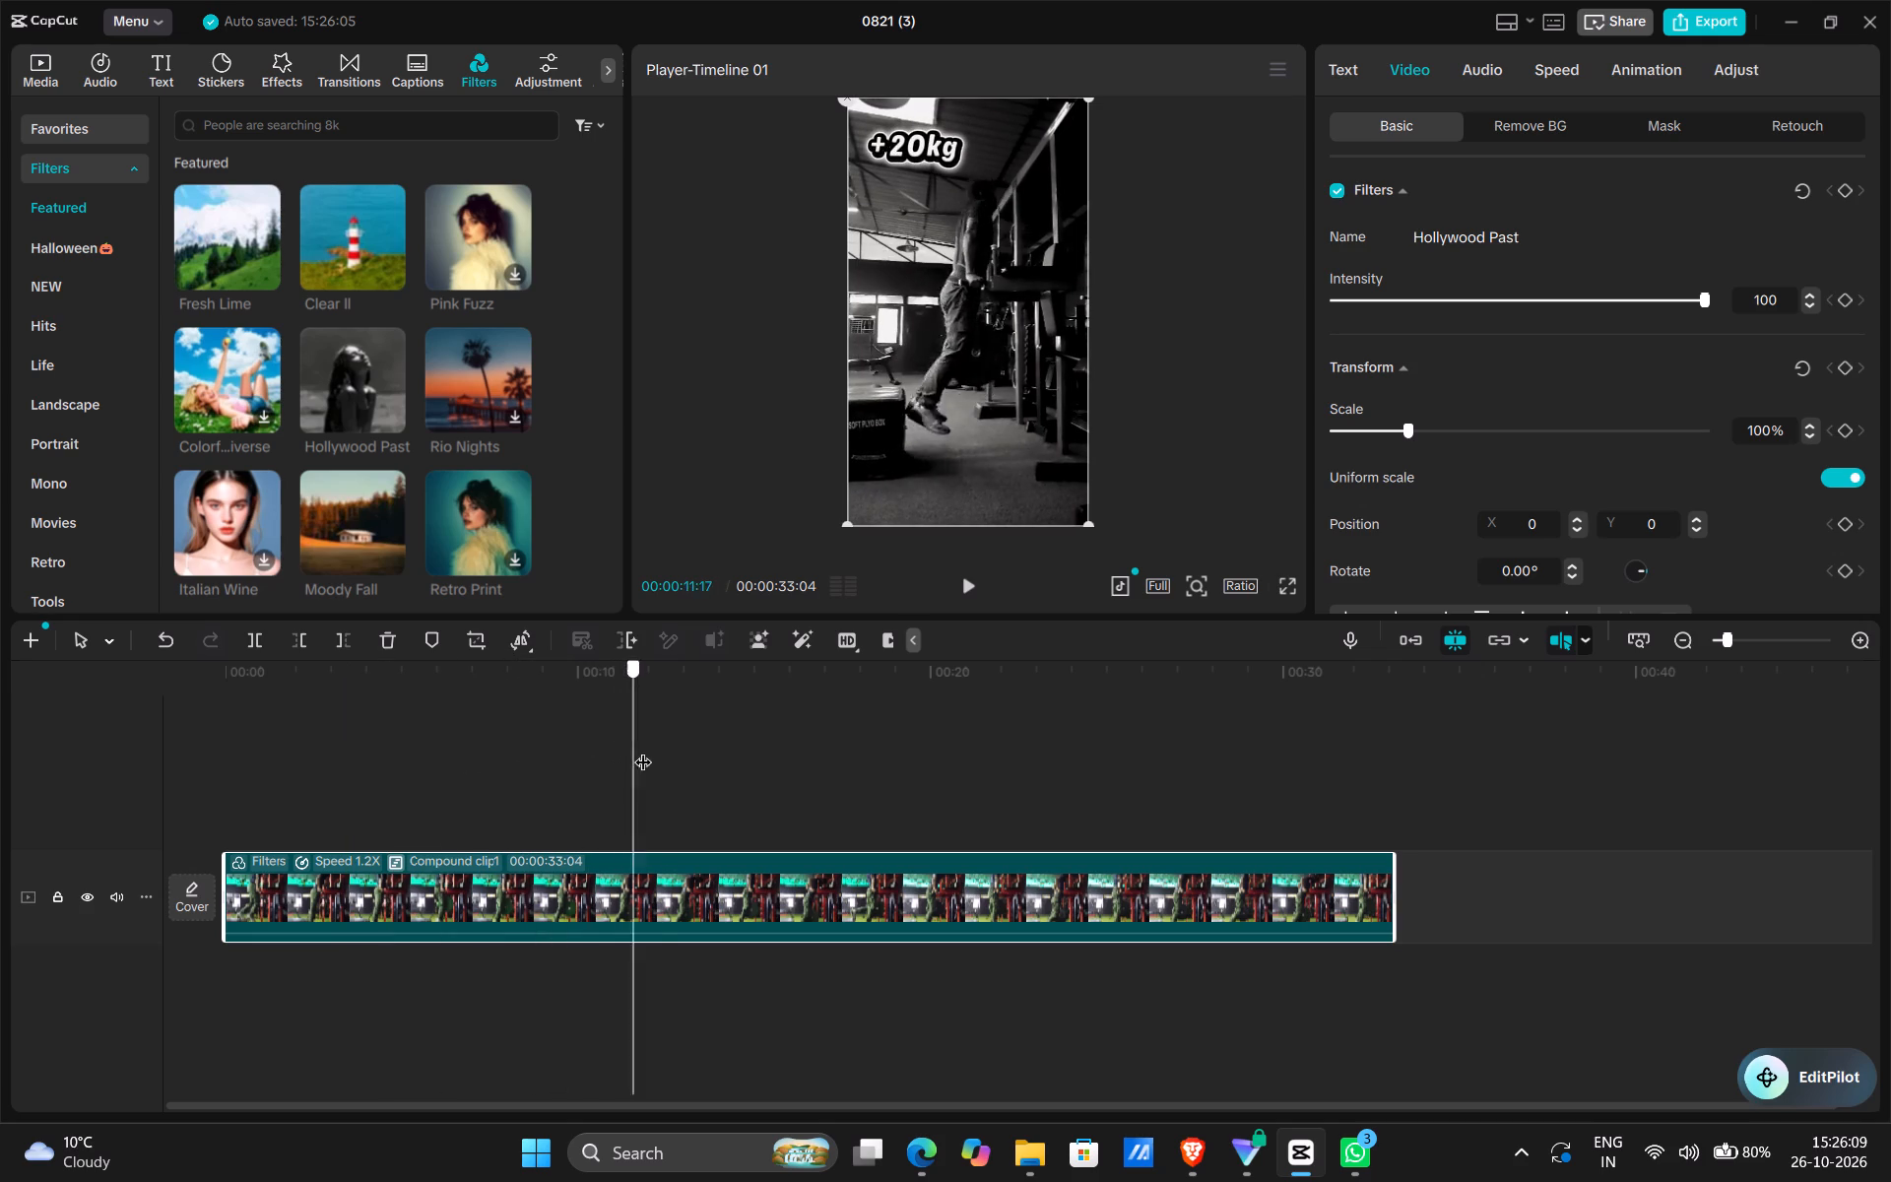
{"action": "left_click_drag", "start_coordinate": [643, 750], "coordinate": [749, 752]}
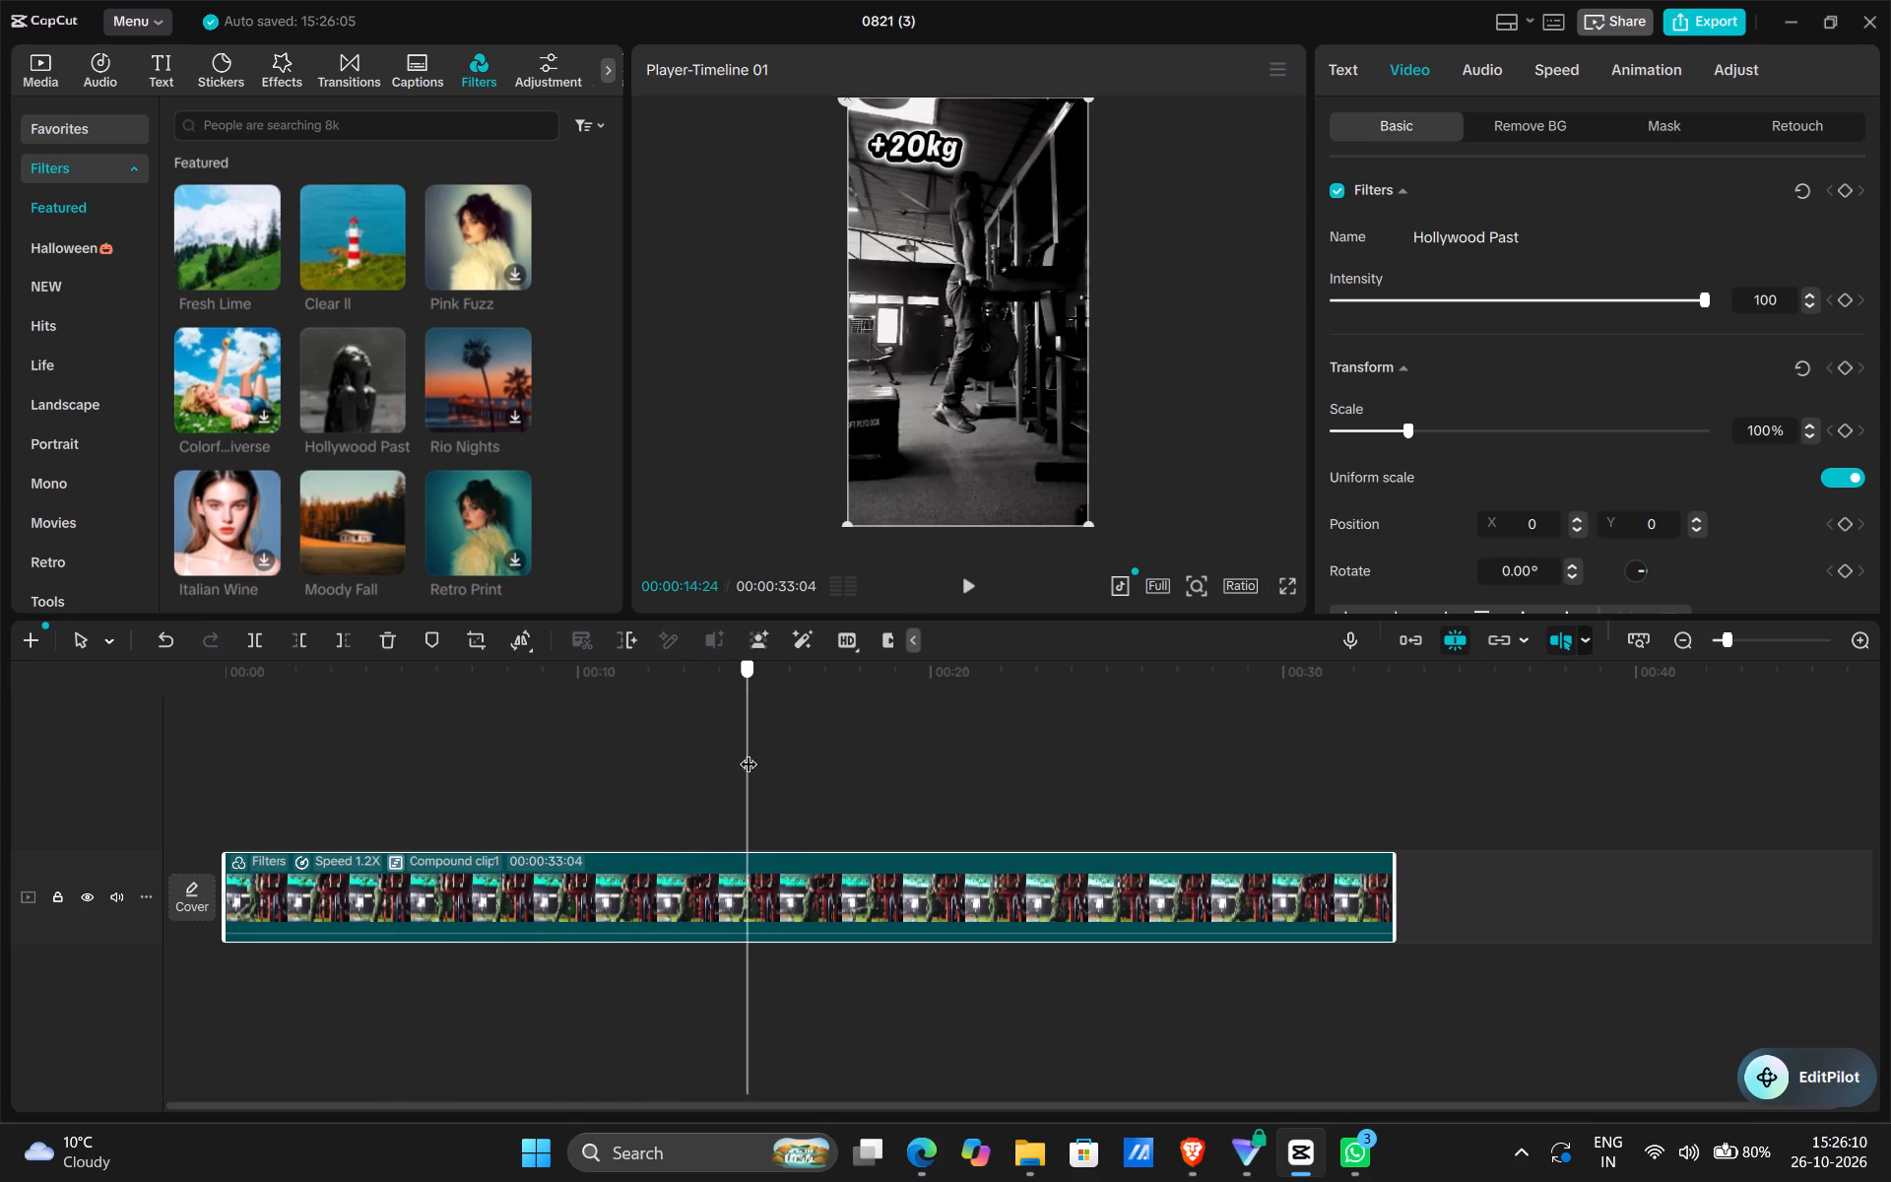
{"action": "left_click_drag", "start_coordinate": [749, 752], "coordinate": [156, 717]}
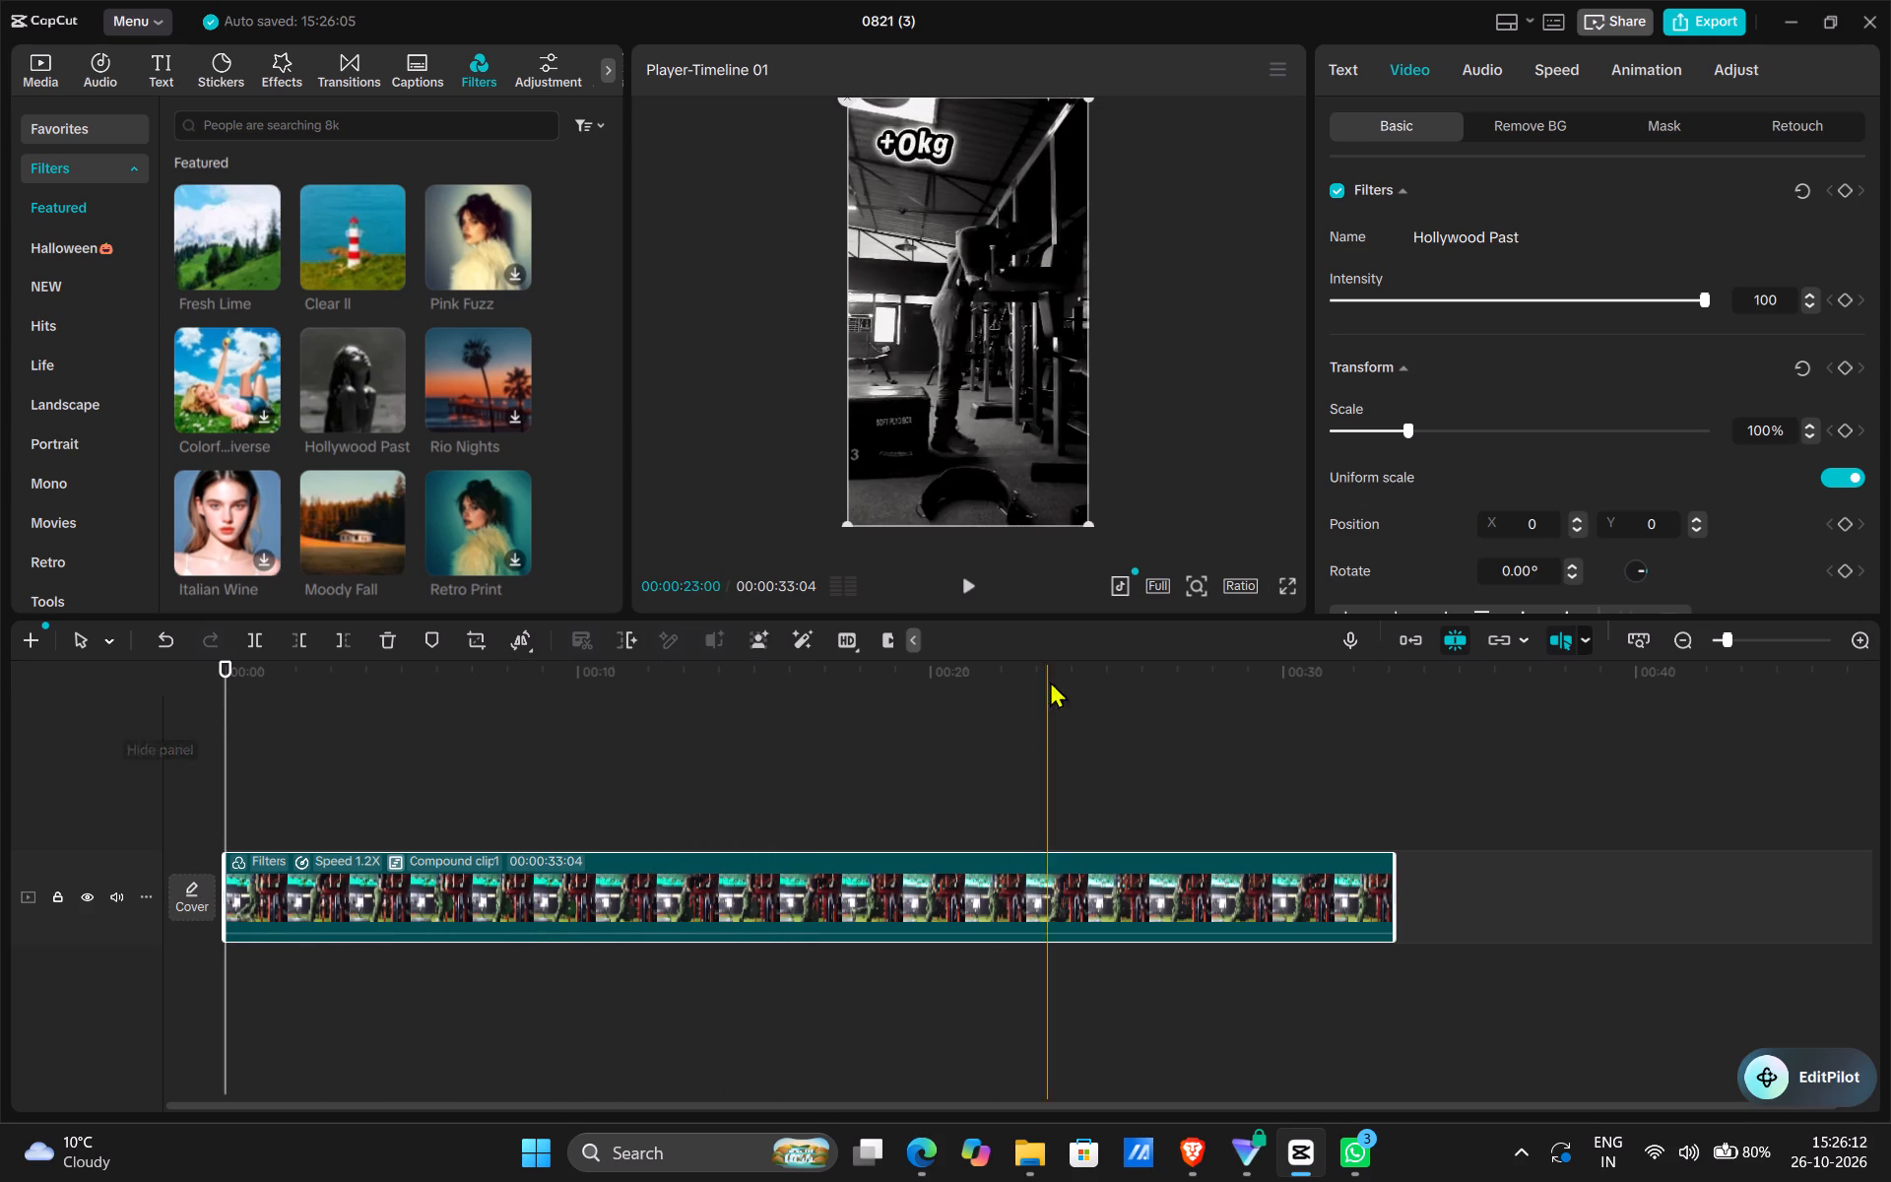
{"action": "left_click", "coordinate": [1288, 588]}
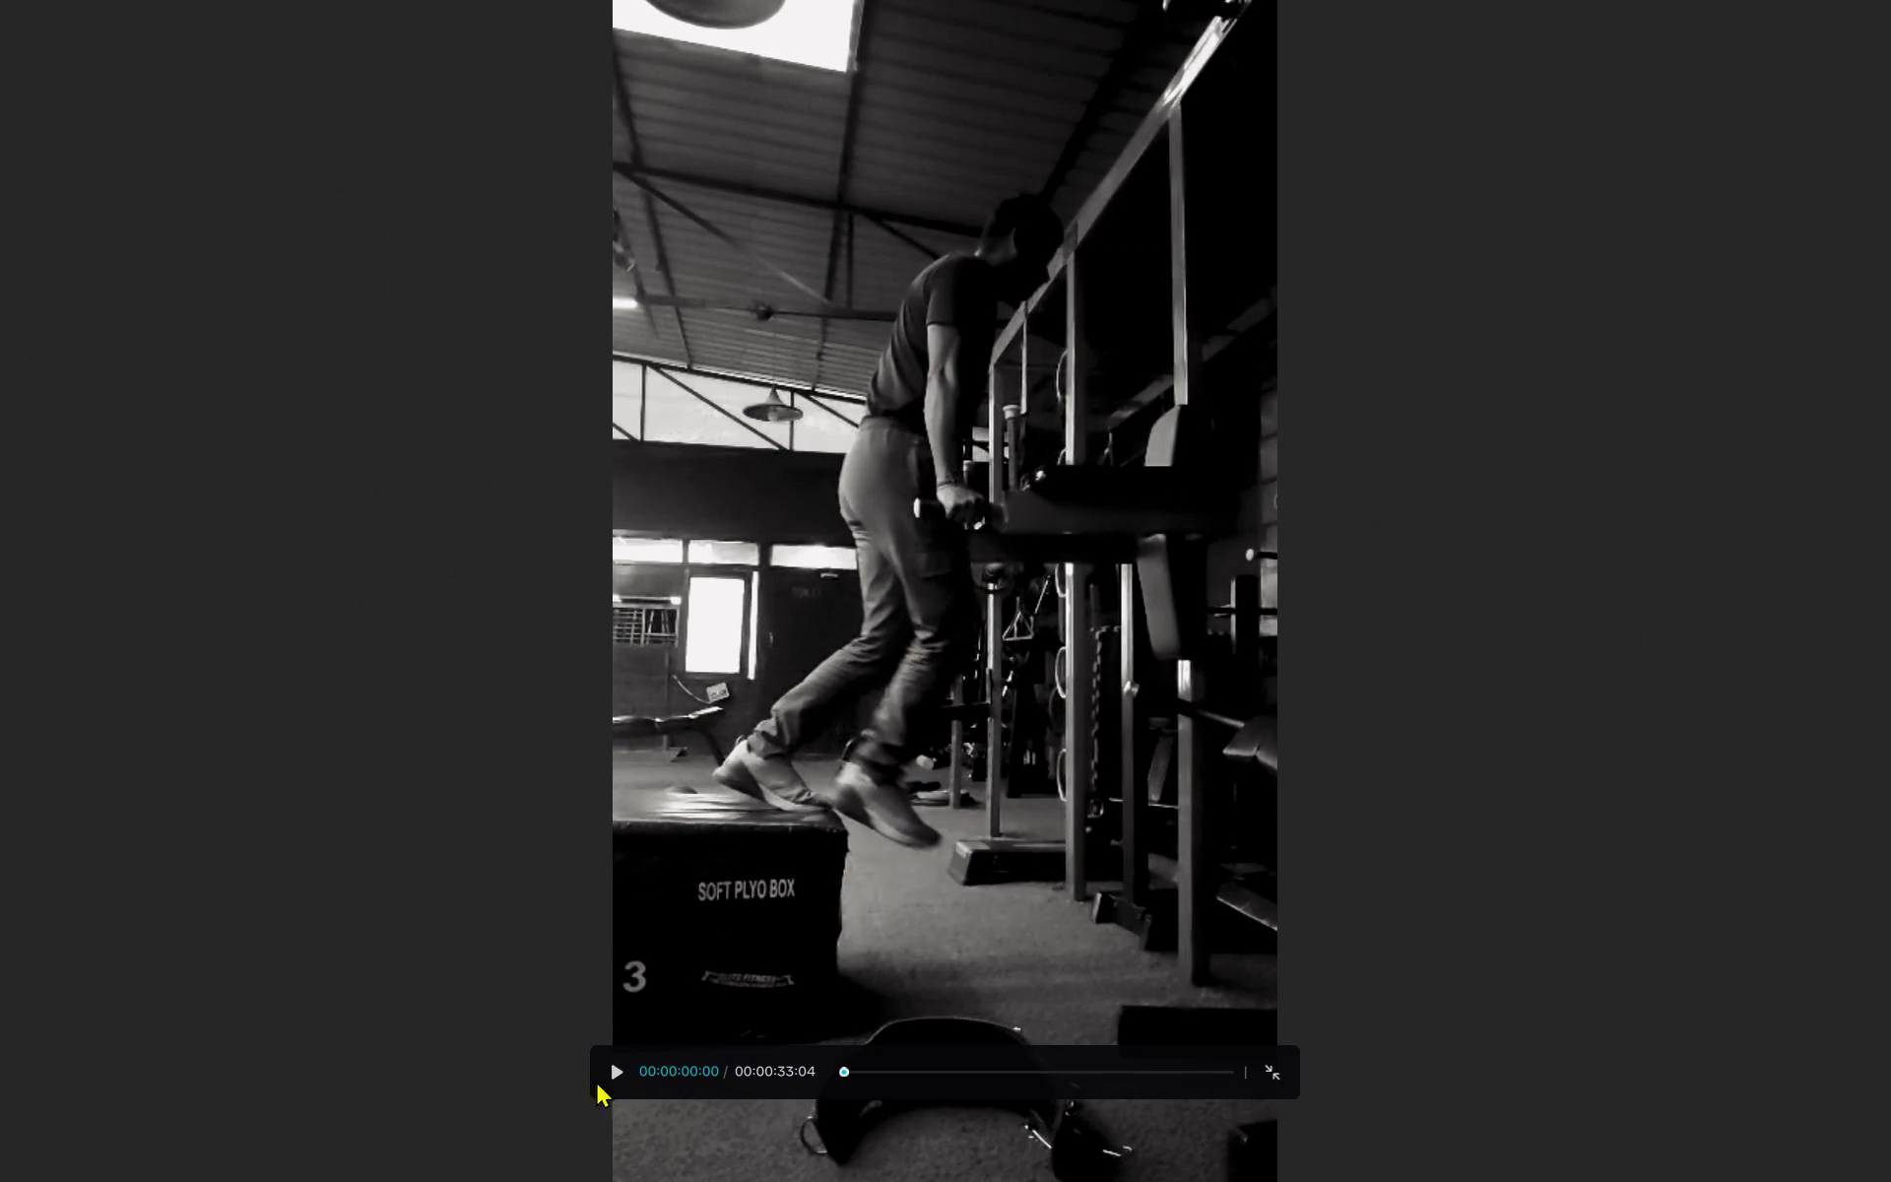
{"action": "left_click", "coordinate": [617, 1073]}
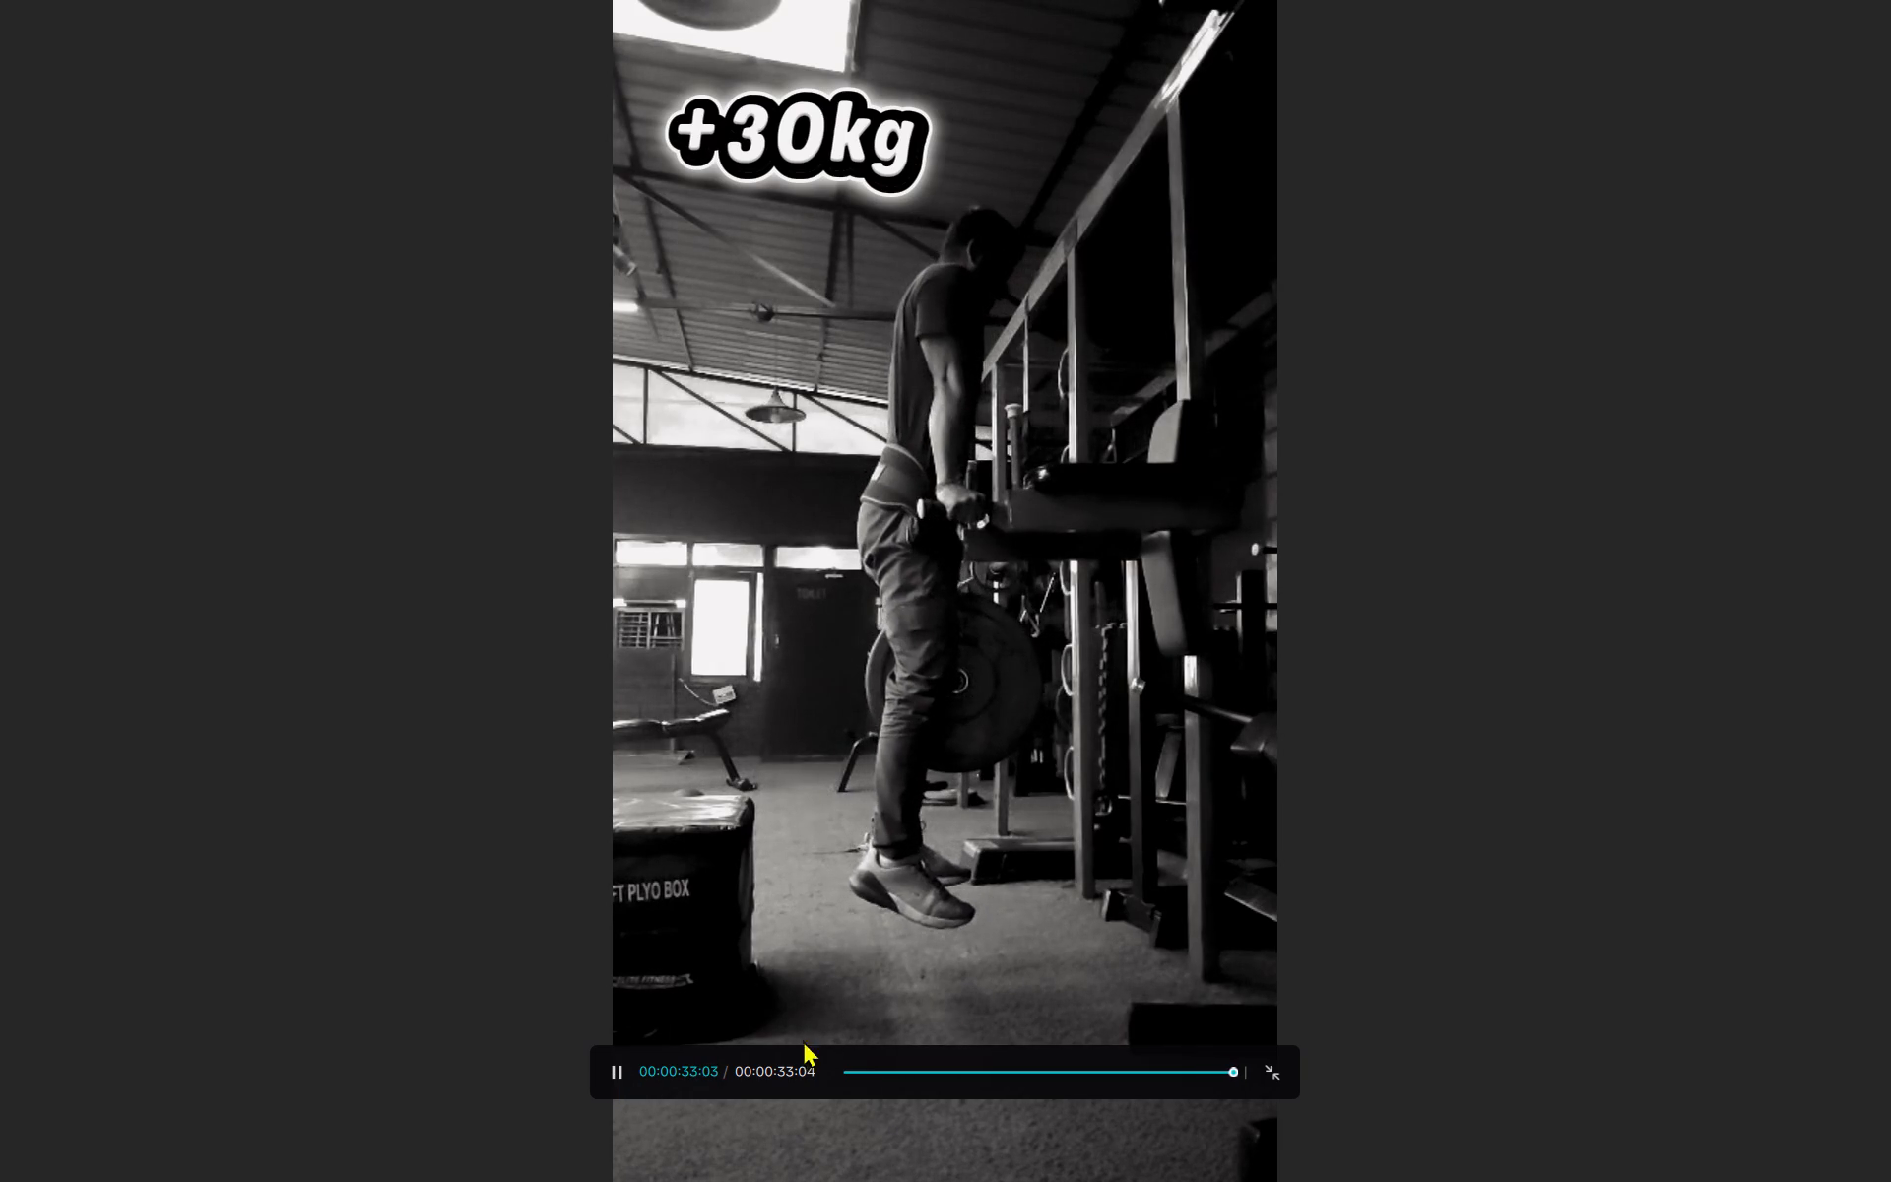
{"action": "left_click", "coordinate": [1269, 1069]}
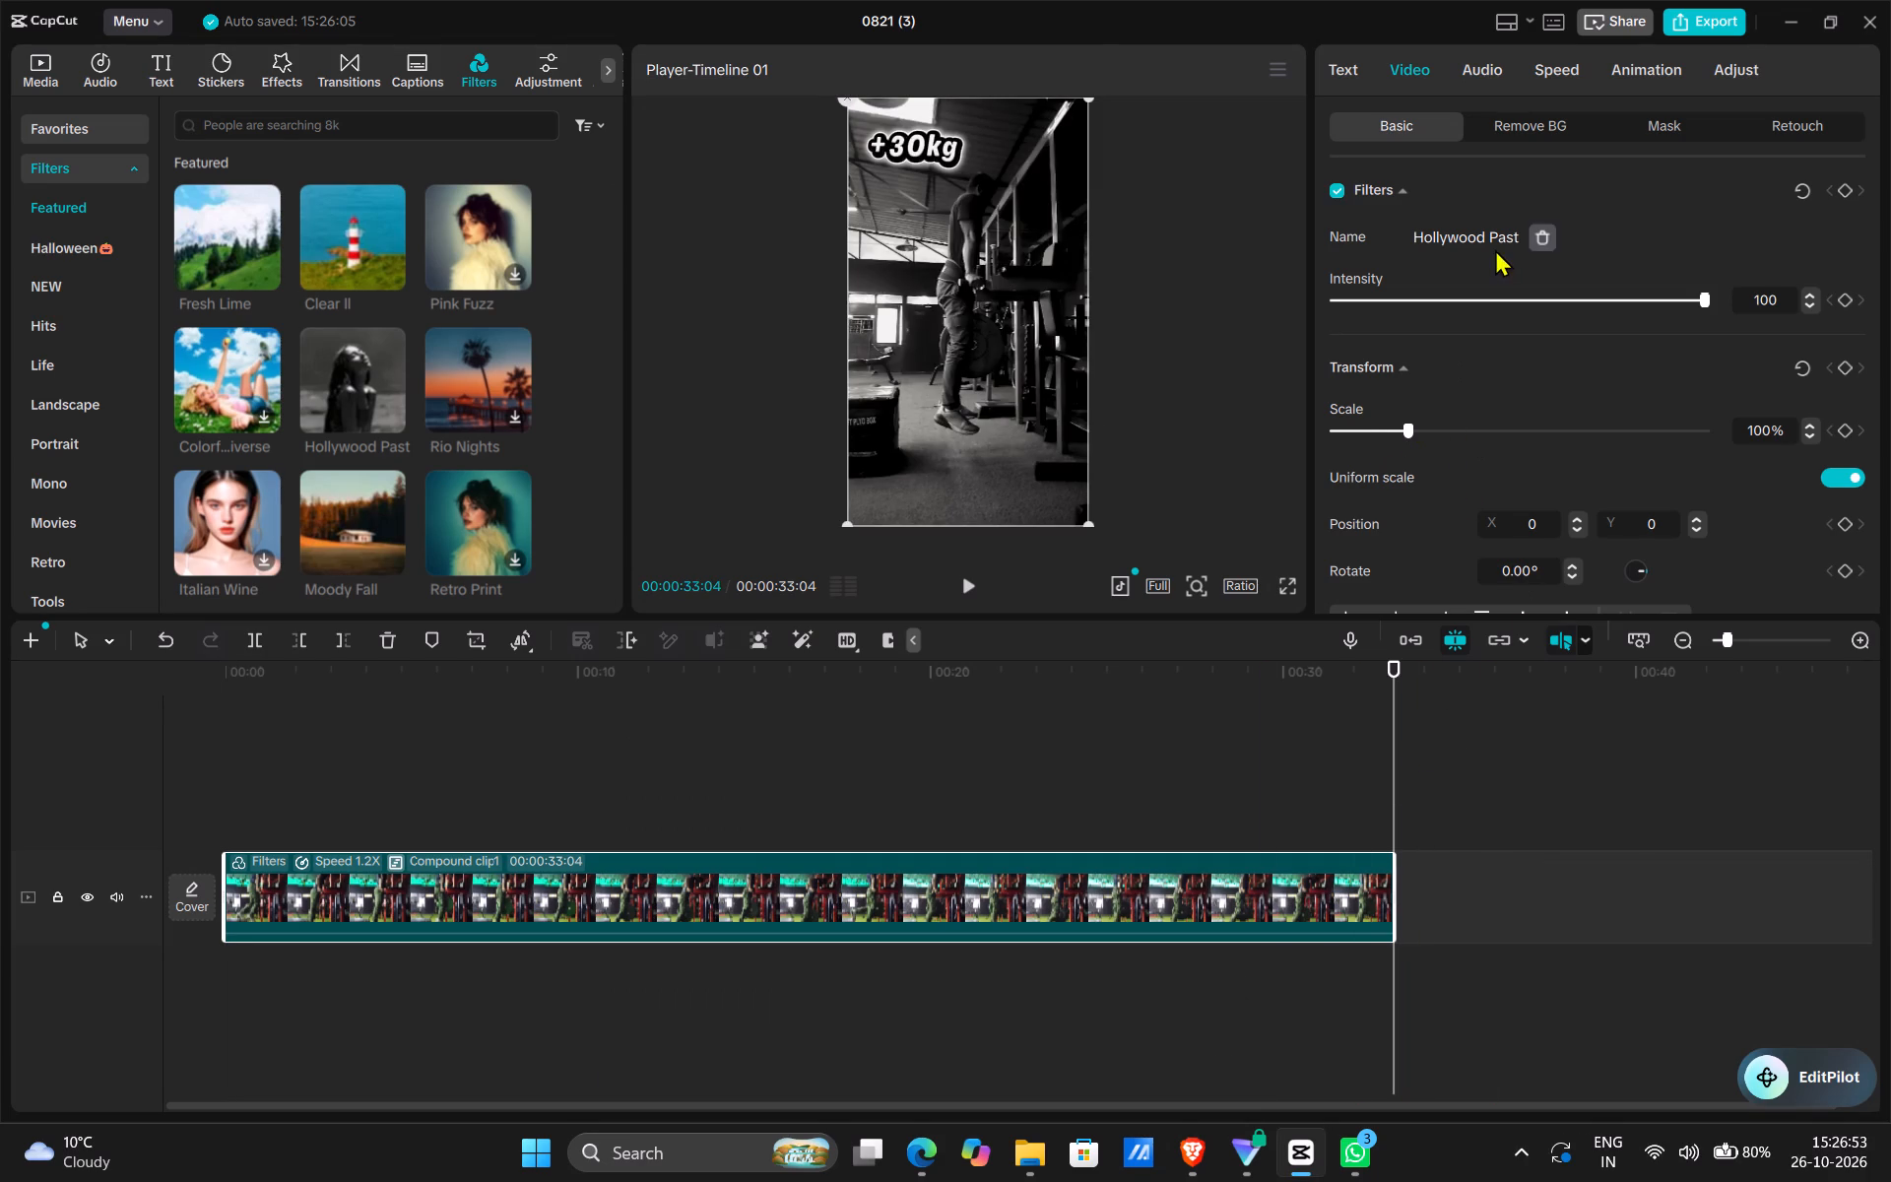
Compare several intensities of the Hollywood Past filter and set its intensity to 0.
{"action": "left_click_drag", "start_coordinate": [1705, 299], "coordinate": [1596, 320]}
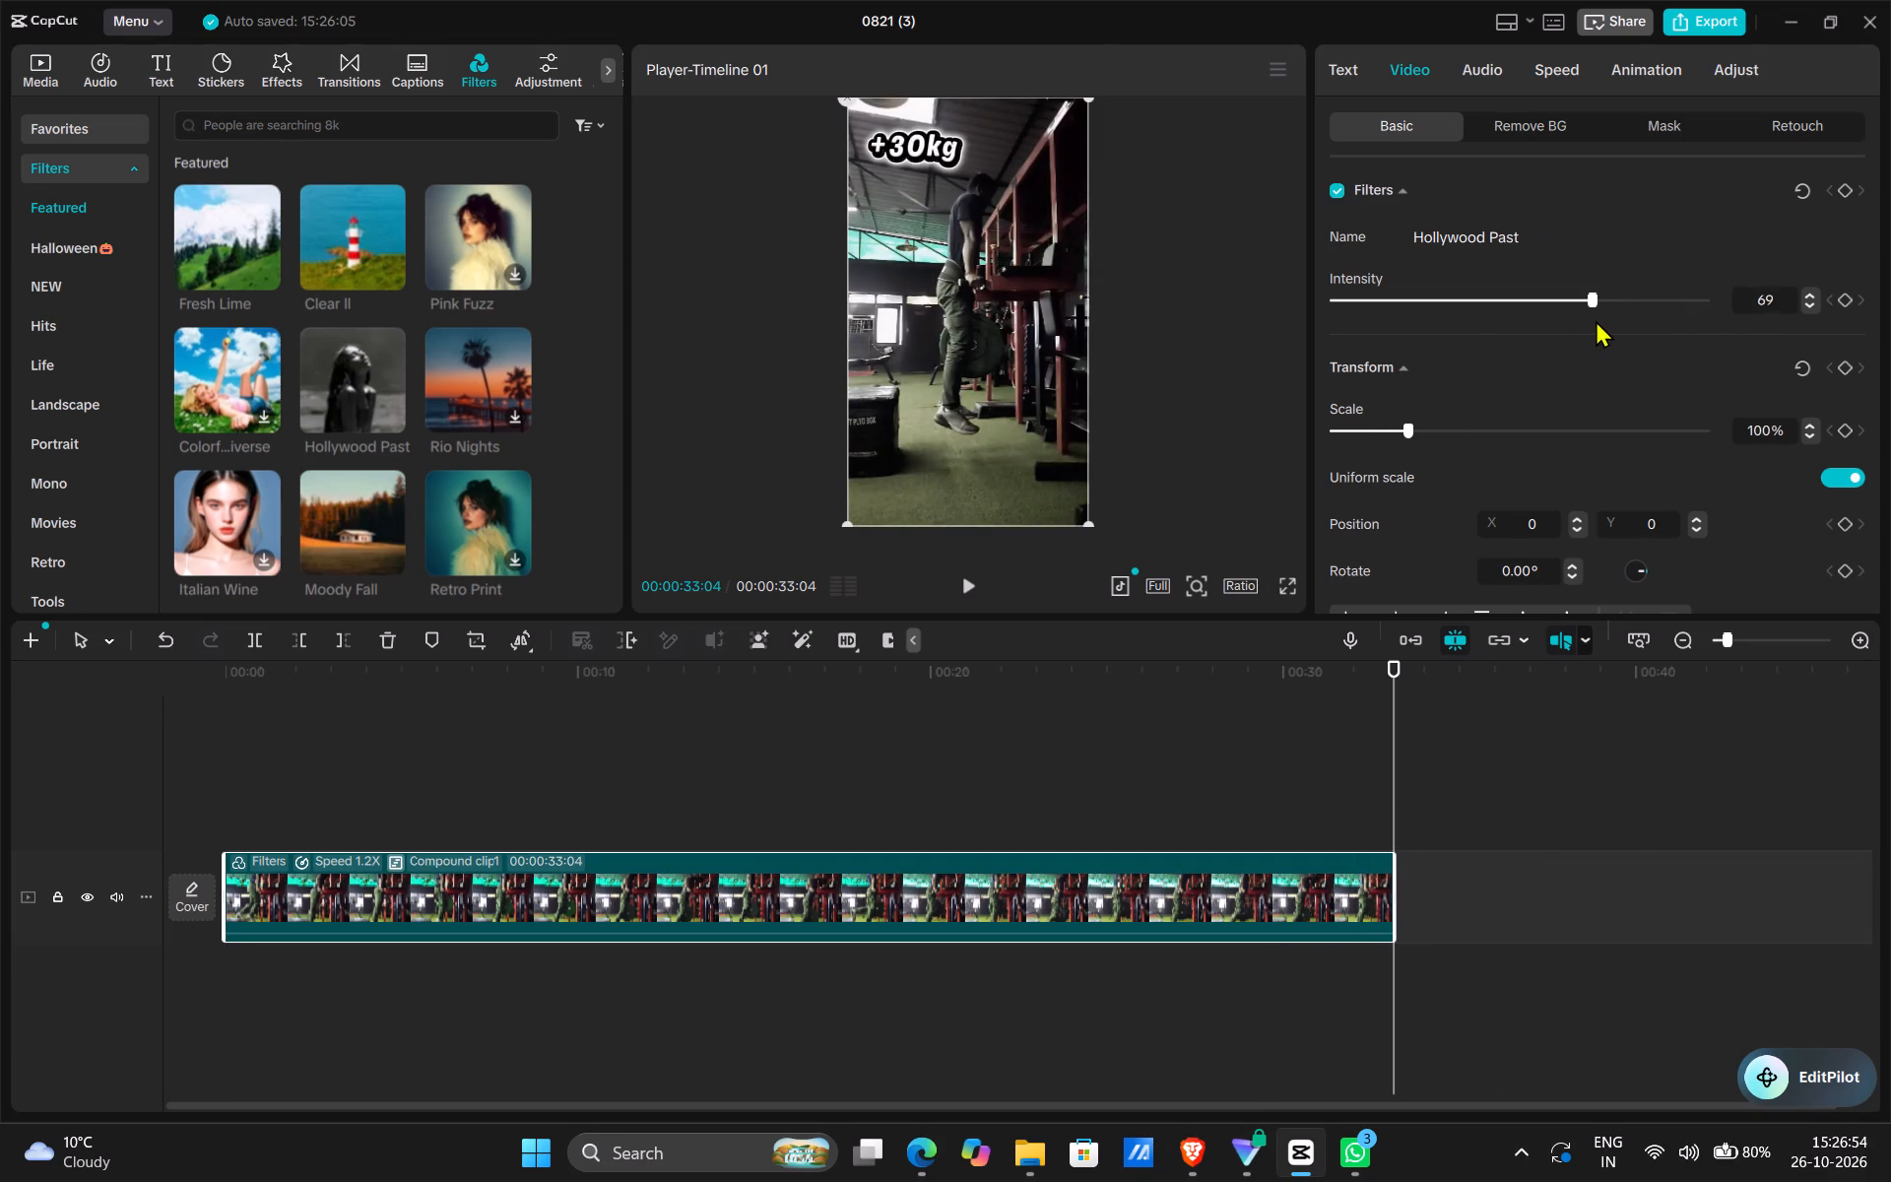
{"action": "left_click_drag", "start_coordinate": [1596, 320], "coordinate": [1400, 367]}
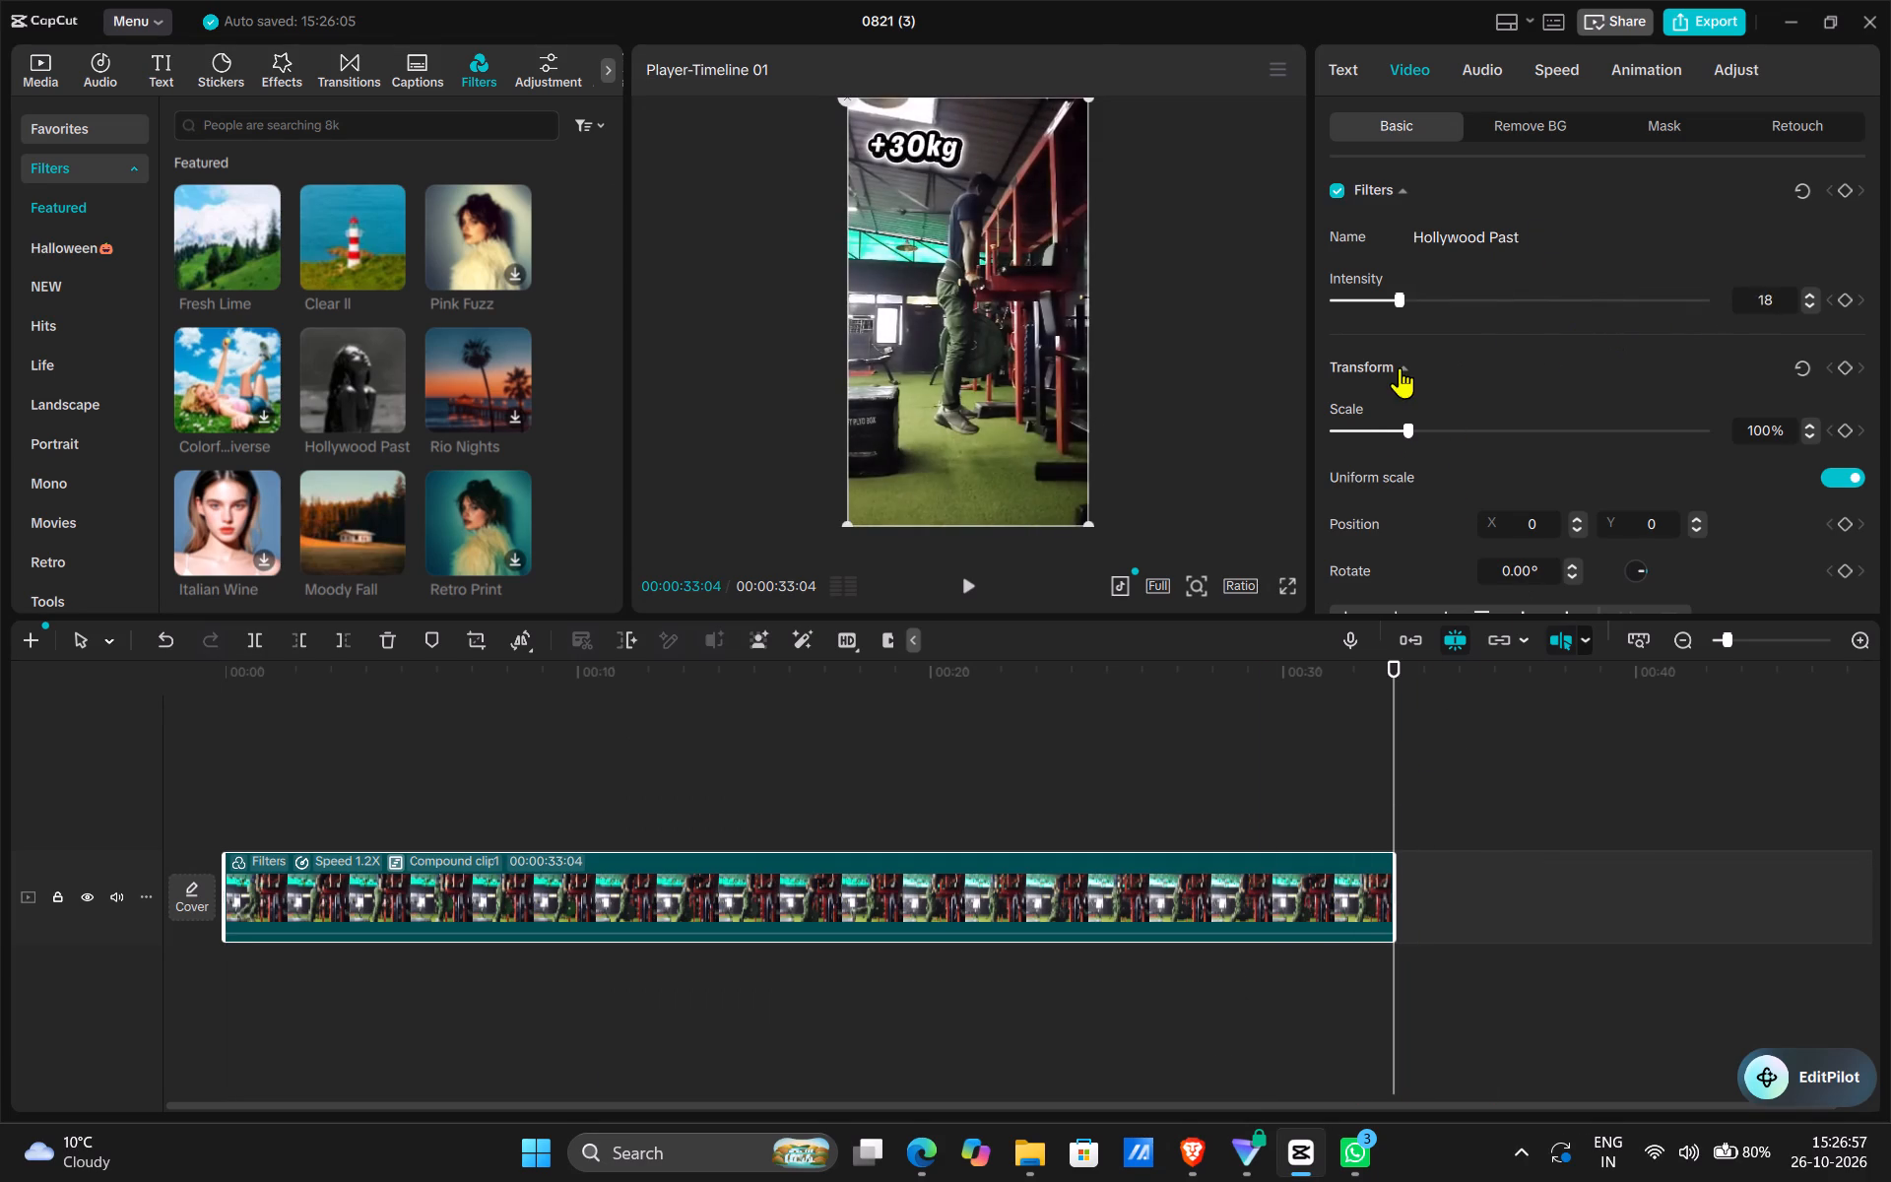
{"action": "left_click_drag", "start_coordinate": [1400, 367], "coordinate": [1711, 417]}
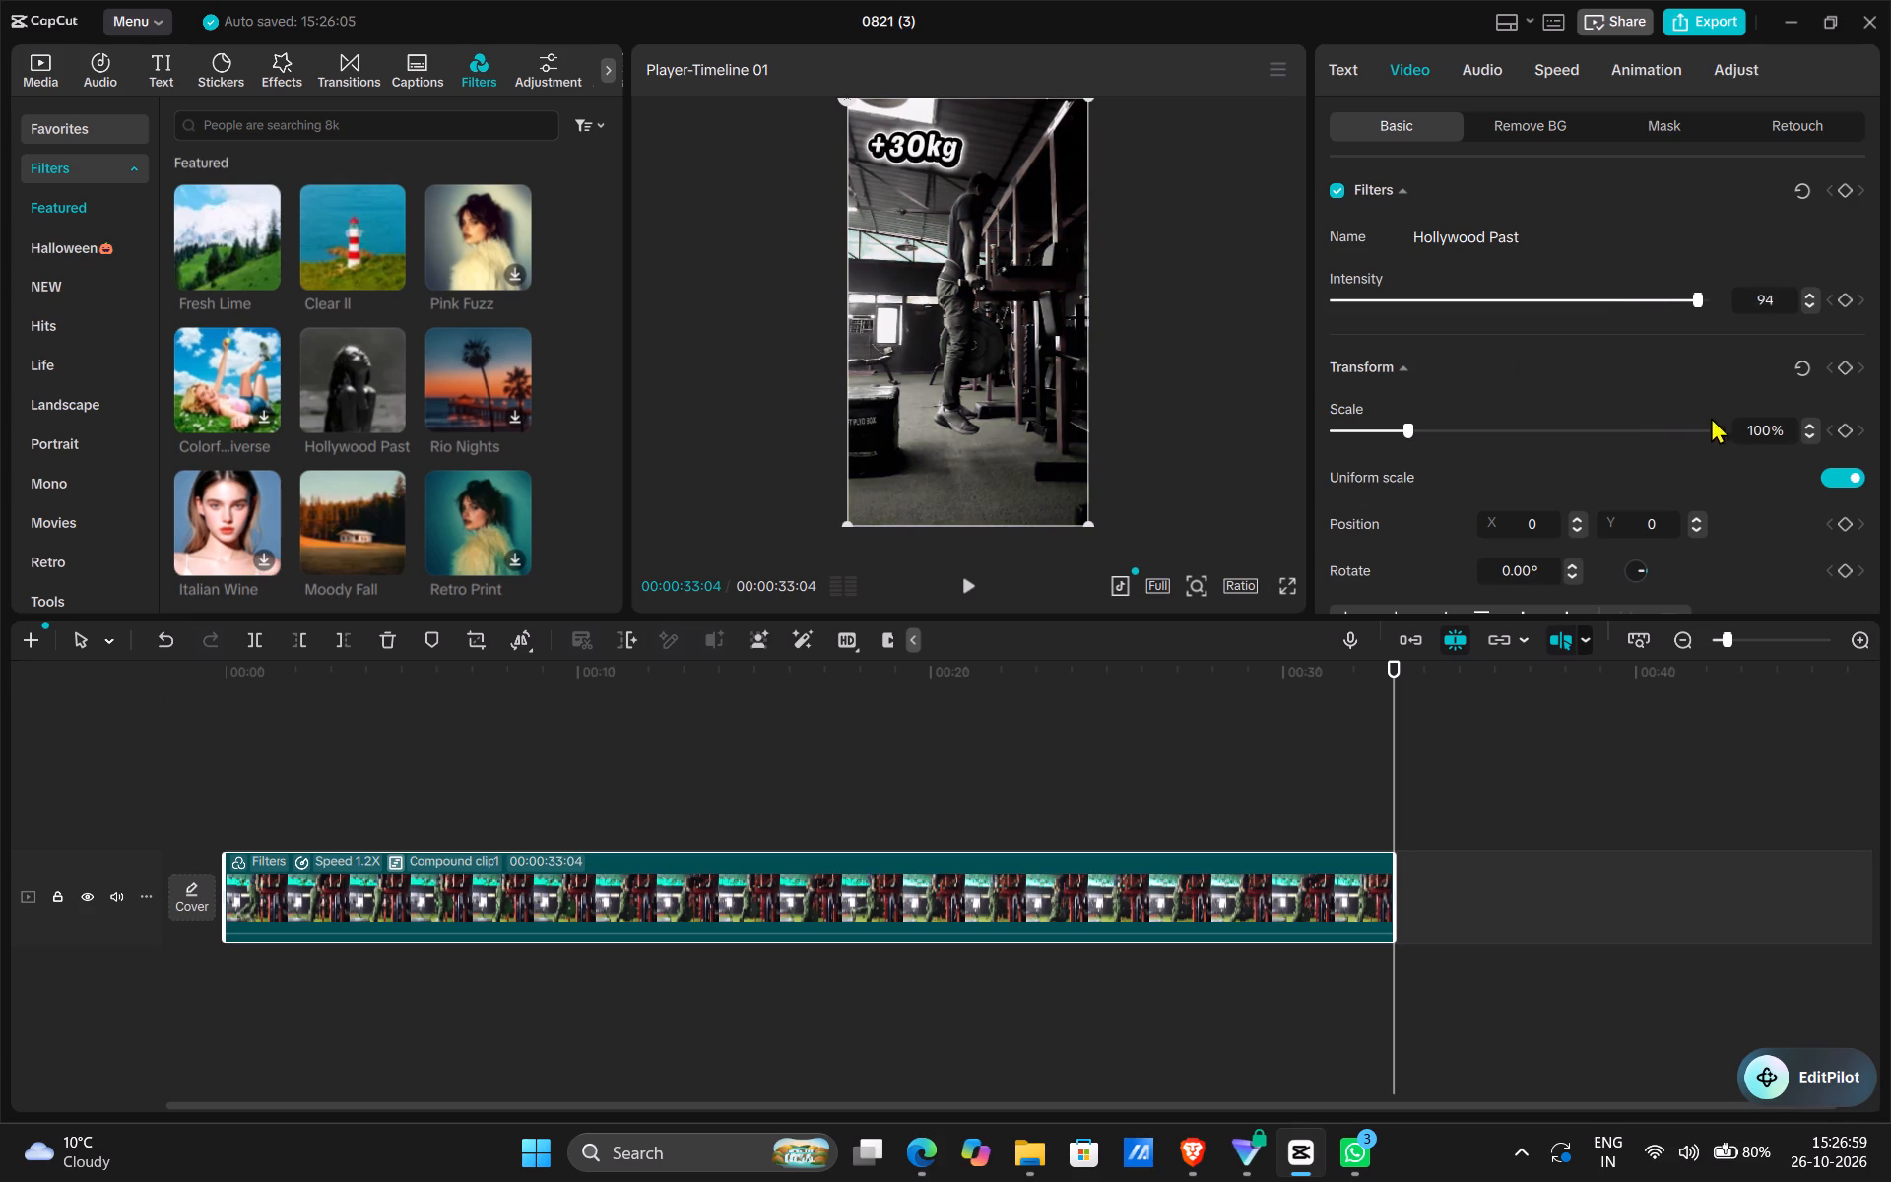
{"action": "left_click_drag", "start_coordinate": [1711, 417], "coordinate": [1586, 417]}
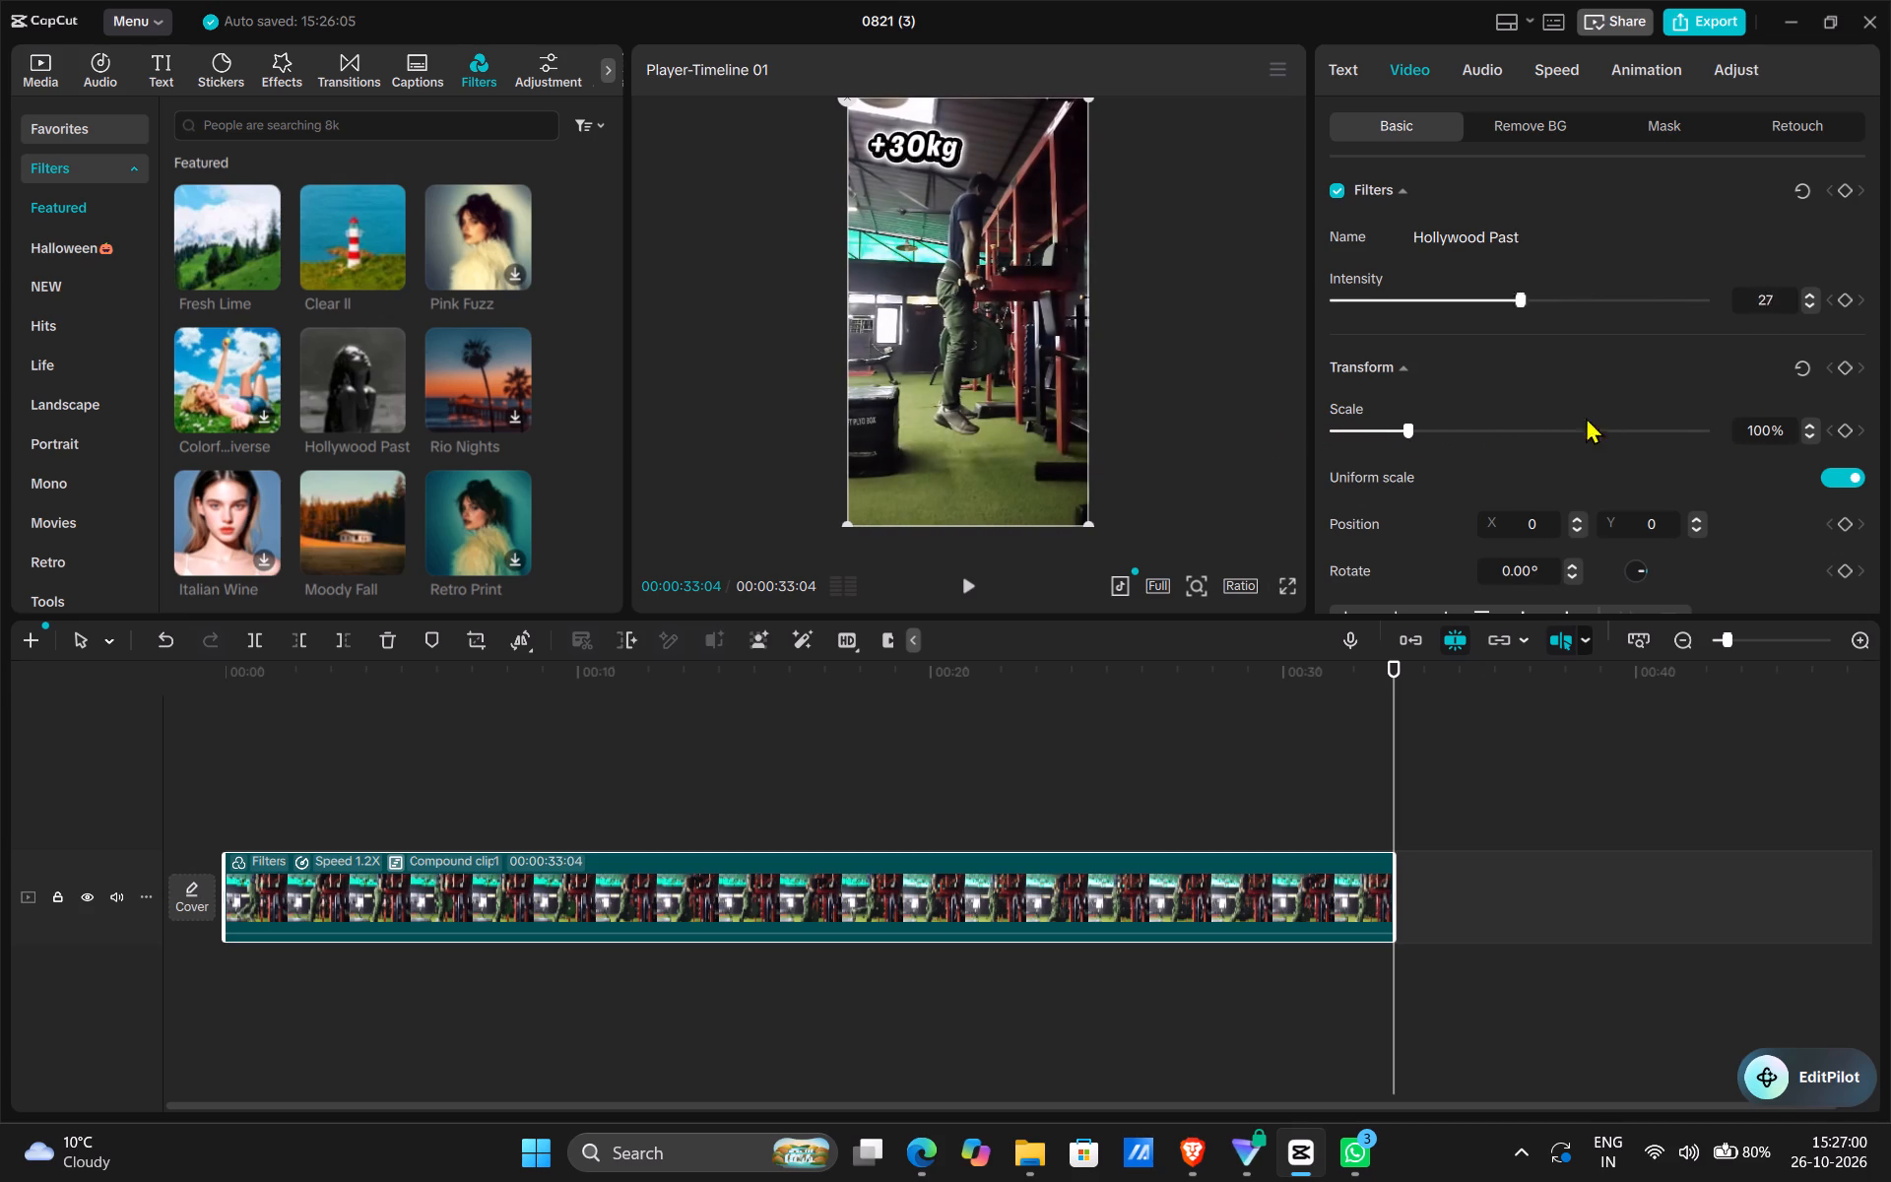
{"action": "left_click_drag", "start_coordinate": [1586, 417], "coordinate": [1748, 411]}
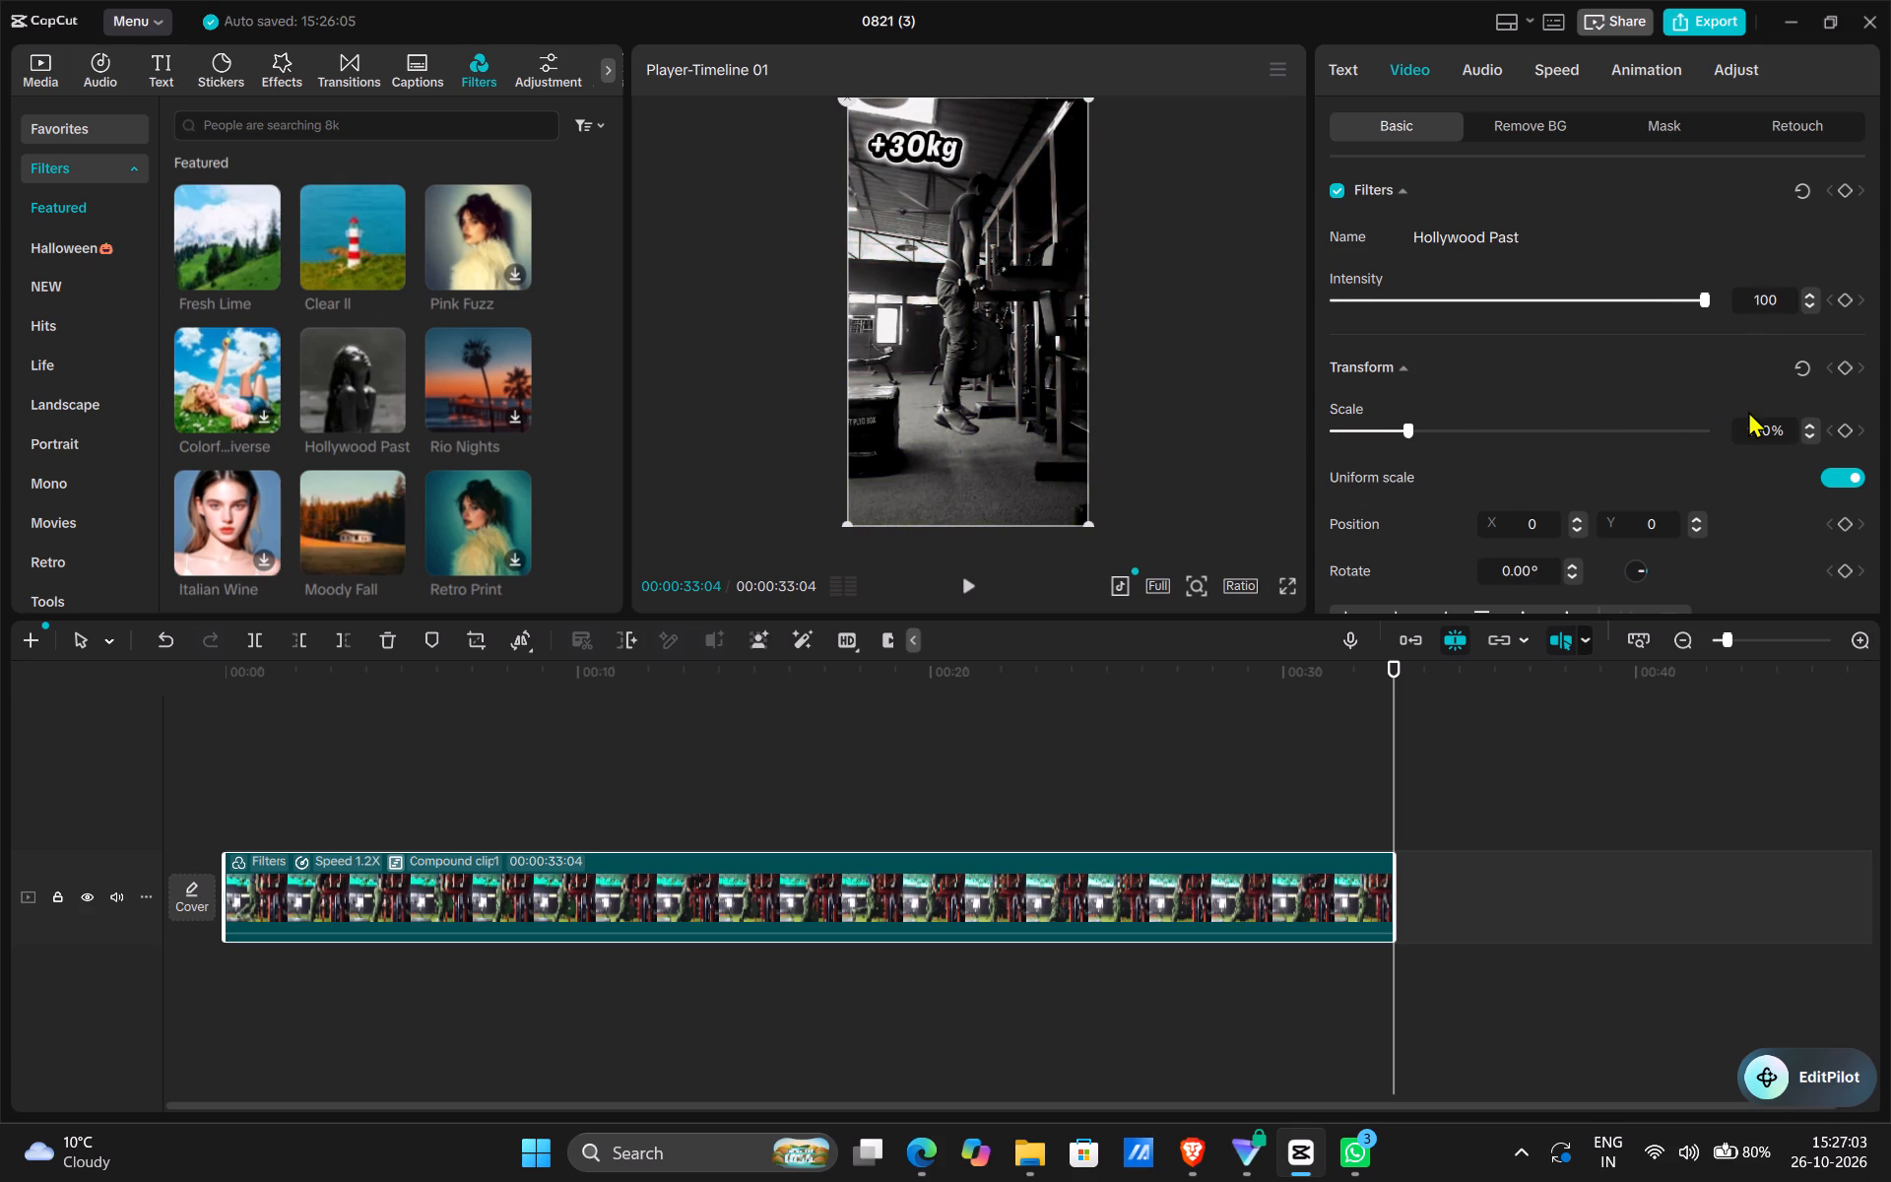
{"action": "left_click_drag", "start_coordinate": [1748, 411], "coordinate": [1008, 422]}
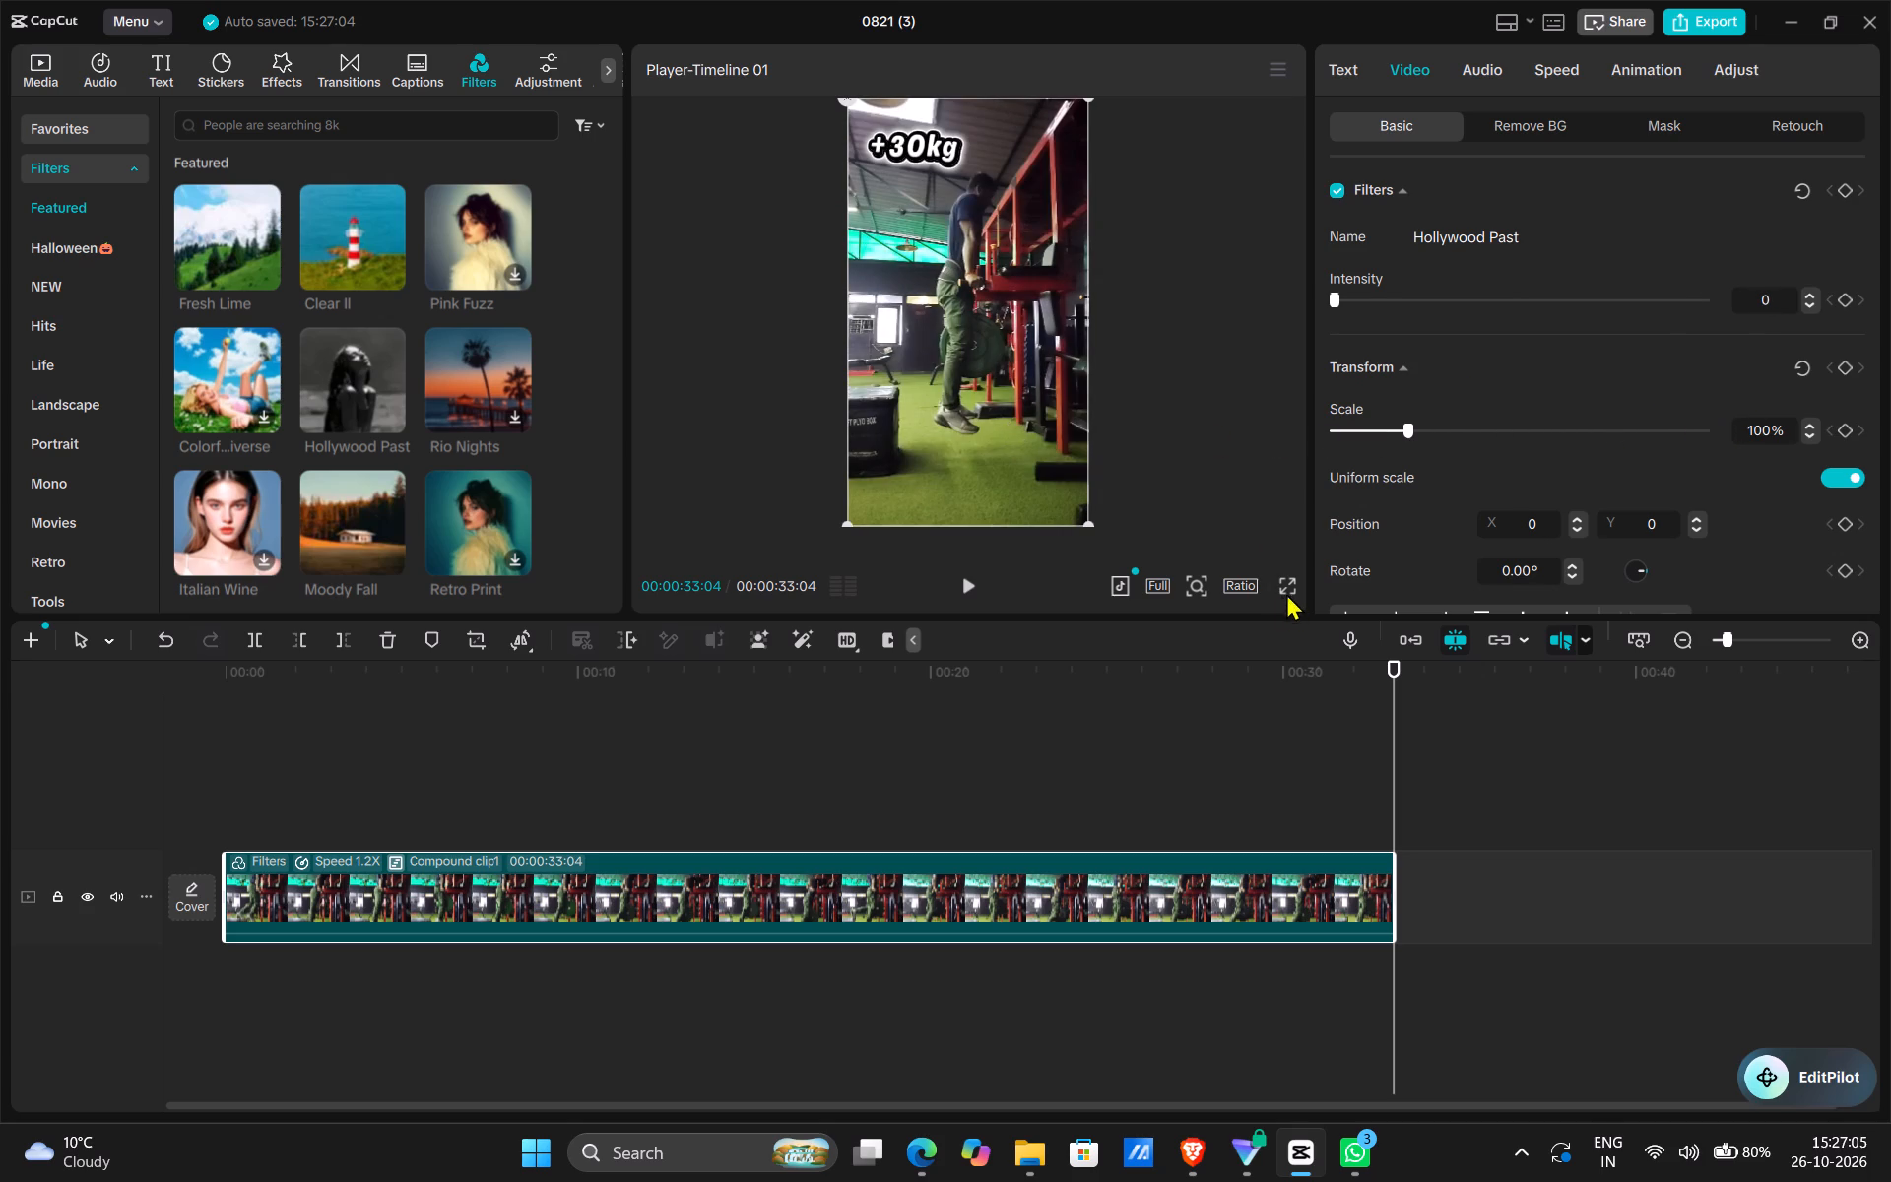
Review the video full screen from around the middle of the +20kg section, replay it from the start and return to the editor.
{"action": "left_click", "coordinate": [1286, 589]}
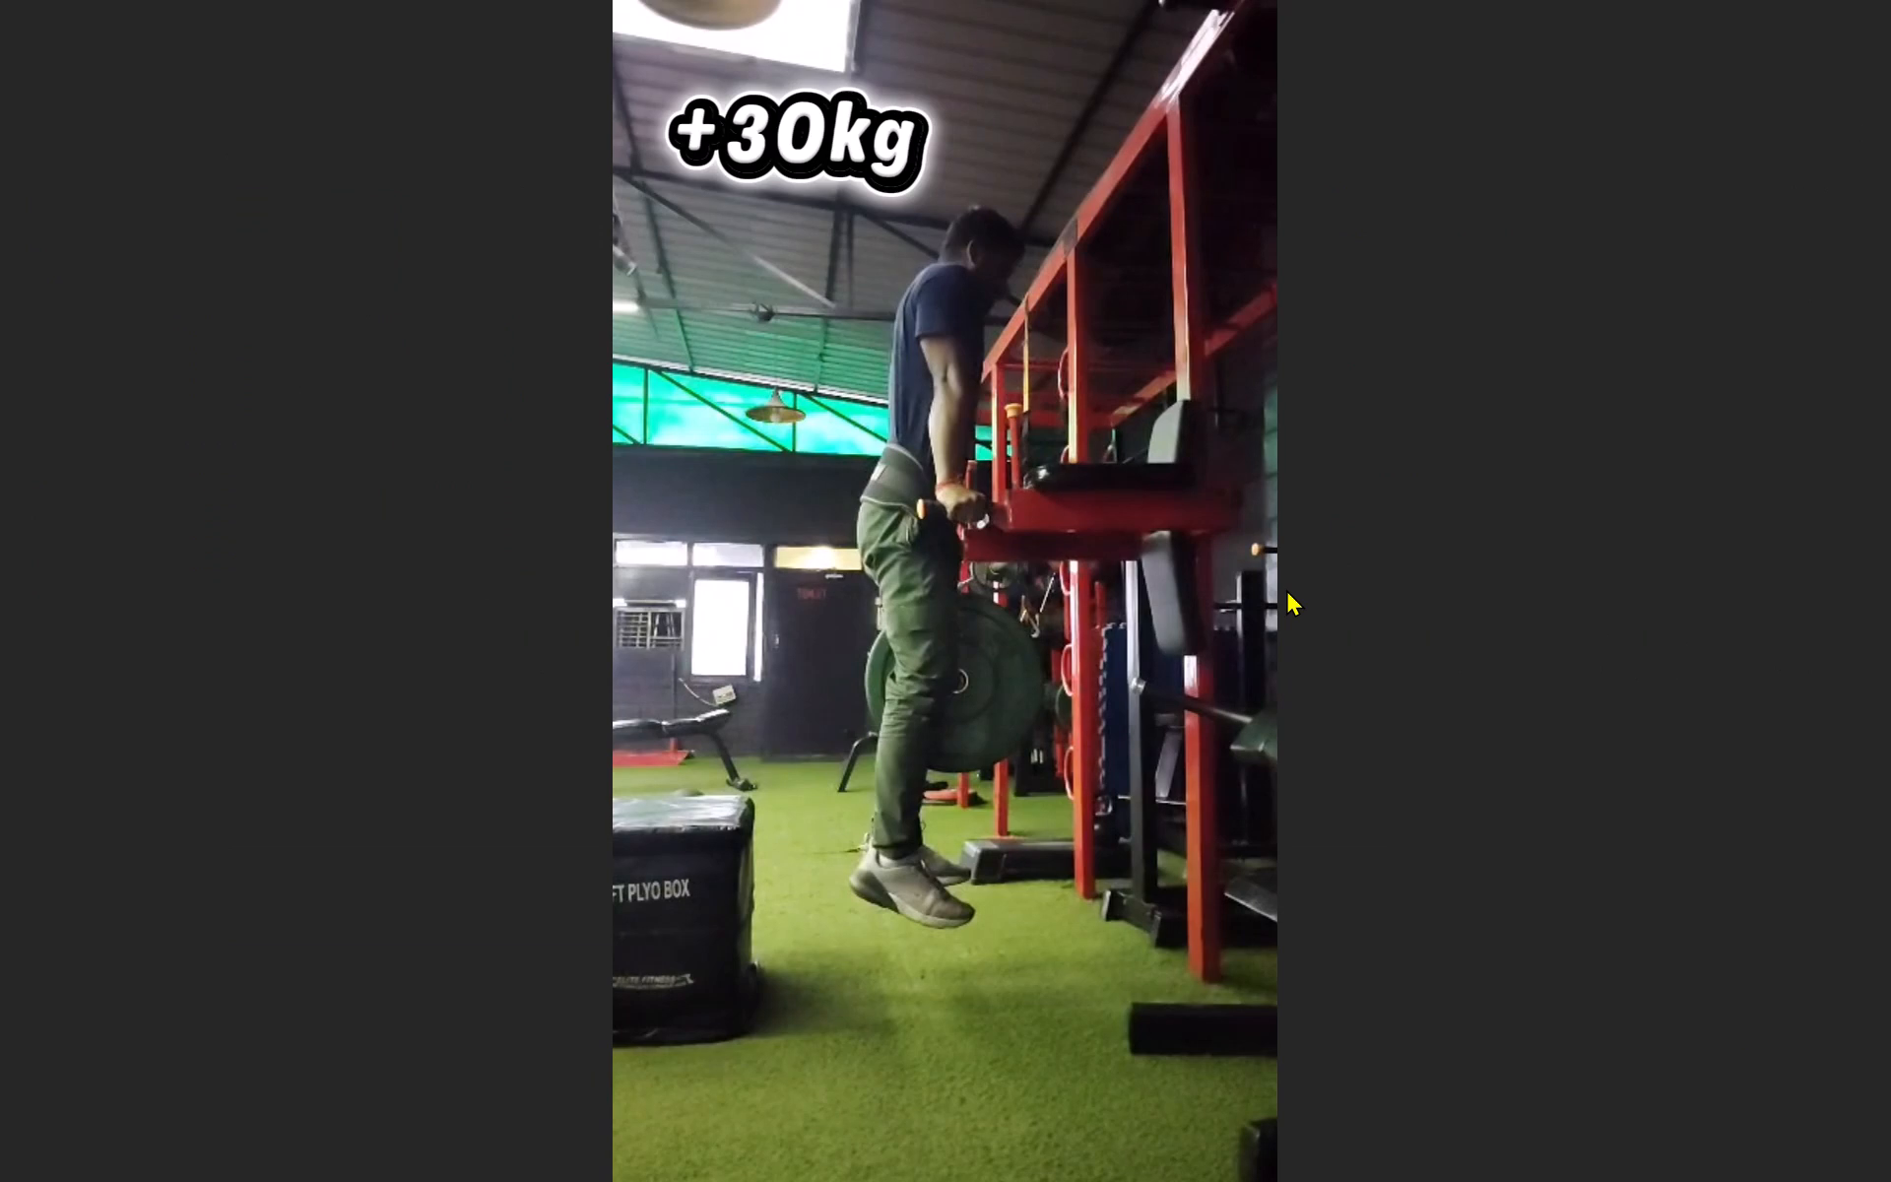
{"action": "left_click", "coordinate": [1015, 614]}
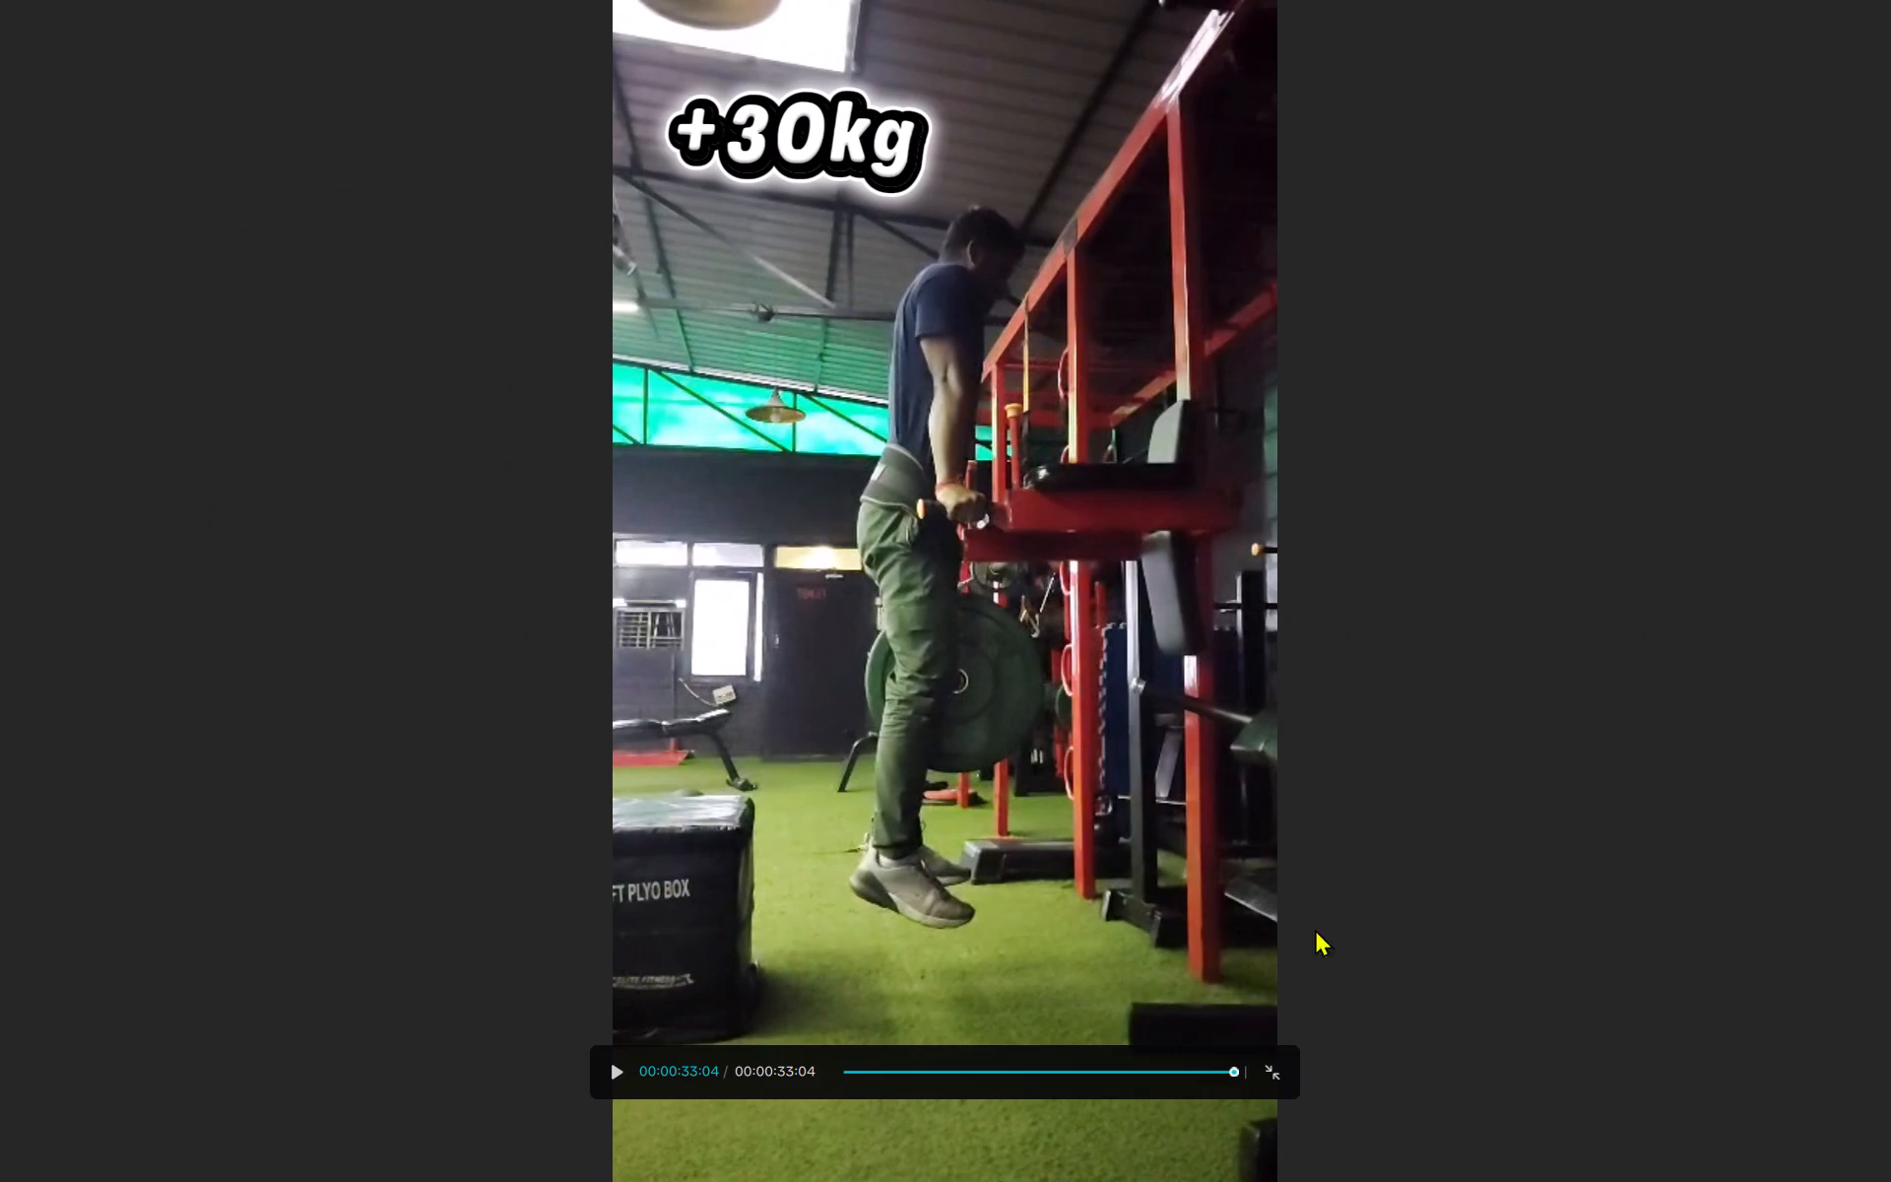
{"action": "left_click", "coordinate": [1272, 1066]}
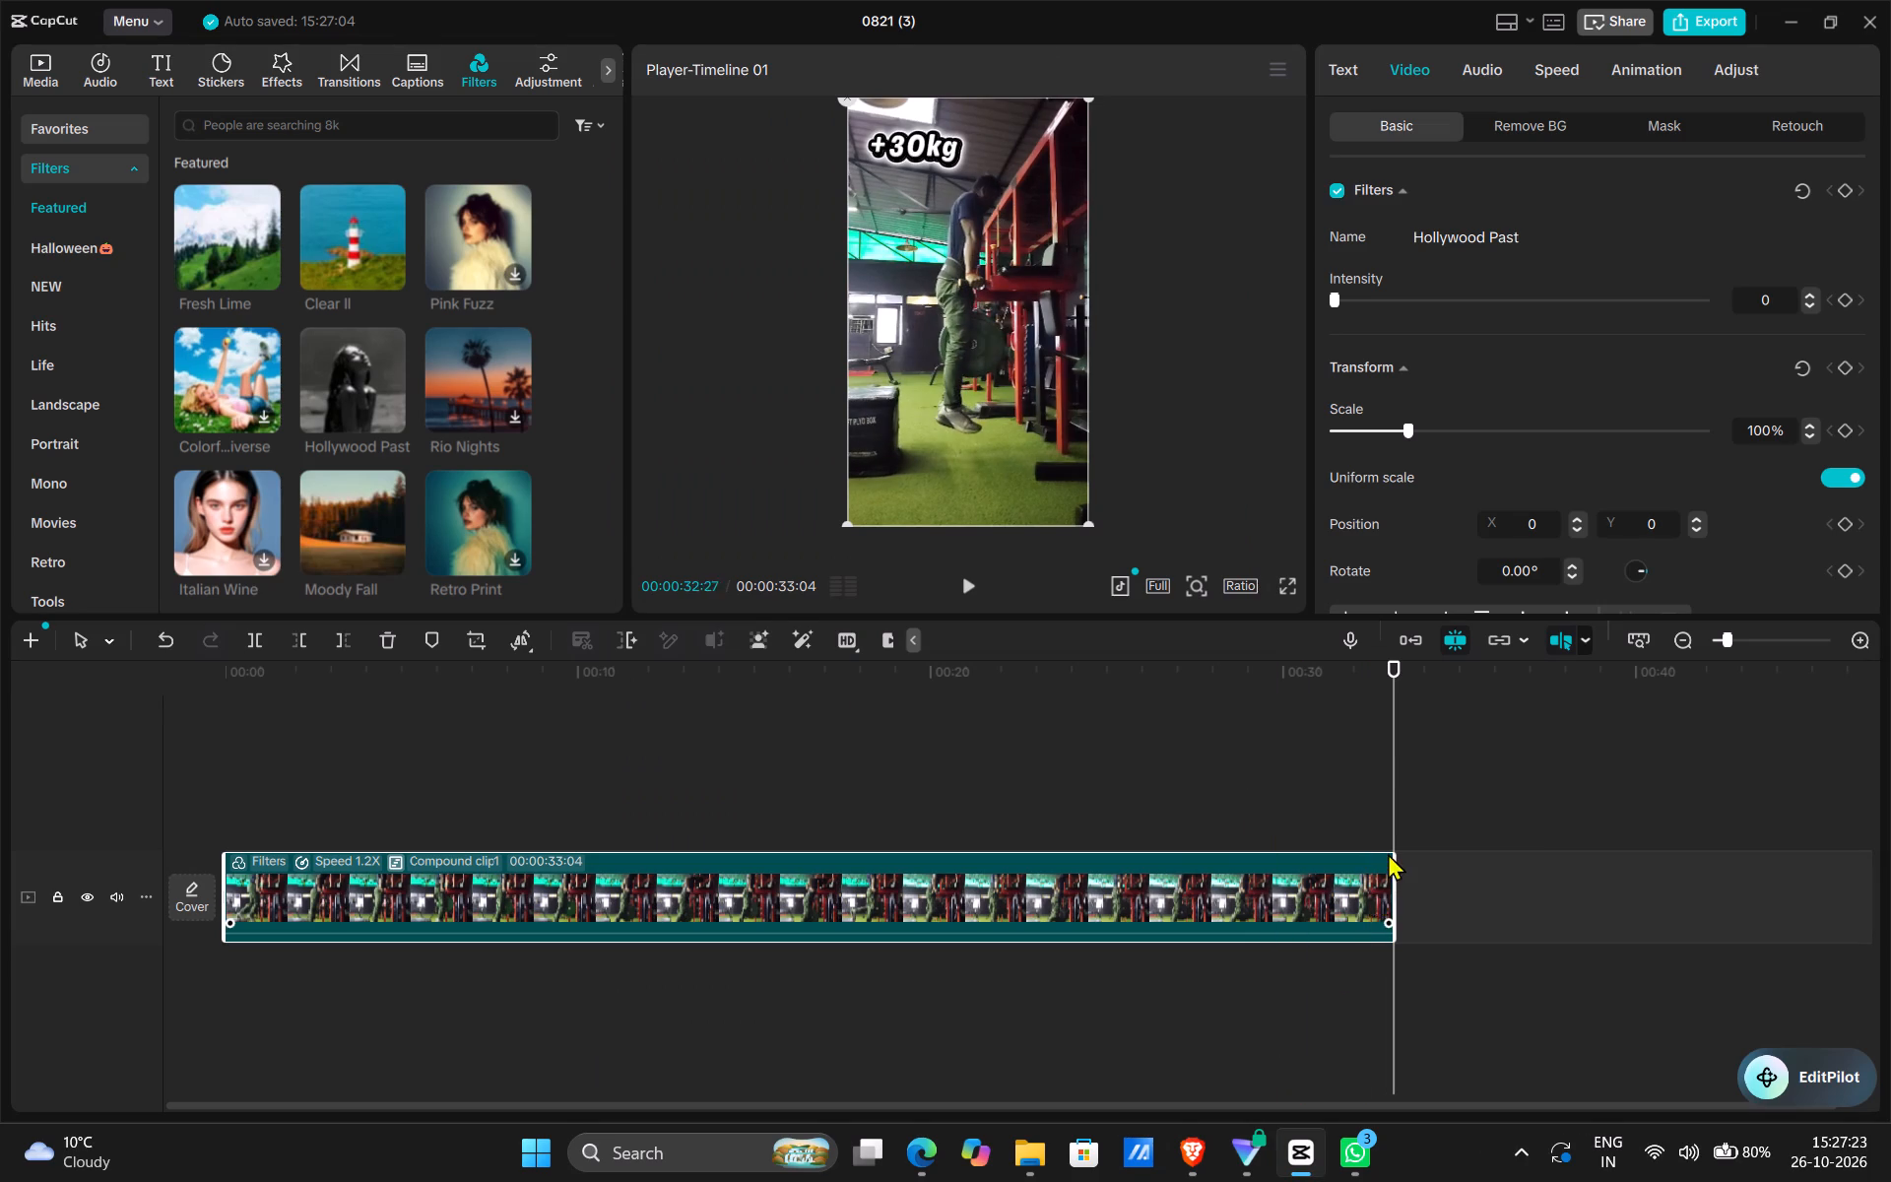
{"action": "left_click_drag", "start_coordinate": [1393, 753], "coordinate": [787, 825]}
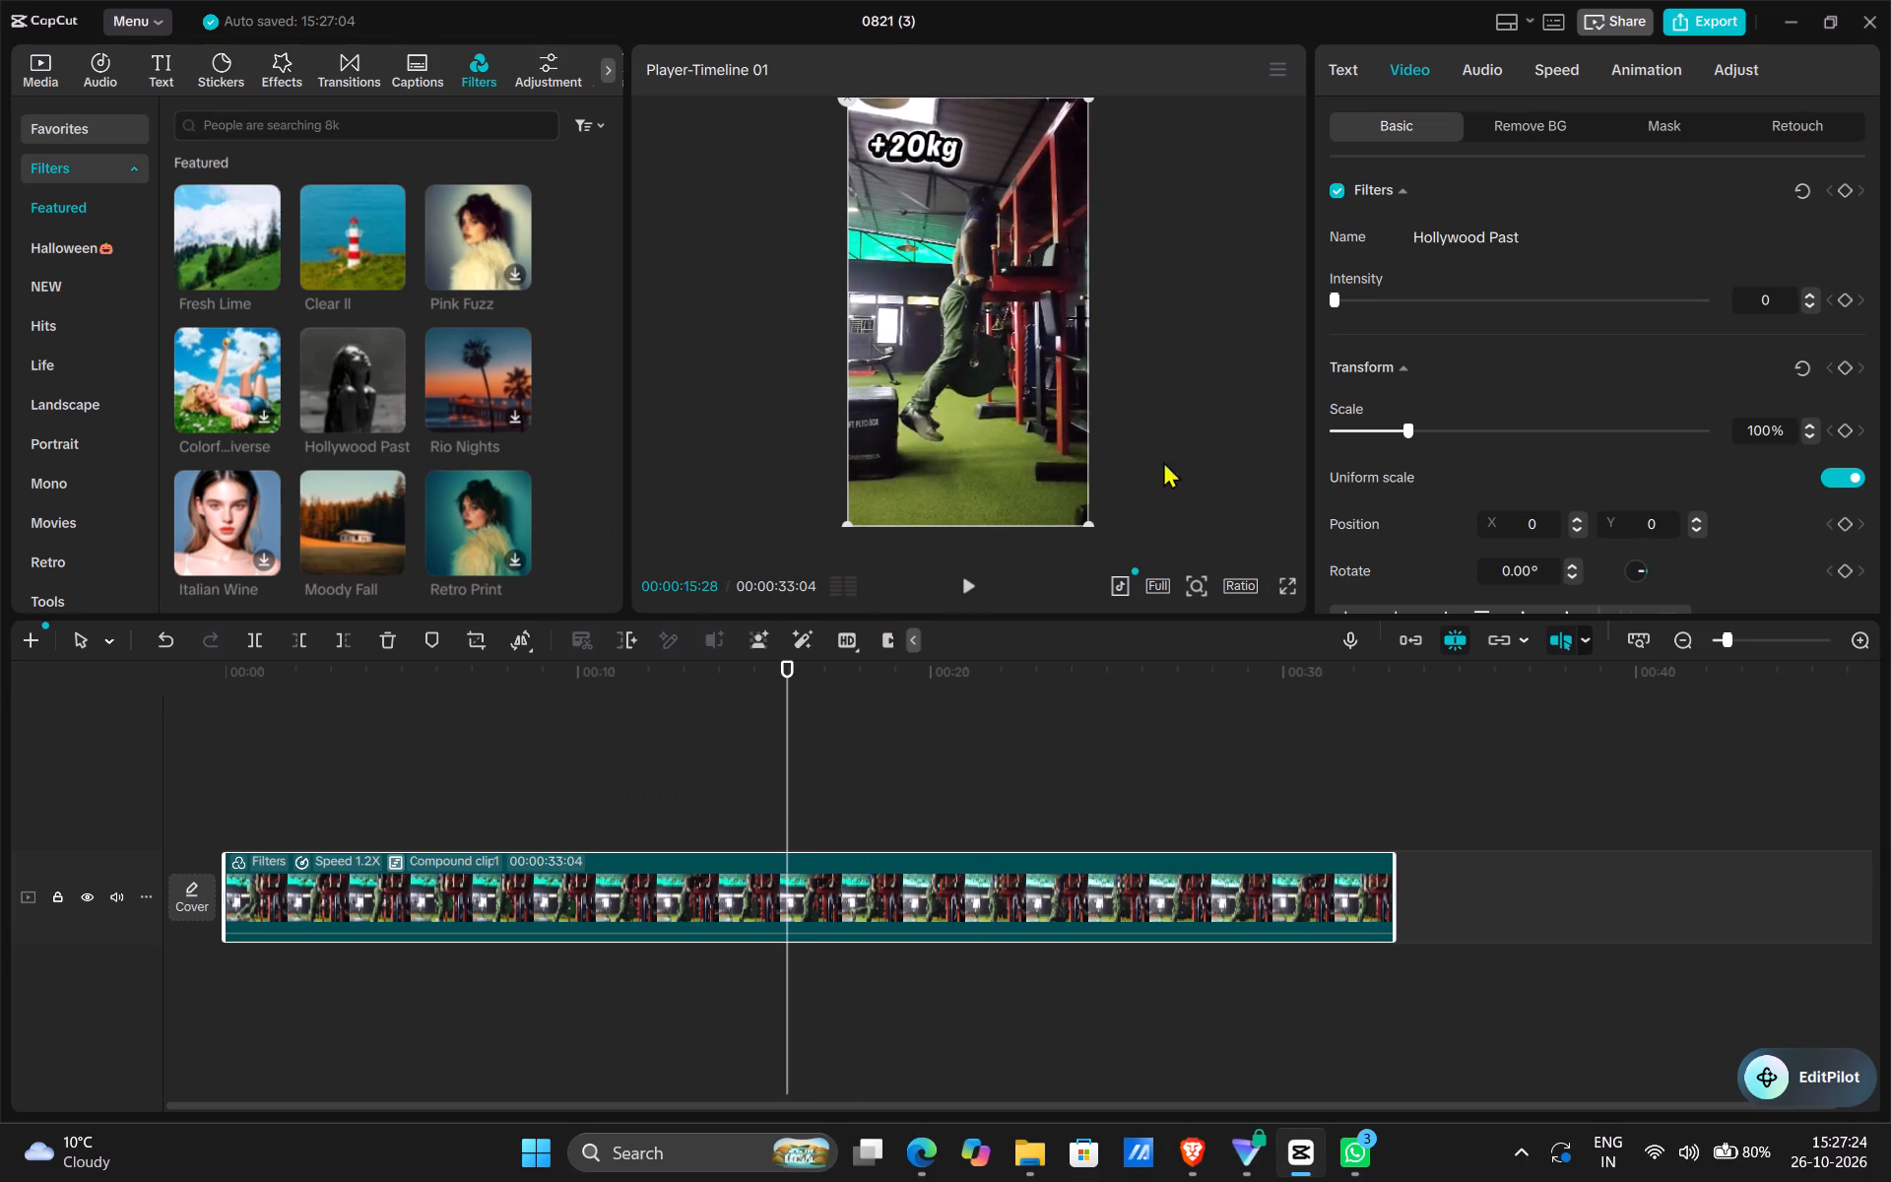
{"action": "left_click", "coordinate": [1292, 585]}
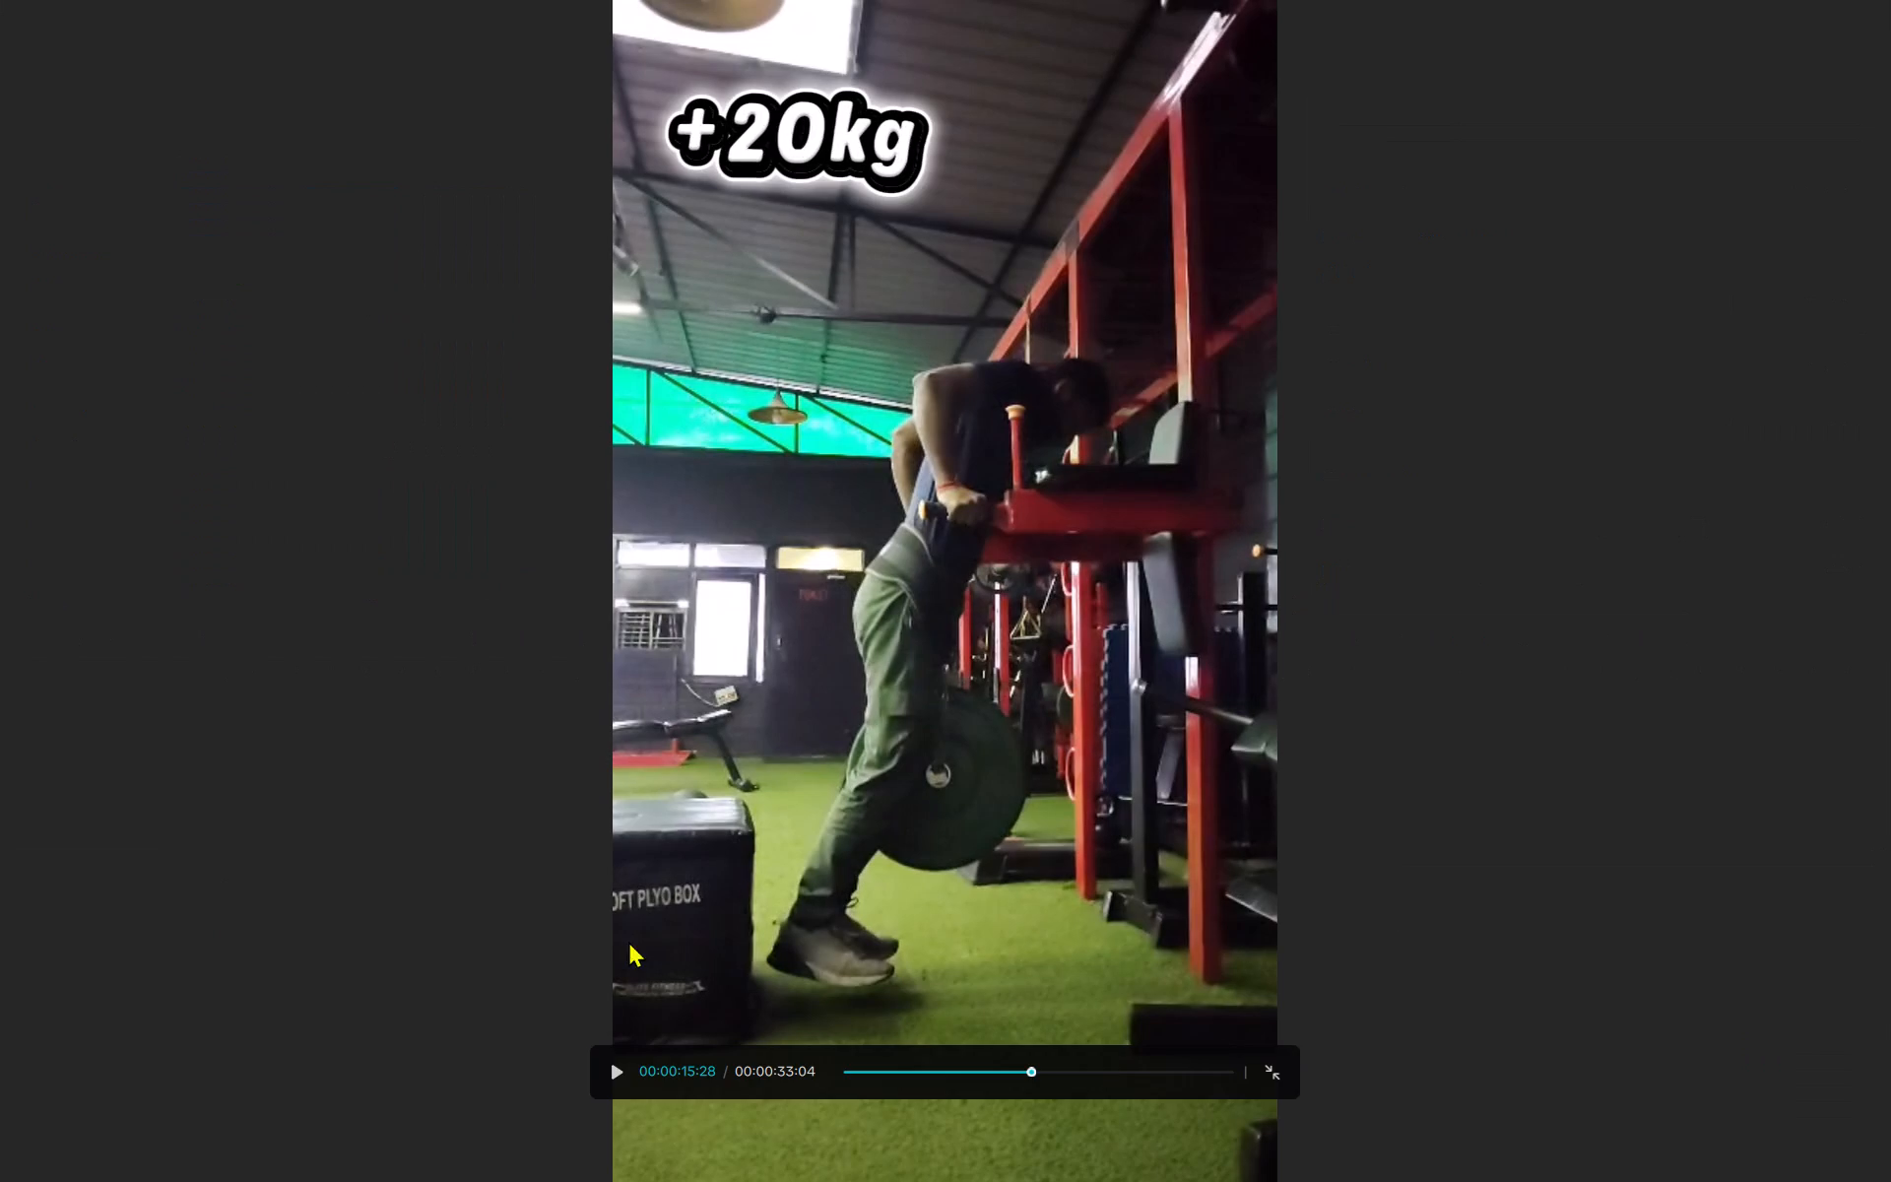
{"action": "left_click", "coordinate": [616, 1064]}
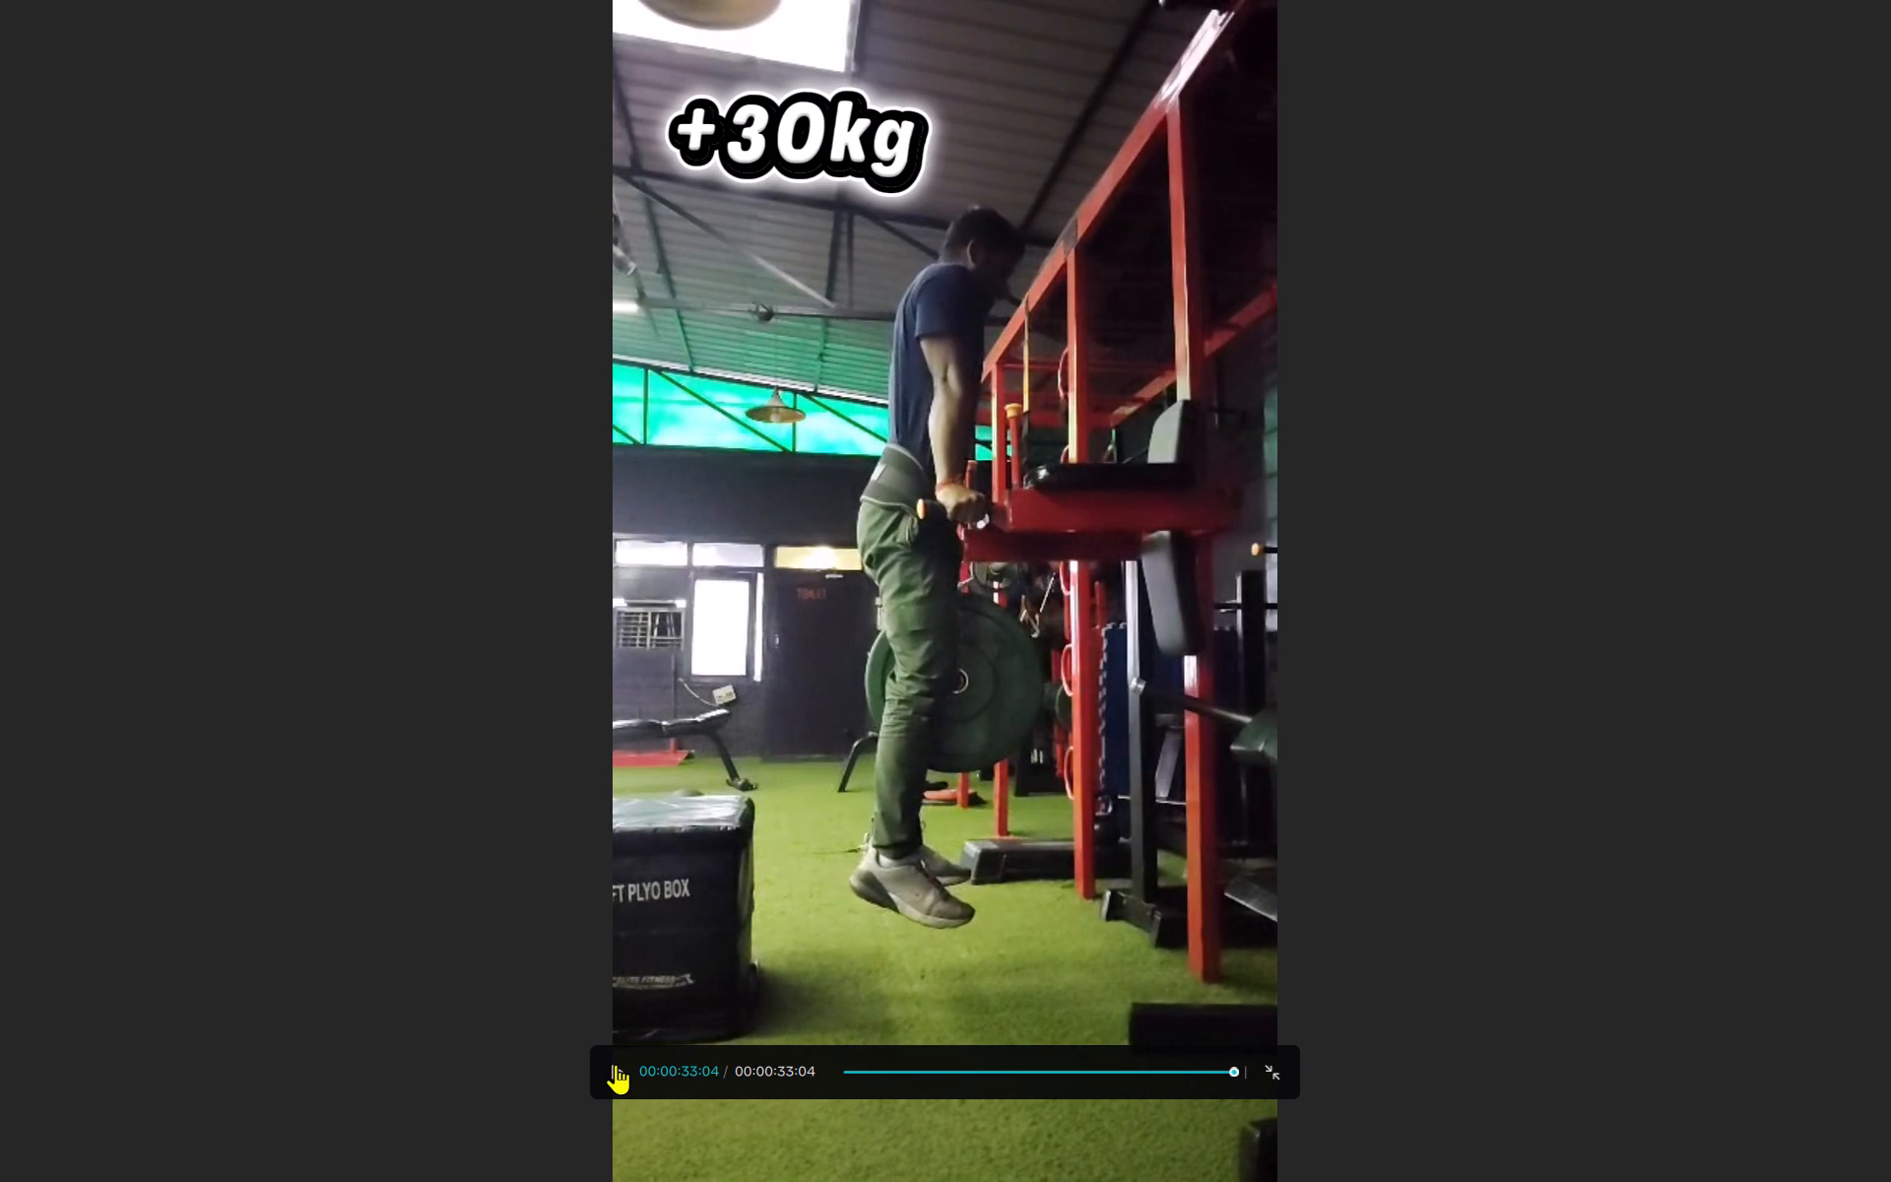
{"action": "left_click", "coordinate": [616, 1064]}
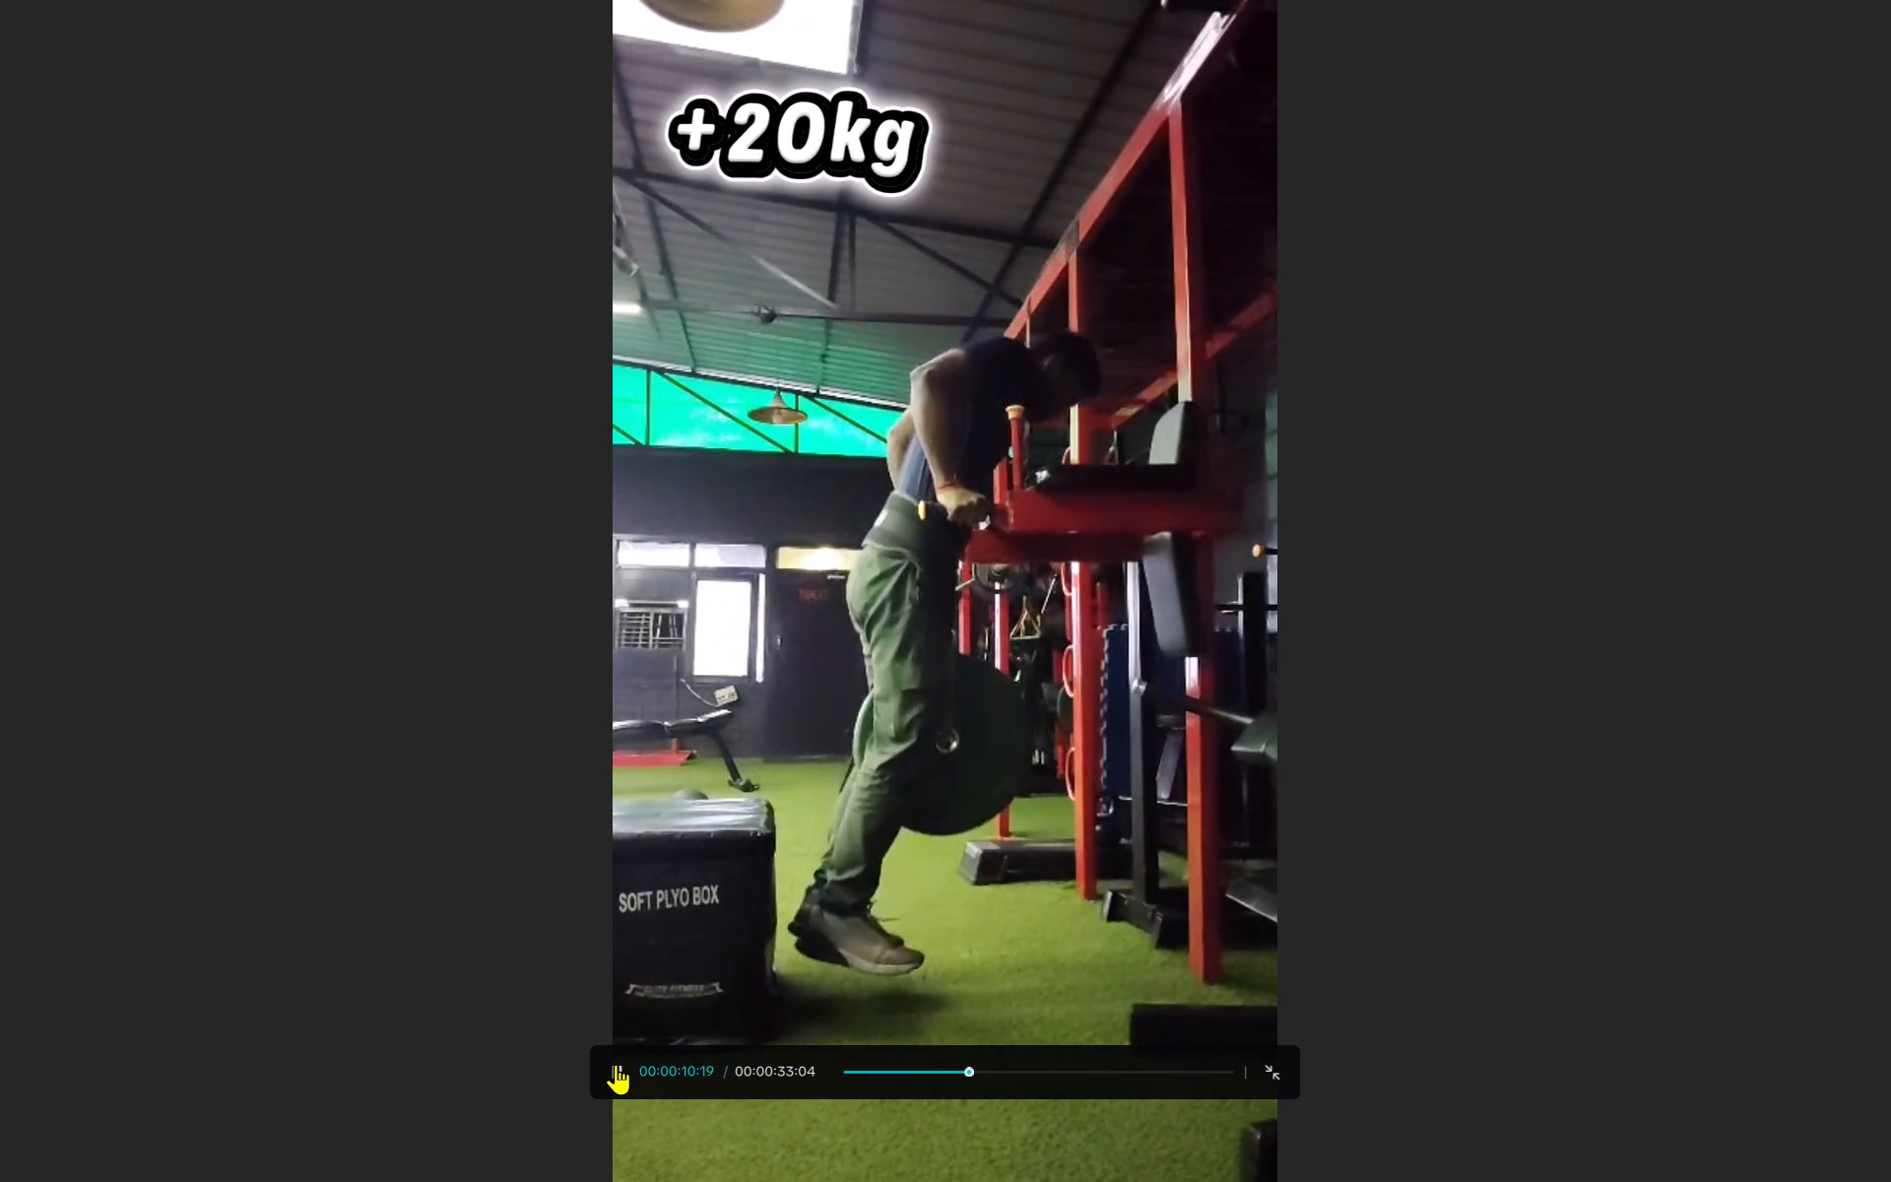
{"action": "left_click", "coordinate": [1270, 1063]}
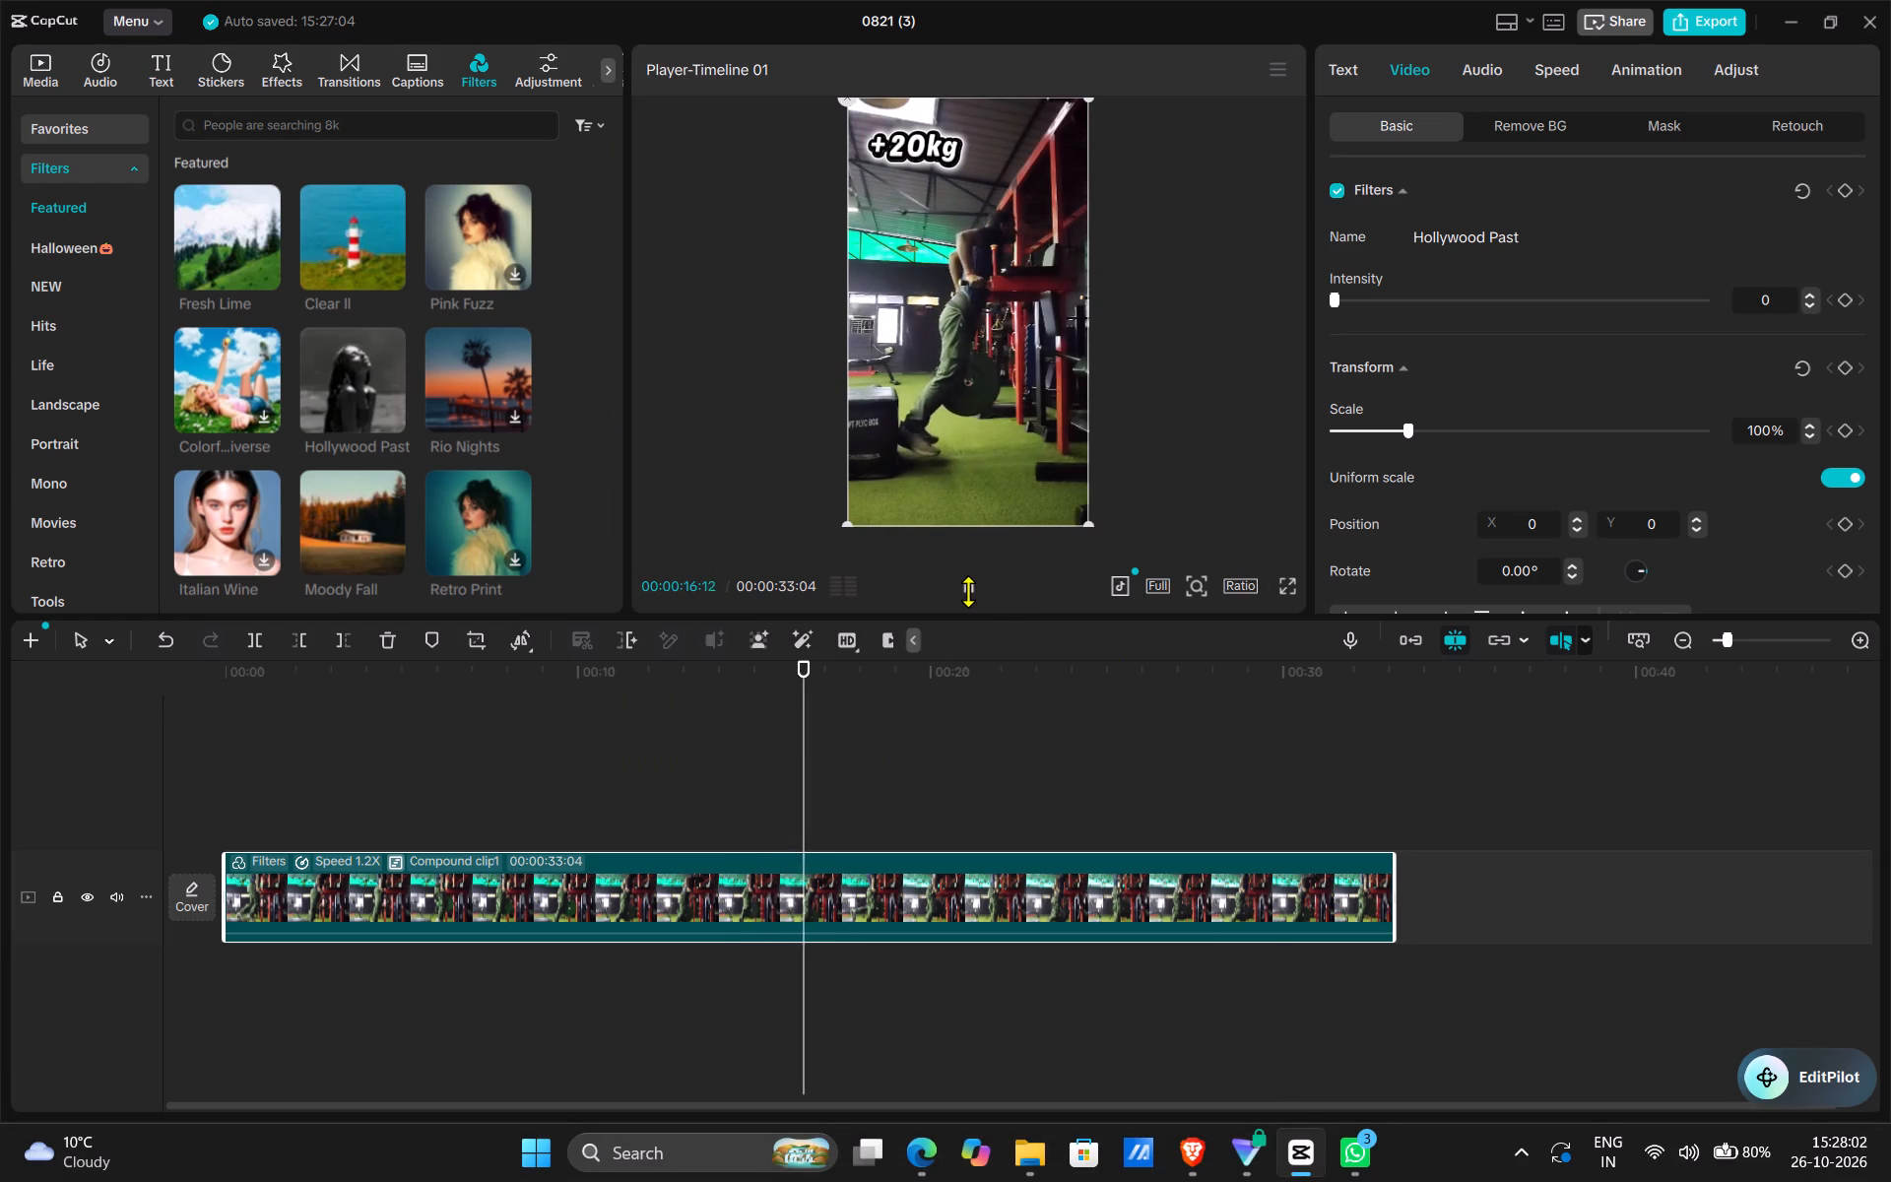
Pause the timeline playback and minimize CapCut.
{"action": "left_click", "coordinate": [968, 591]}
{"action": "left_click", "coordinate": [1788, 10]}
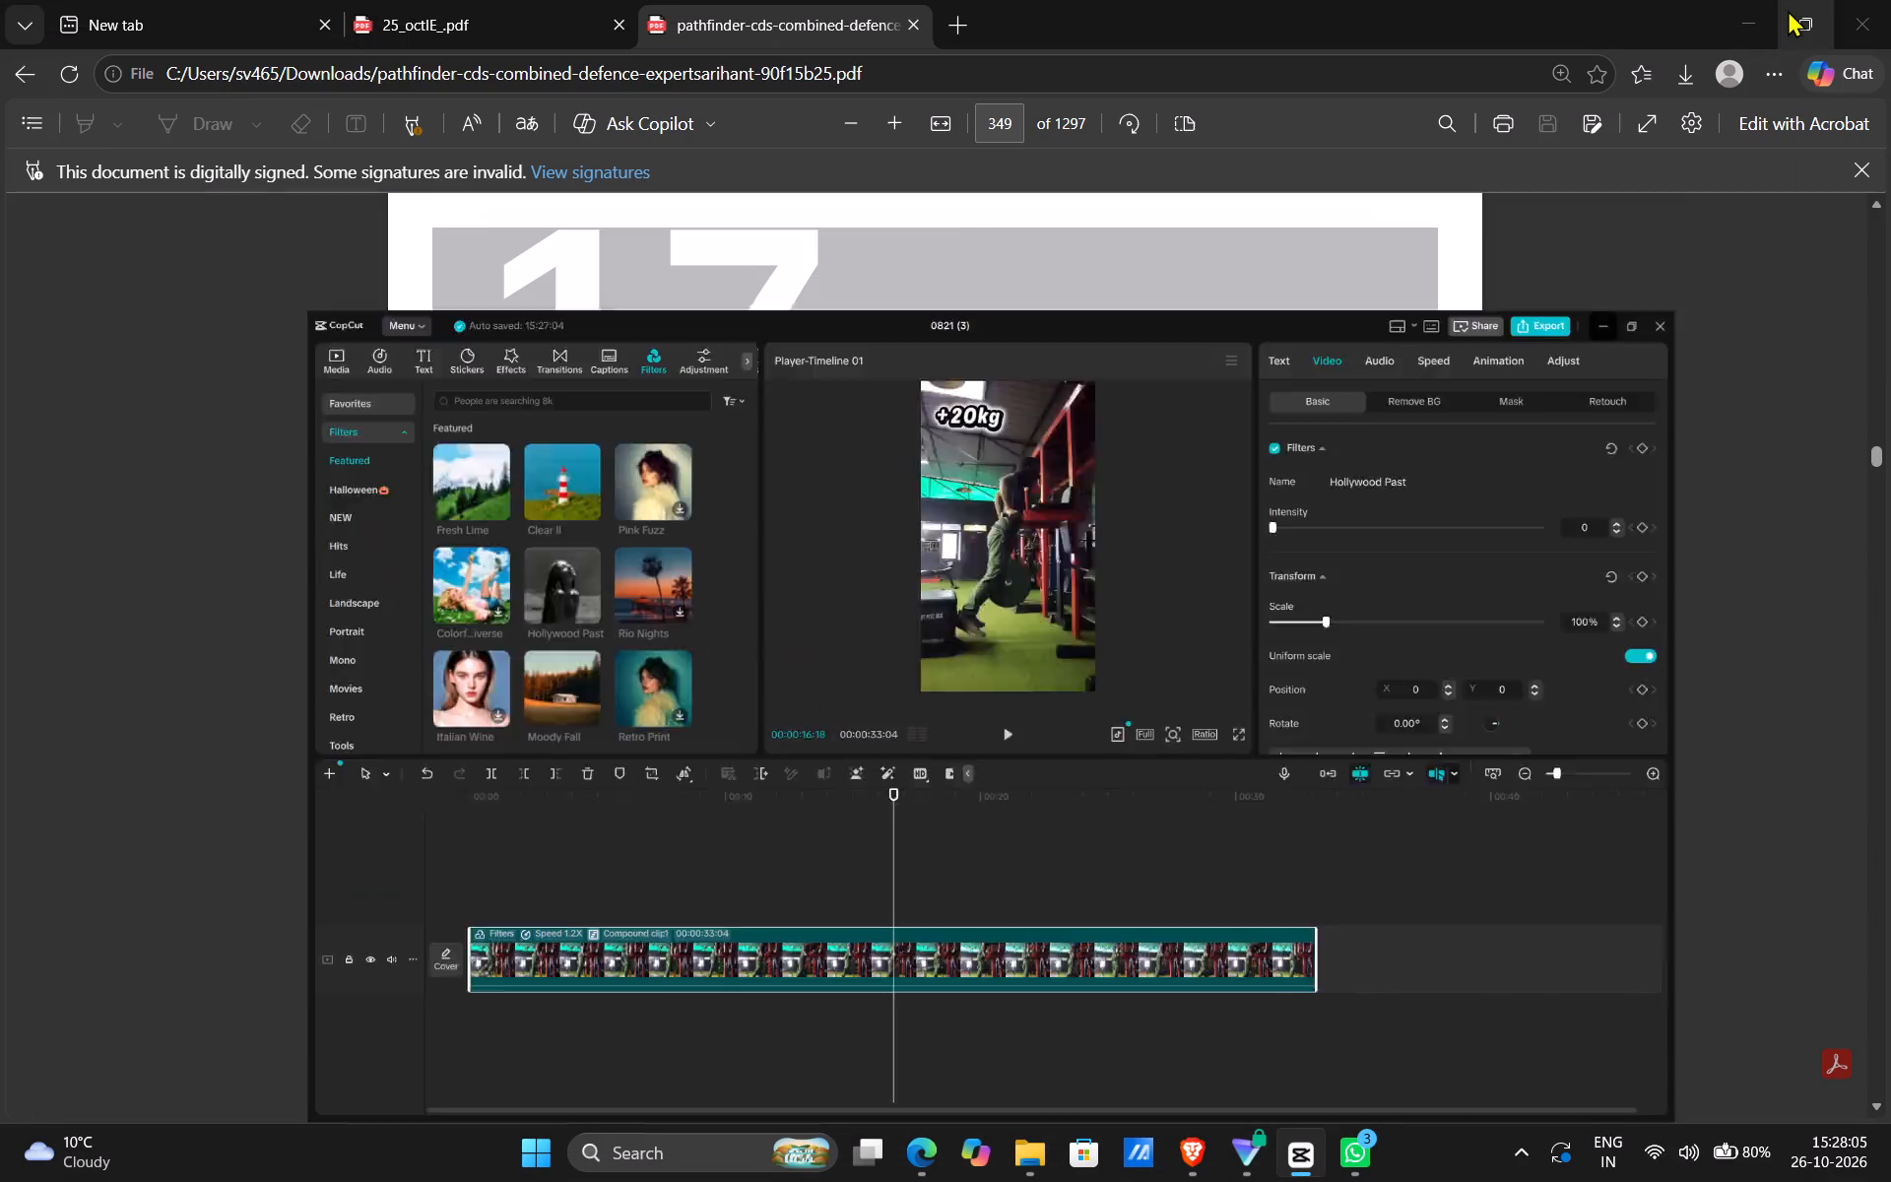